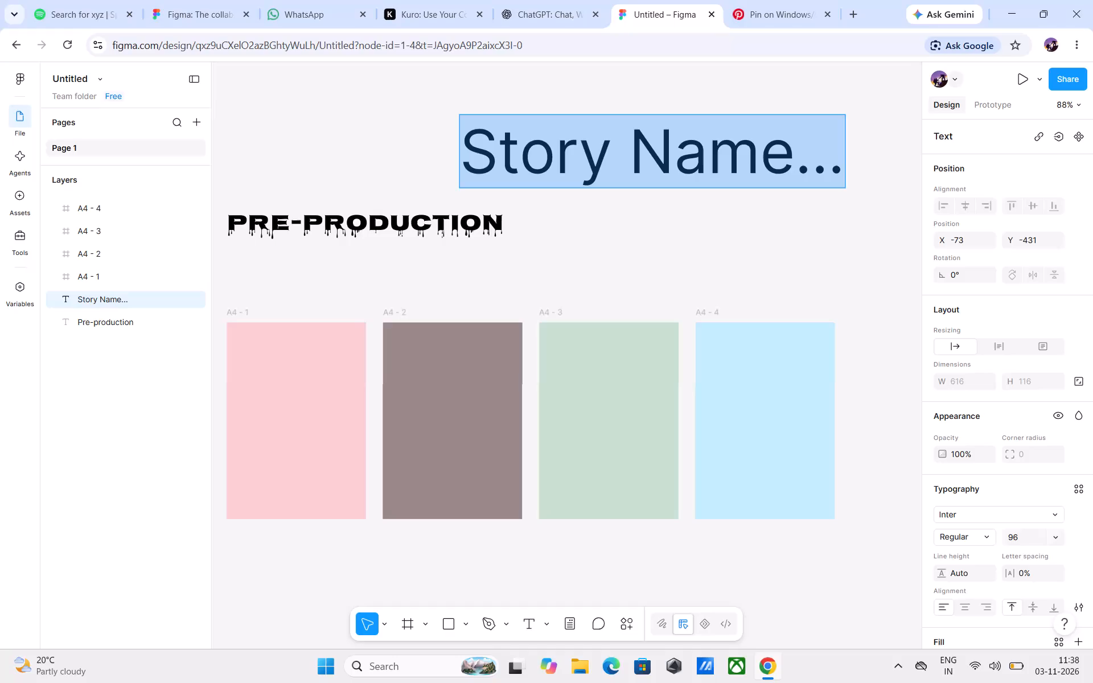
# Clear the "Story Name..." placeholder from the large title text above the Pre-production heading, leaving the text open for editing.
pyautogui.doubleClick(476, 149)
pyautogui.moveTo(476, 149); pyautogui.dragTo(604, 149)
pyautogui.press('Delete')
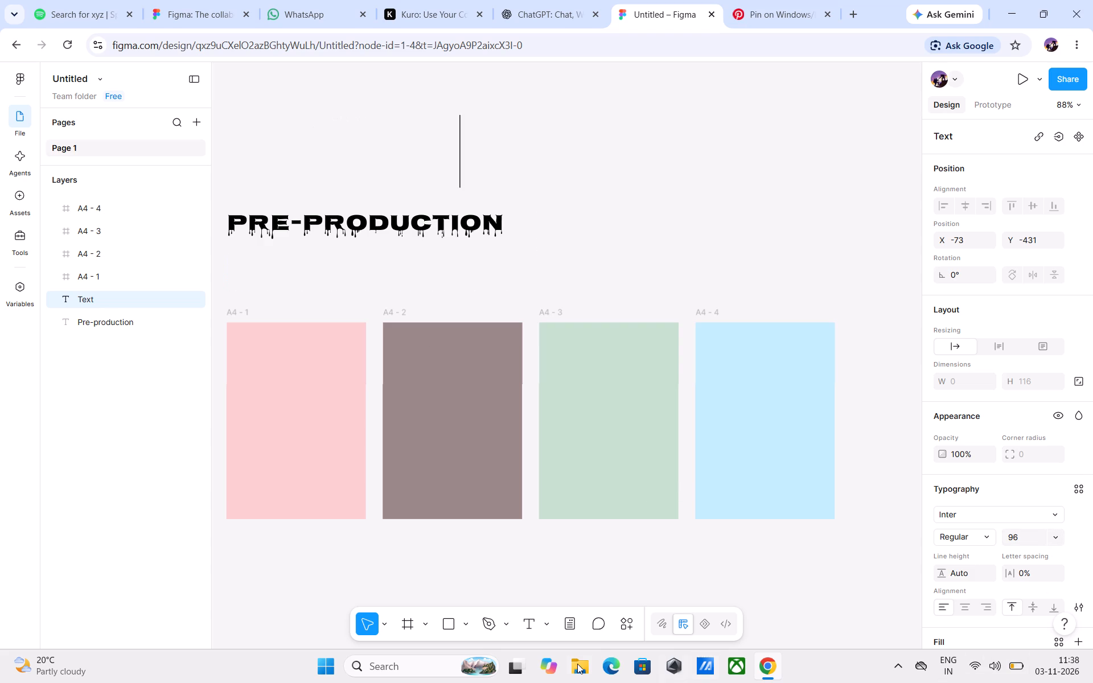
# Search the computer's installed apps for WhatsApp using "wh".
pyautogui.click(332, 670)
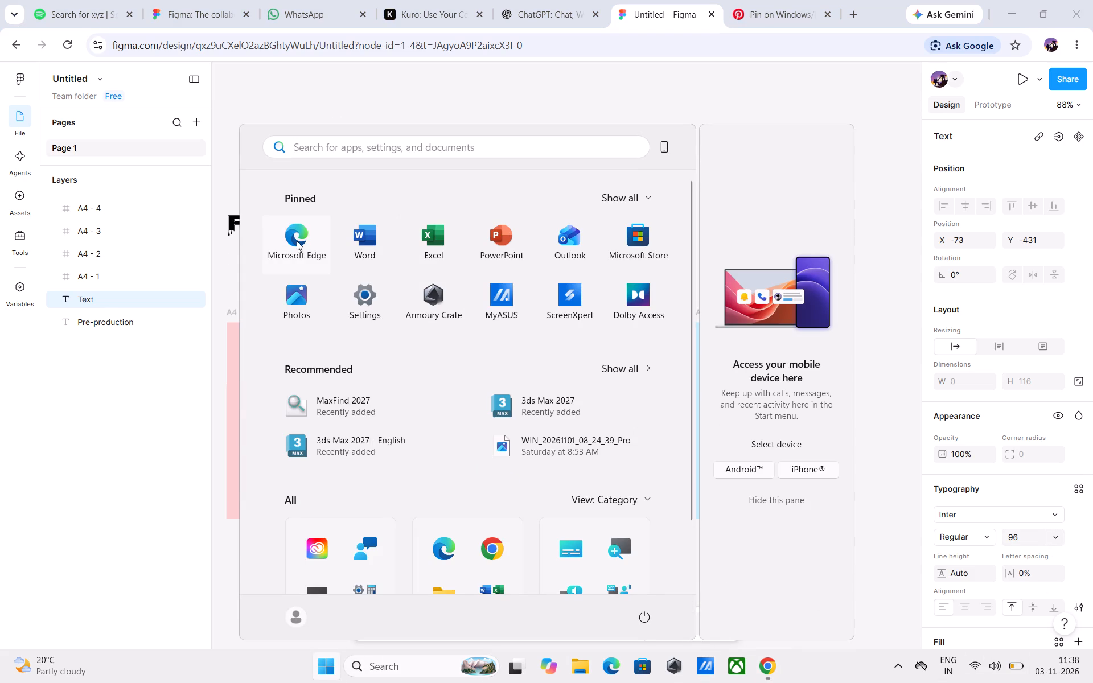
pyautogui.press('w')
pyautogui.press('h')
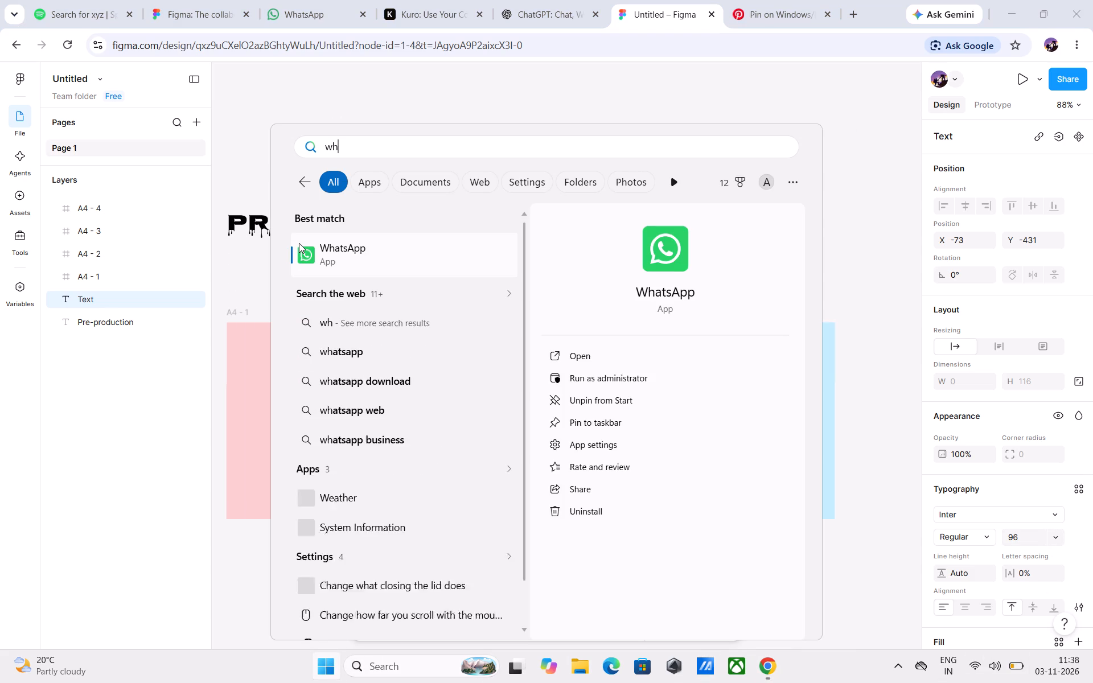
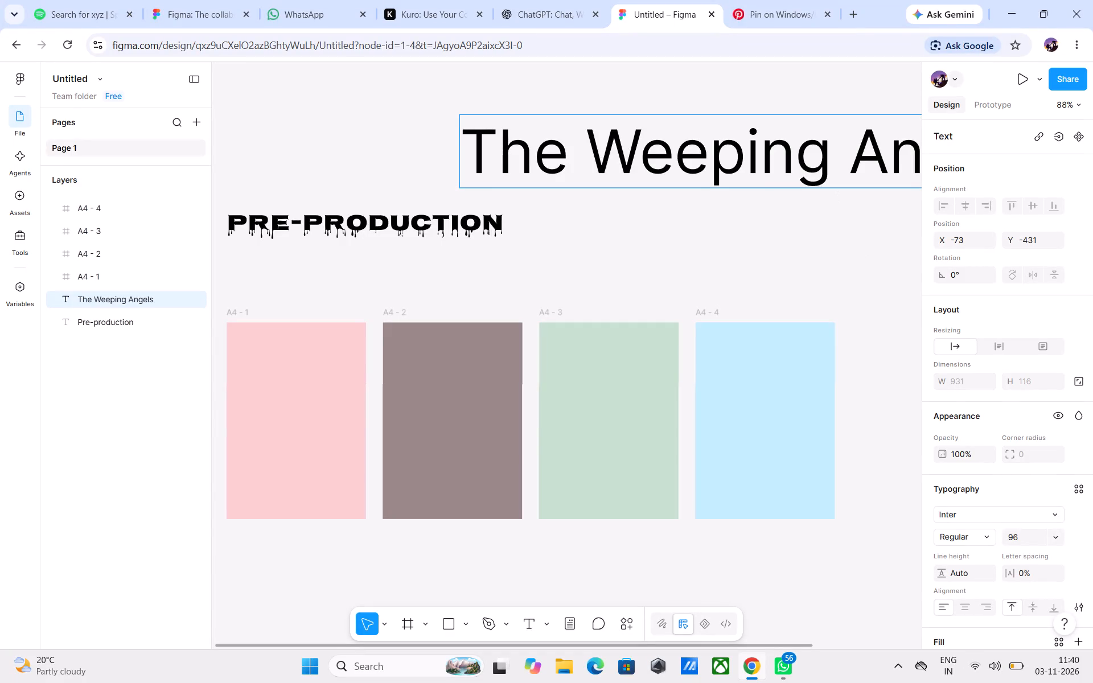
# Select all of the "The Weeping Angels" title text and open the font list to choose a different typeface for it.
pyautogui.doubleClick(466, 159)
pyautogui.moveTo(466, 159); pyautogui.dragTo(524, 171)
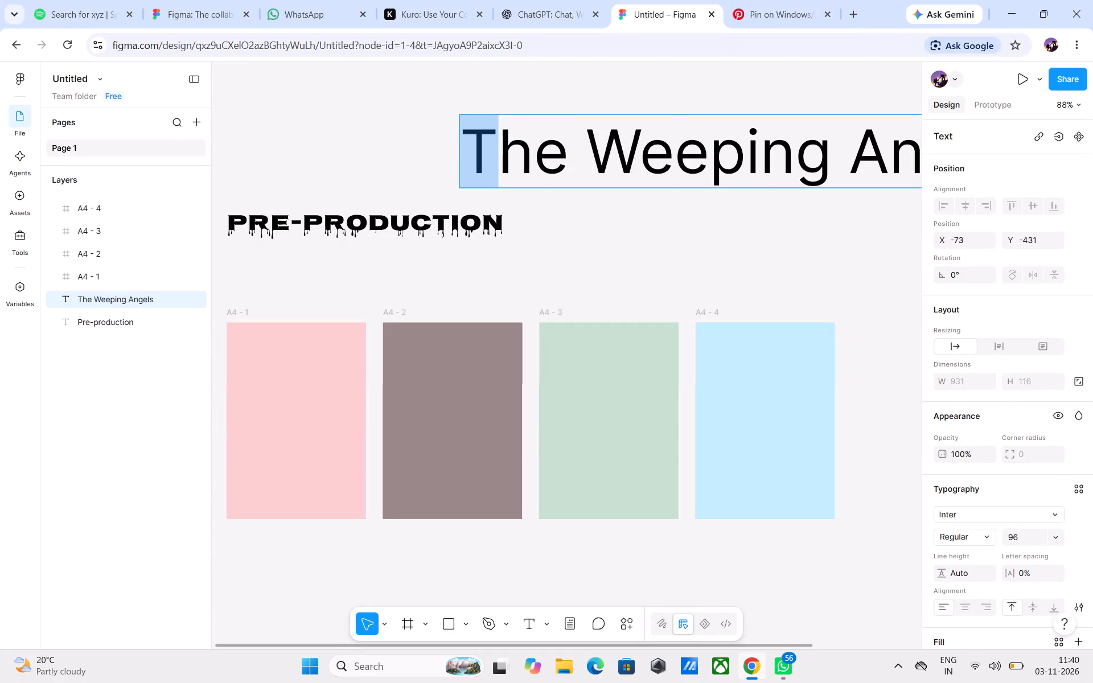
pyautogui.moveTo(524, 171); pyautogui.dragTo(627, 145)
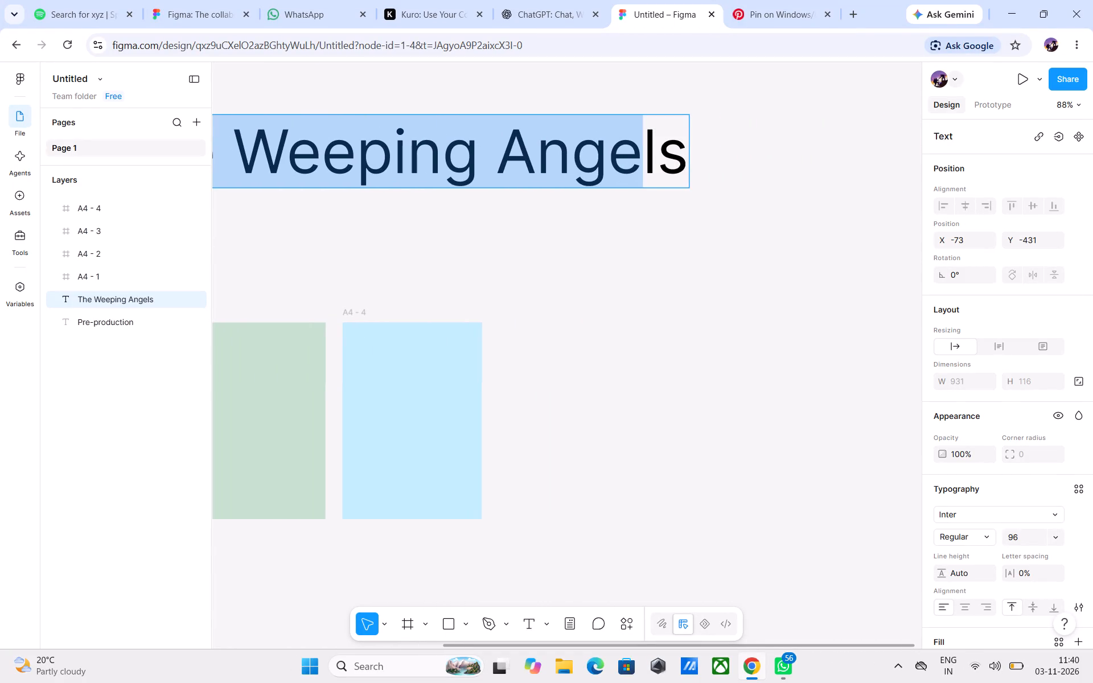
pyautogui.moveTo(627, 145); pyautogui.dragTo(688, 150)
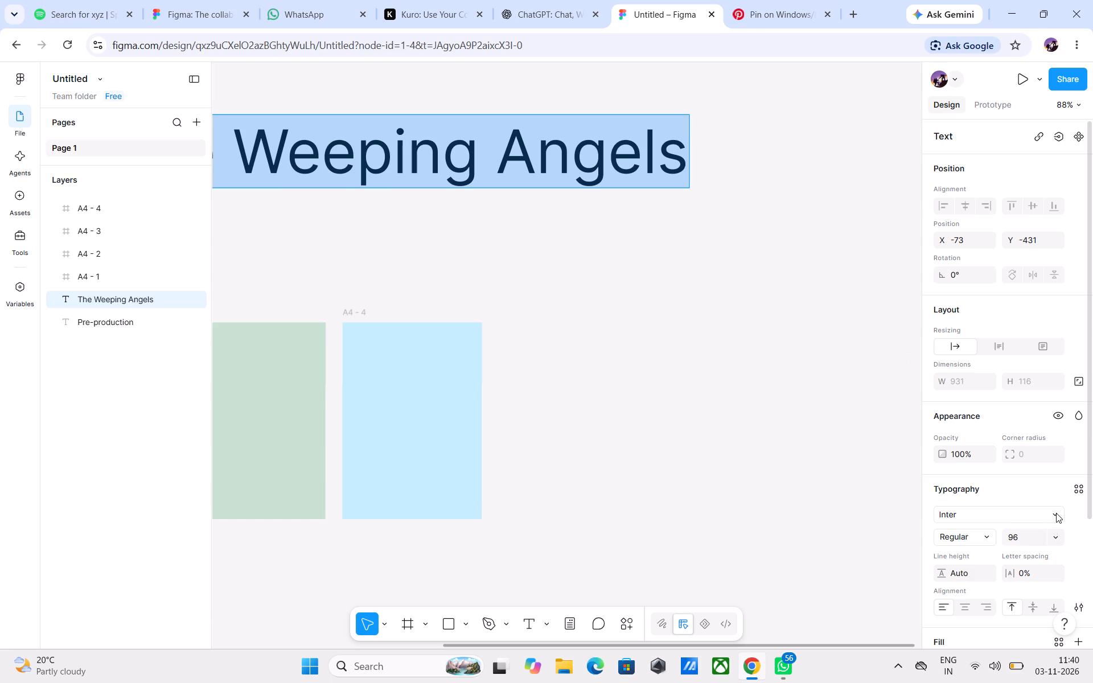
pyautogui.click(1056, 513)
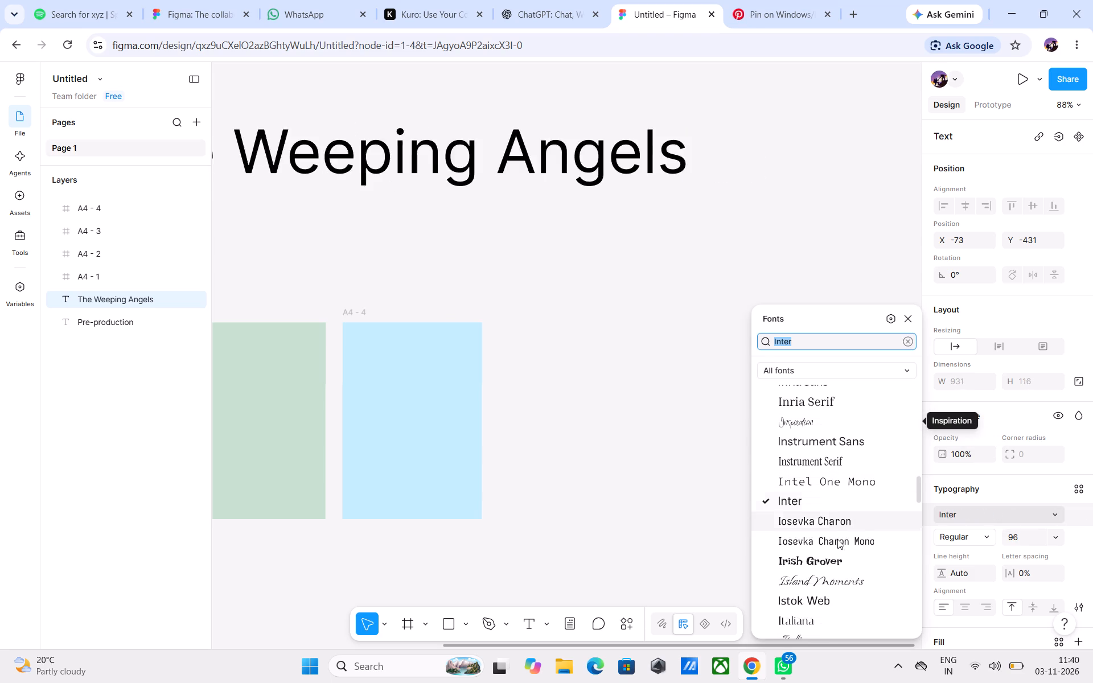
# Browse the font list from Inter onward, previewing typefaces on "The Weeping Angels" title.
pyautogui.scroll(-3, 835, 517)
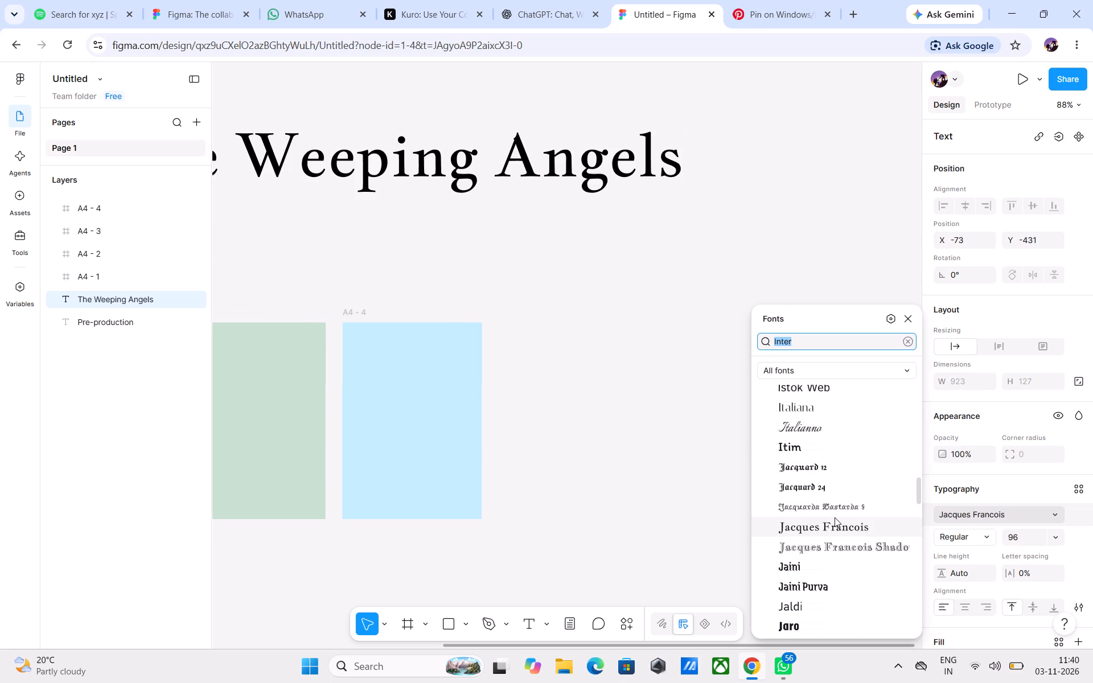
pyautogui.scroll(-4, 835, 517)
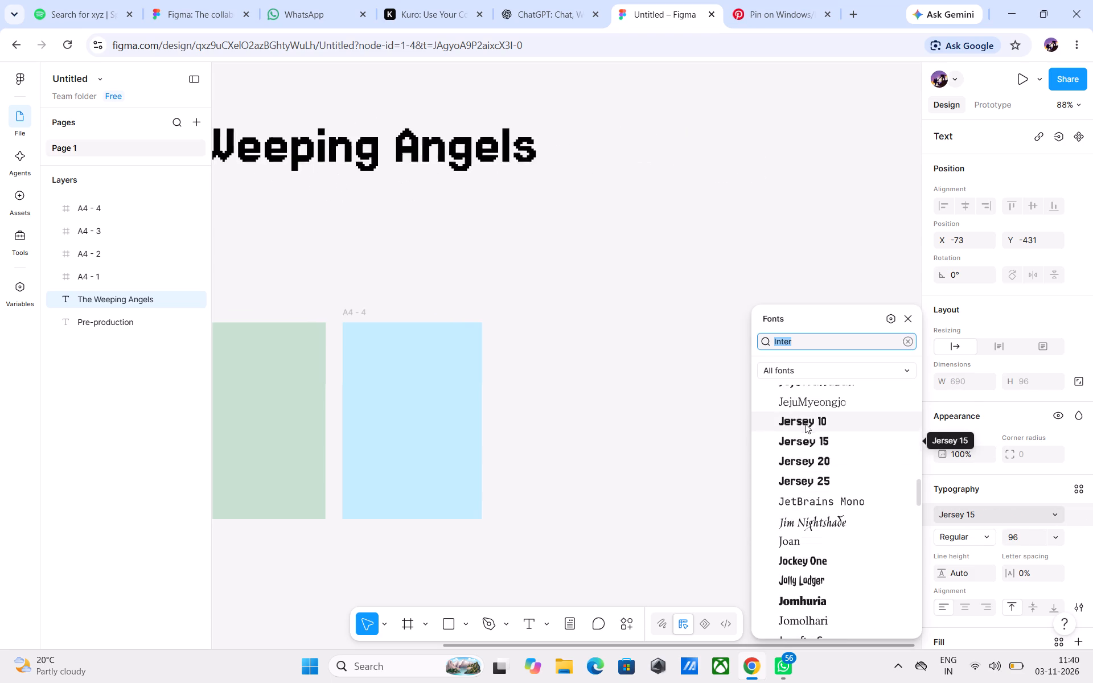
pyautogui.scroll(-2, 820, 559)
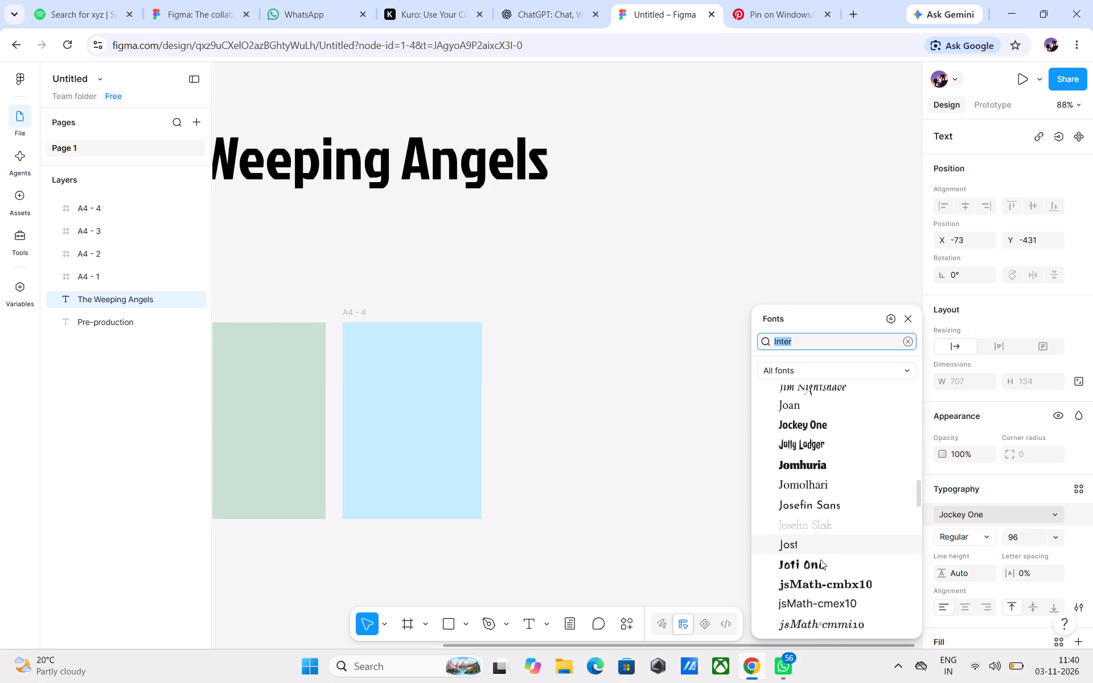
pyautogui.scroll(-7, 820, 559)
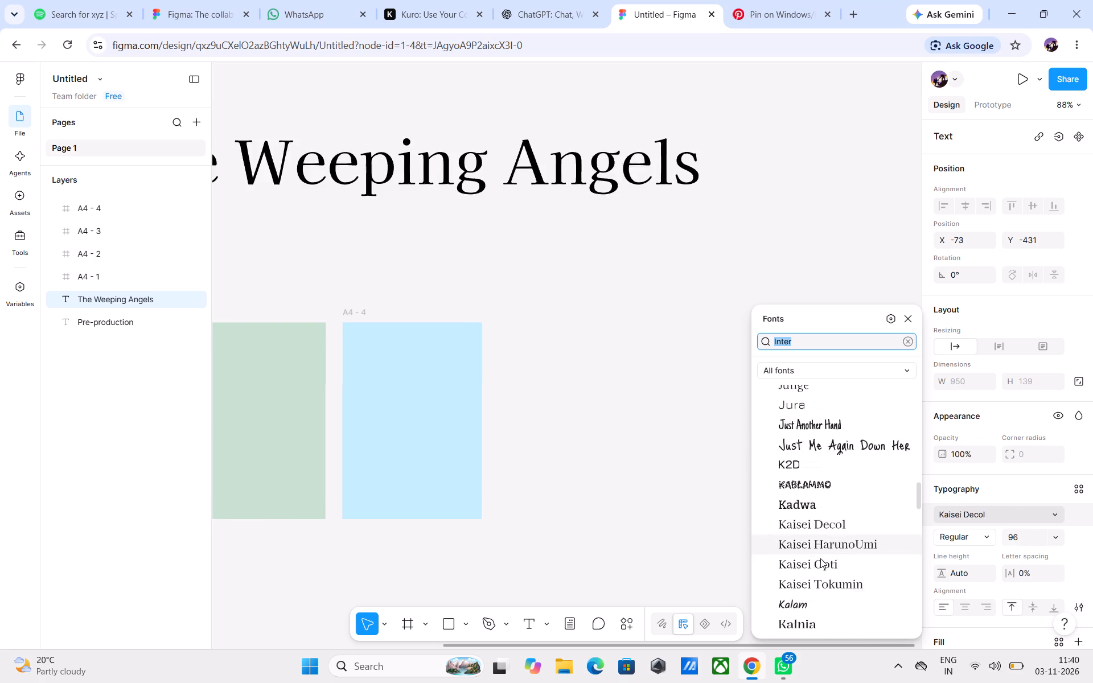
pyautogui.scroll(-5, 820, 558)
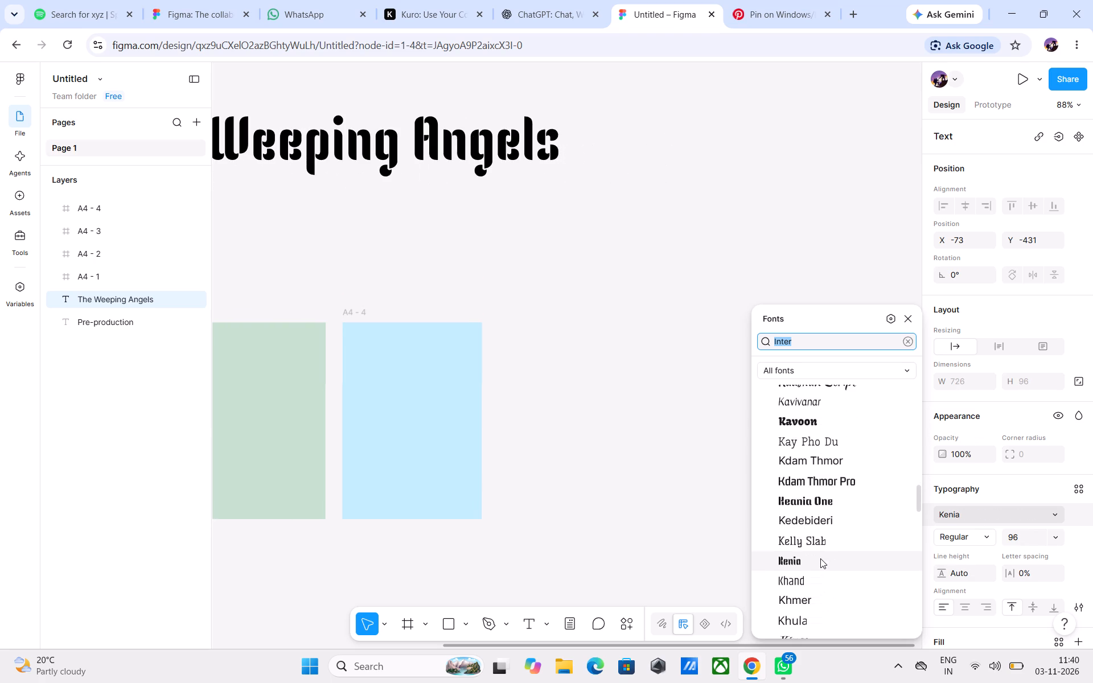
pyautogui.scroll(-8, 820, 558)
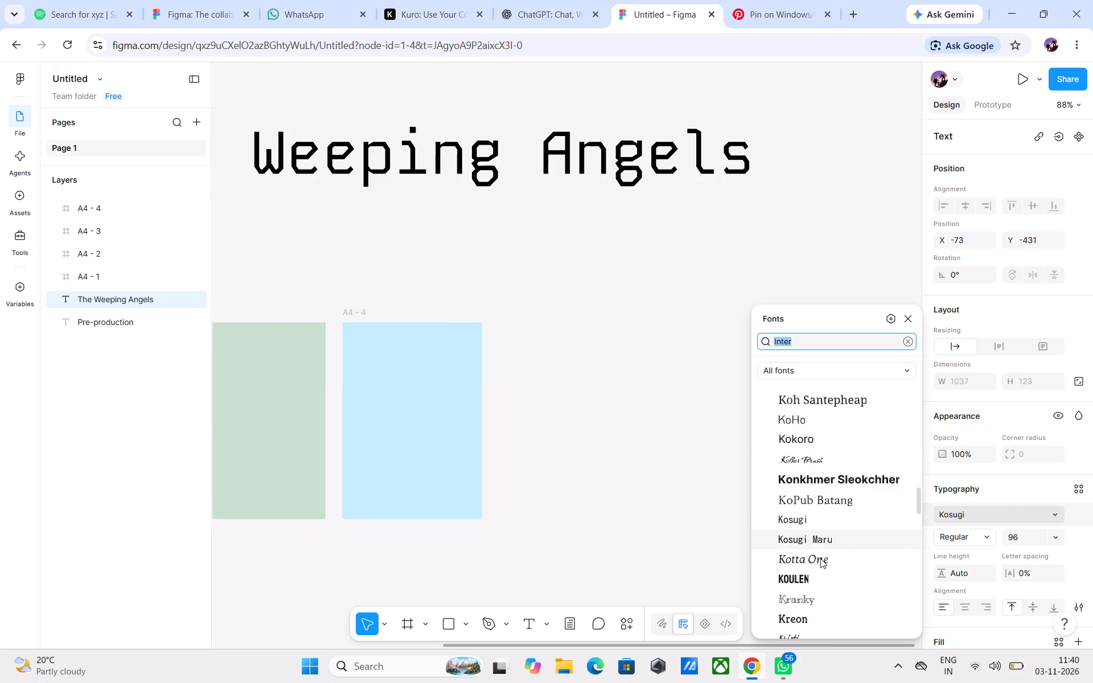
pyautogui.scroll(-5, 820, 558)
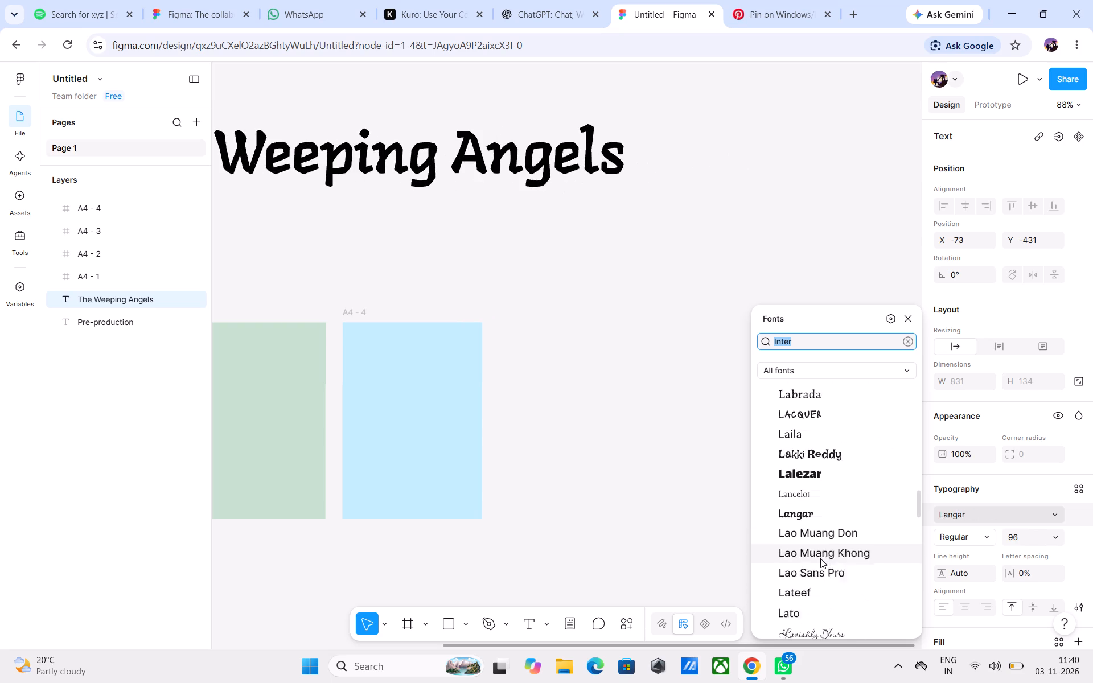
pyautogui.scroll(-20, 820, 558)
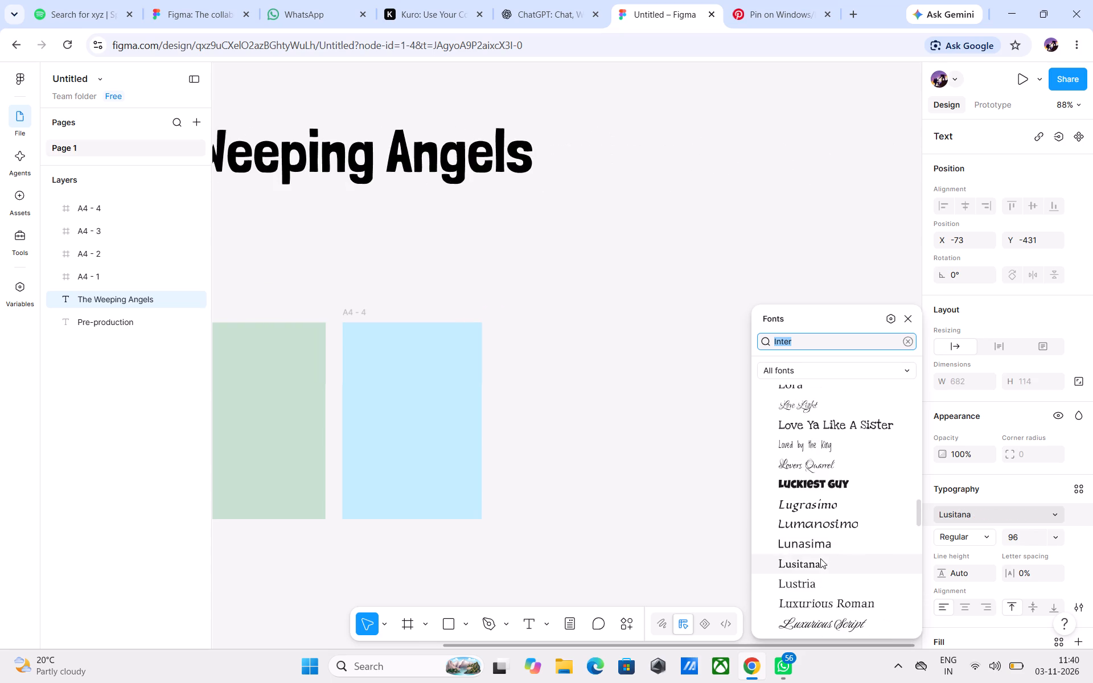
pyautogui.scroll(-12, 820, 558)
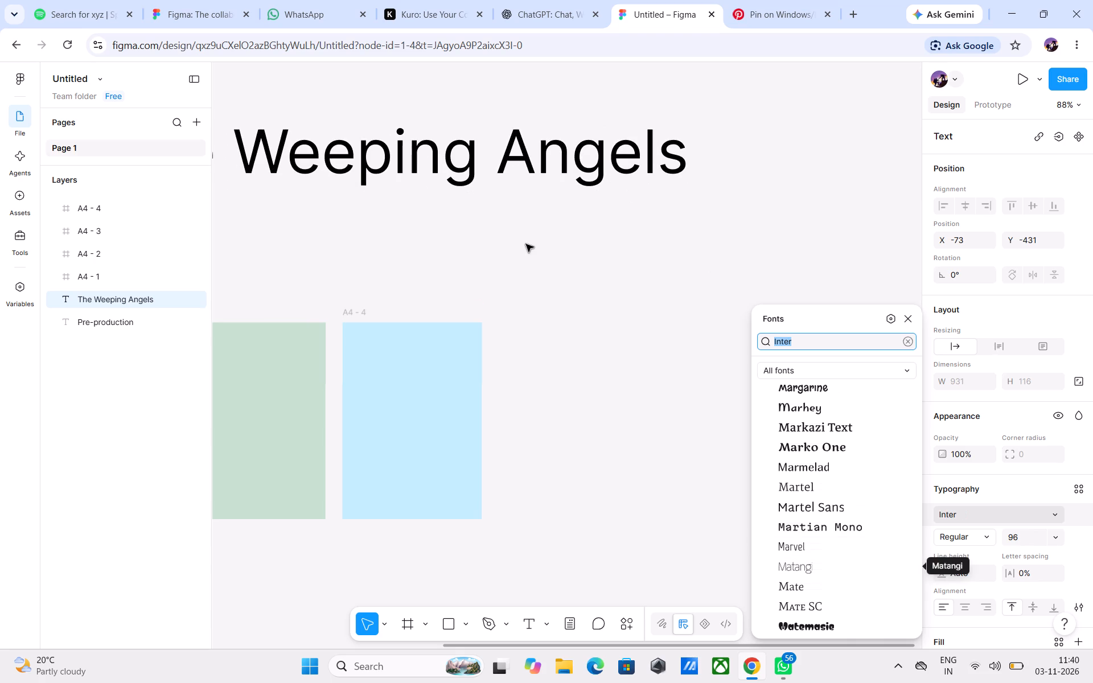
pyautogui.click(528, 244)
# Check which font the Pre-production heading uses and set "The Weeping Angels" title to Nosifer Caps.
pyautogui.moveTo(426, 256); pyautogui.dragTo(735, 290, button='middle')
pyautogui.scroll(-1, 480, 271)
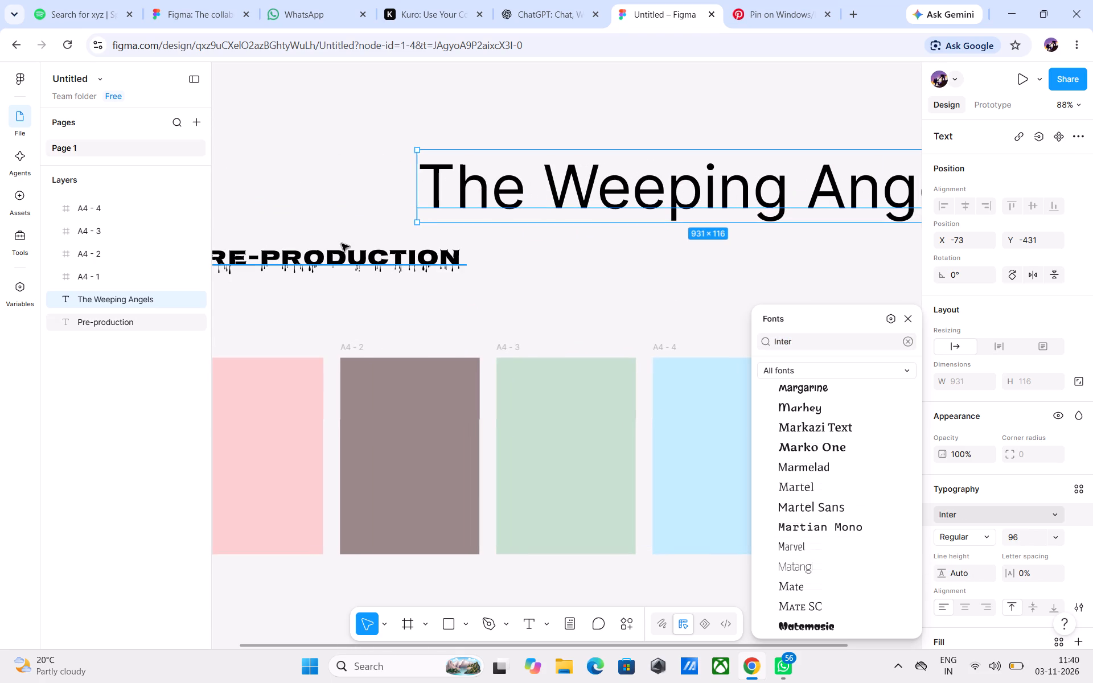
pyautogui.click(391, 257)
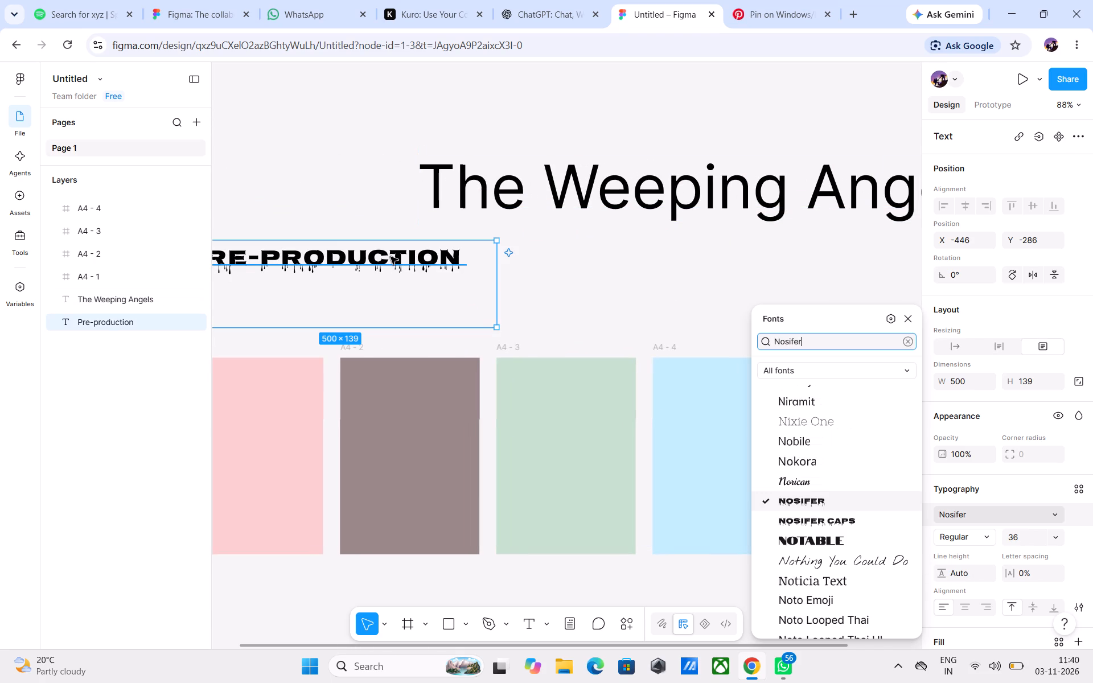
pyautogui.doubleClick(507, 190)
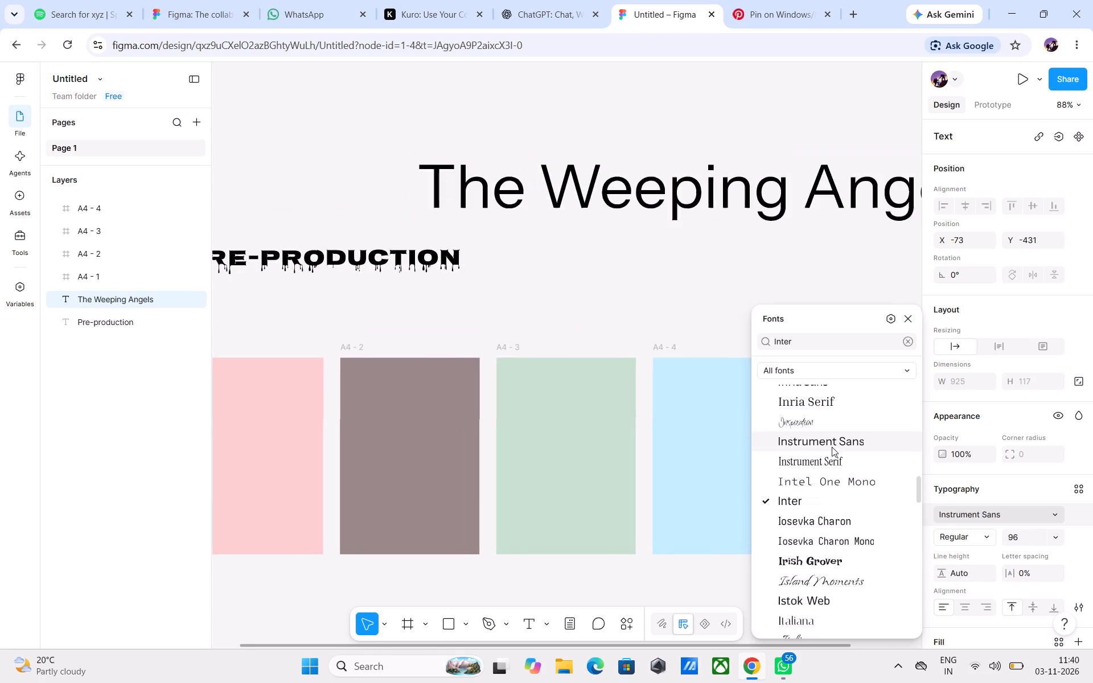
pyautogui.click(909, 341)
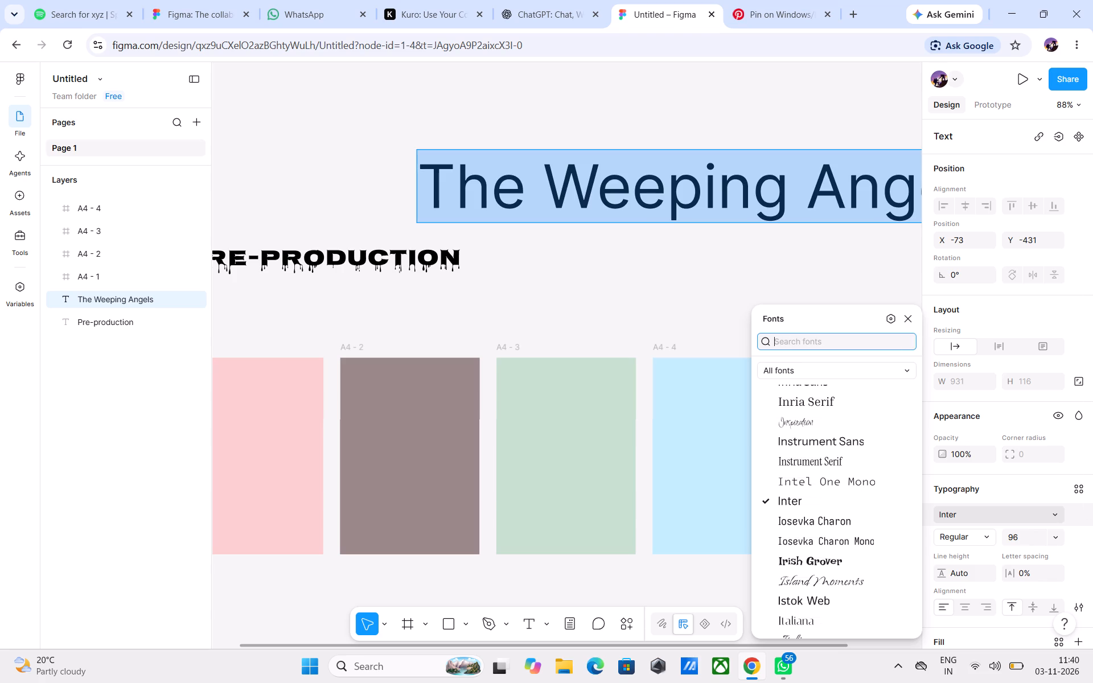
pyautogui.write('no')
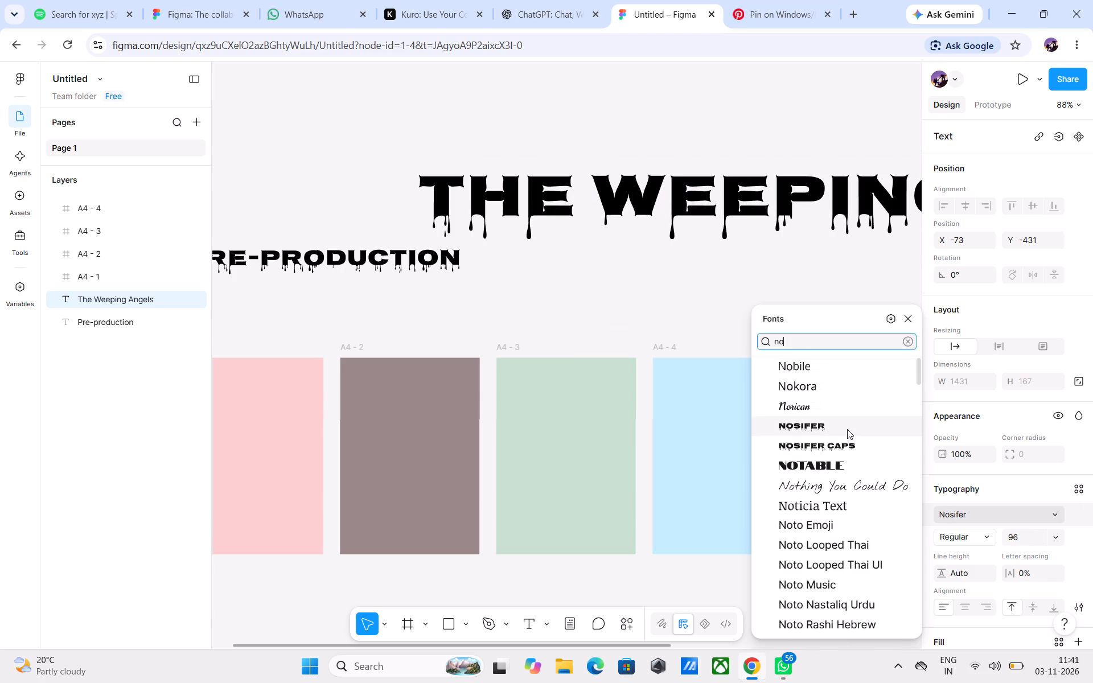
pyautogui.click(819, 442)
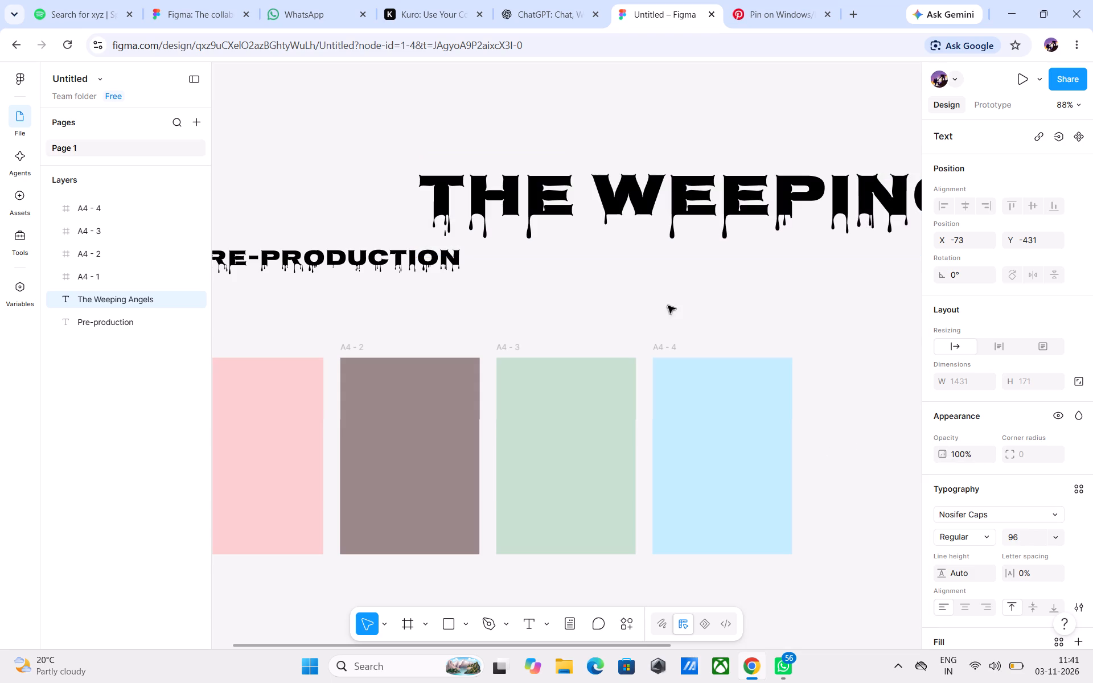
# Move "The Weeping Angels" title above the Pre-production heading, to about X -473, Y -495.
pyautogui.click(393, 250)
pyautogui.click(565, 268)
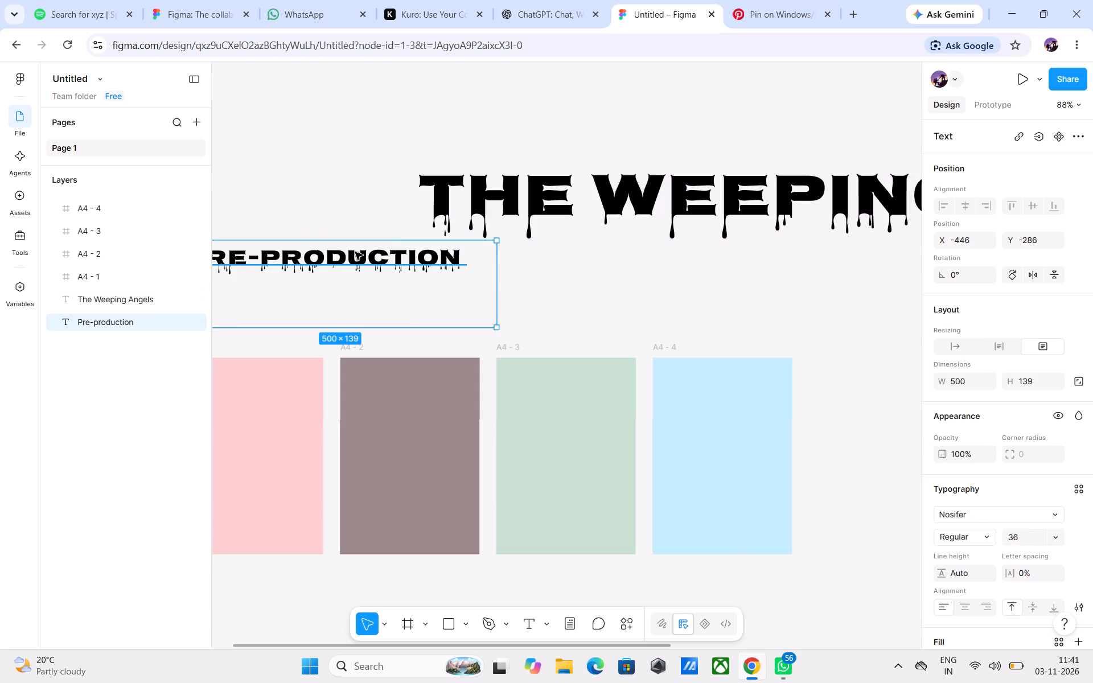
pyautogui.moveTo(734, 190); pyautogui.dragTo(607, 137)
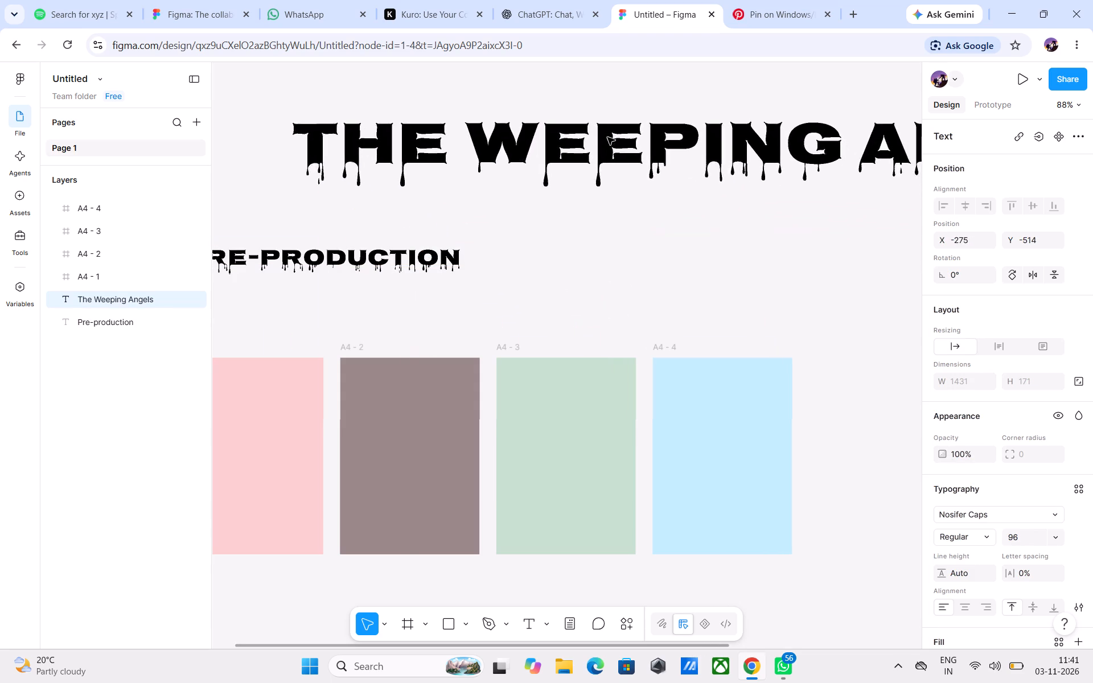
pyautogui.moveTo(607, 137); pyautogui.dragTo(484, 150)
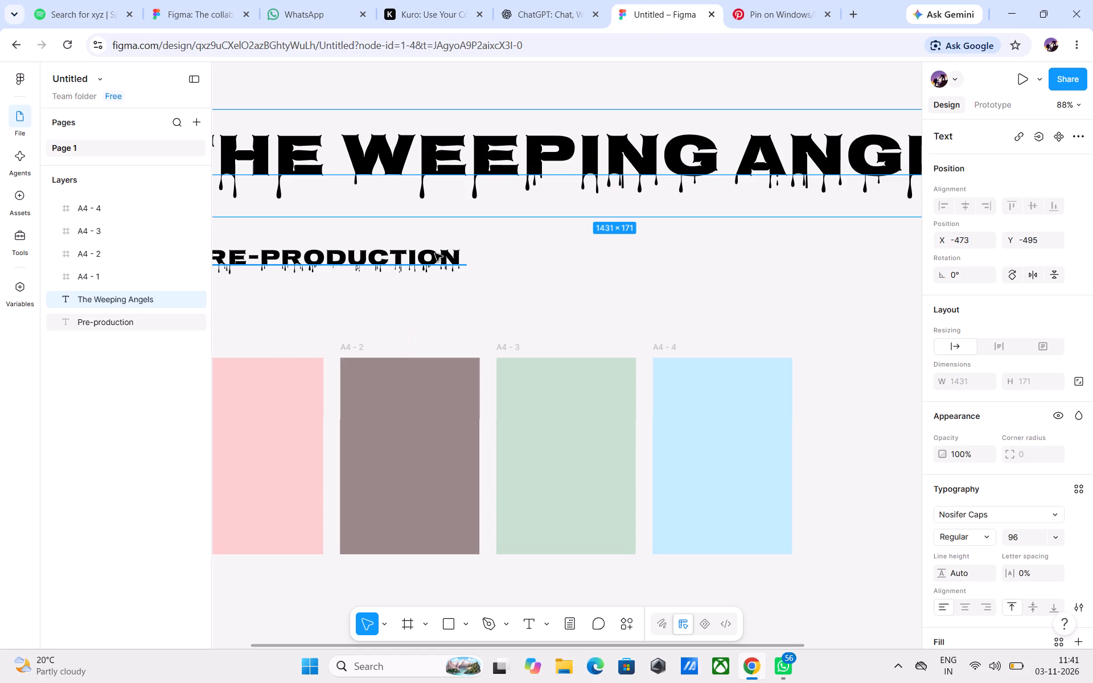
# Change the font of the Pre-production heading to Narnoor.
pyautogui.doubleClick(432, 250)
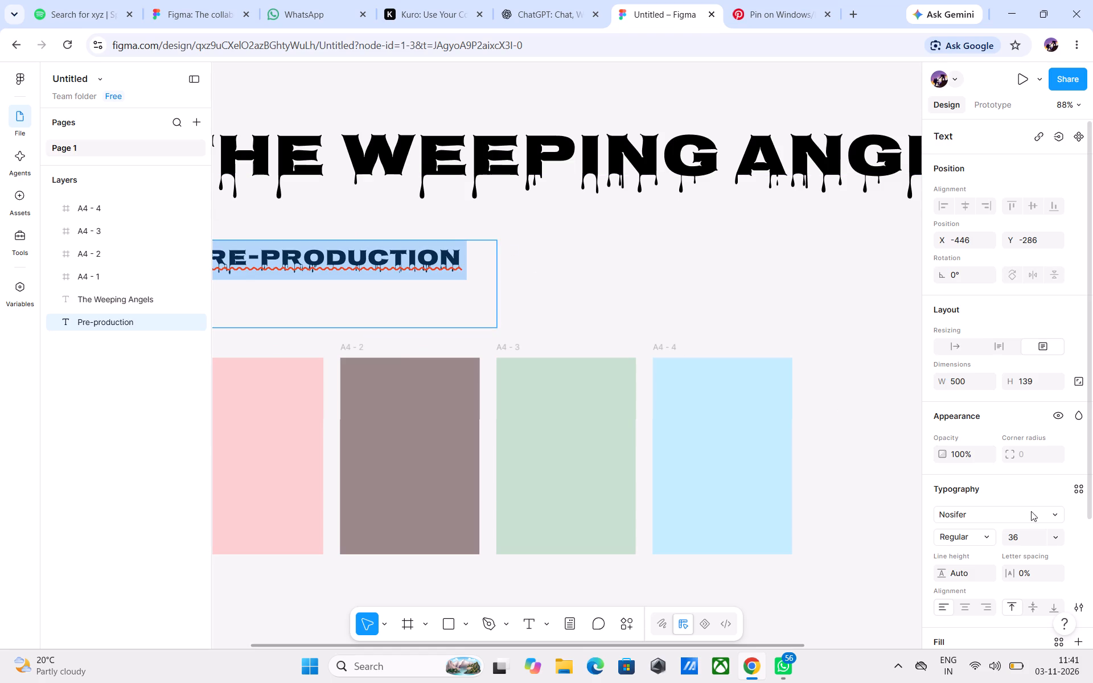
pyautogui.click(1041, 512)
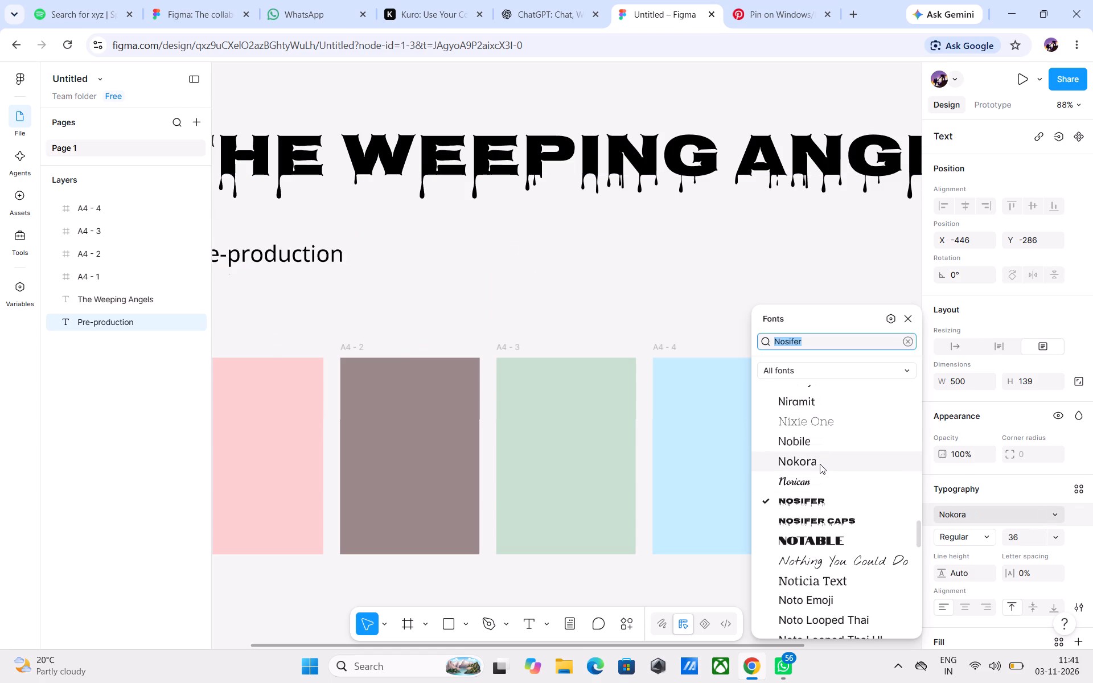
pyautogui.scroll(5, 820, 464)
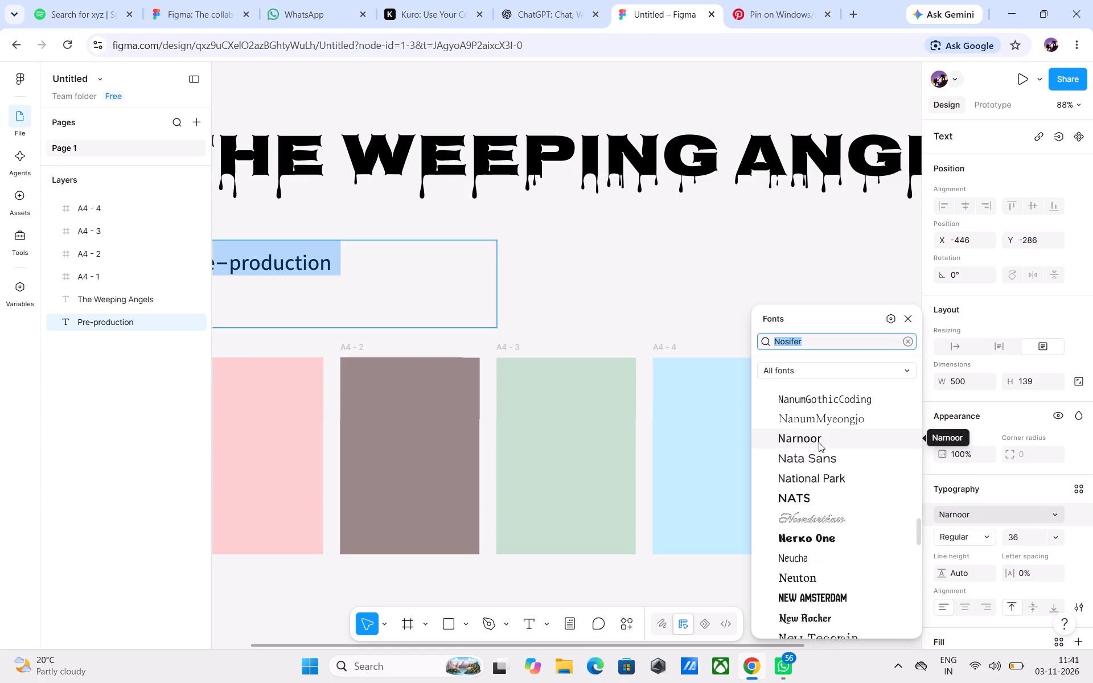
pyautogui.click(819, 441)
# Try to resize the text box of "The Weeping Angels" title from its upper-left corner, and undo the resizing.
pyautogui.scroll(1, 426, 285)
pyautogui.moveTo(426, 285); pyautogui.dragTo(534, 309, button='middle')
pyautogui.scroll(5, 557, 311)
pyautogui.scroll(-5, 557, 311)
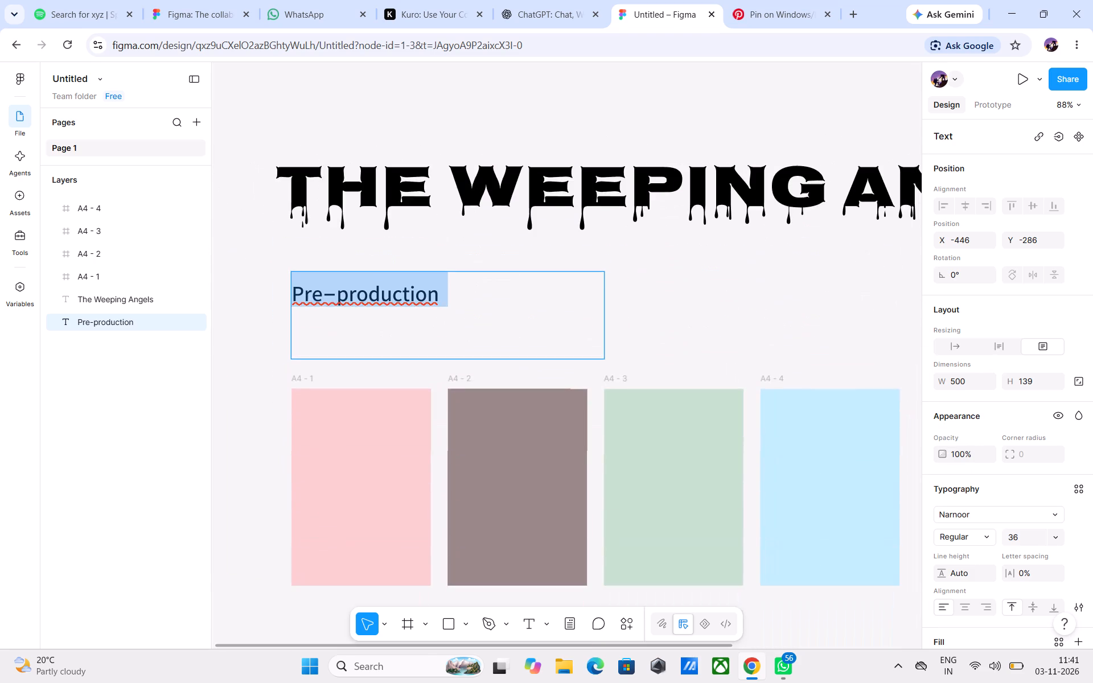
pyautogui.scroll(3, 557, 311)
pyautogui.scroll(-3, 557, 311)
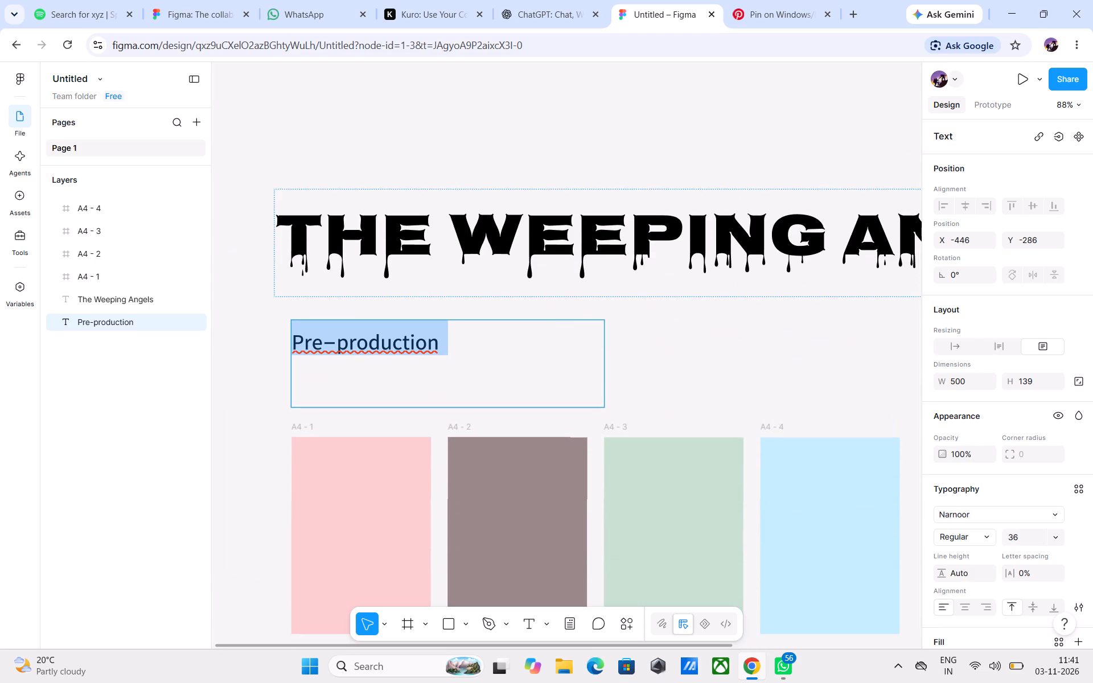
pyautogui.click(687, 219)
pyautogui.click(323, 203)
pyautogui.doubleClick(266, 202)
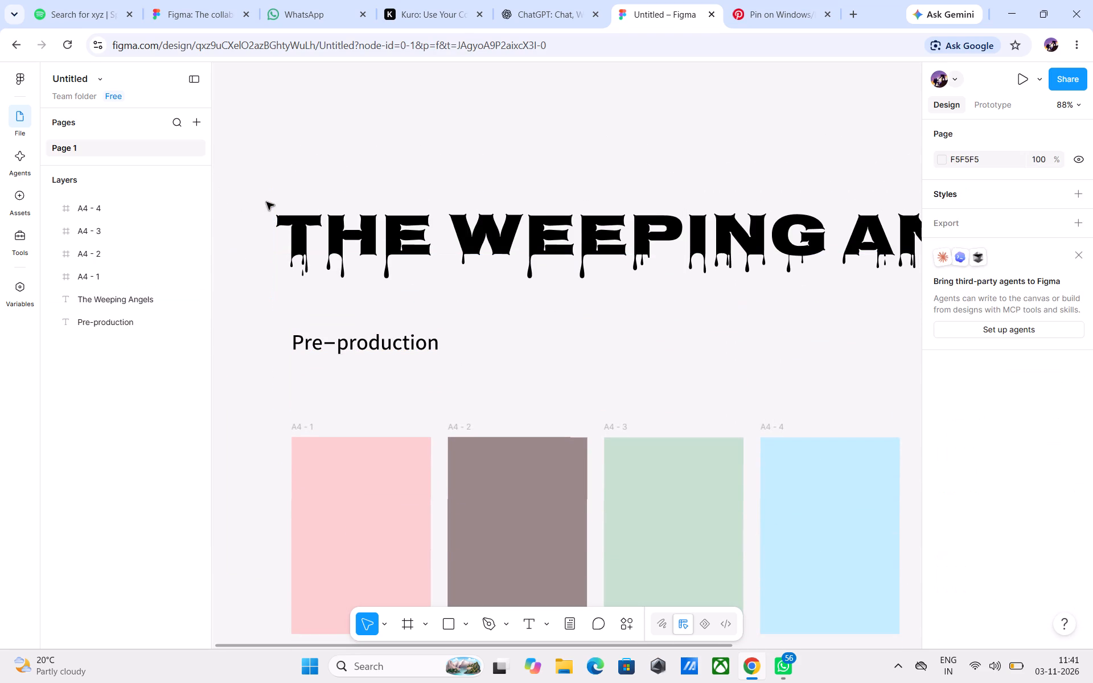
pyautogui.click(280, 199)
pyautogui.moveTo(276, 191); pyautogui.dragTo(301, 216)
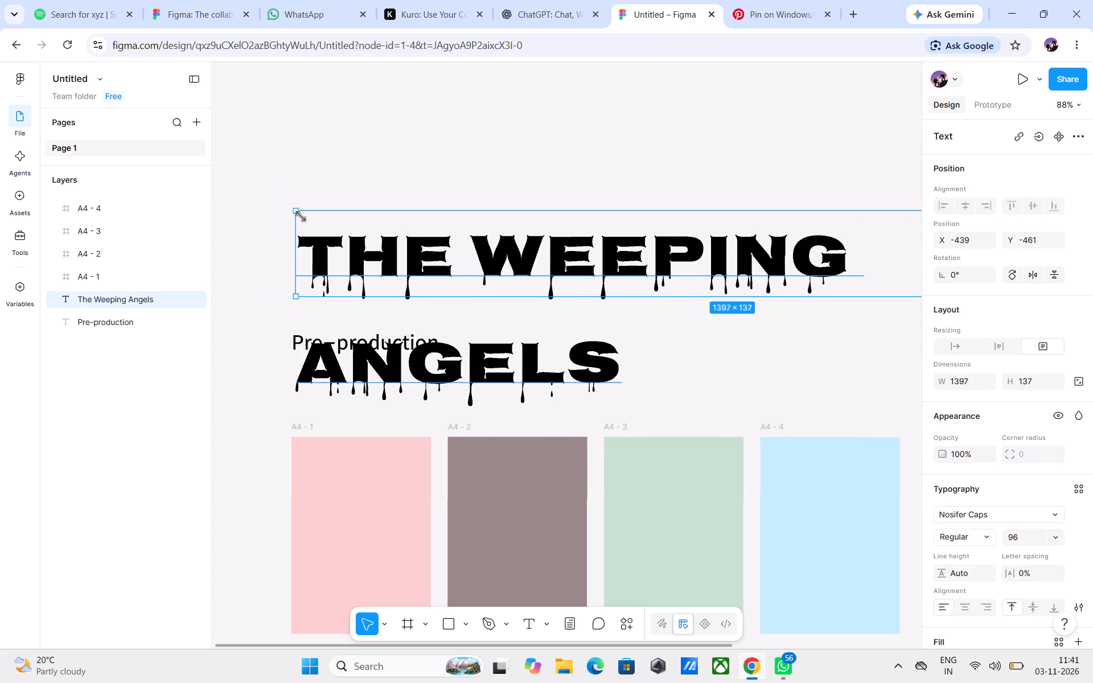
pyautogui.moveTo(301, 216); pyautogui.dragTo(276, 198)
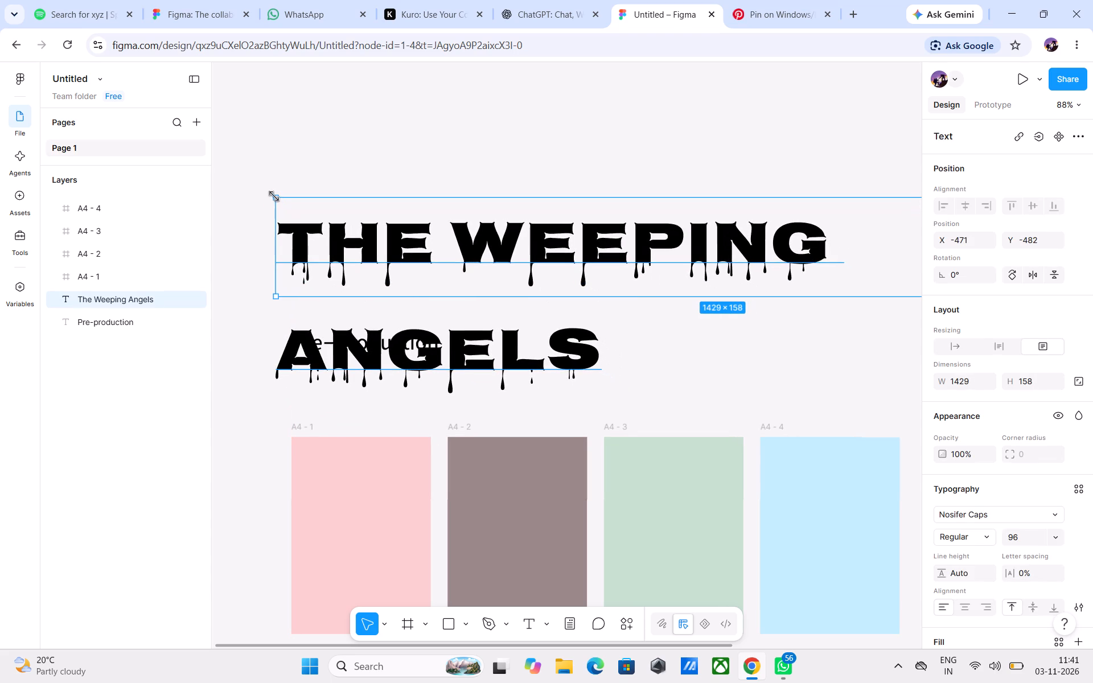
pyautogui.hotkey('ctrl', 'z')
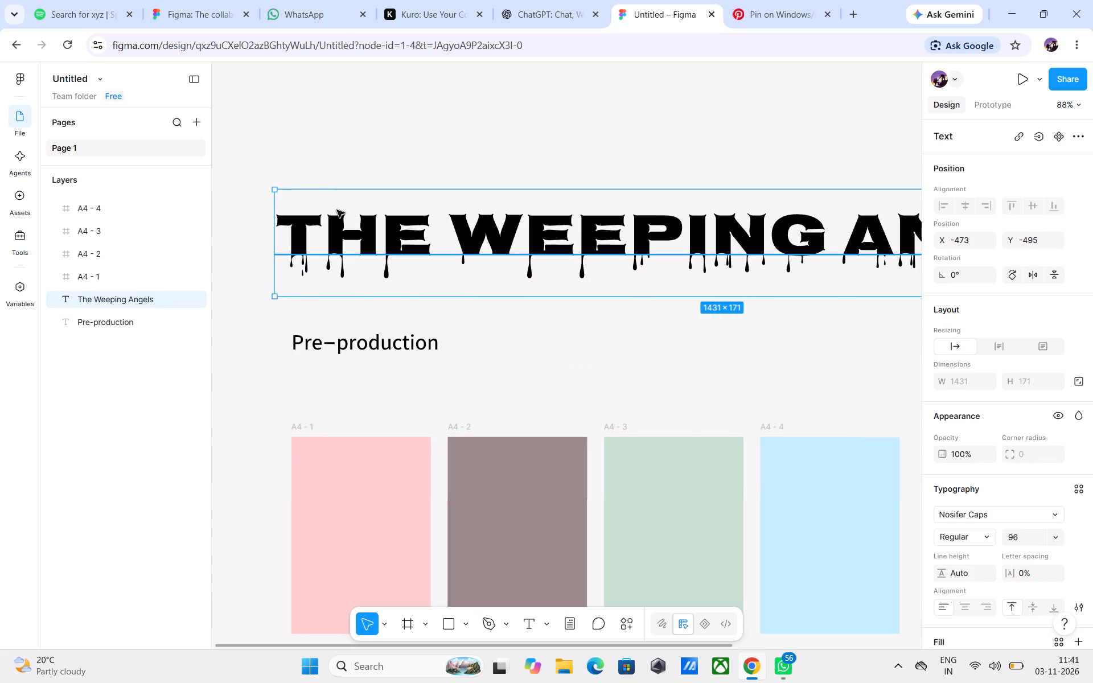
# Set the font size of "The Weeping Angels" title to 48.
pyautogui.doubleClick(290, 223)
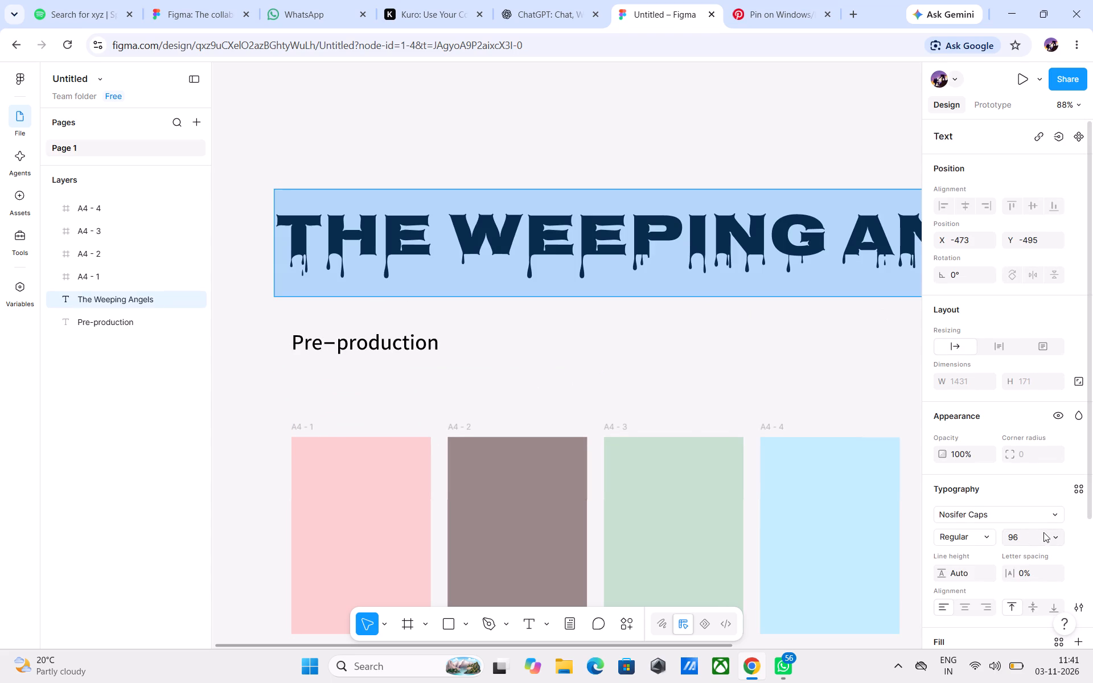
pyautogui.click(1049, 533)
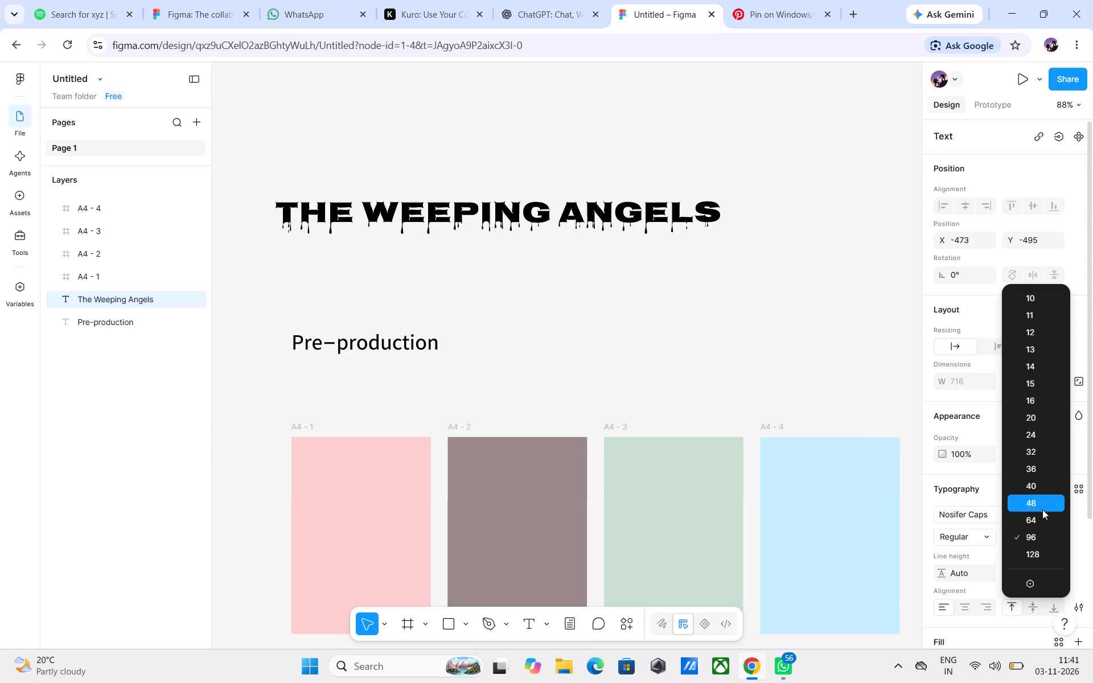
pyautogui.click(1042, 509)
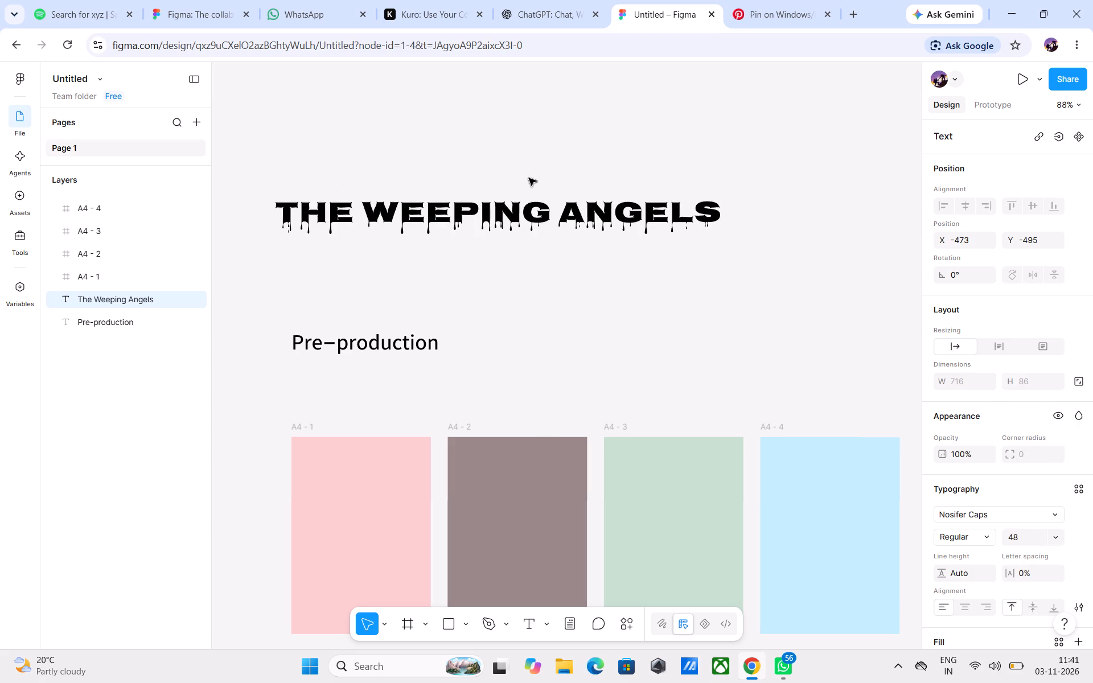
# Move "The Weeping Angels" title well above the Pre-production heading at X -304, Y -632, aligned with the gap before frame A4 - 3.
pyautogui.click(524, 205)
pyautogui.click(587, 166)
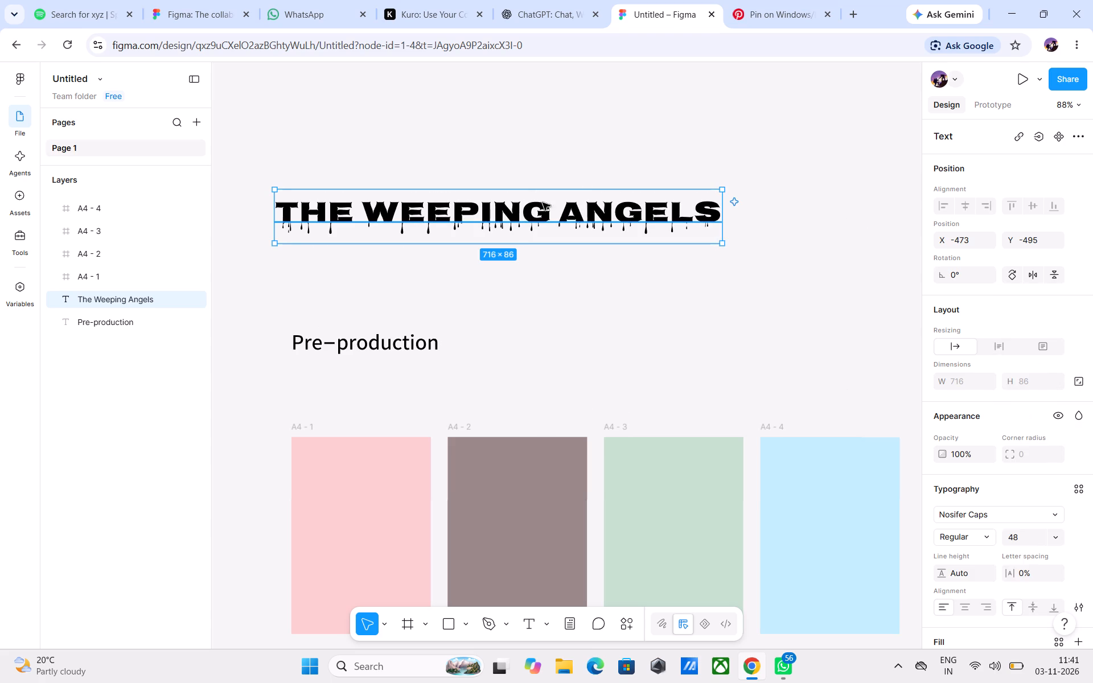
pyautogui.moveTo(549, 198); pyautogui.dragTo(683, 248)
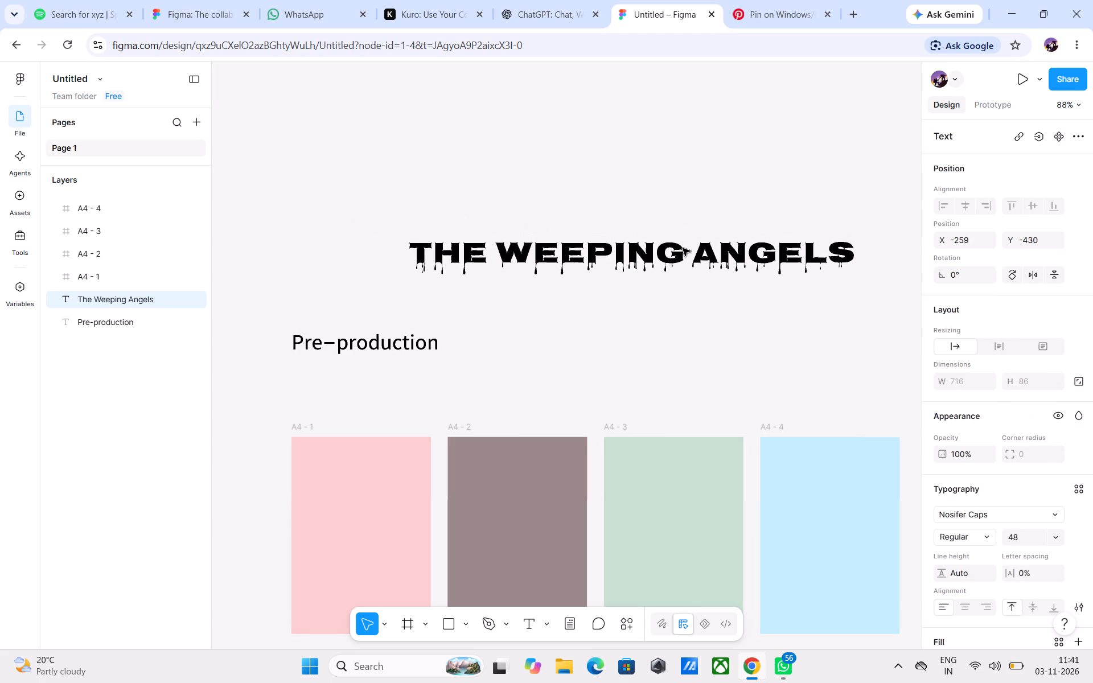
pyautogui.moveTo(683, 248); pyautogui.dragTo(646, 115)
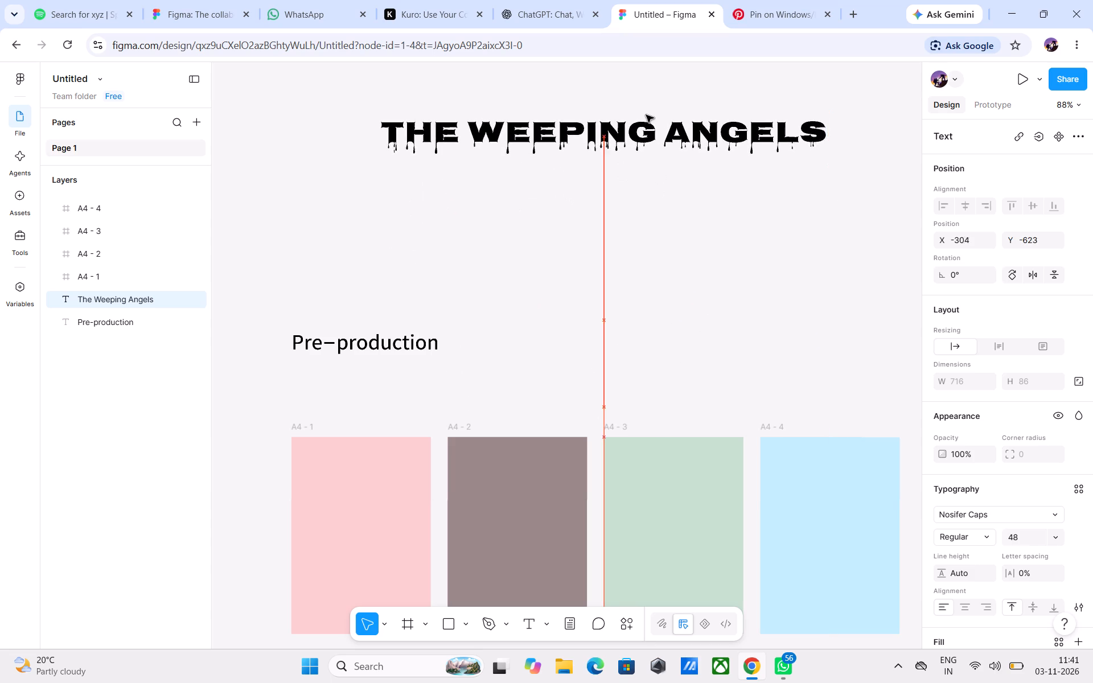
pyautogui.moveTo(646, 115); pyautogui.dragTo(649, 113)
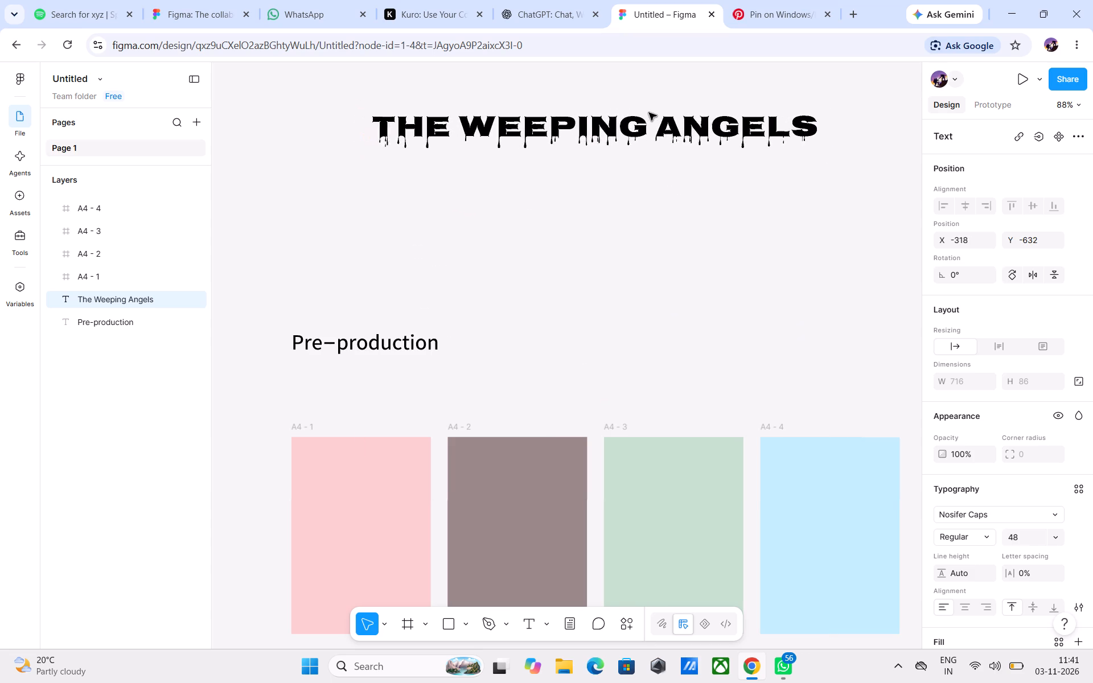
pyautogui.moveTo(649, 113); pyautogui.dragTo(651, 113)
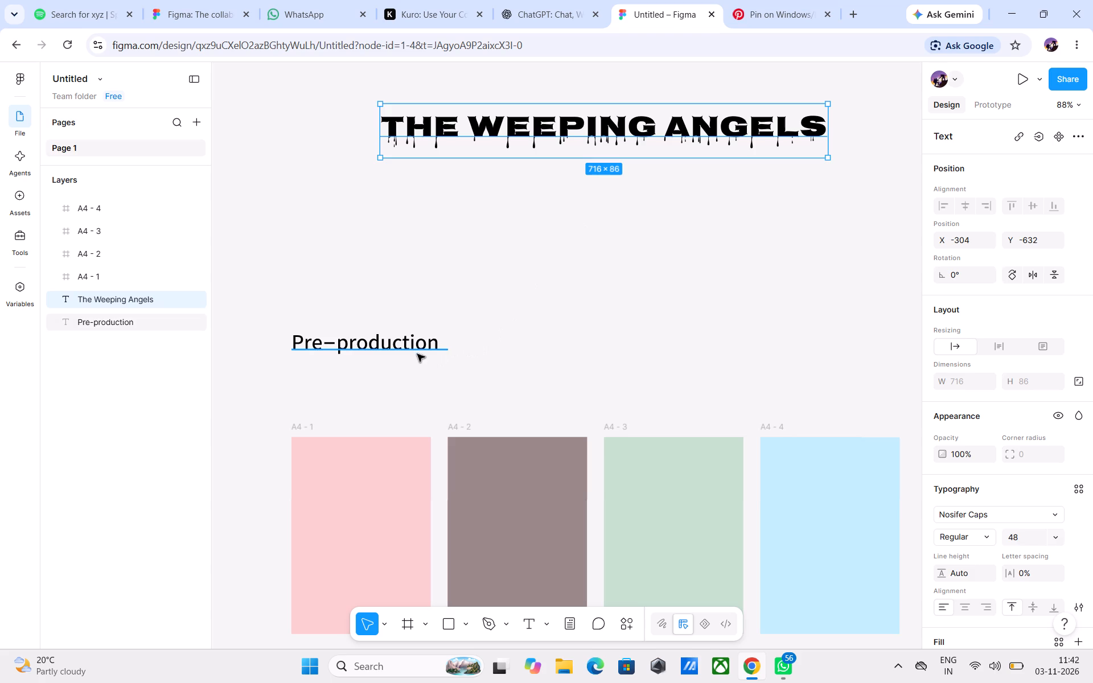
# Move the Pre-production heading up beneath the title to X -446, Y -500, aligned with the left edge of frame A4 - 1.
pyautogui.click(415, 352)
pyautogui.moveTo(506, 337); pyautogui.dragTo(500, 184)
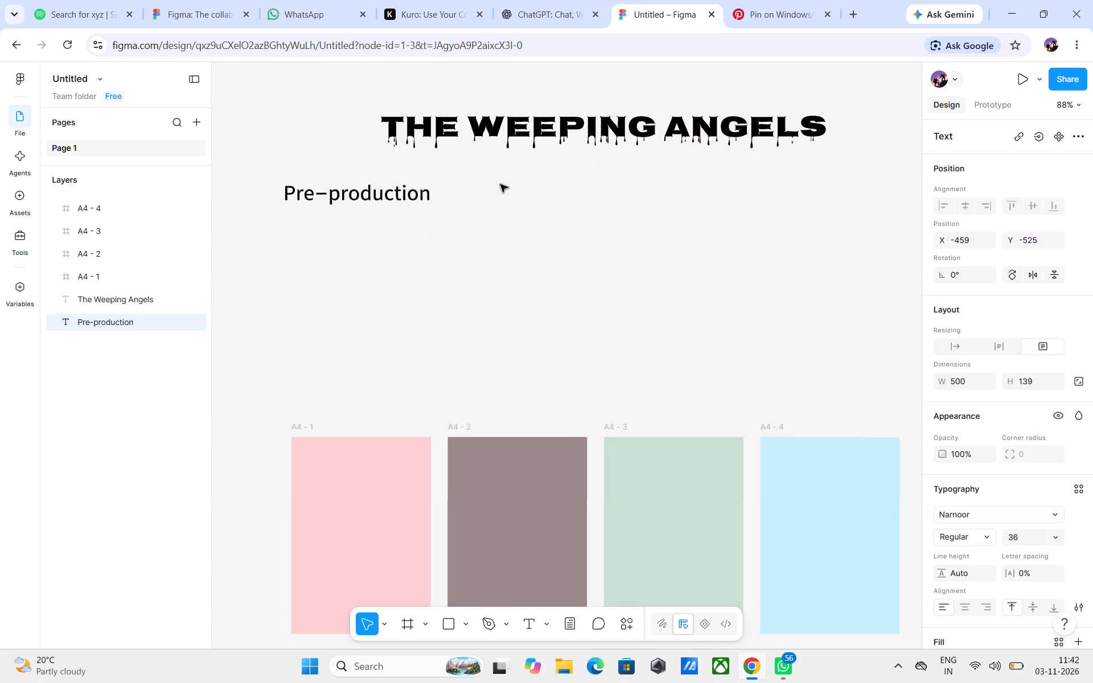
pyautogui.moveTo(500, 184); pyautogui.dragTo(507, 204)
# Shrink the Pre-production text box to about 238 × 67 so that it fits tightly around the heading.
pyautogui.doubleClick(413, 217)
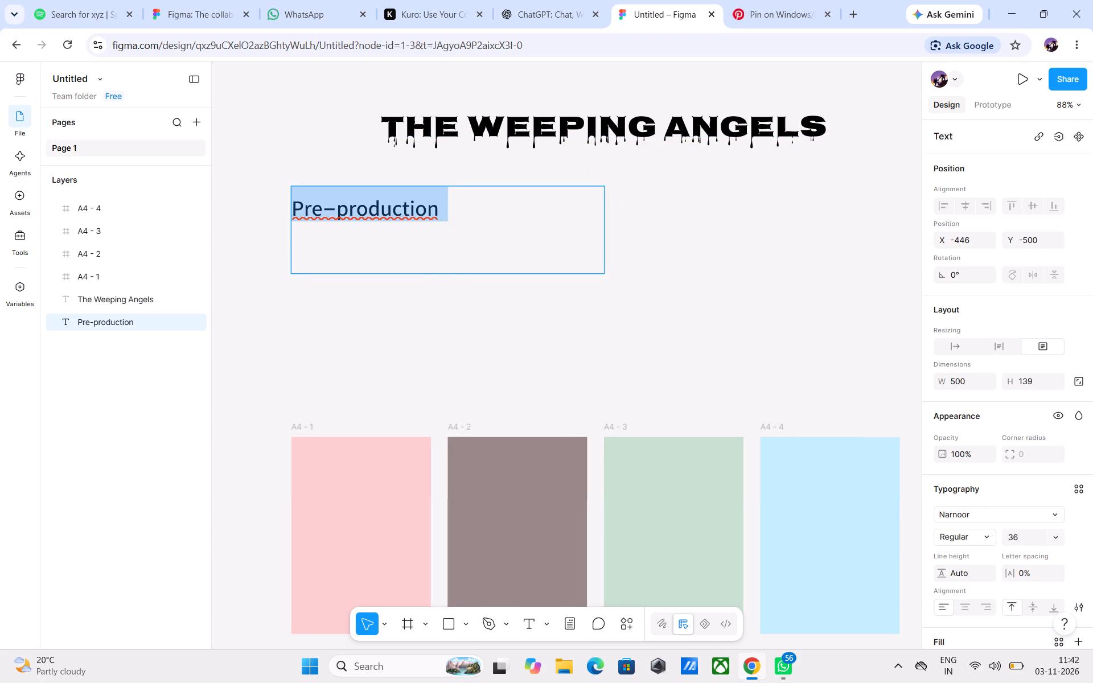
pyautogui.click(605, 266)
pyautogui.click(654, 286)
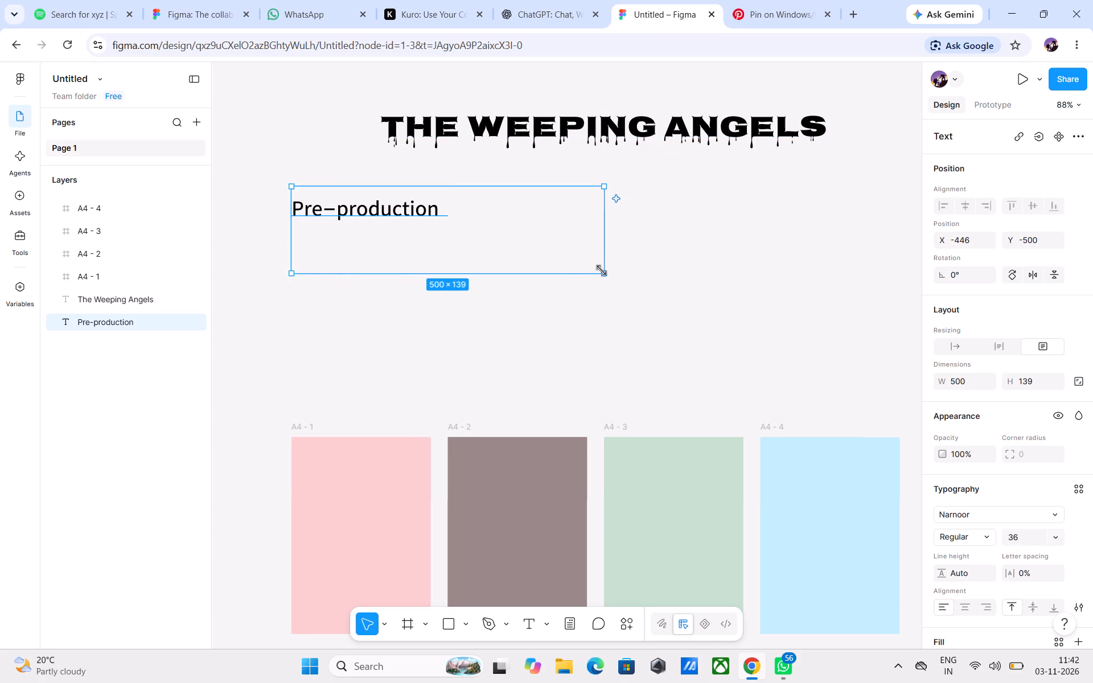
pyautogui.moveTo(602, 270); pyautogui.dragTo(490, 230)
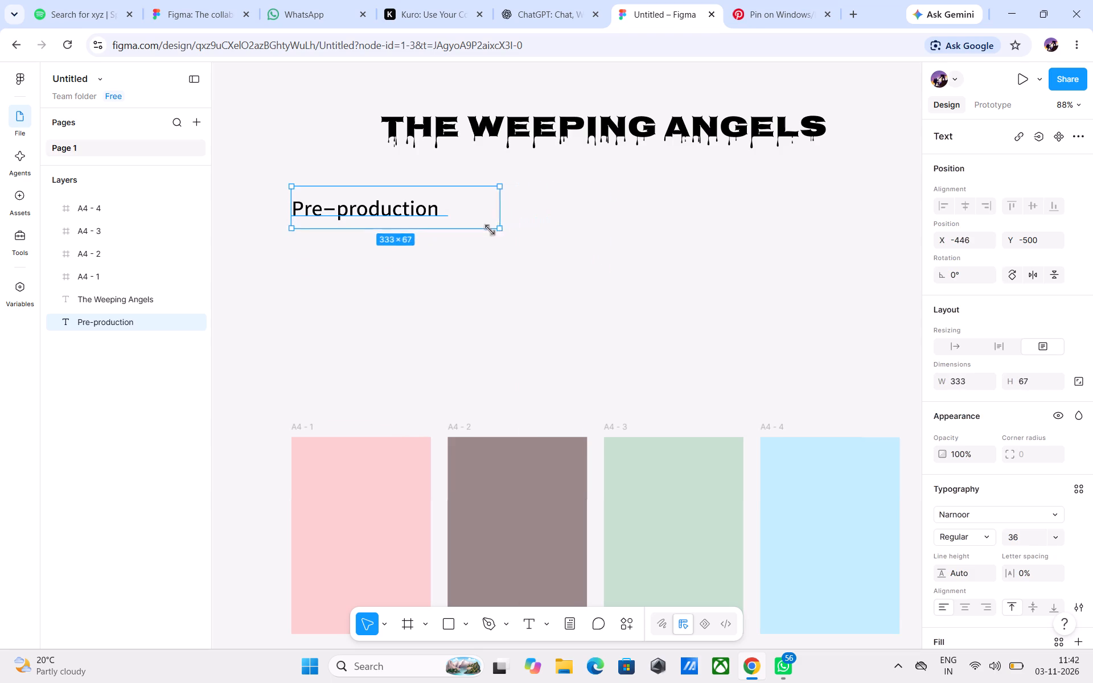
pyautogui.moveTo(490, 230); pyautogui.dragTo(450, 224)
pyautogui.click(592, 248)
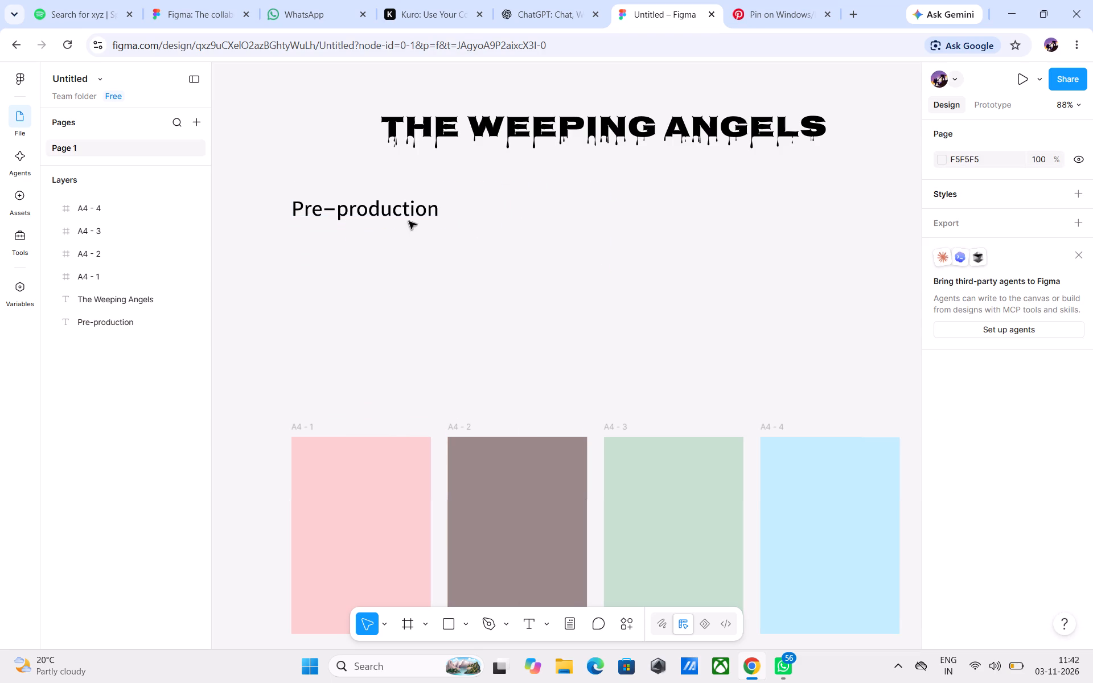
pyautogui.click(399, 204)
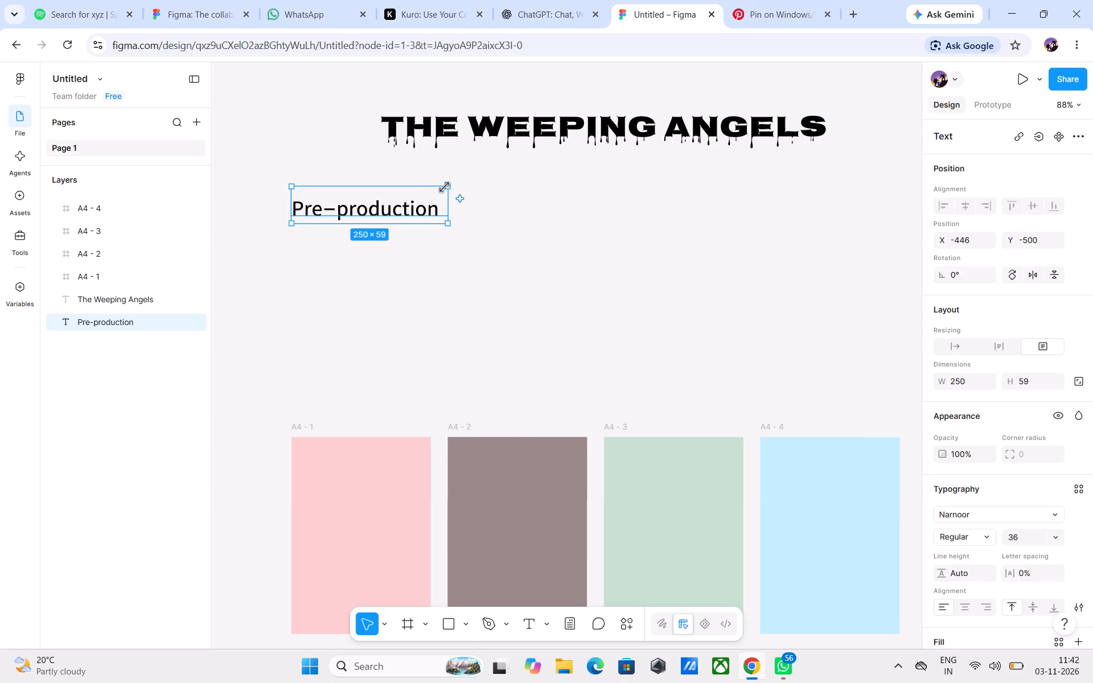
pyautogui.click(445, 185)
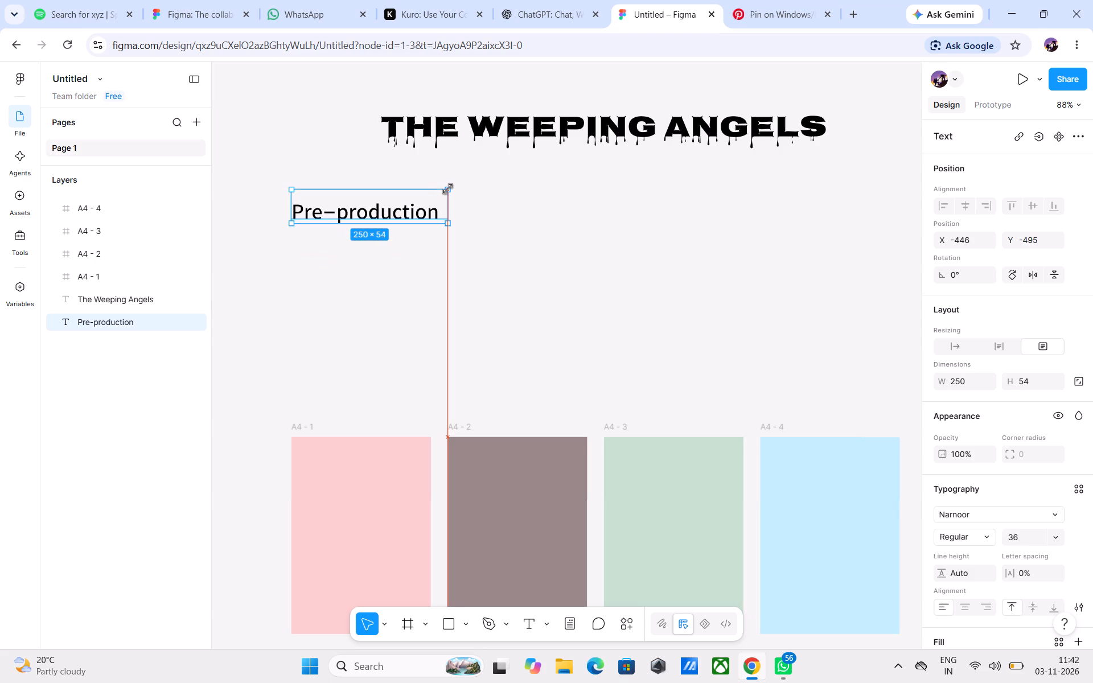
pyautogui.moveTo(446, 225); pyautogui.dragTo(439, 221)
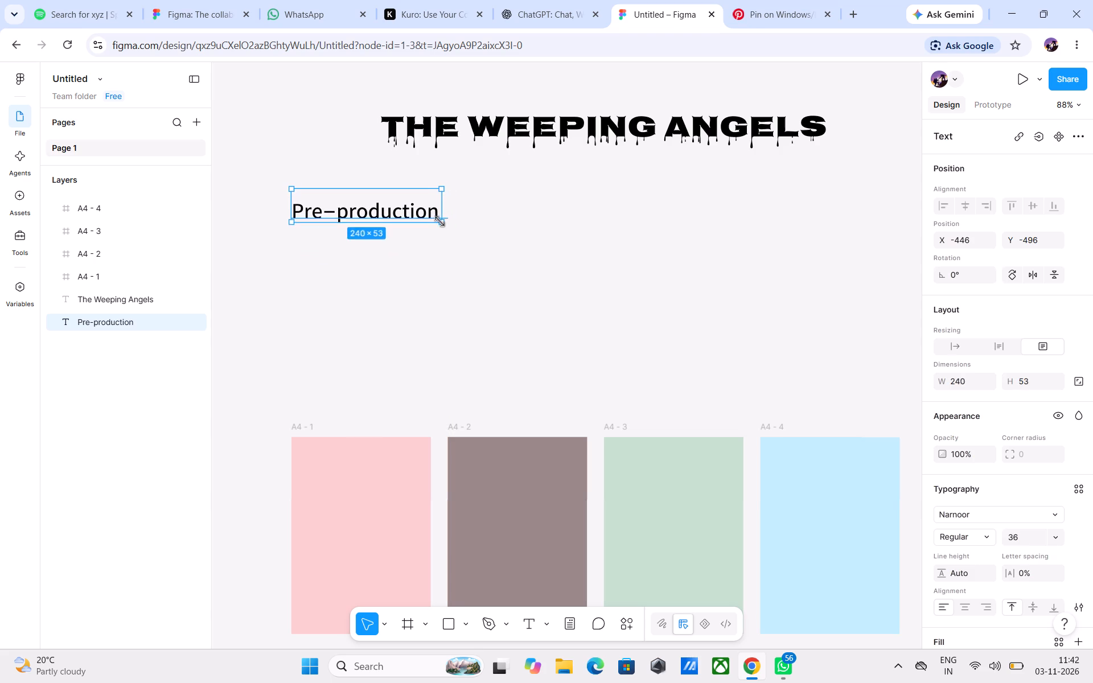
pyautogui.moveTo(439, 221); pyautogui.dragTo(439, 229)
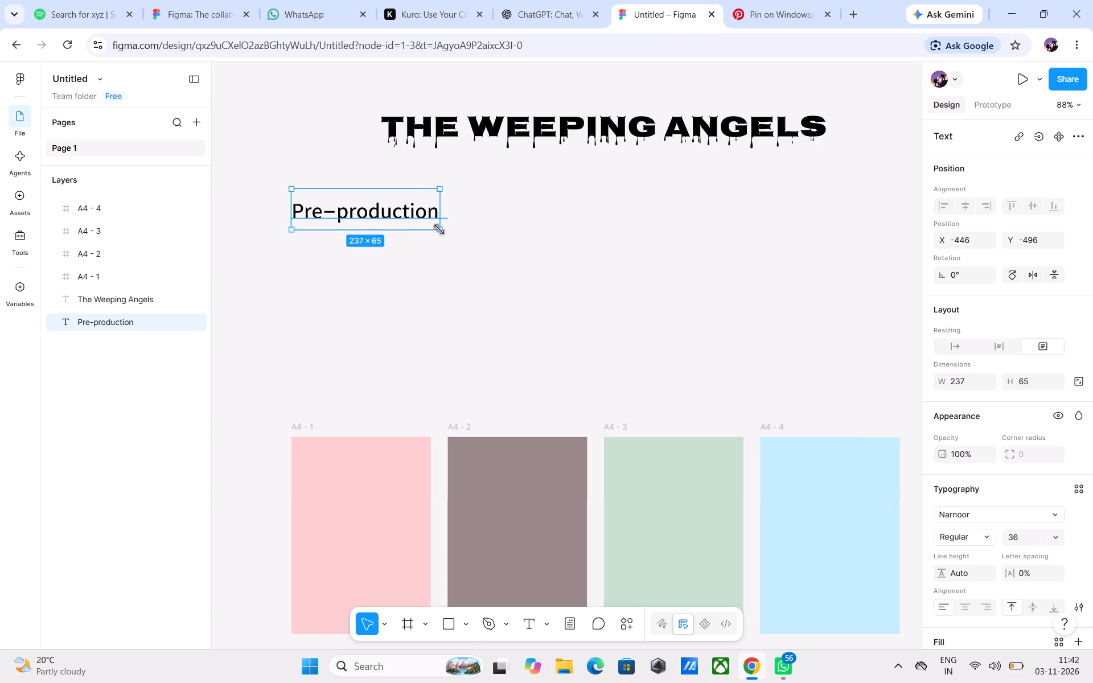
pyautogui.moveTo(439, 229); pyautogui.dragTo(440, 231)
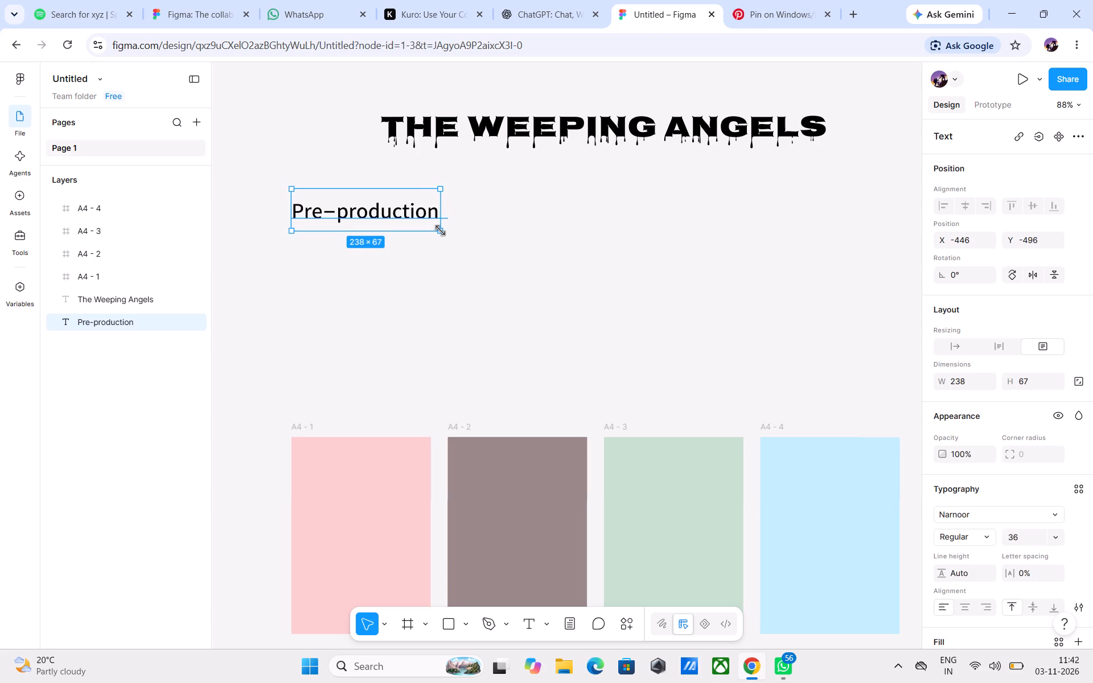
# Browse the font list and preview alternative fonts on the Pre-production heading, then look at the available font sizes.
pyautogui.doubleClick(418, 213)
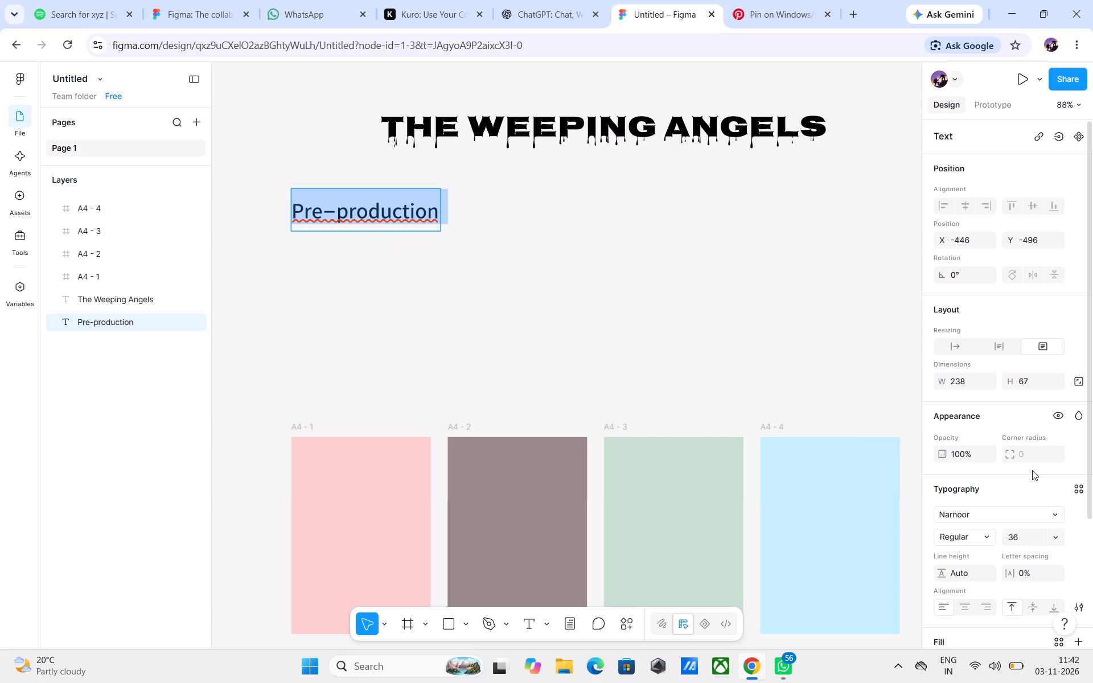
pyautogui.click(1057, 519)
pyautogui.scroll(2, 807, 454)
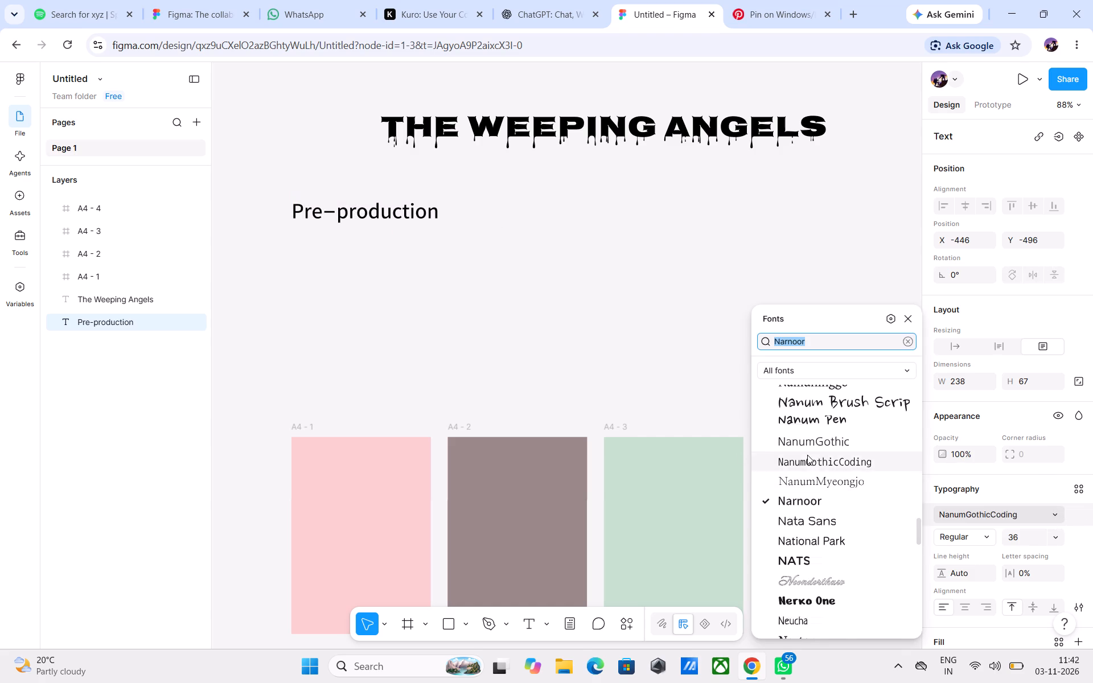
pyautogui.scroll(20, 807, 455)
pyautogui.scroll(-3, 801, 449)
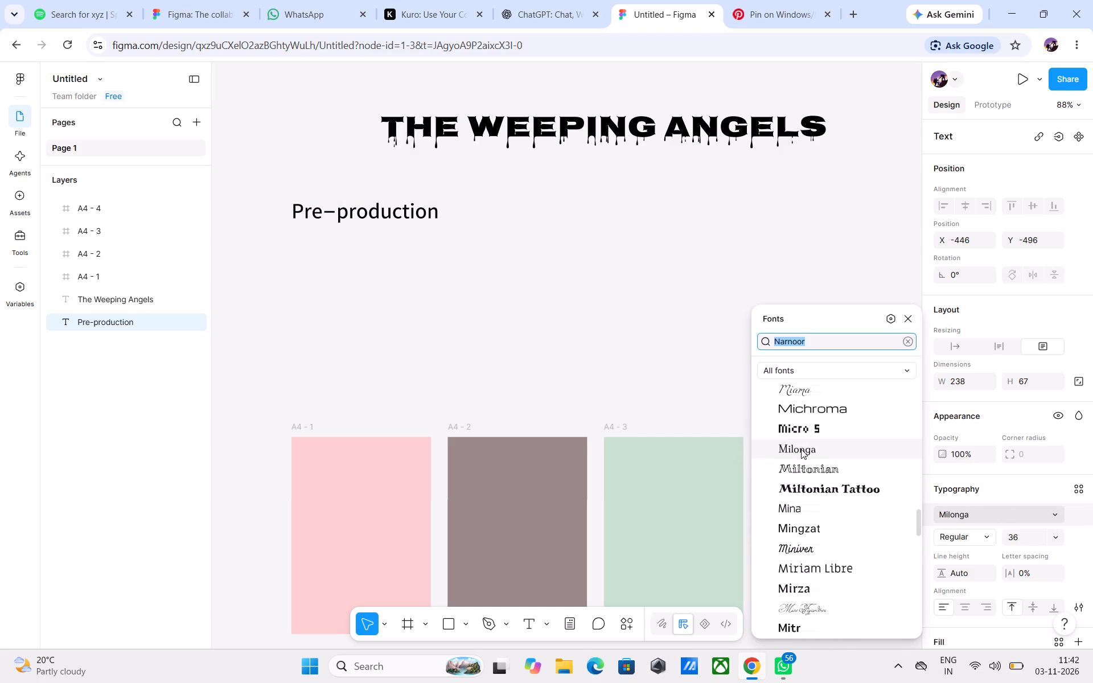
pyautogui.scroll(-1, 801, 449)
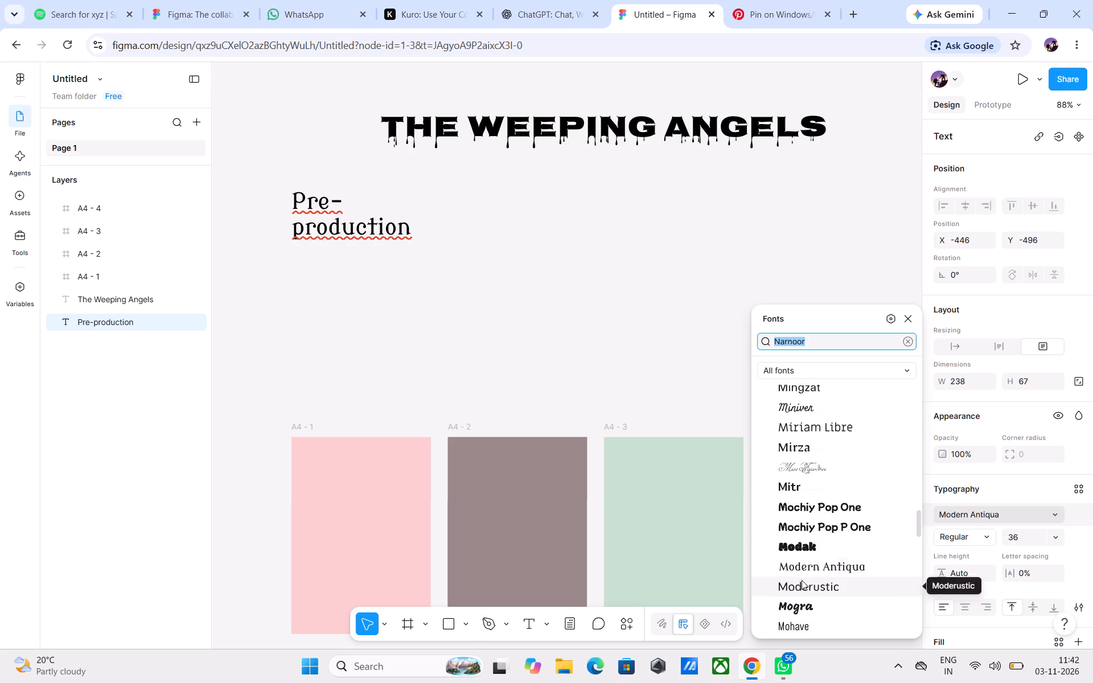
pyautogui.doubleClick(292, 206)
pyautogui.moveTo(293, 206); pyautogui.dragTo(294, 206)
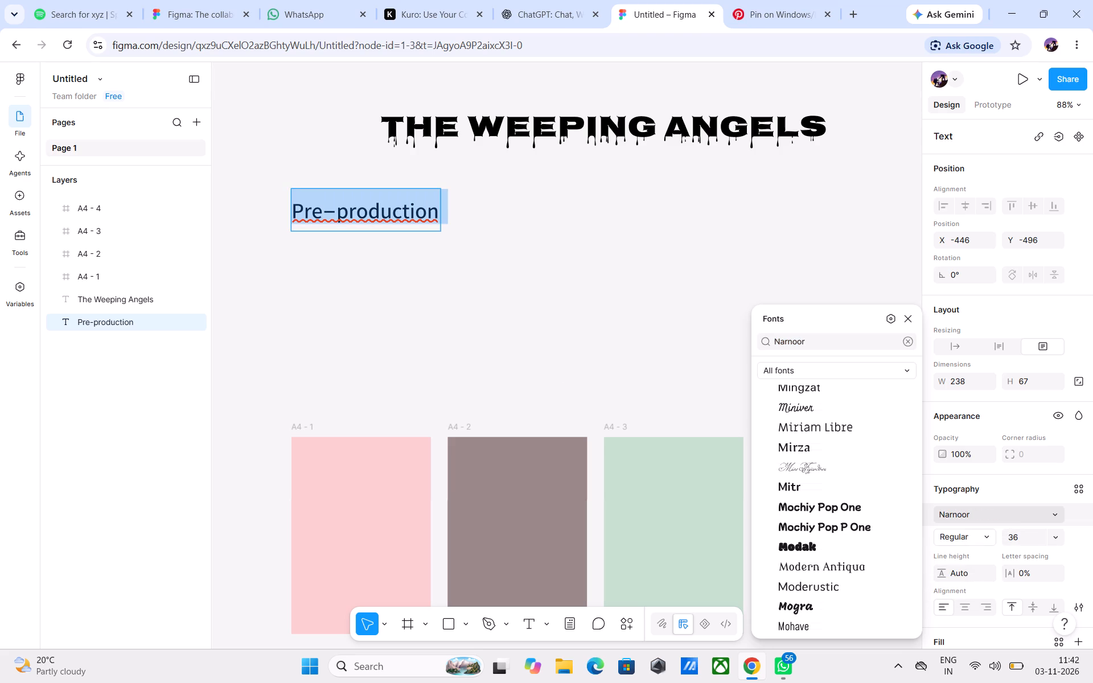
pyautogui.moveTo(294, 206); pyautogui.dragTo(391, 212)
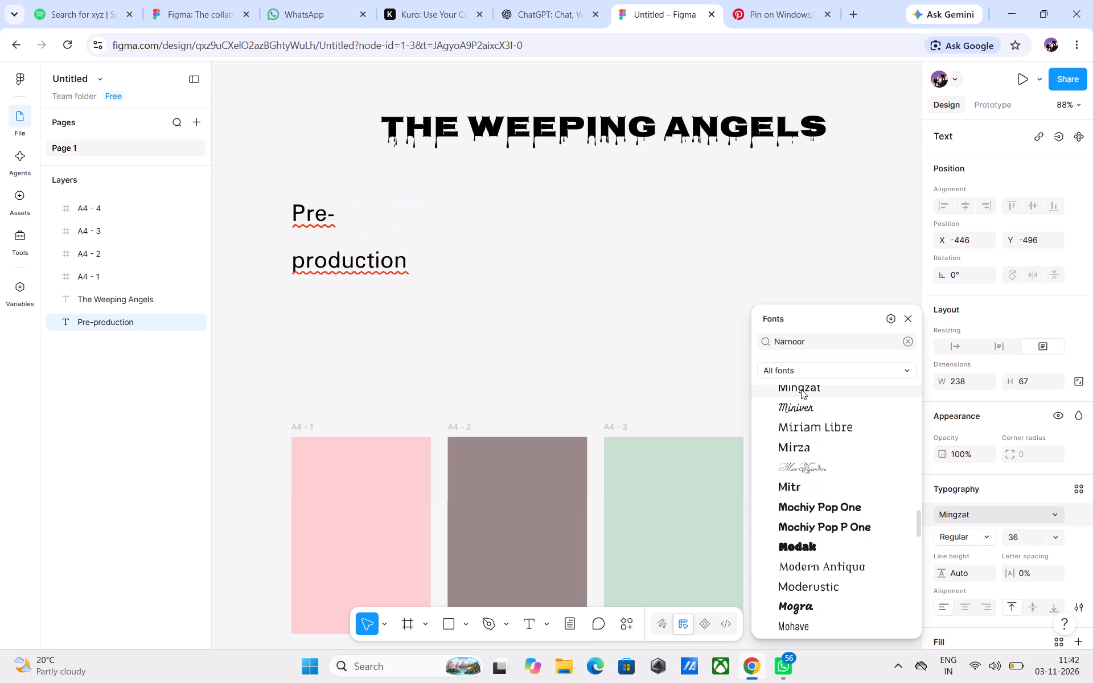
pyautogui.scroll(5, 801, 389)
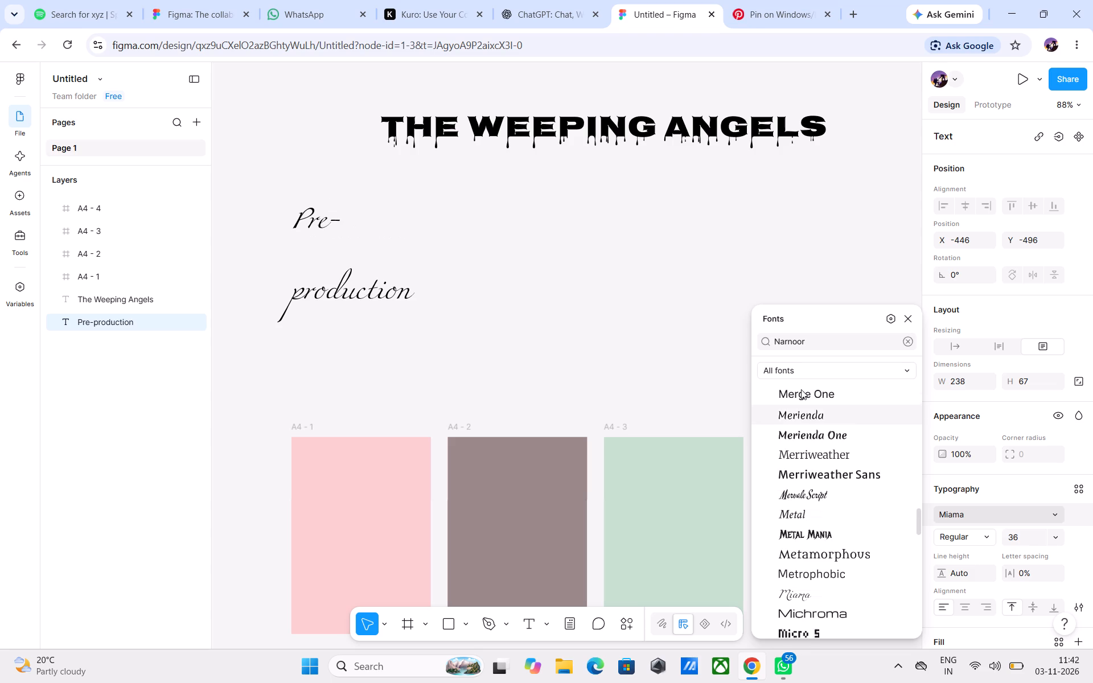
pyautogui.scroll(4, 801, 389)
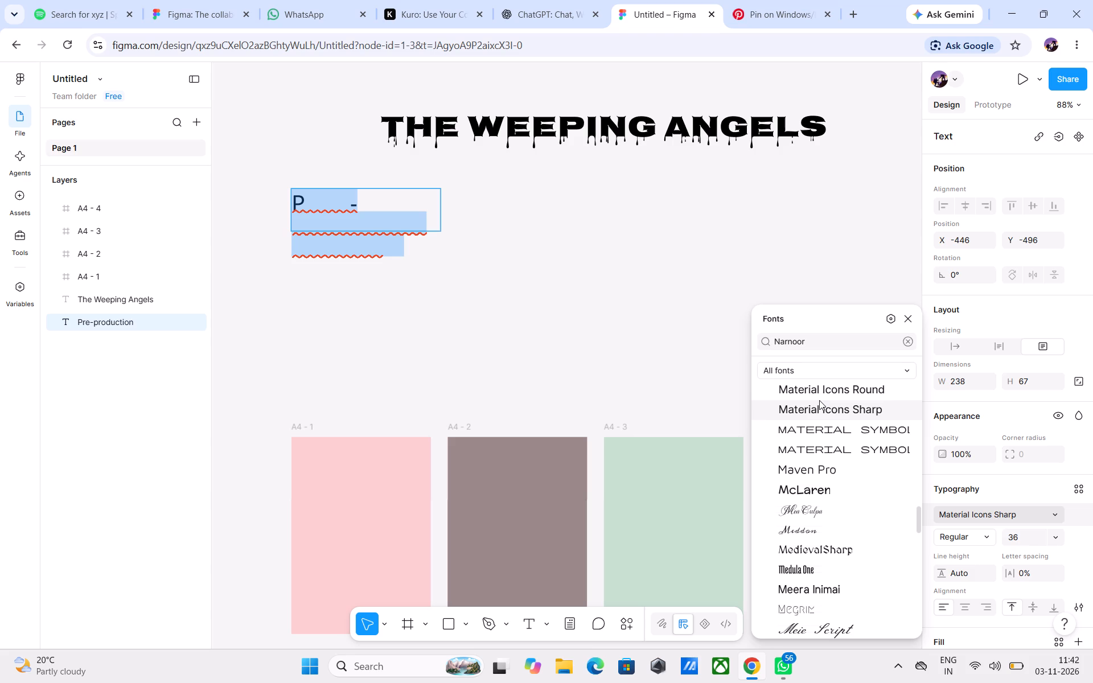
pyautogui.click(1049, 534)
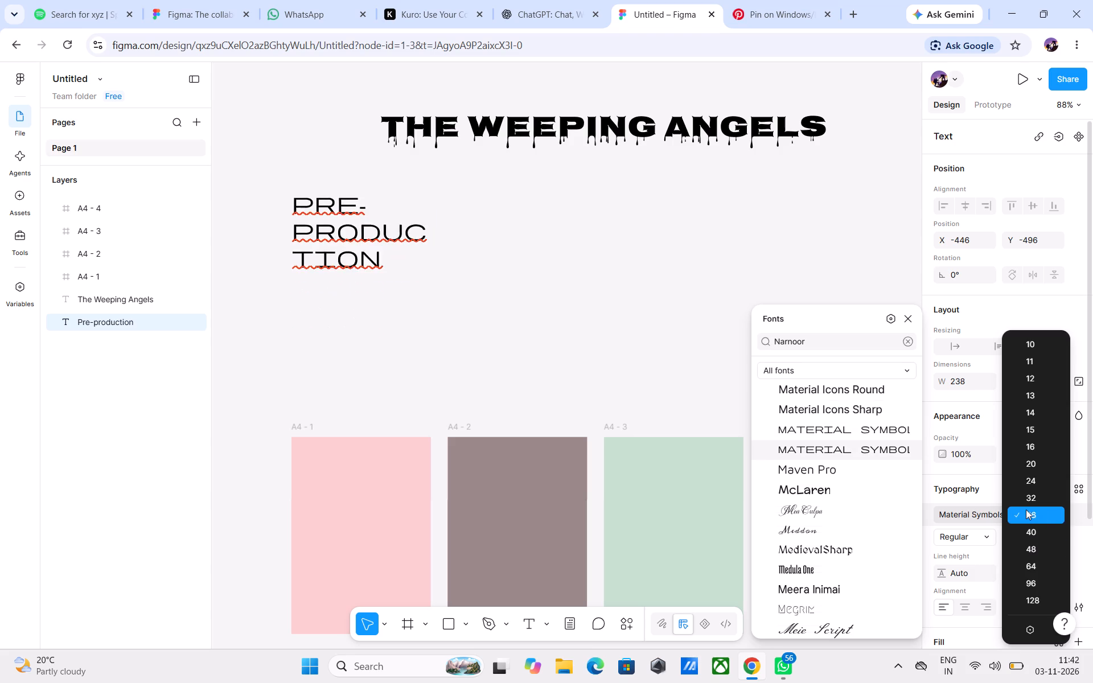
pyautogui.click(329, 214)
pyautogui.click(287, 210)
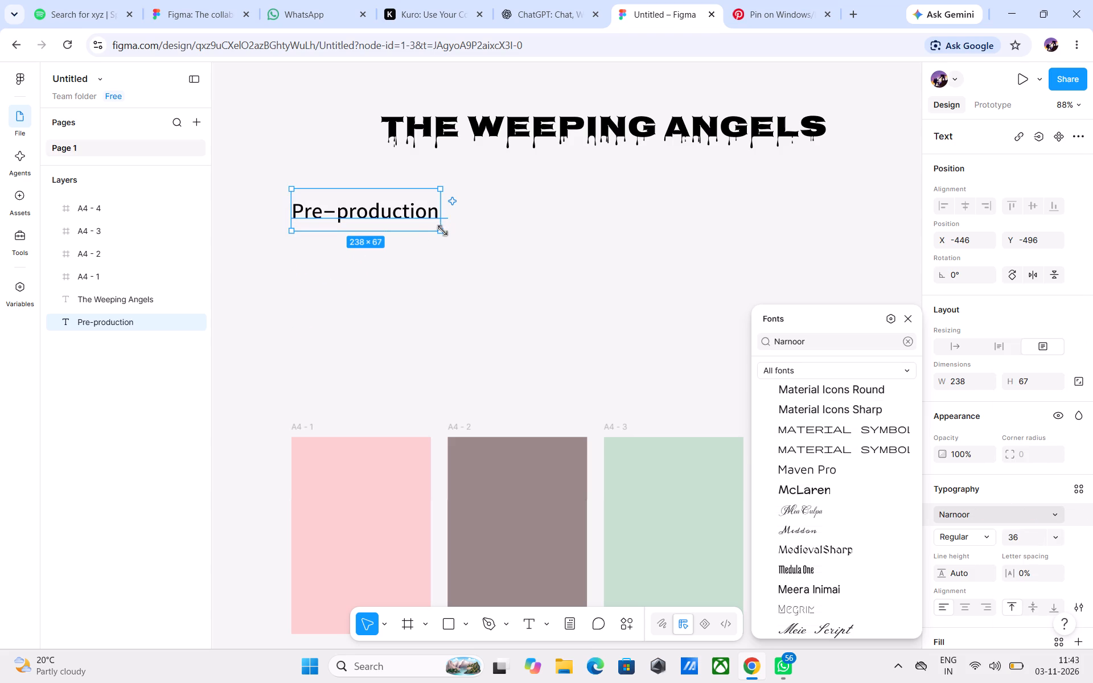
# Enlarge the Pre-production text box to about 509 × 162 from its lower-right corner.
pyautogui.moveTo(442, 232); pyautogui.dragTo(609, 290)
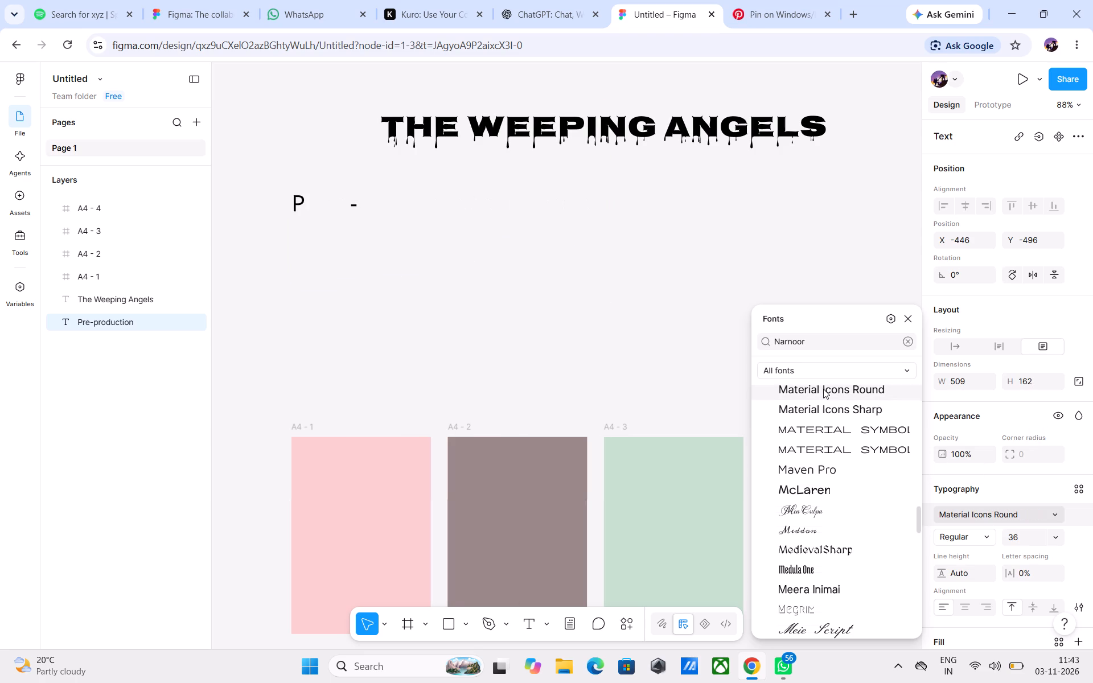
# Change the font of the Pre-production heading to Abhaya Libre ExtraBold.
pyautogui.scroll(5, 823, 389)
pyautogui.scroll(4, 809, 480)
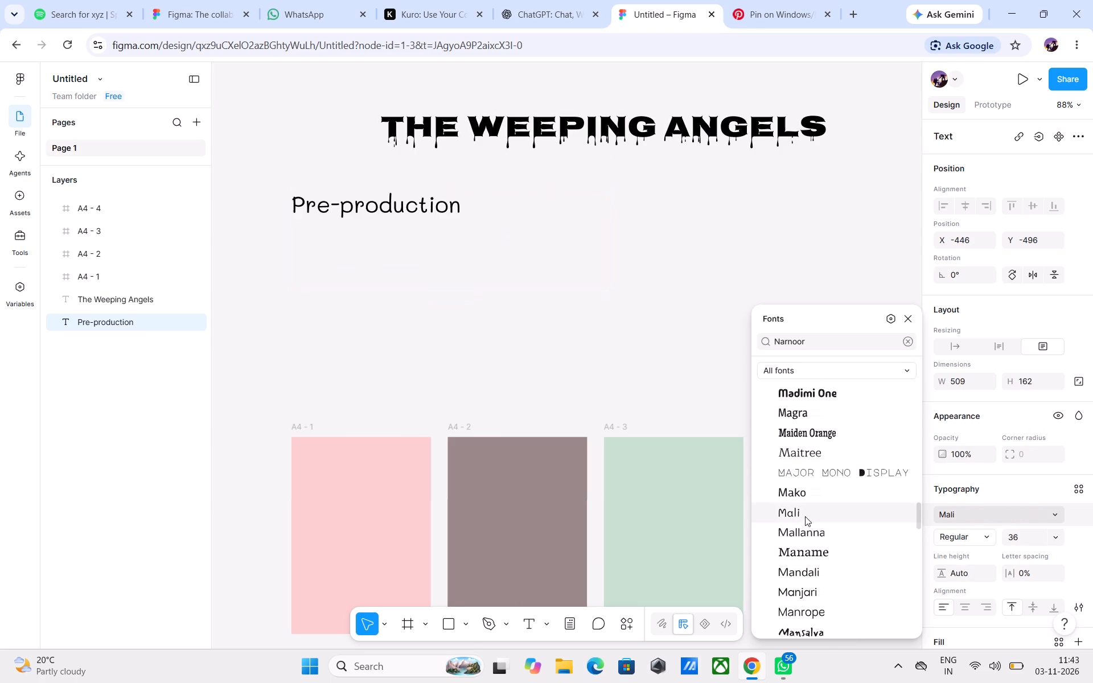
pyautogui.scroll(19, 805, 516)
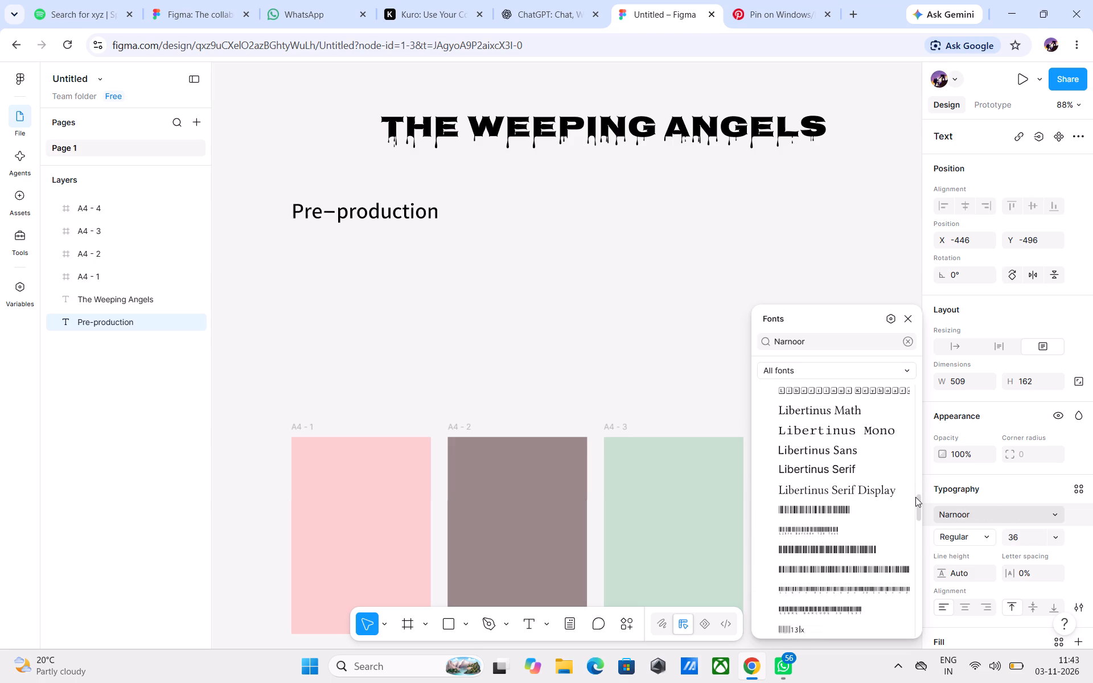
pyautogui.moveTo(918, 501); pyautogui.dragTo(902, 353)
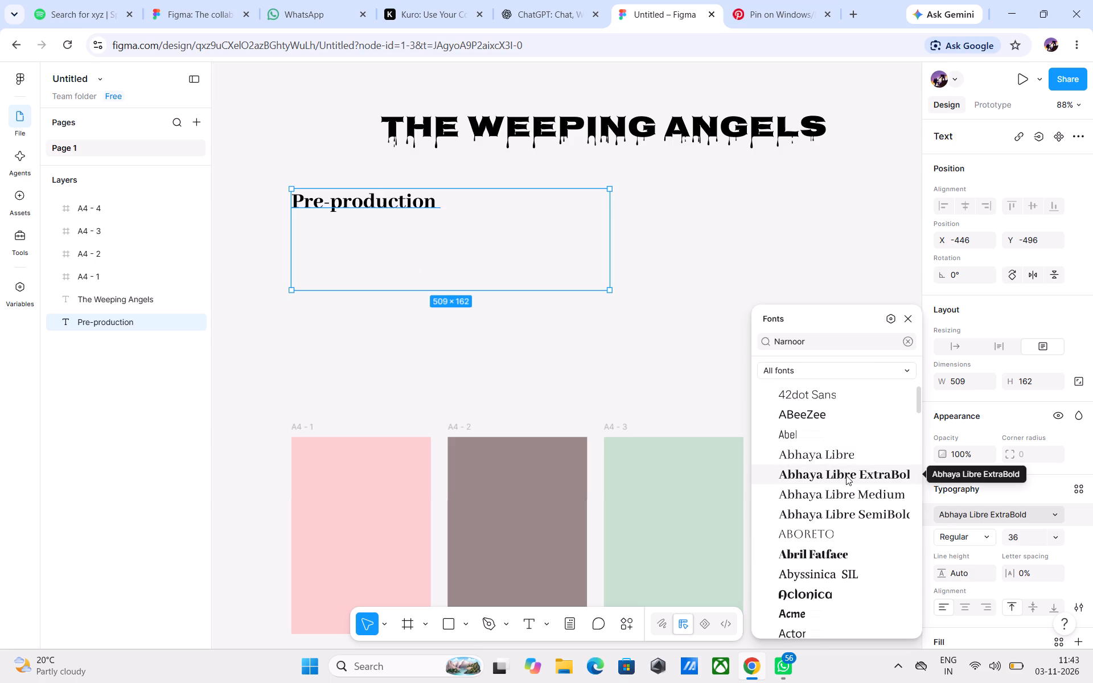
pyautogui.click(853, 471)
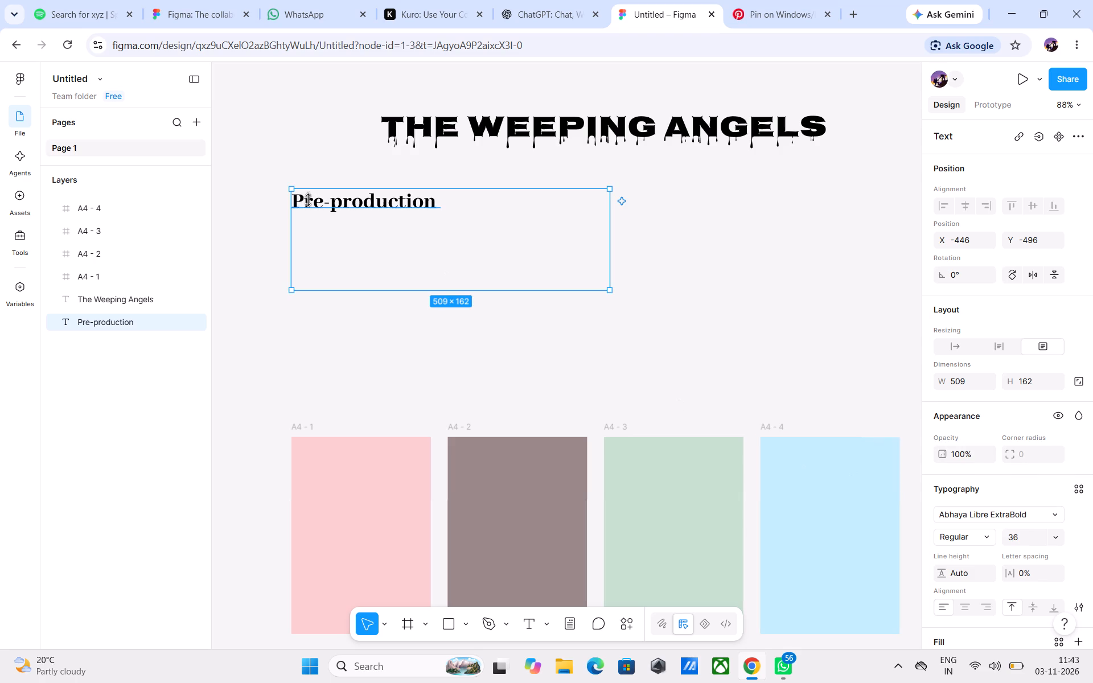
pyautogui.click(700, 316)
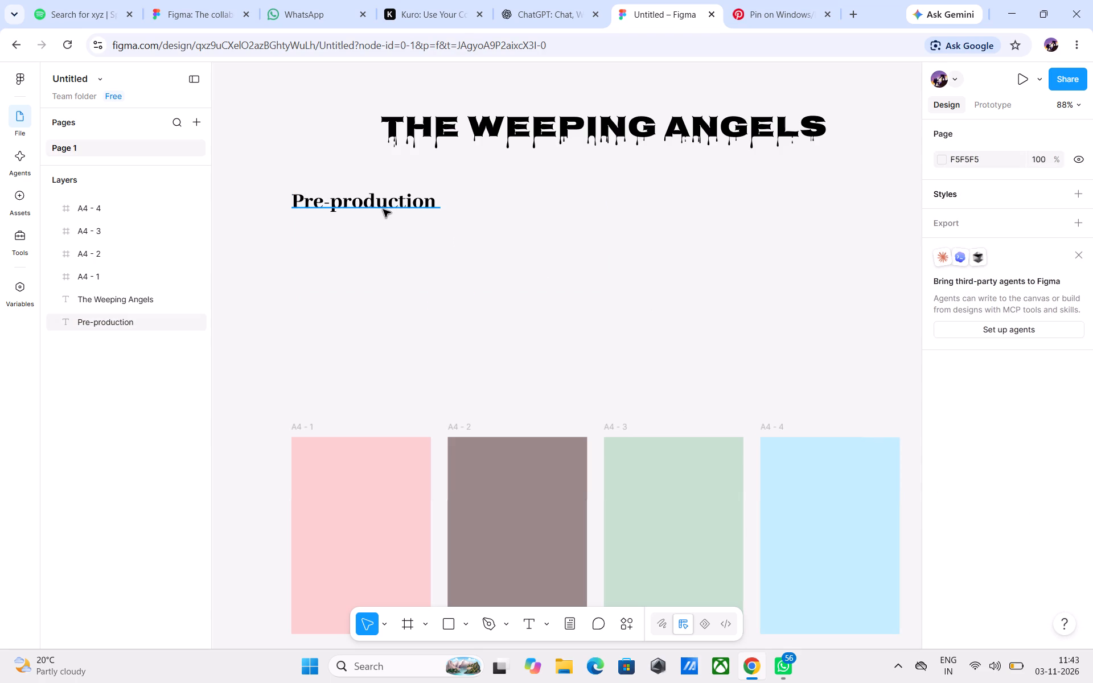
# Shift the Pre-production heading slightly down to Y -493, keeping X at -446.
pyautogui.click(383, 206)
pyautogui.click(383, 206)
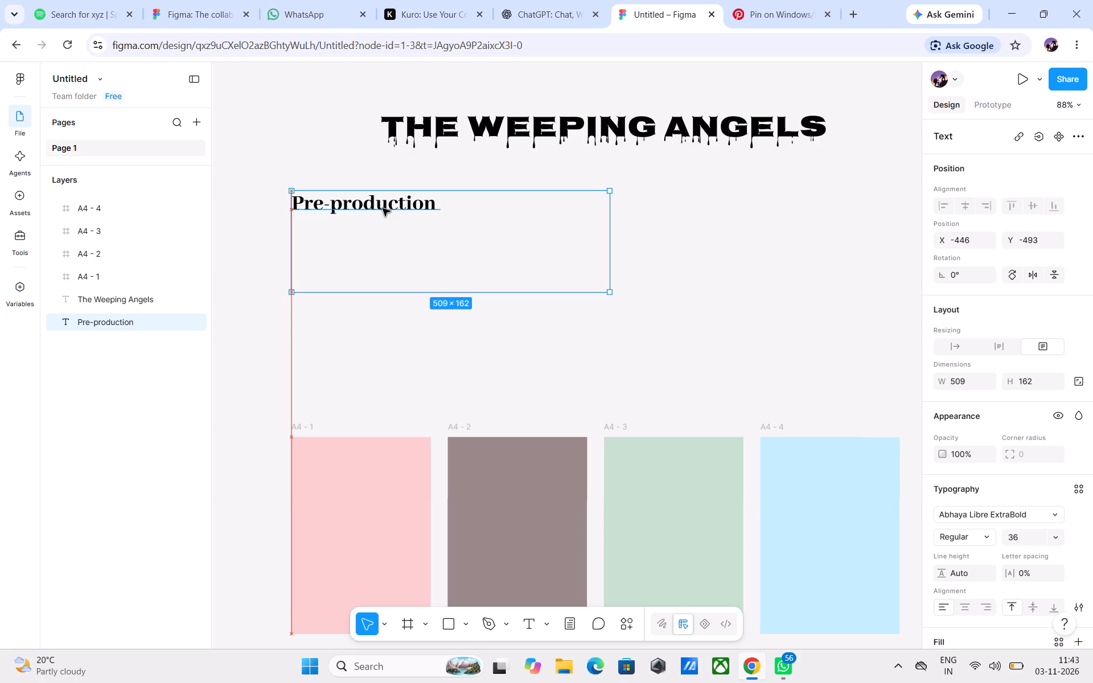
pyautogui.click(769, 240)
# Recolour the "The Weeping Angels" title text with a muted red fill of about D14444.
pyautogui.doubleClick(416, 129)
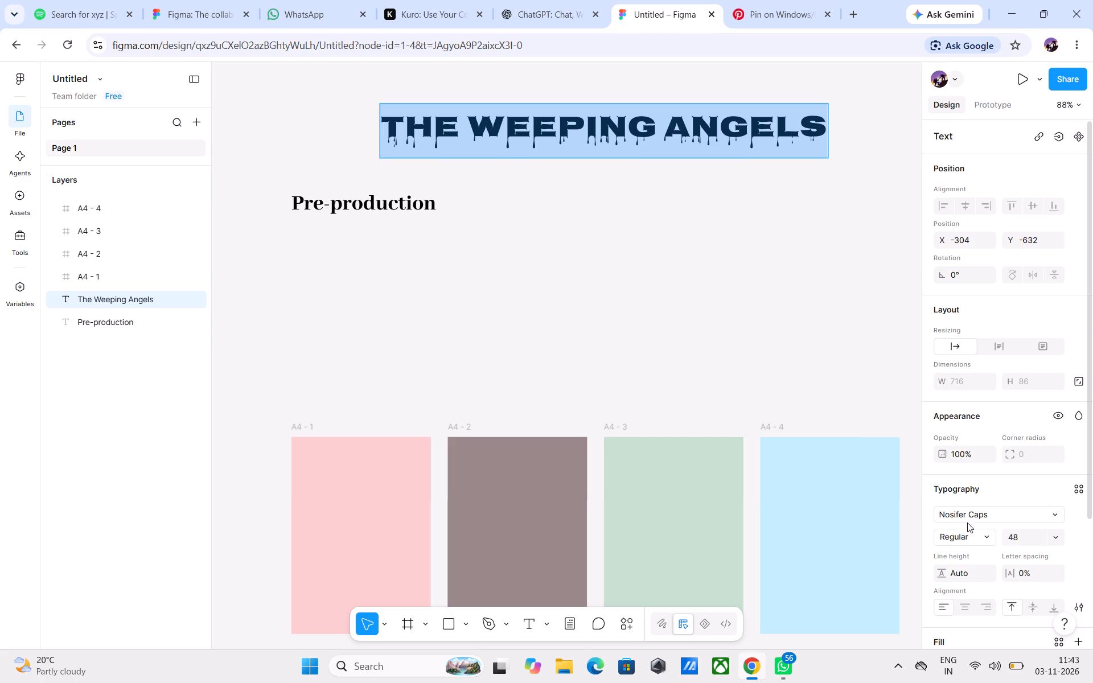
pyautogui.scroll(-3, 963, 570)
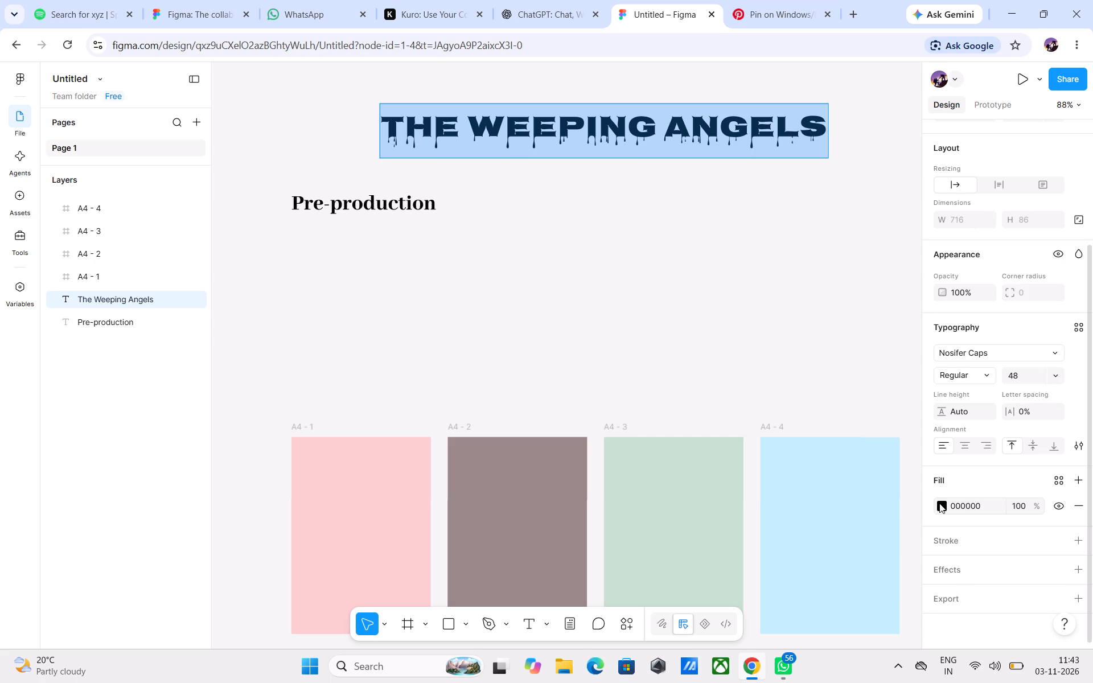
pyautogui.doubleClick(939, 503)
pyautogui.click(939, 503)
pyautogui.moveTo(831, 363); pyautogui.dragTo(831, 364)
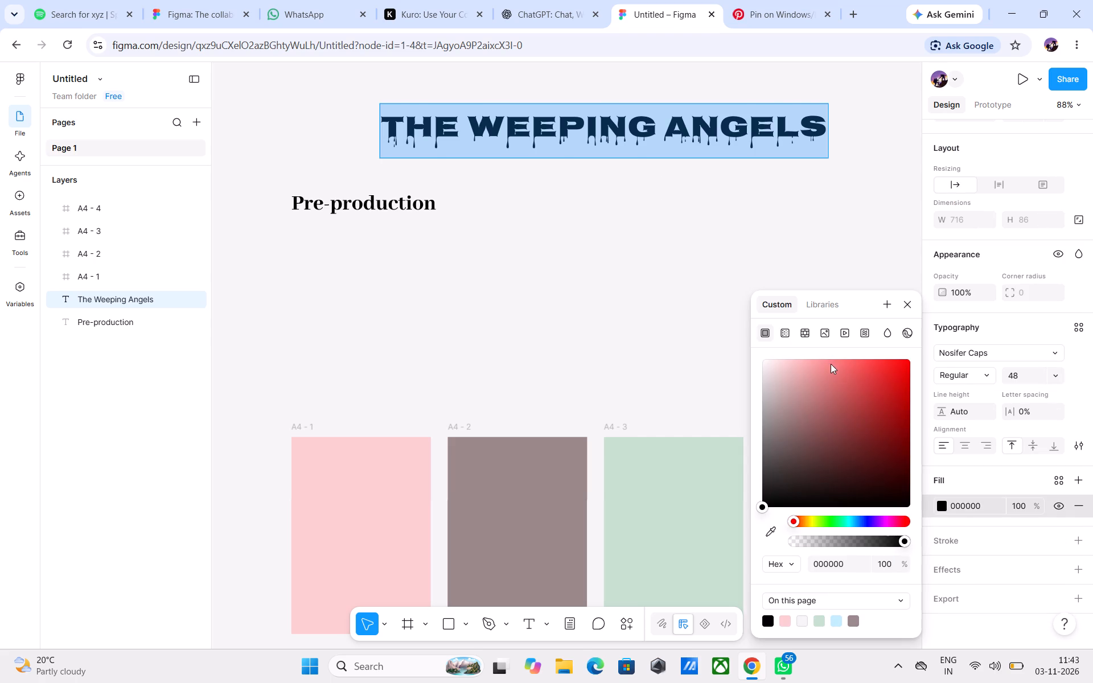
pyautogui.moveTo(831, 364); pyautogui.dragTo(888, 373)
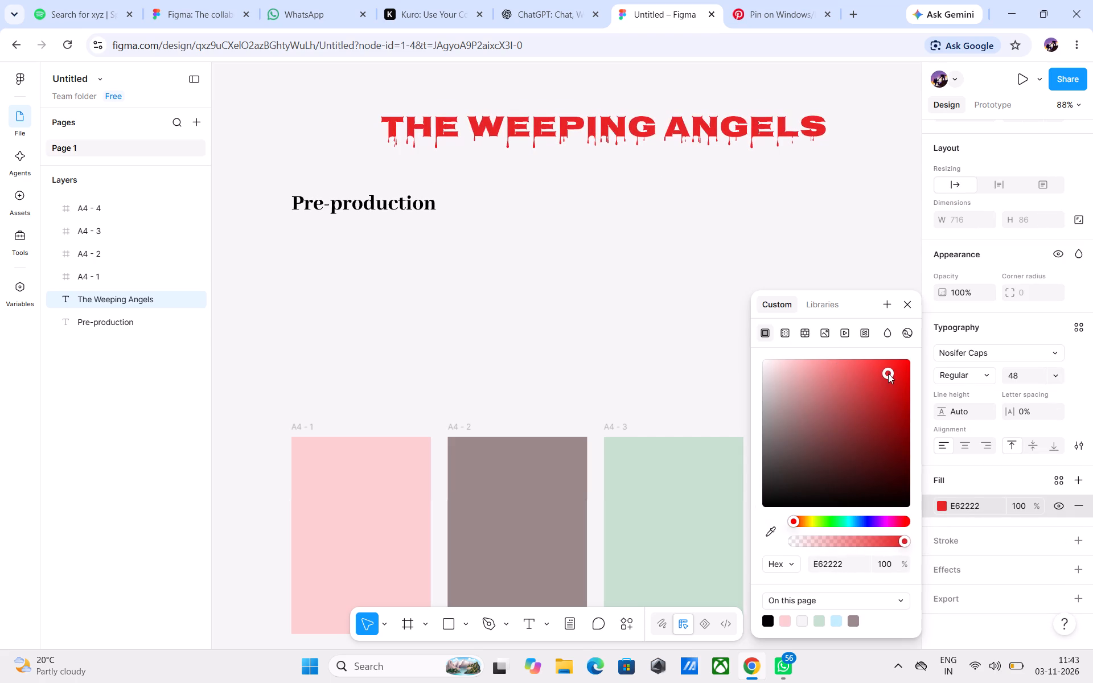
pyautogui.moveTo(888, 373); pyautogui.dragTo(894, 364)
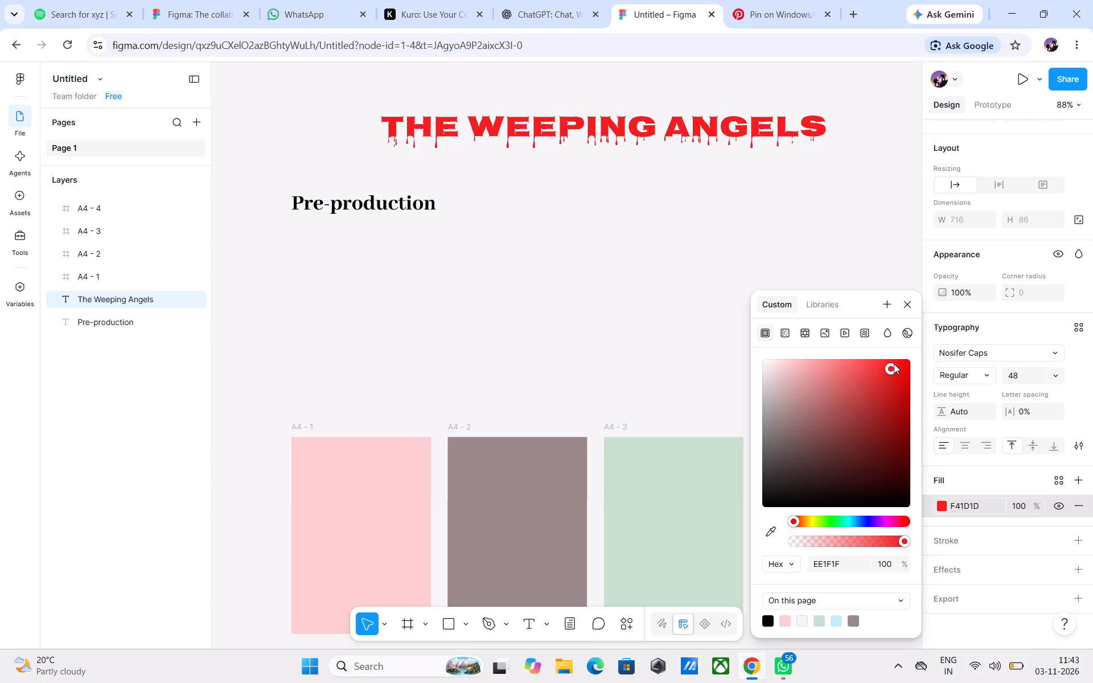
pyautogui.moveTo(894, 364); pyautogui.dragTo(869, 433)
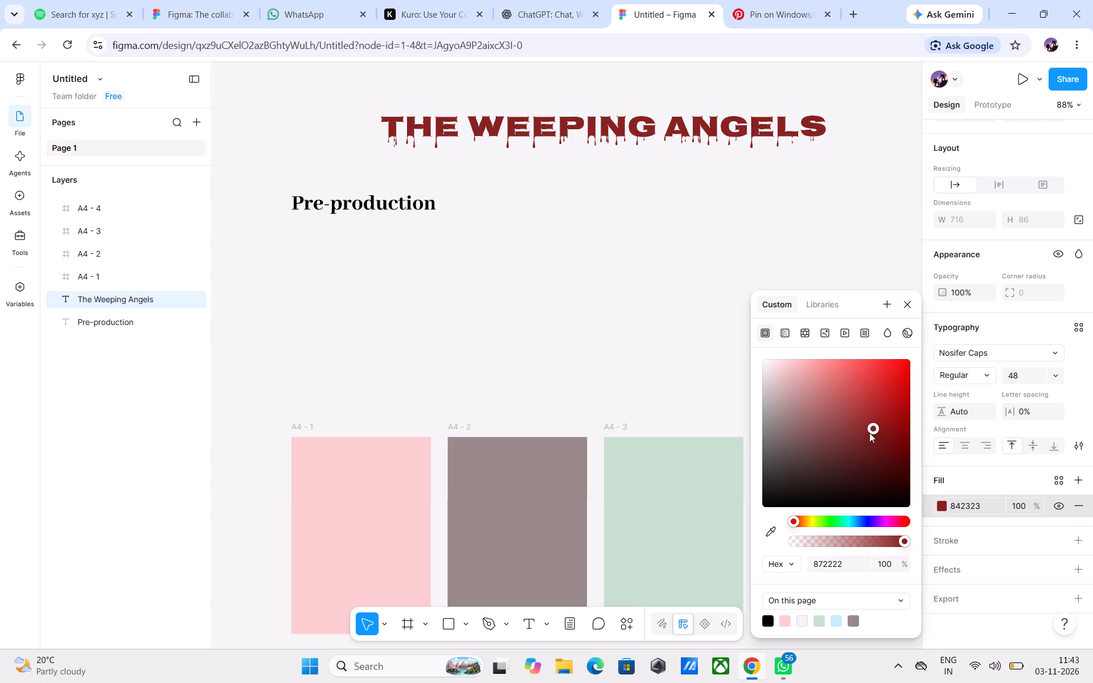
pyautogui.moveTo(869, 433); pyautogui.dragTo(865, 400)
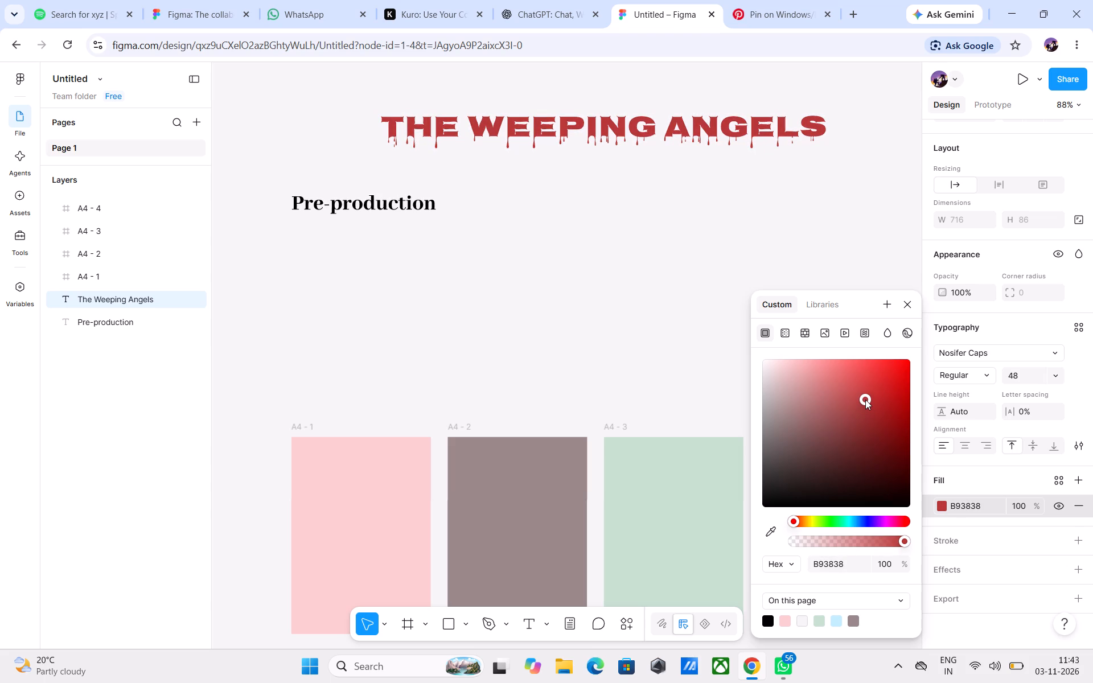
pyautogui.moveTo(865, 400); pyautogui.dragTo(862, 386)
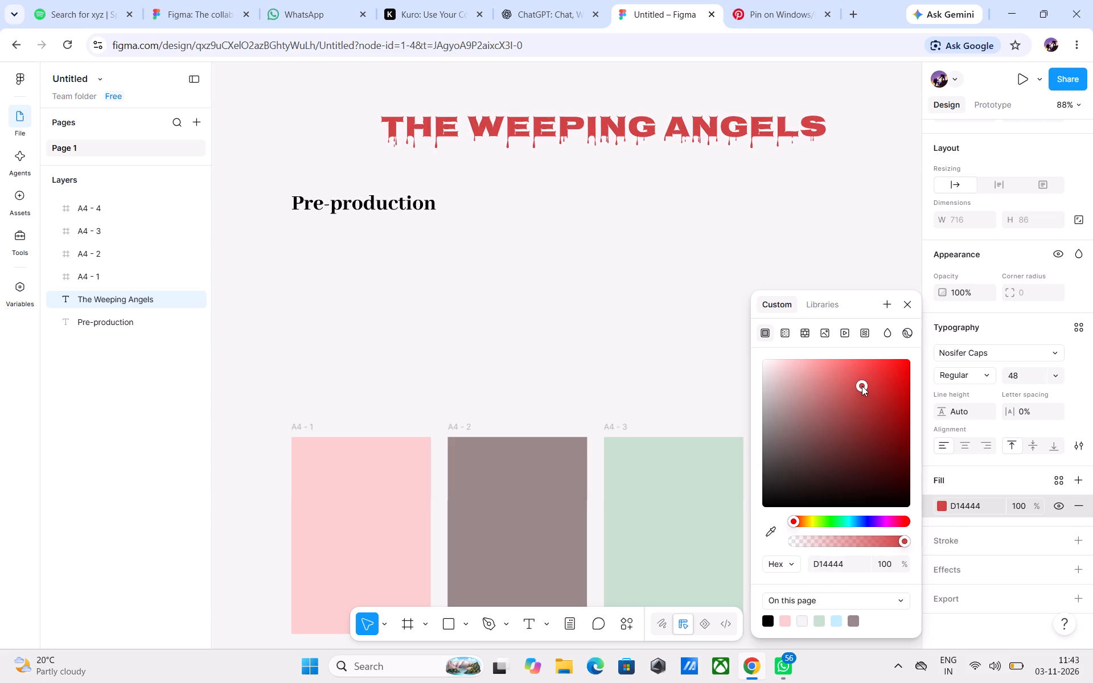
pyautogui.moveTo(862, 386); pyautogui.dragTo(861, 385)
pyautogui.click(371, 325)
pyautogui.click(355, 312)
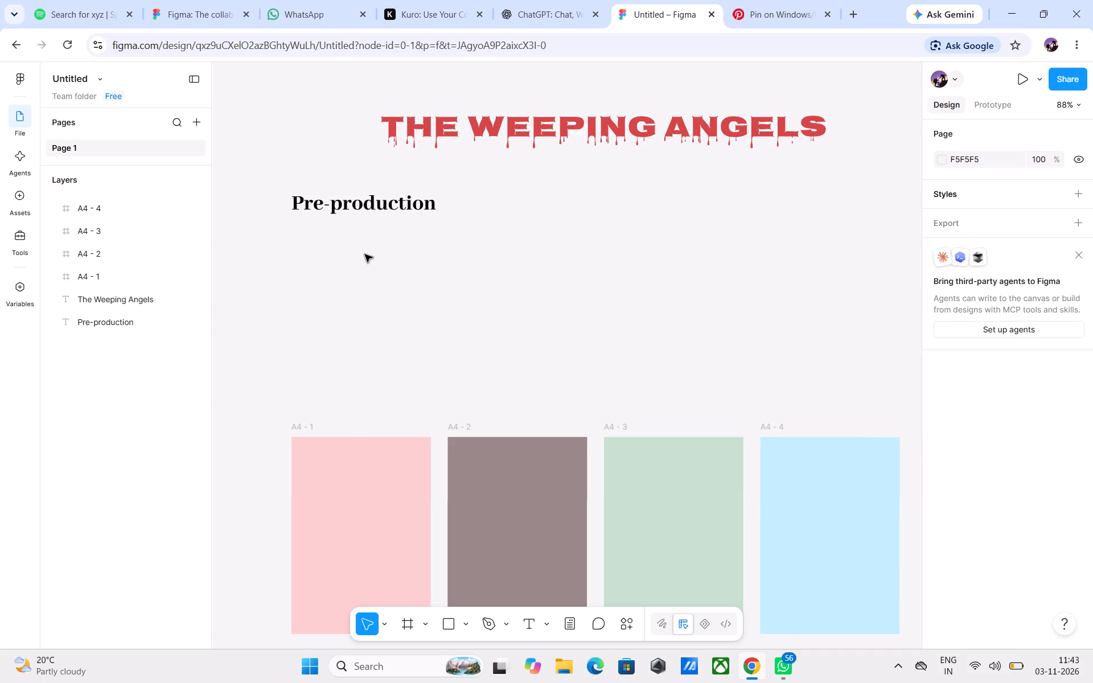
# Move all four A4 frames up together to Y -349, keeping A4 - 1 aligned with the Pre-production heading at X -446.
pyautogui.click(376, 208)
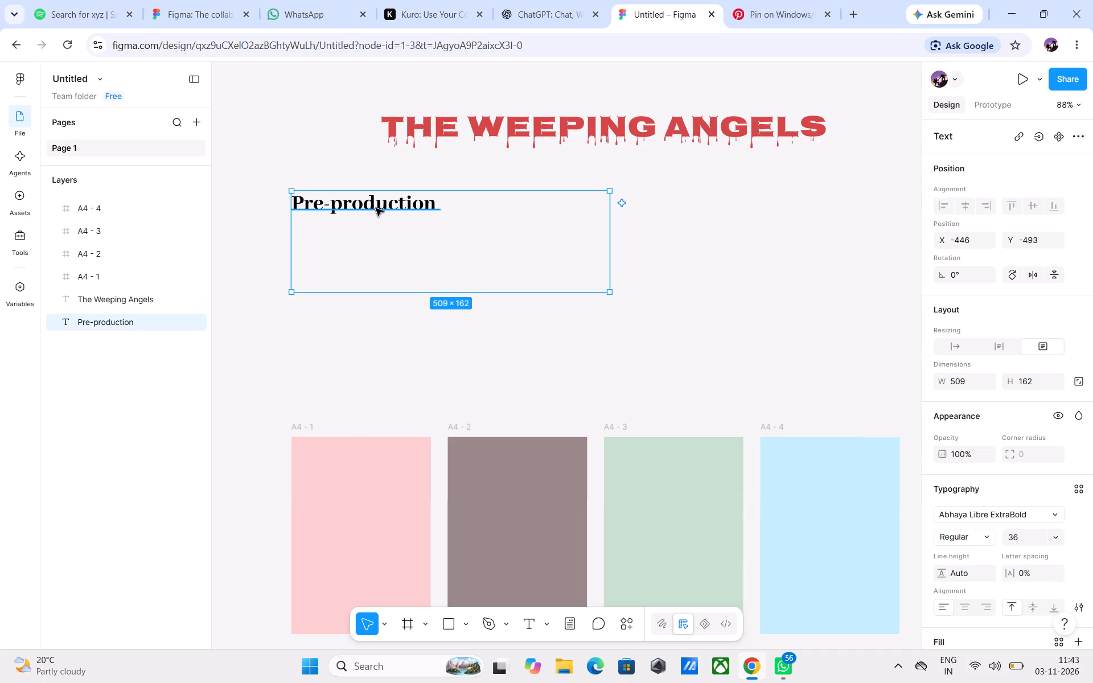
pyautogui.click(376, 208)
pyautogui.click(340, 539)
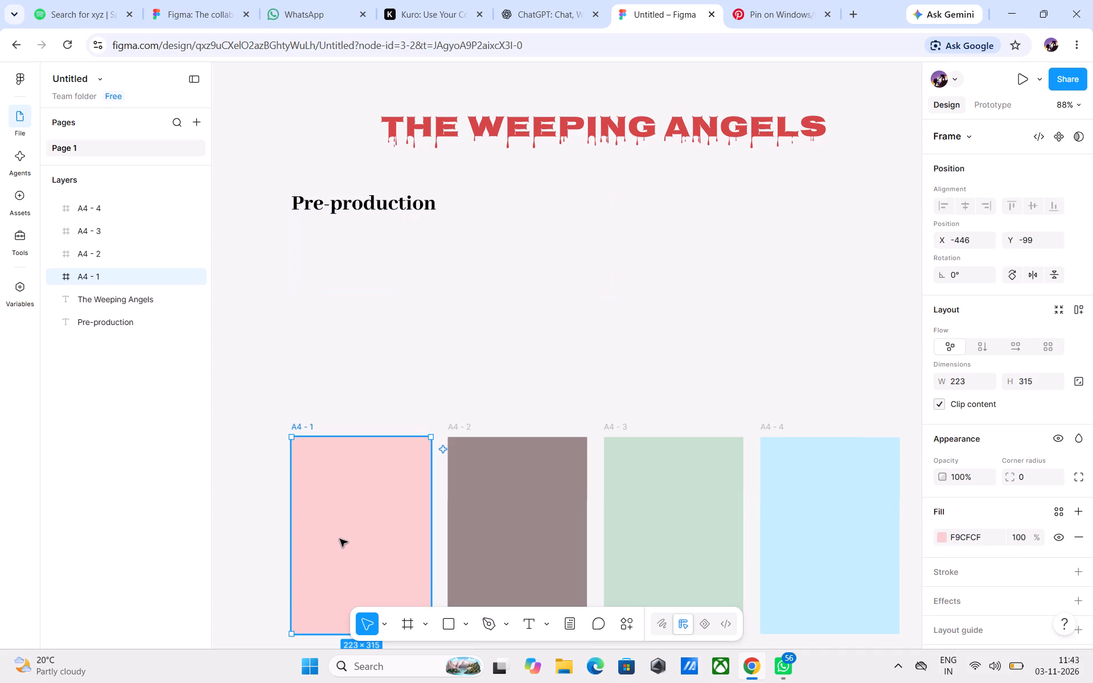
pyautogui.keyDown('shift'); pyautogui.click(540, 535); pyautogui.keyUp('shift')
pyautogui.keyDown('shift'); pyautogui.click(747, 526); pyautogui.keyUp('shift')
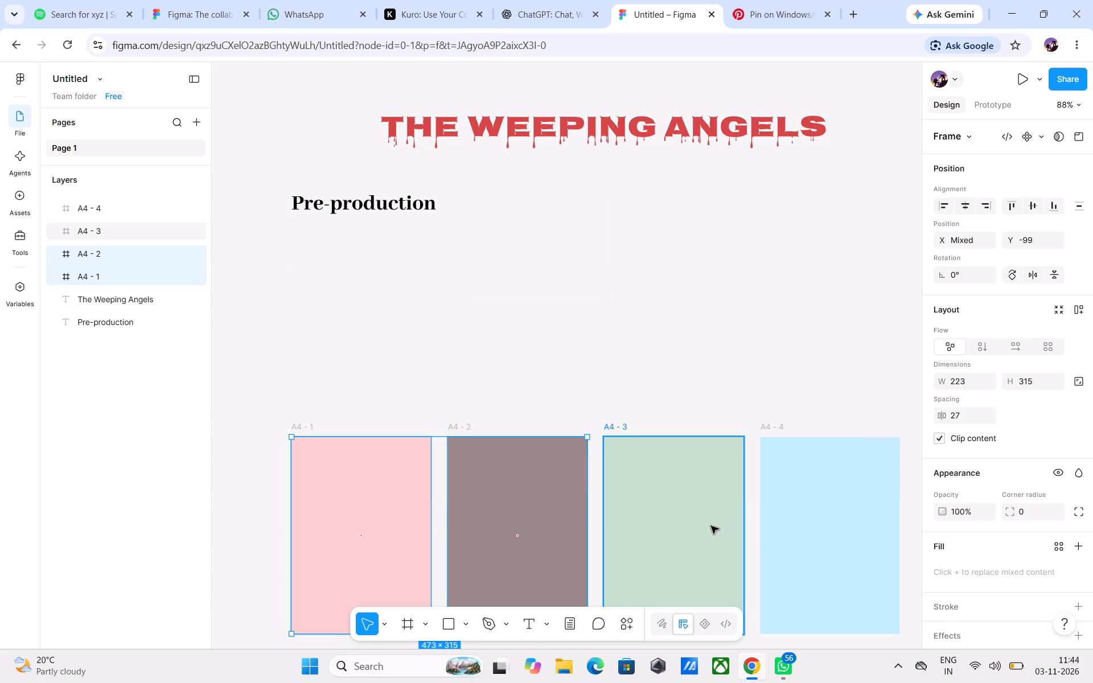
pyautogui.keyDown('shift'); pyautogui.click(711, 525); pyautogui.keyUp('shift')
pyautogui.keyDown('shift'); pyautogui.click(828, 513); pyautogui.keyUp('shift')
pyautogui.keyDown('shift'); pyautogui.moveTo(829, 512); pyautogui.dragTo(738, 517, button='middle'); pyautogui.keyUp('shift')
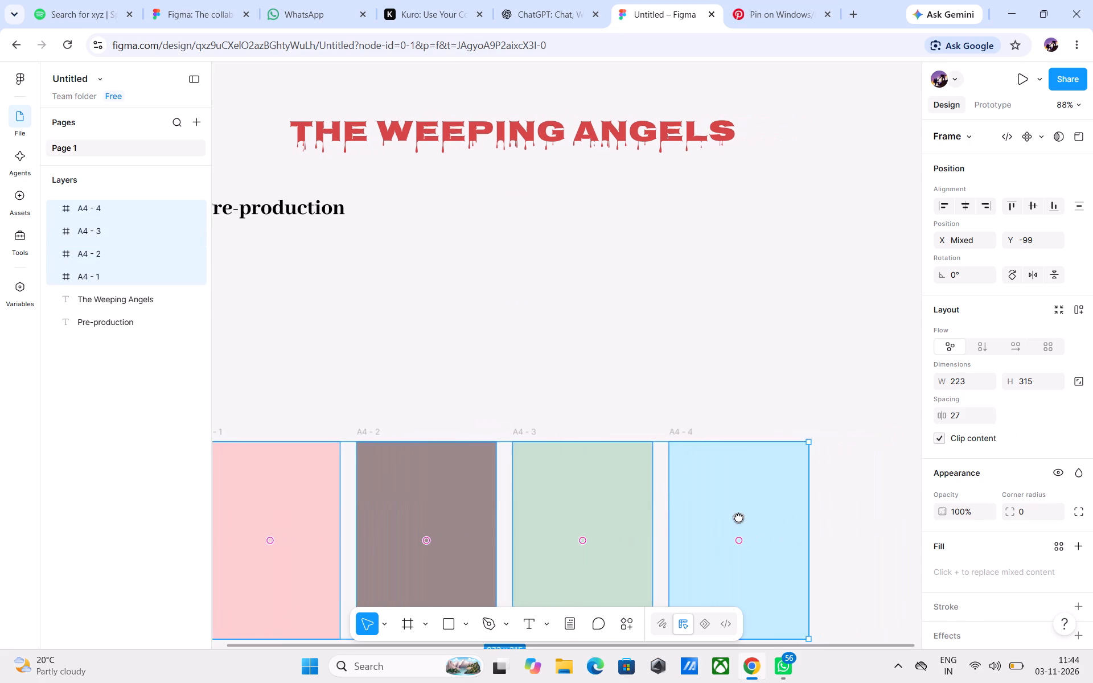
pyautogui.keyDown('shift'); pyautogui.moveTo(738, 517); pyautogui.dragTo(802, 497, button='middle'); pyautogui.keyUp('shift')
pyautogui.moveTo(603, 424); pyautogui.dragTo(601, 328)
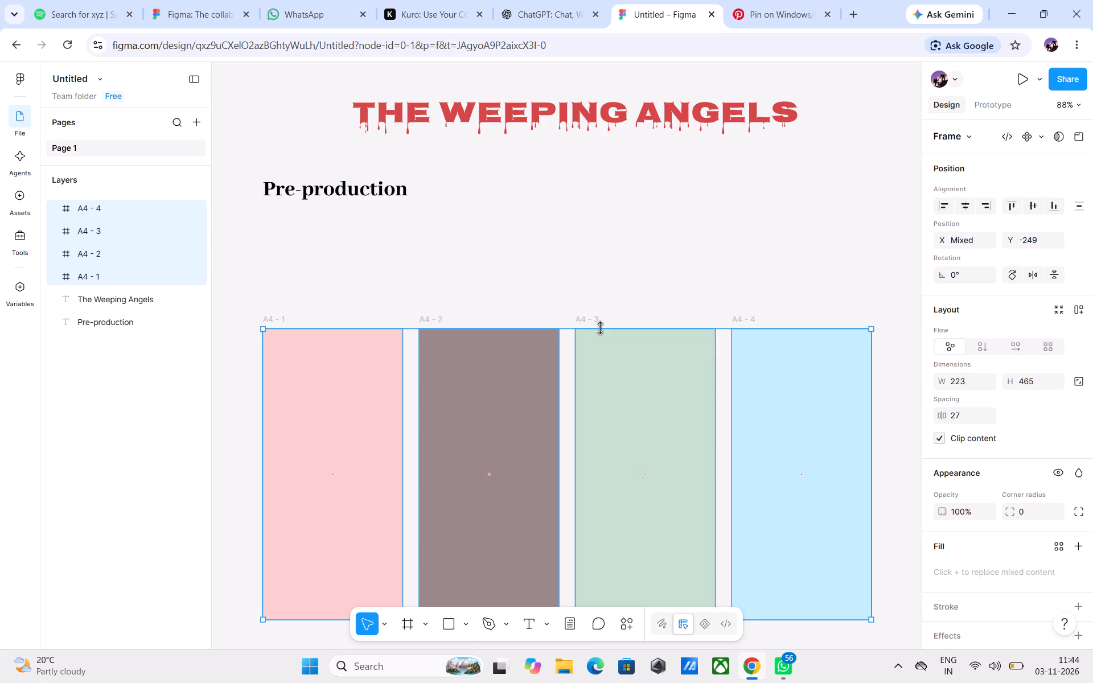
pyautogui.hotkey('ctrl', 'z')
pyautogui.moveTo(615, 509); pyautogui.dragTo(610, 393)
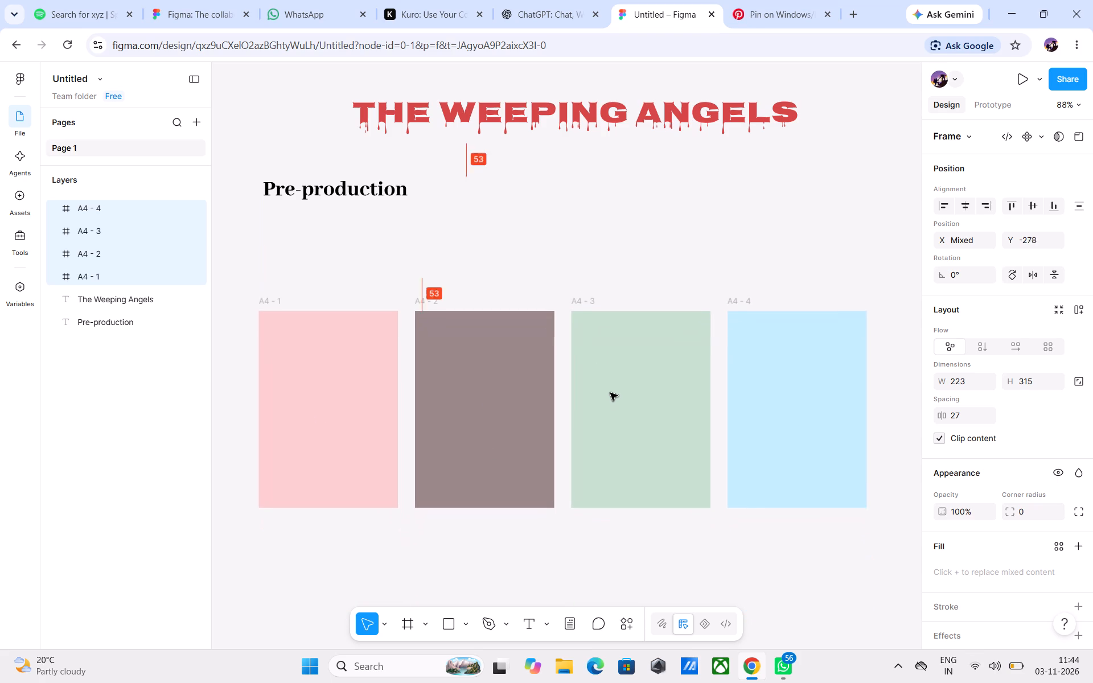
pyautogui.moveTo(610, 393); pyautogui.dragTo(616, 370)
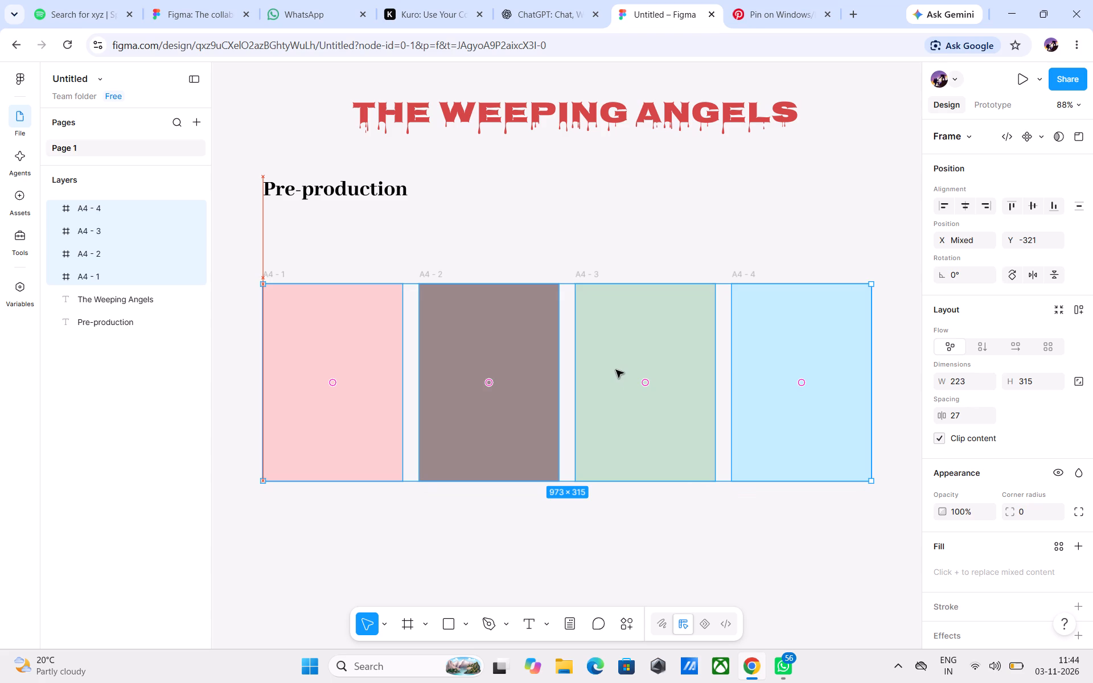
pyautogui.moveTo(616, 370); pyautogui.dragTo(611, 357)
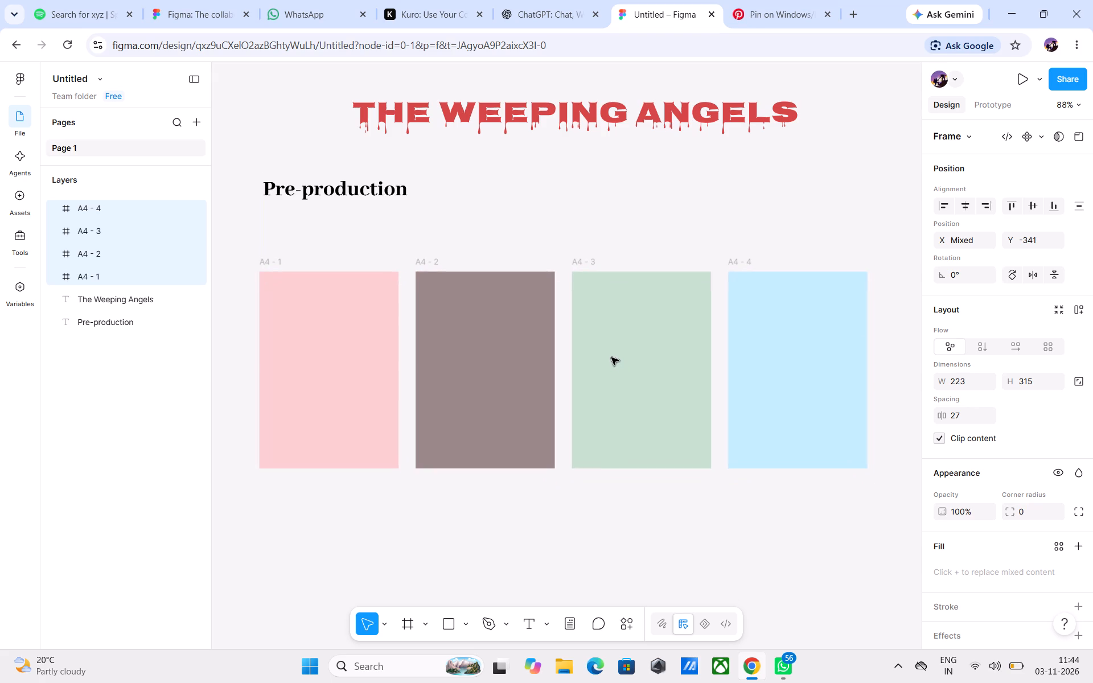
pyautogui.moveTo(611, 357); pyautogui.dragTo(613, 352)
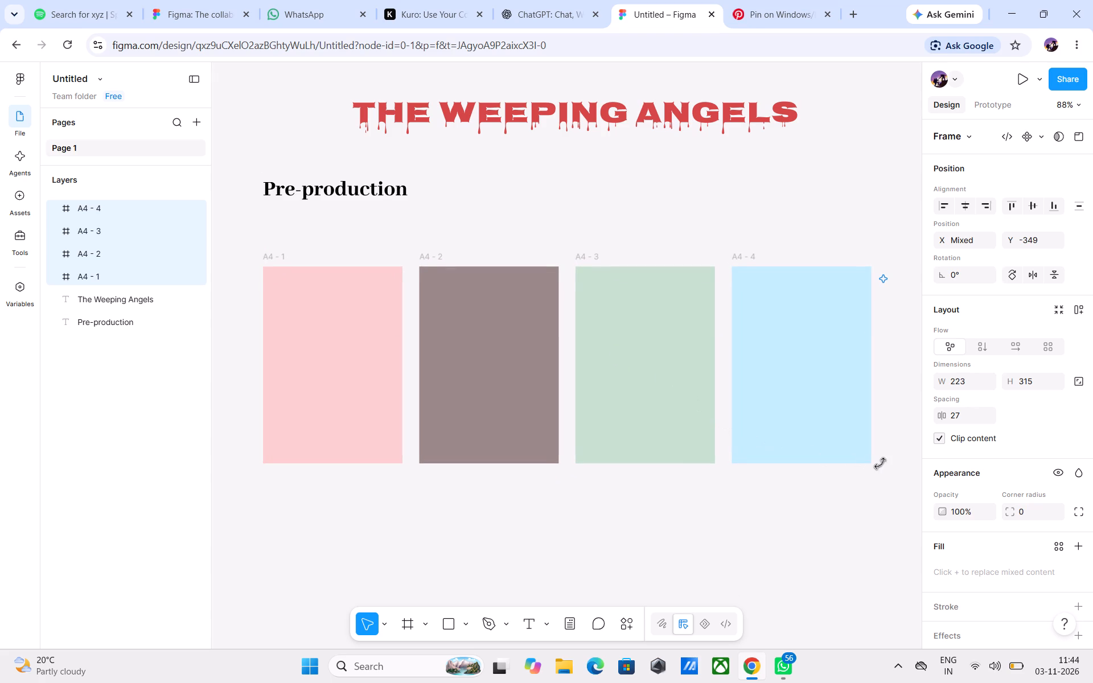
# Enlarge the four A4 frames together in proportion to about 274 × 387 each, with 33 spacing between them.
pyautogui.moveTo(870, 462); pyautogui.dragTo(871, 462)
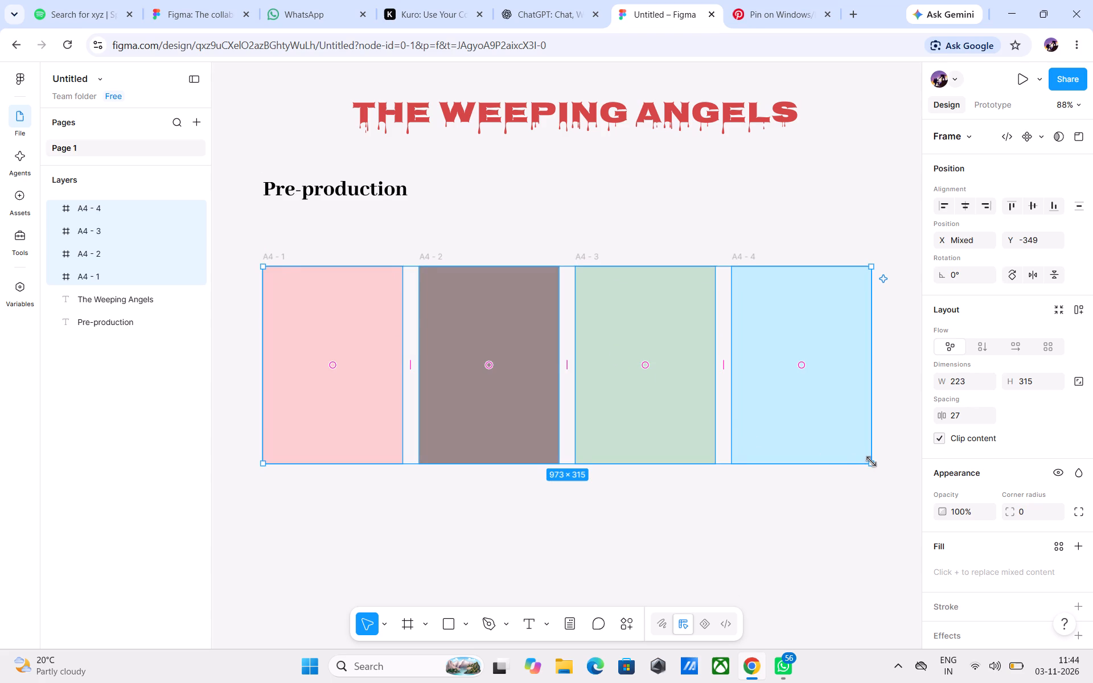
pyautogui.moveTo(871, 462); pyautogui.dragTo(913, 507)
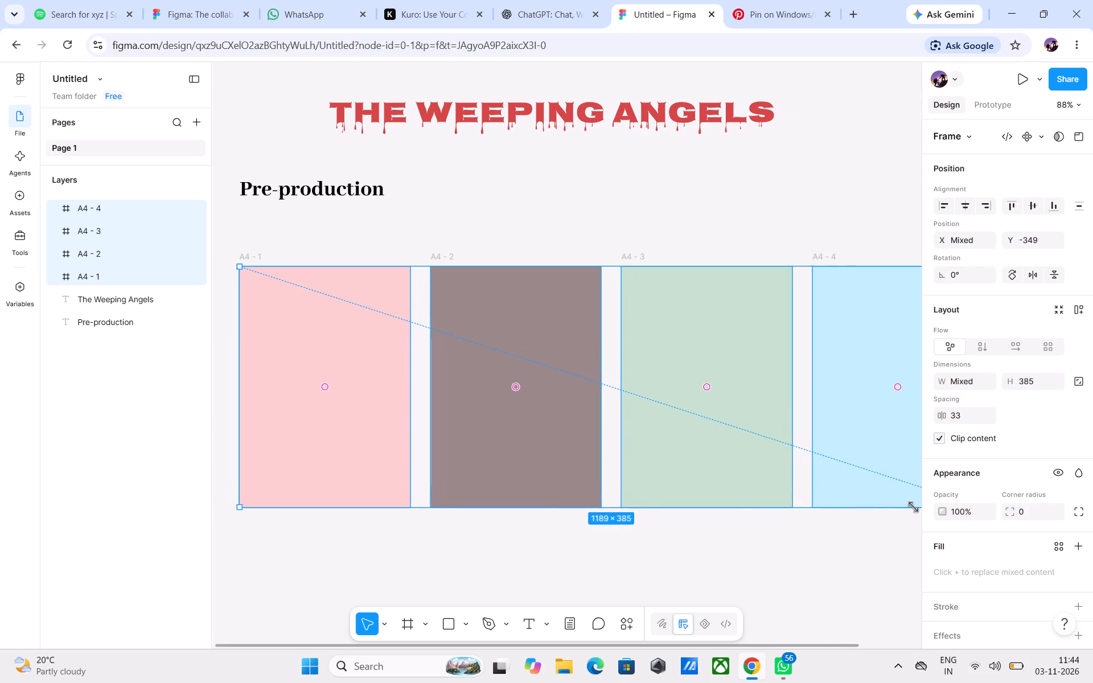
pyautogui.moveTo(913, 507); pyautogui.dragTo(865, 508)
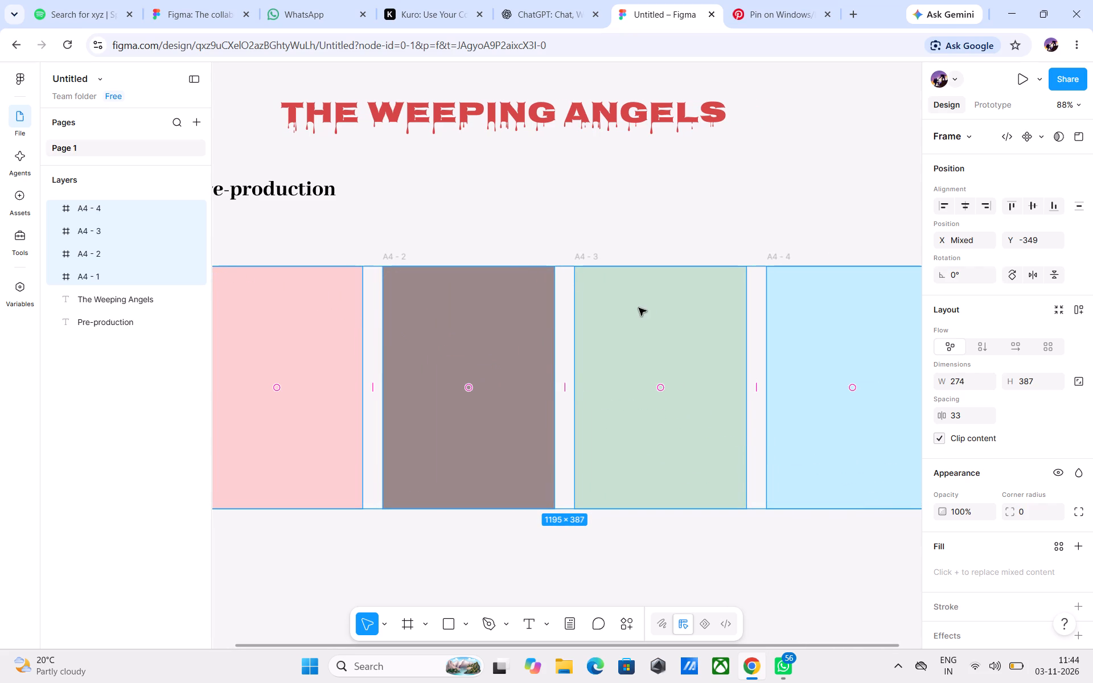
# Shift the Pre-production heading slightly down towards the A4 frames, keeping it aligned with A4 - 1 at X -446.
pyautogui.moveTo(654, 308); pyautogui.dragTo(661, 319, button='middle')
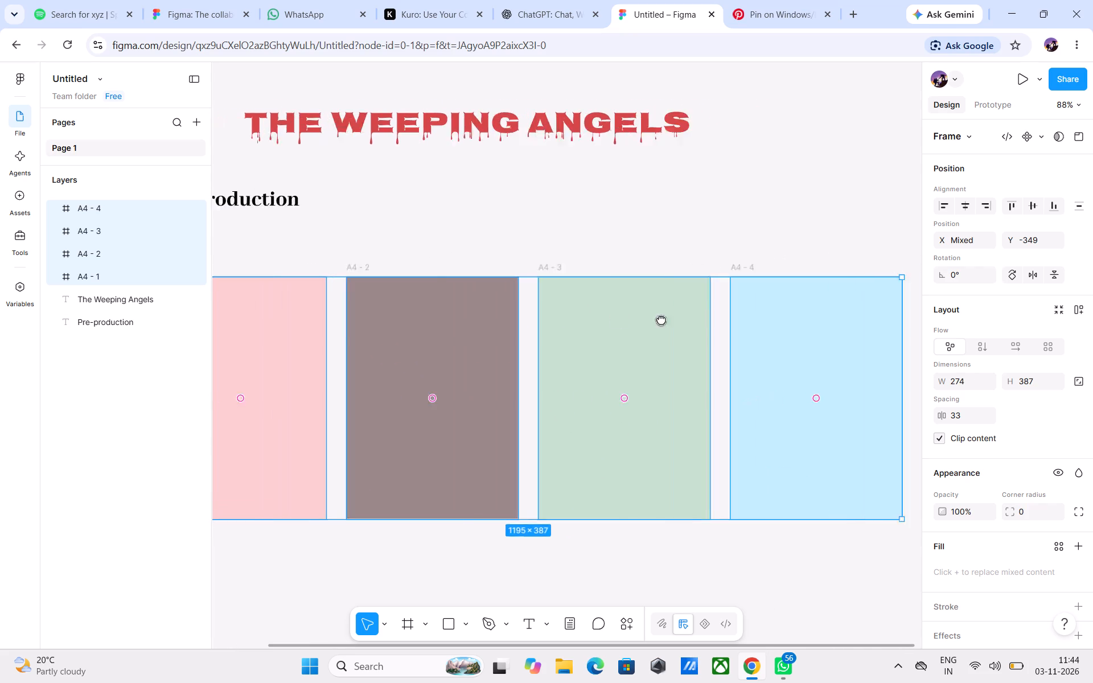
pyautogui.moveTo(661, 319); pyautogui.dragTo(725, 317, button='middle')
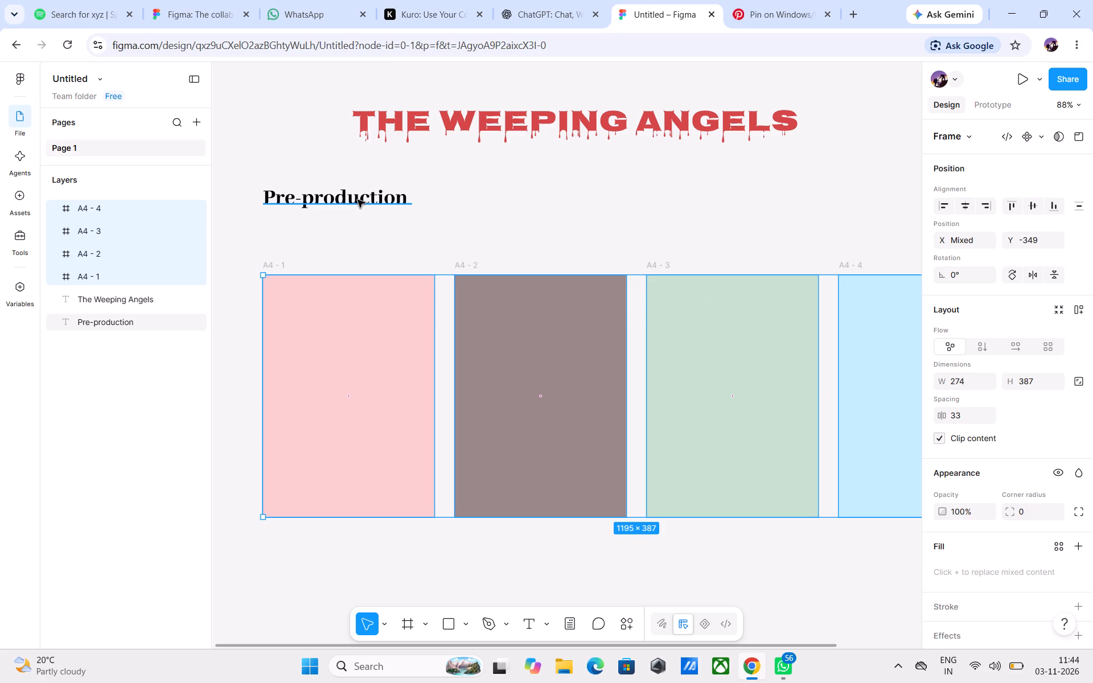
pyautogui.click(357, 199)
pyautogui.moveTo(357, 199); pyautogui.dragTo(360, 205)
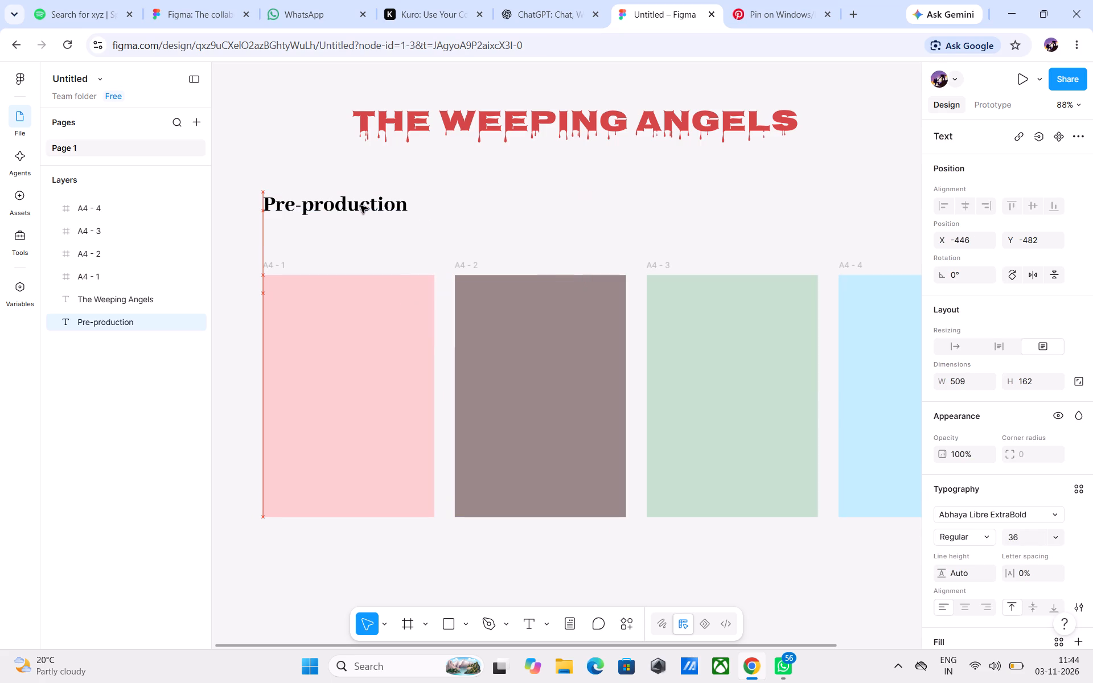
pyautogui.moveTo(360, 205); pyautogui.dragTo(359, 209)
pyautogui.click(857, 207)
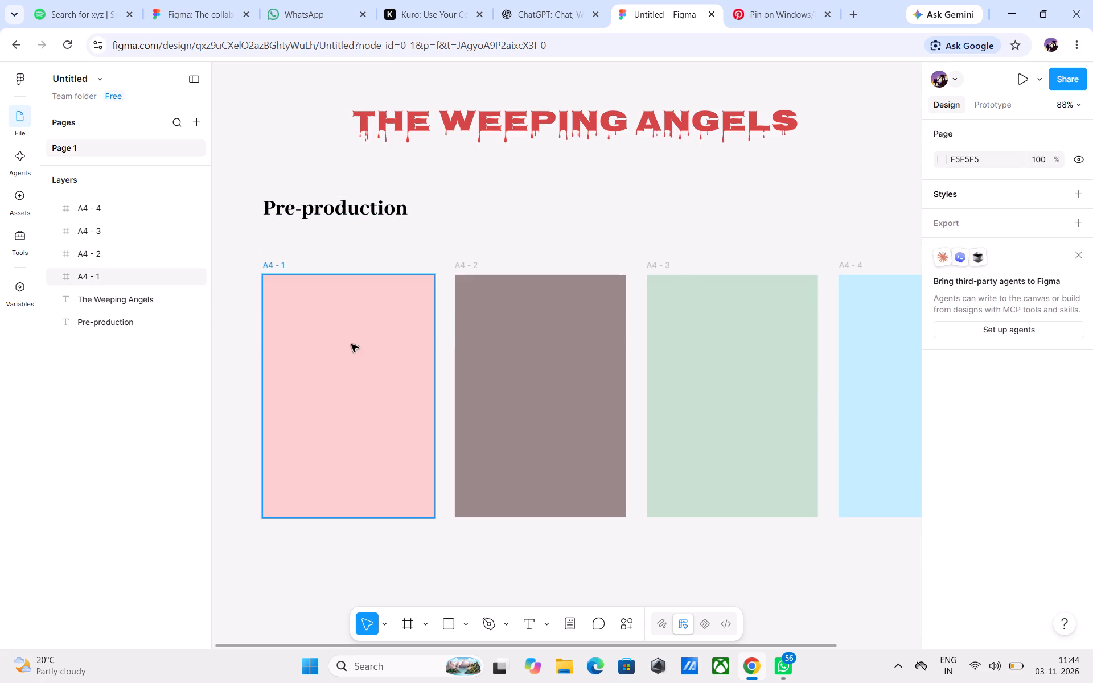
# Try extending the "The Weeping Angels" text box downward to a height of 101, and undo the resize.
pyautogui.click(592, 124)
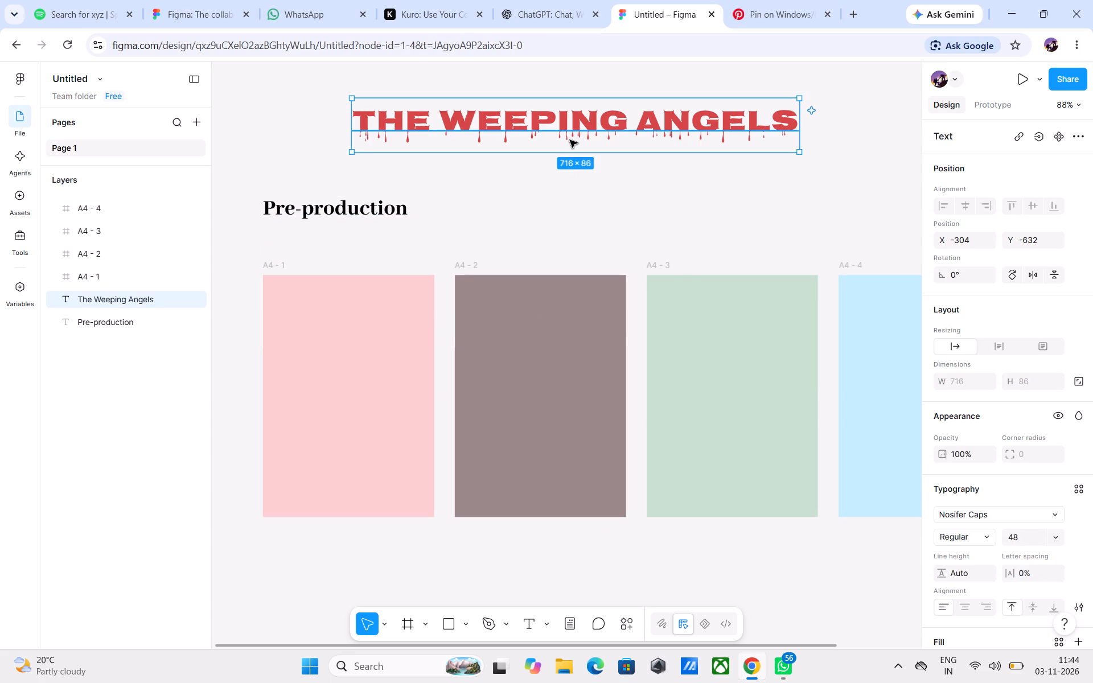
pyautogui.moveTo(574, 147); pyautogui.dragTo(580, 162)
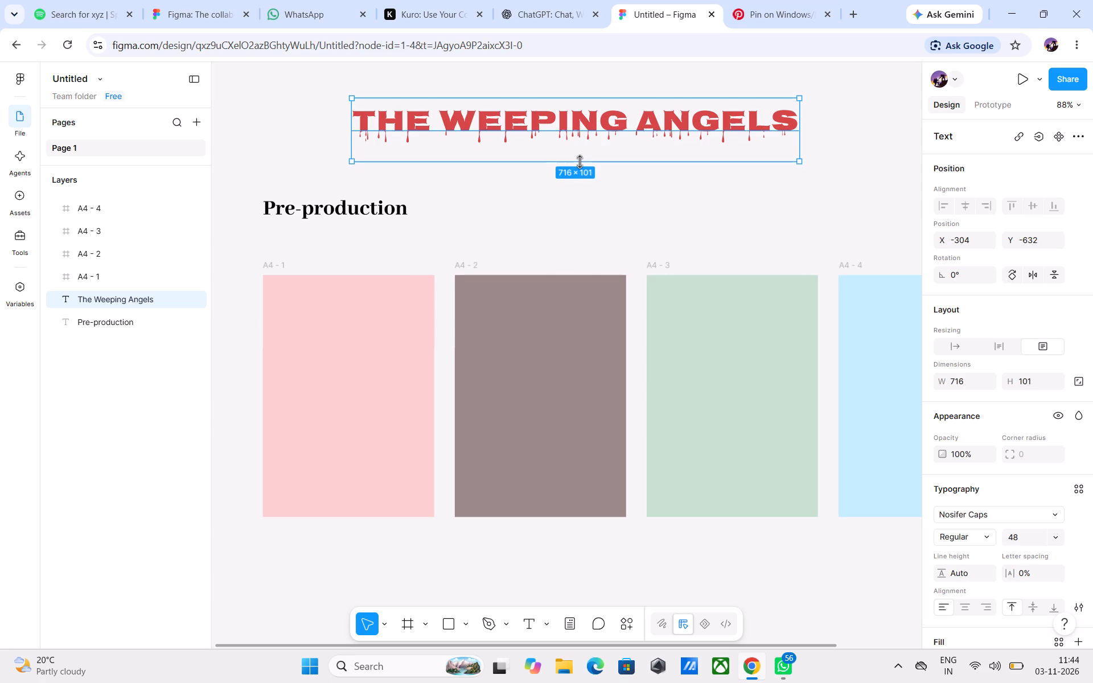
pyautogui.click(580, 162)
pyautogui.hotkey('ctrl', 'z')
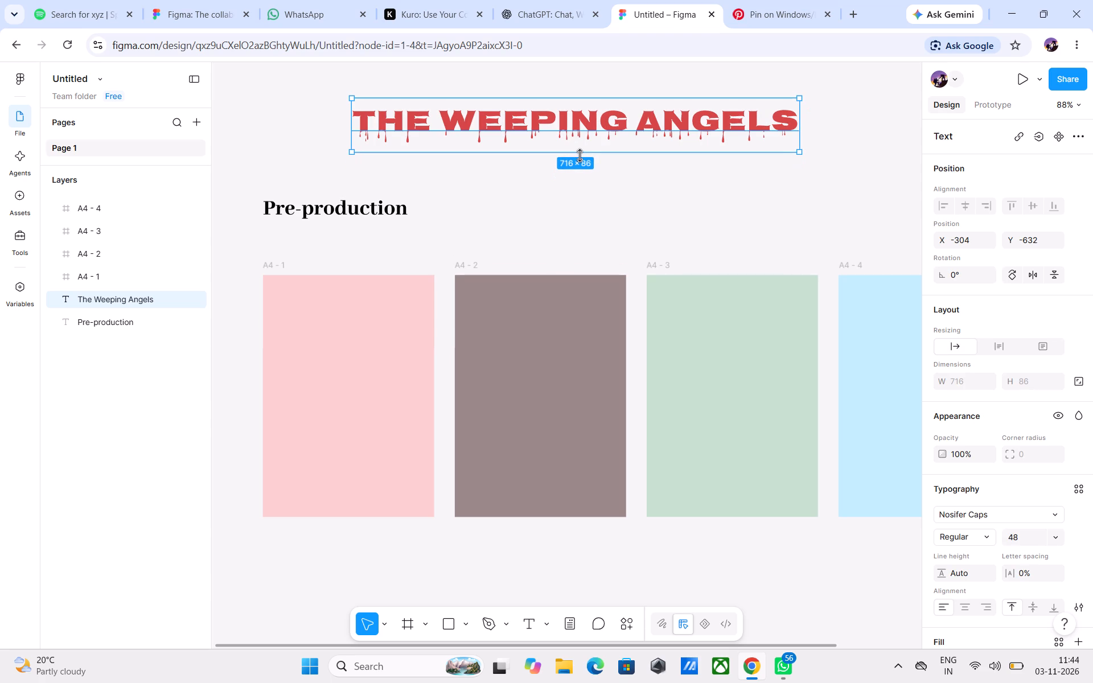
# Move the "The Weeping Angels" title slightly down and across to X -295, Y -617.
pyautogui.click(734, 201)
pyautogui.click(639, 123)
pyautogui.moveTo(688, 118); pyautogui.dragTo(691, 125)
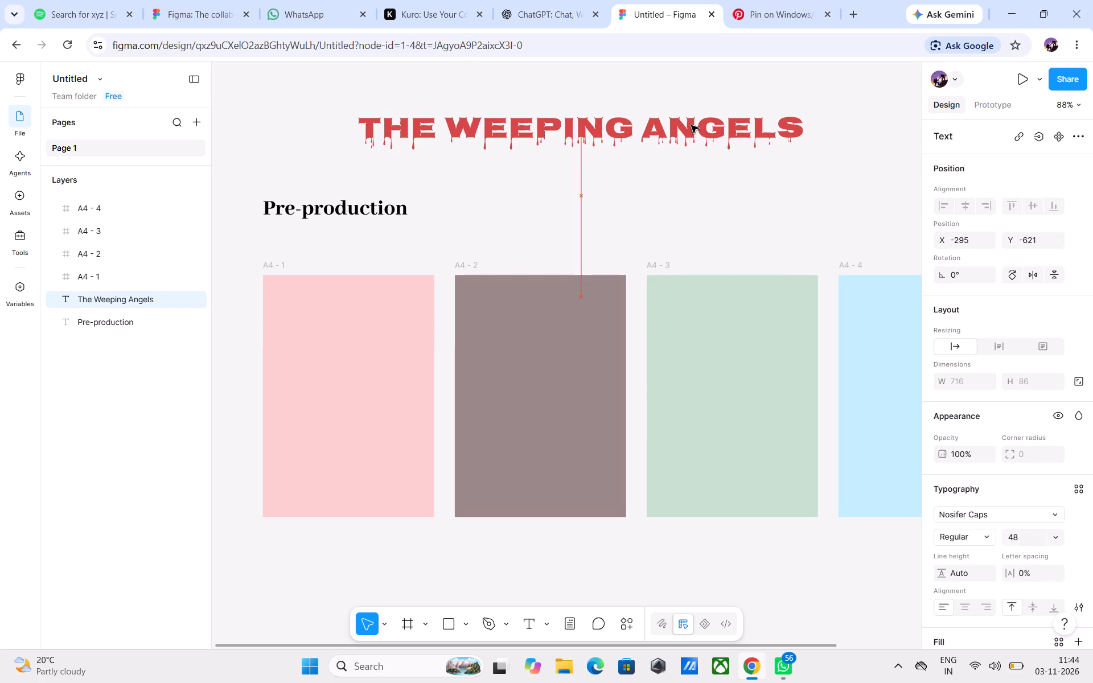
pyautogui.moveTo(691, 125); pyautogui.dragTo(692, 131)
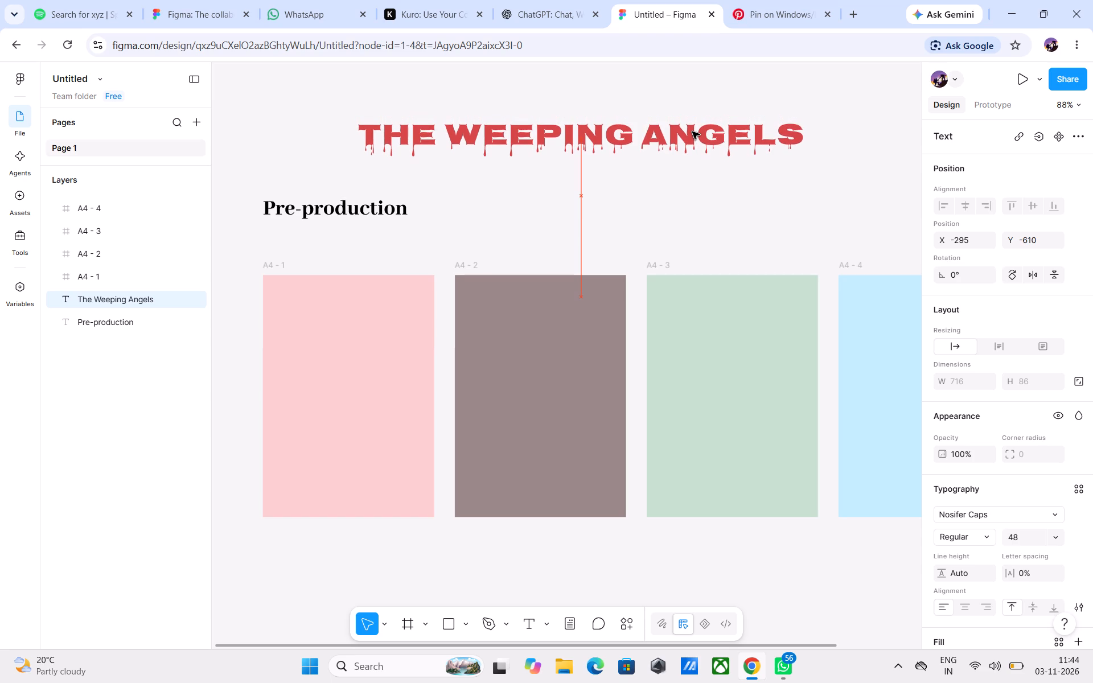
pyautogui.moveTo(692, 131); pyautogui.dragTo(692, 127)
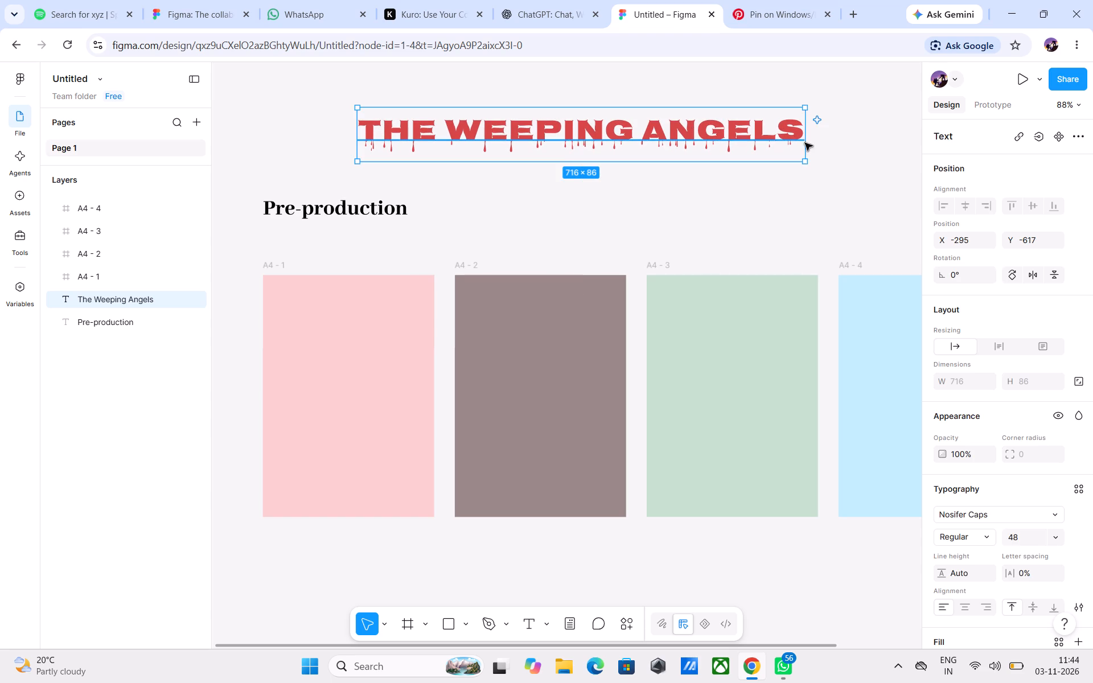
pyautogui.click(861, 174)
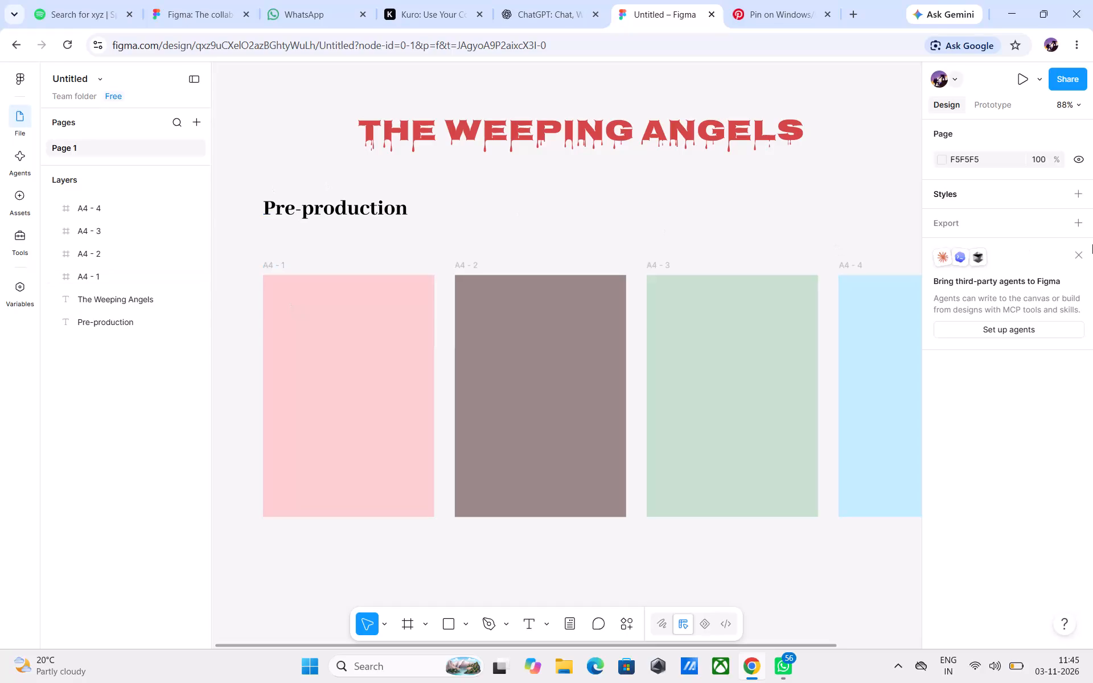
# Select the pink A4 - 1 frame for editing.
pyautogui.doubleClick(344, 320)
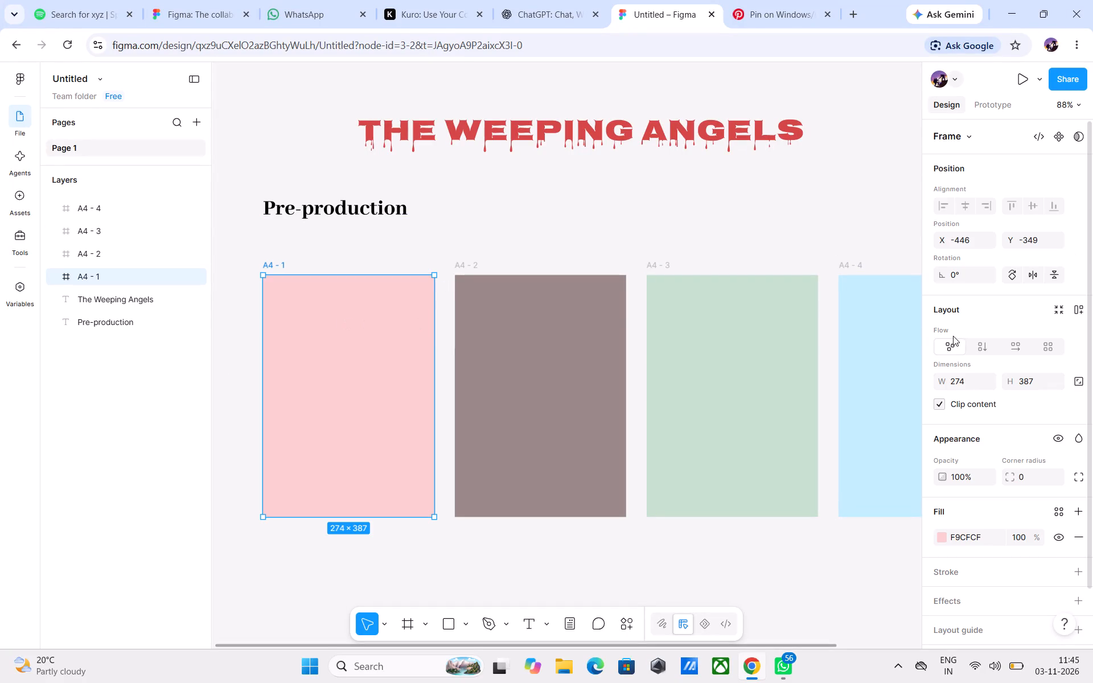
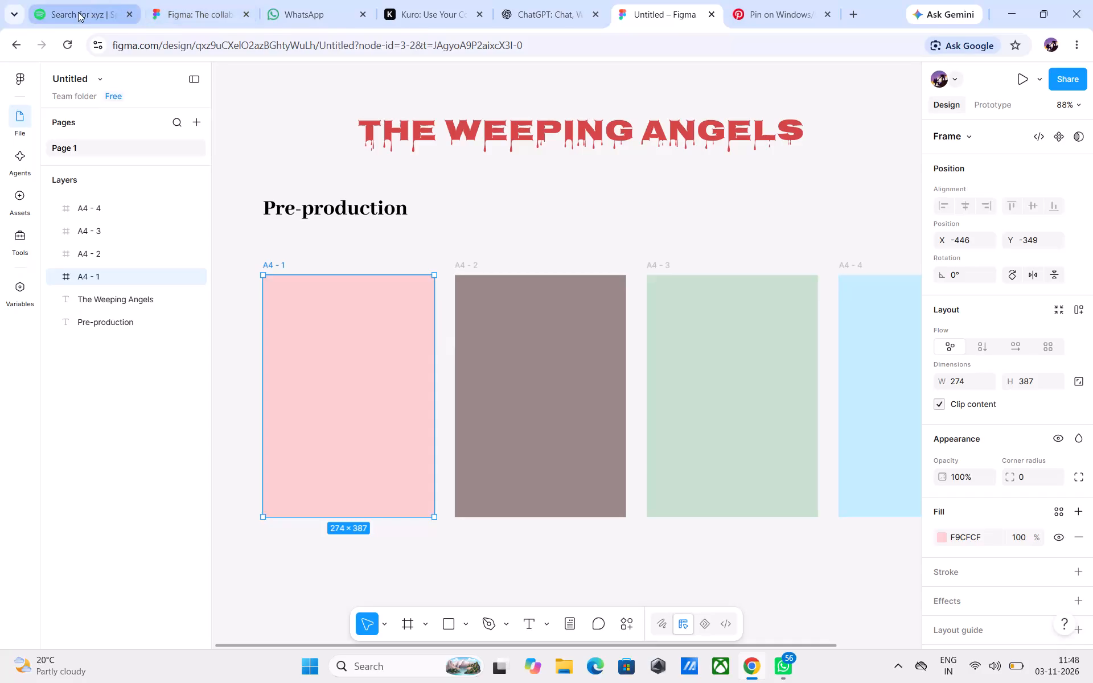
# Switch to Spotify and start playing the song XYZ by Real Boss and Arvin Beatz from the search results.
pyautogui.click(78, 12)
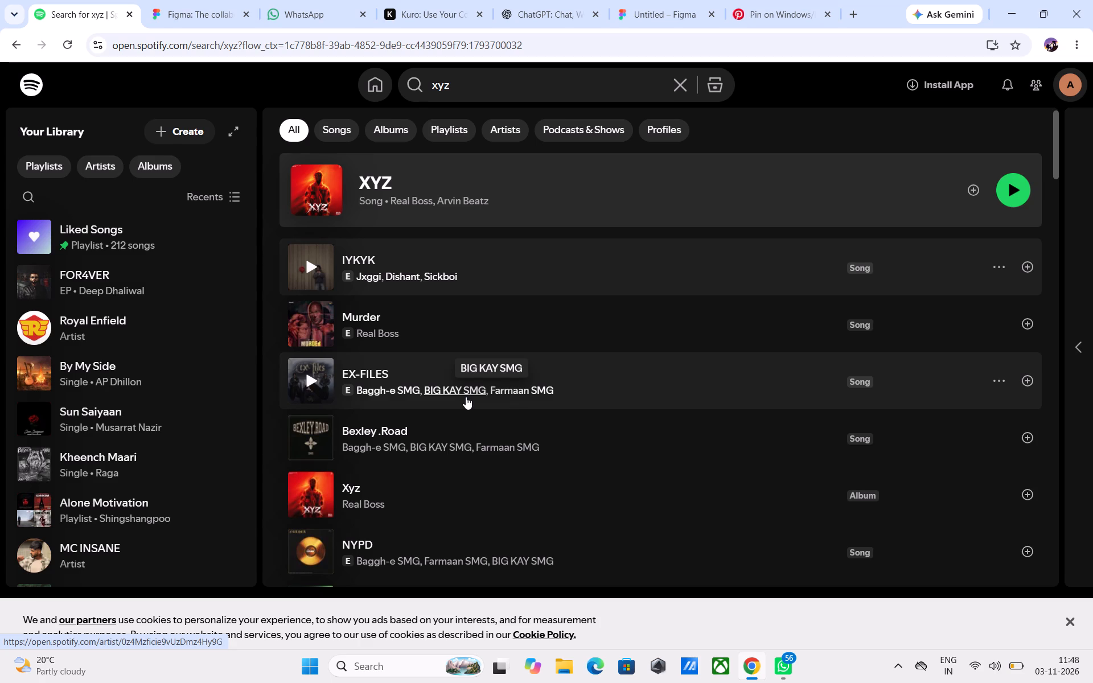
pyautogui.click(307, 487)
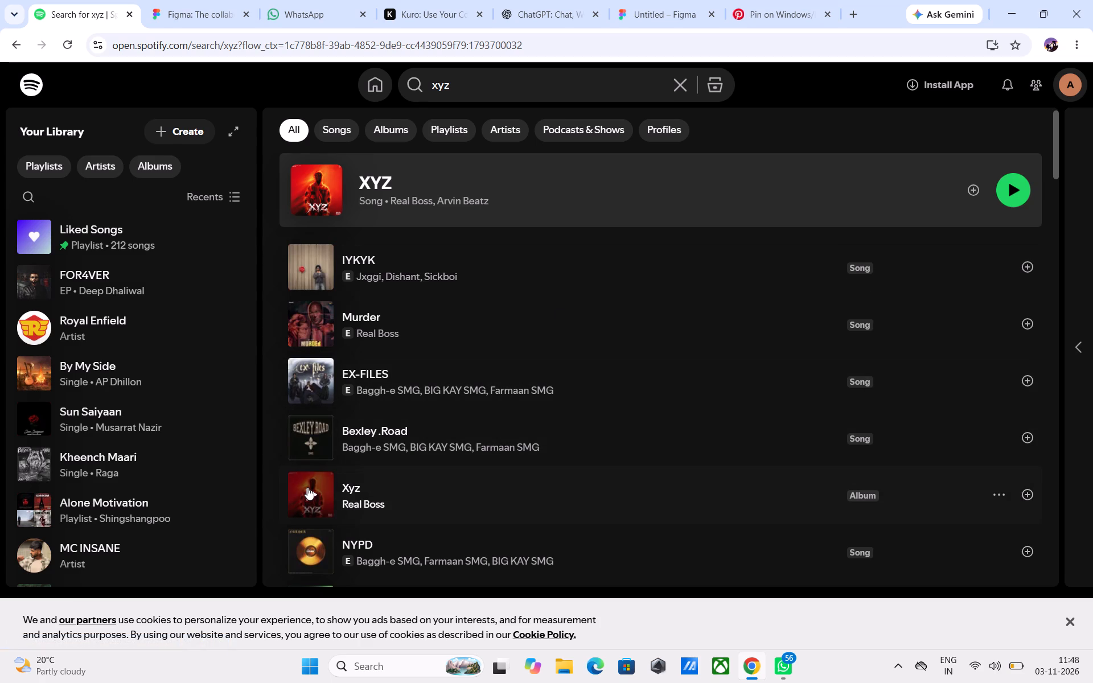
pyautogui.click(1016, 184)
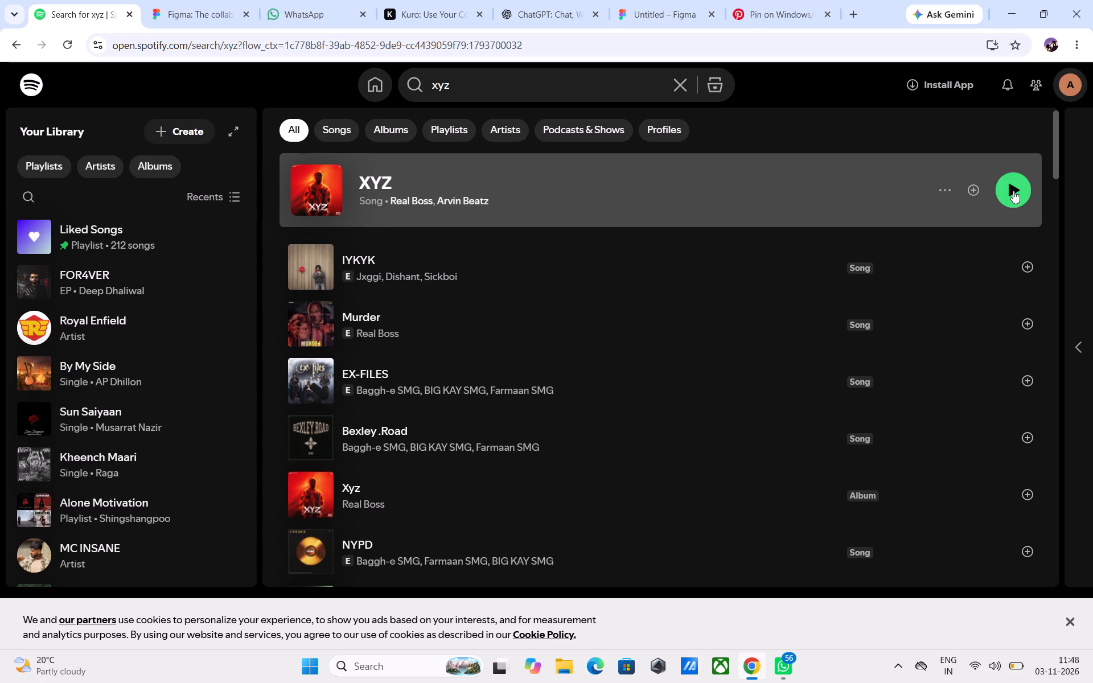
pyautogui.click(1012, 193)
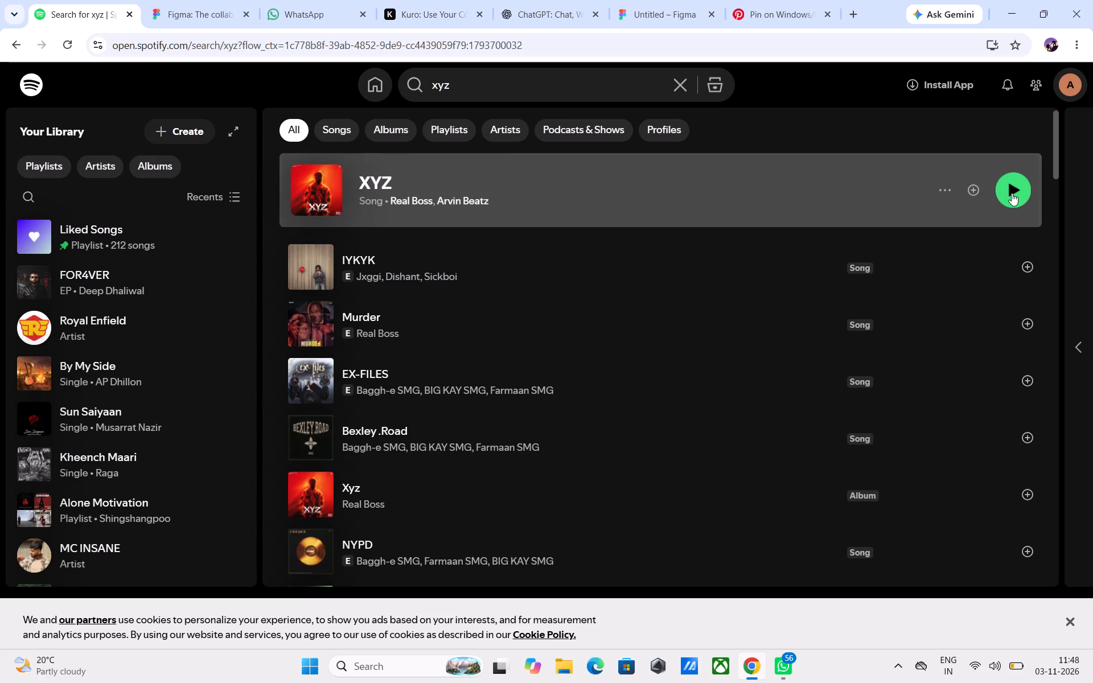
pyautogui.click(1012, 188)
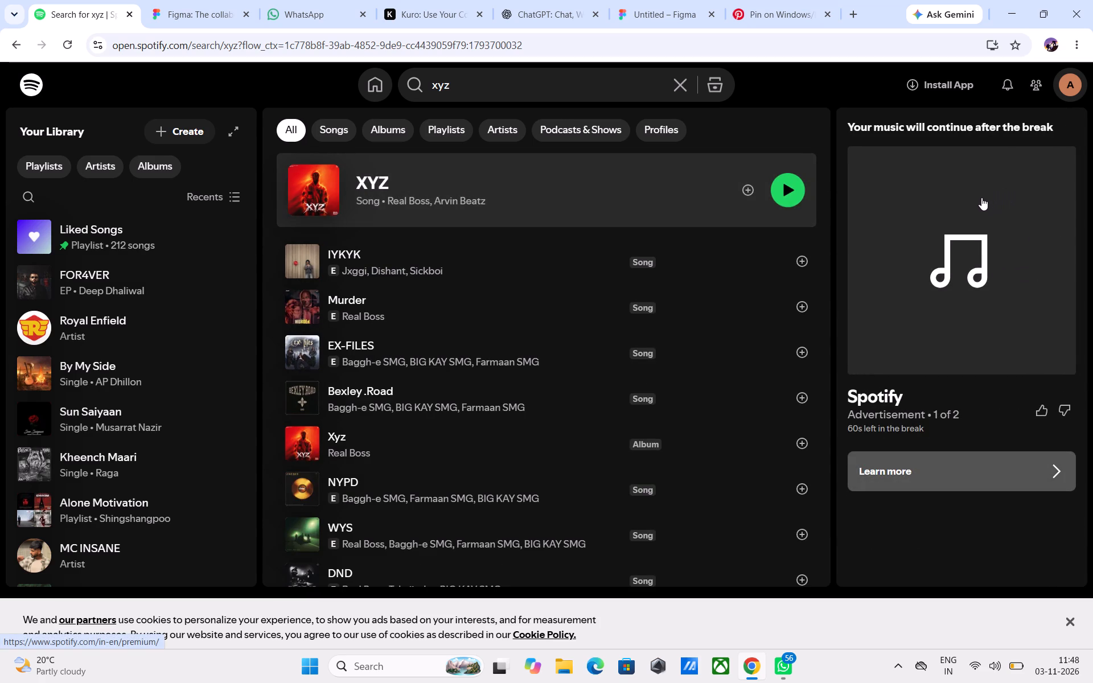
pyautogui.press('space')
pyautogui.press('space')
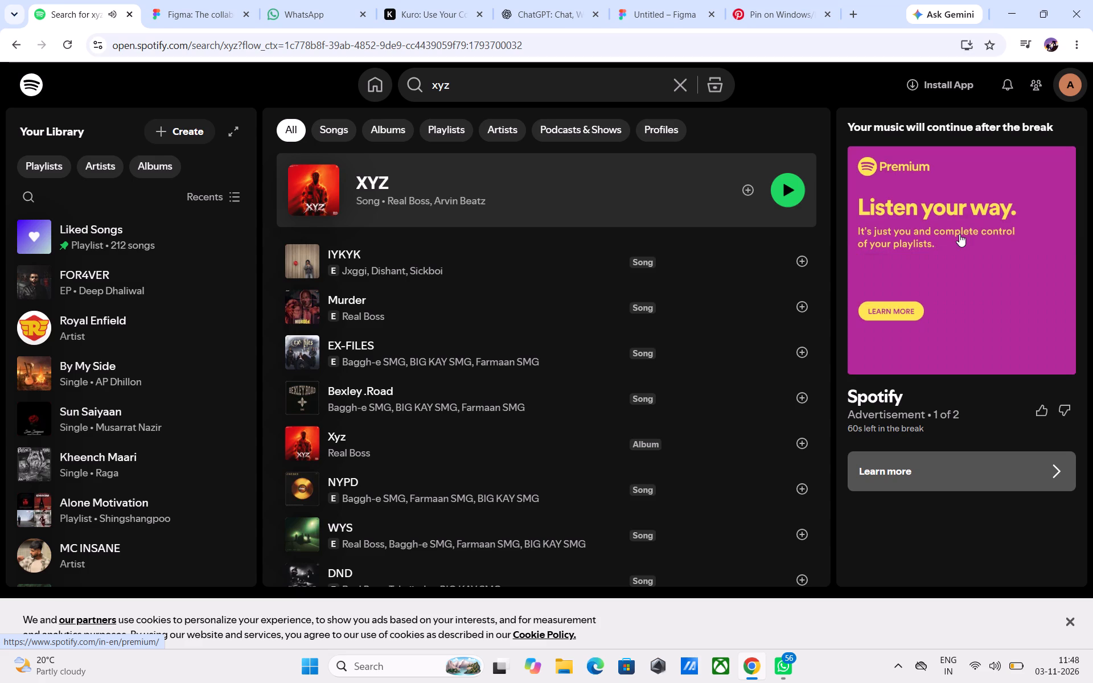
pyautogui.press('space')
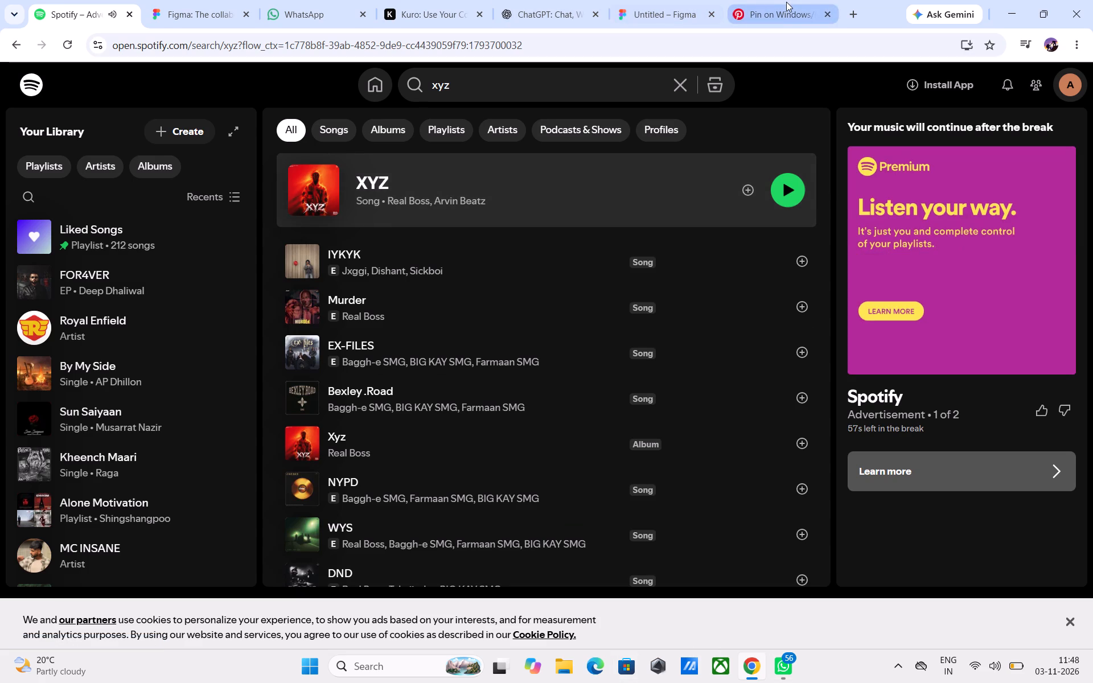
# Return to the Untitled Figma file and dismiss the Spotify picture-in-picture window.
pyautogui.click(631, 10)
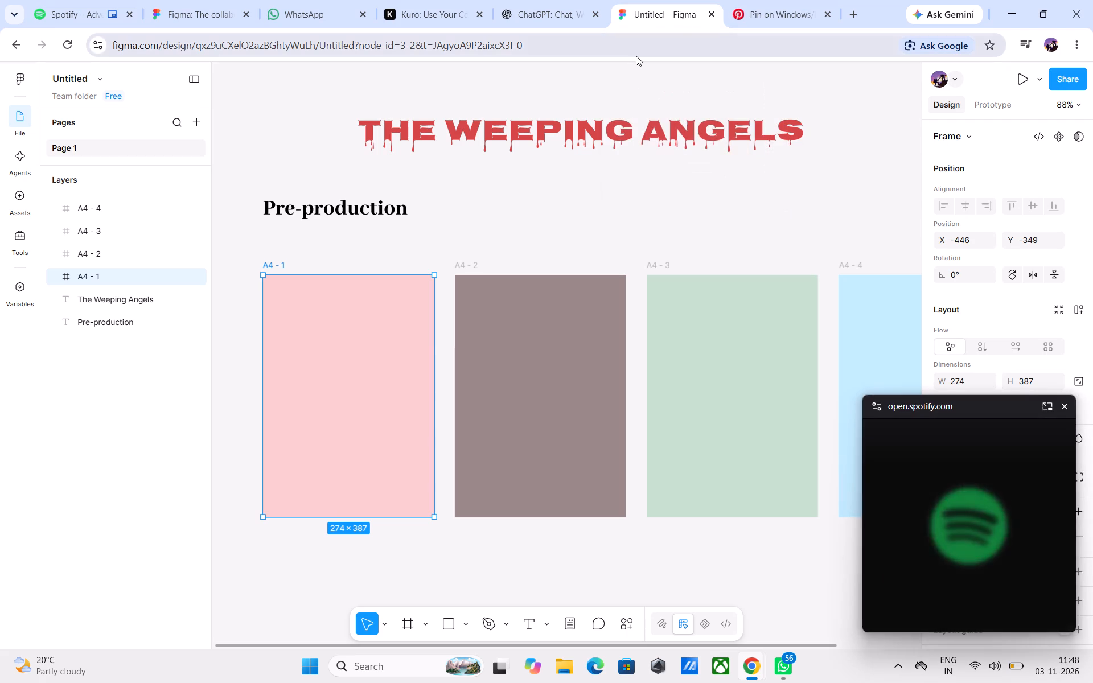
pyautogui.click(1065, 405)
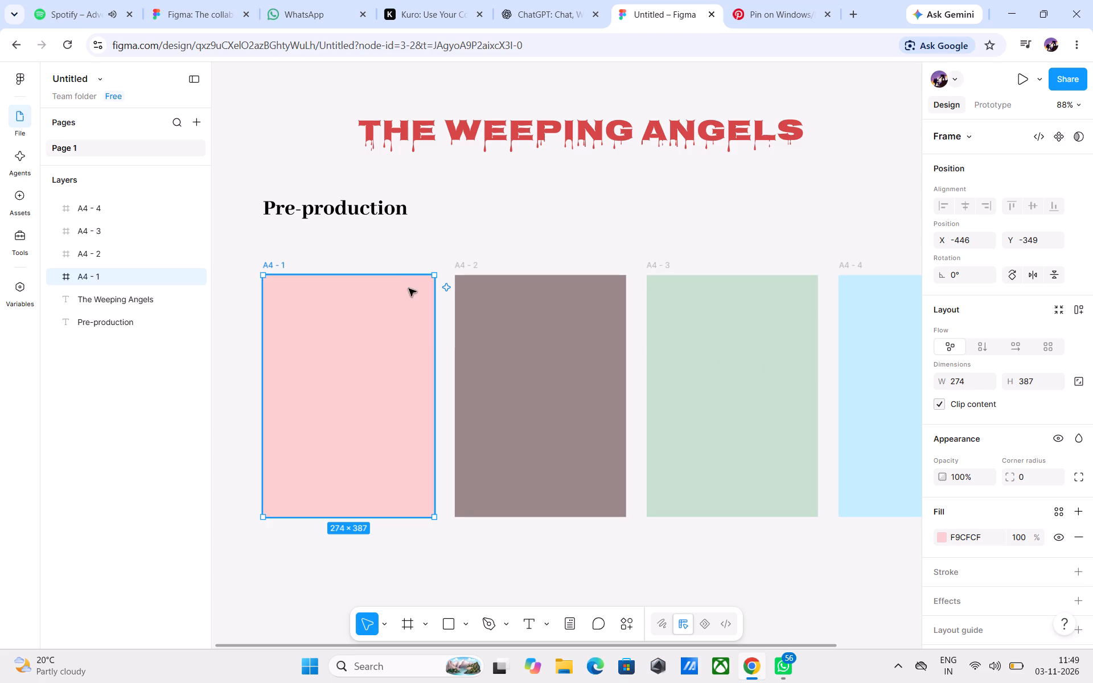
# Select all four A4 frames and enlarge them together proportionally to about 360 × 508 each.
pyautogui.keyDown('shift'); pyautogui.click(414, 338); pyautogui.keyUp('shift')
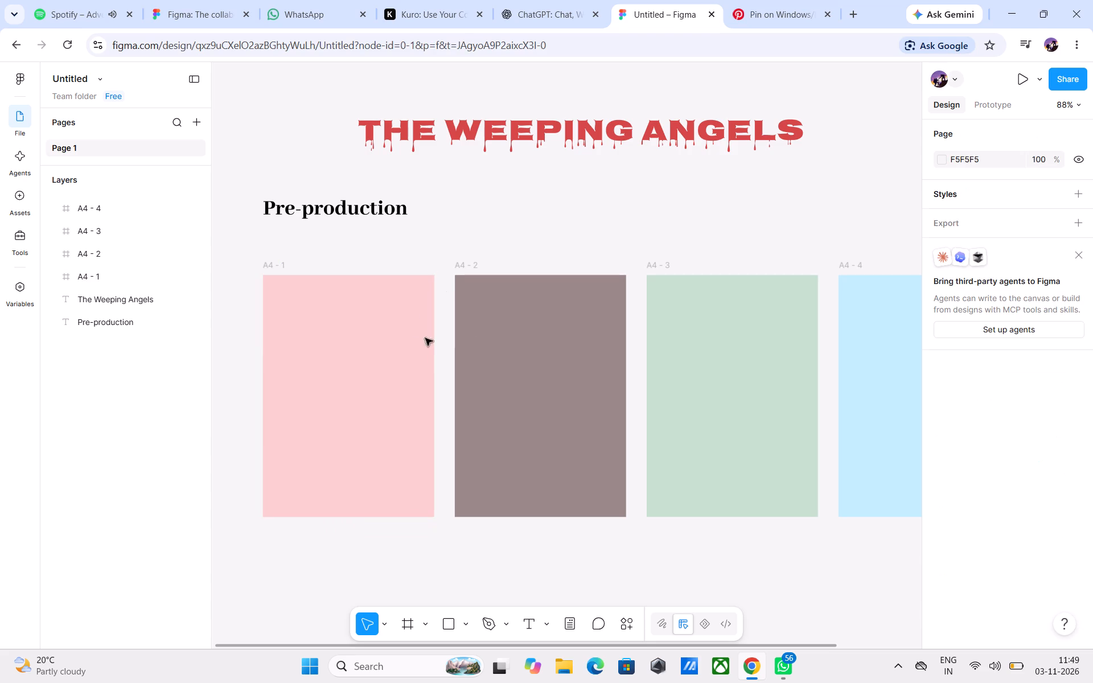
pyautogui.click(360, 373)
pyautogui.keyDown('shift'); pyautogui.click(502, 363); pyautogui.keyUp('shift')
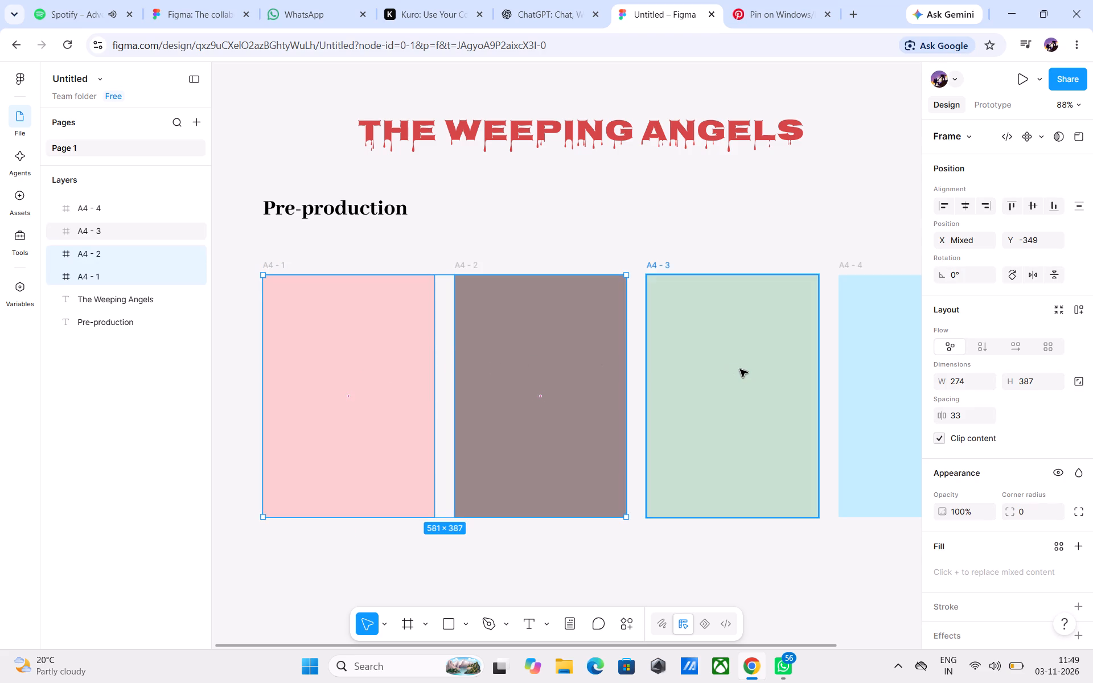
pyautogui.keyDown('shift'); pyautogui.click(740, 369); pyautogui.keyUp('shift')
pyautogui.keyDown('shift'); pyautogui.click(902, 367); pyautogui.keyUp('shift')
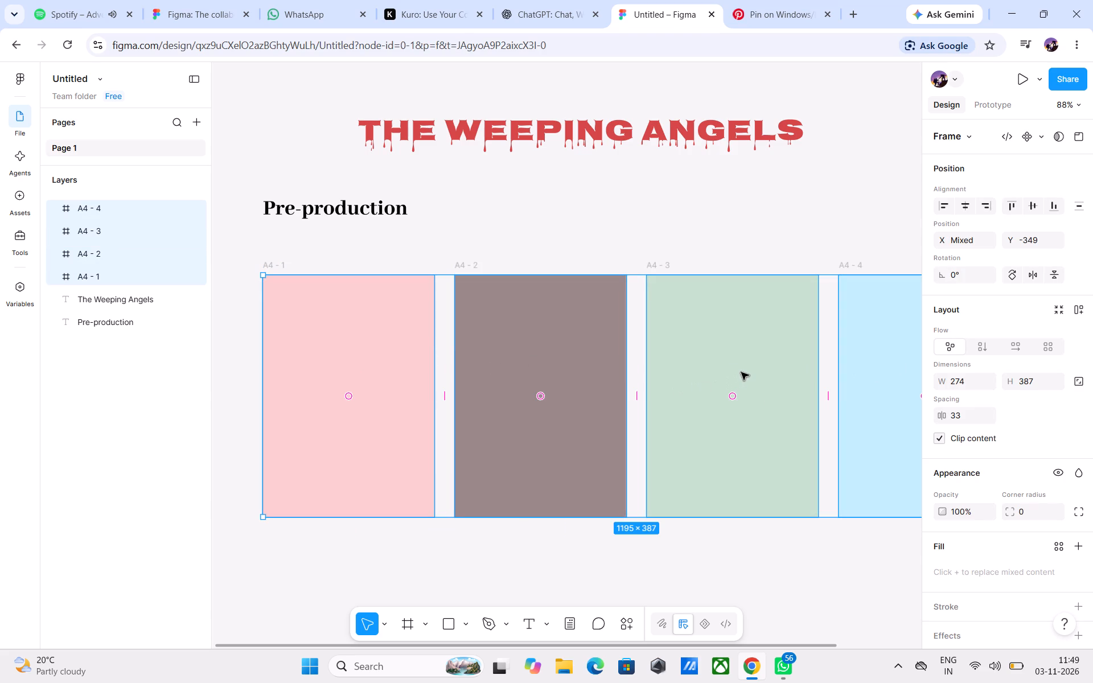
pyautogui.moveTo(261, 271); pyautogui.dragTo(257, 256)
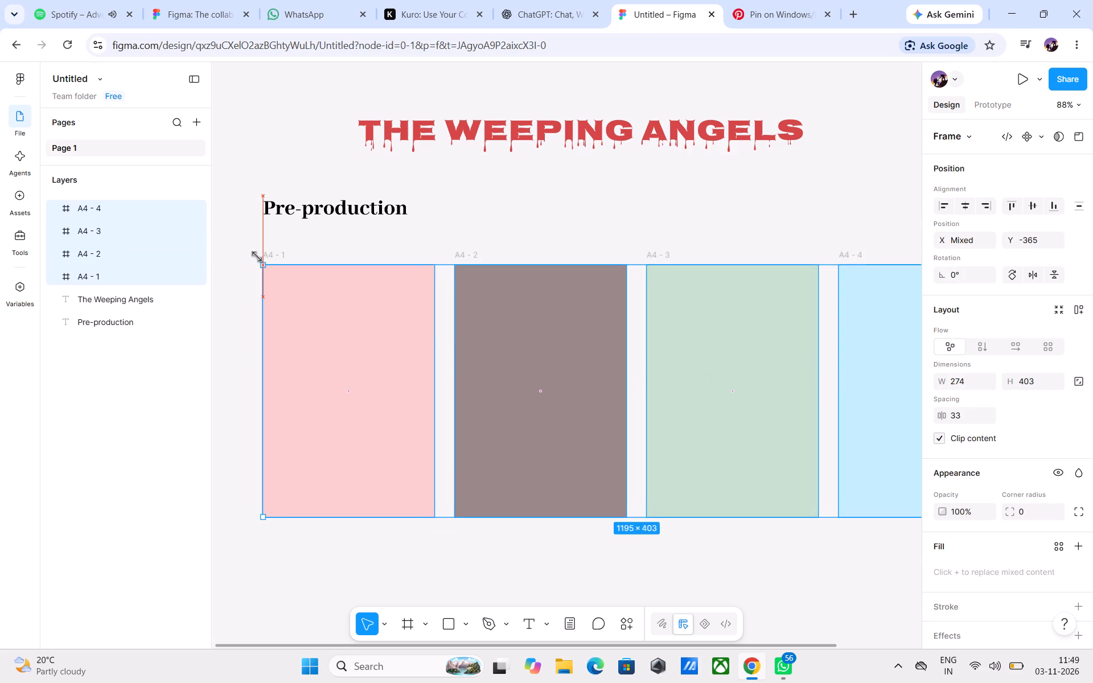
pyautogui.moveTo(257, 256); pyautogui.dragTo(256, 227)
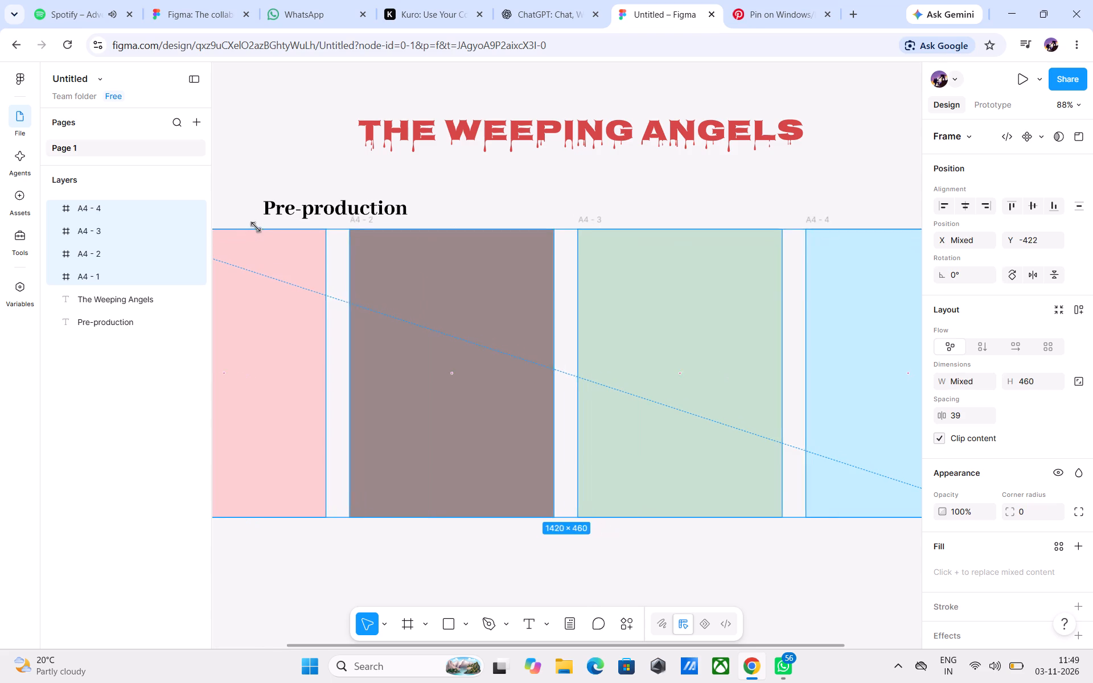
pyautogui.moveTo(256, 227); pyautogui.dragTo(253, 205)
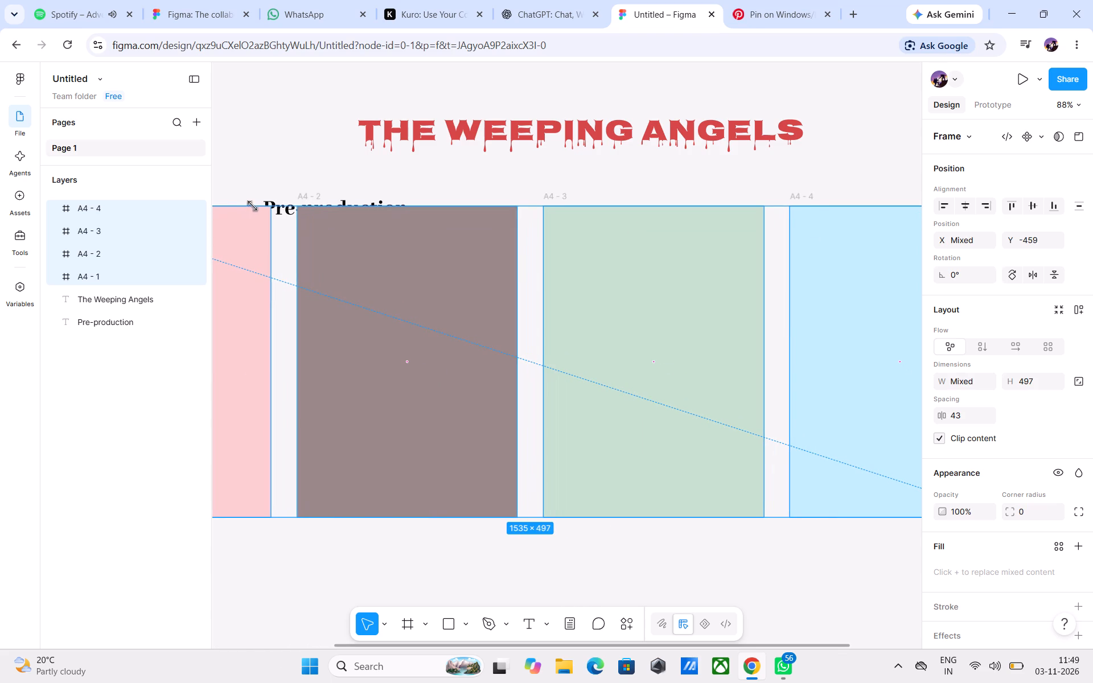
pyautogui.moveTo(253, 205); pyautogui.dragTo(250, 199)
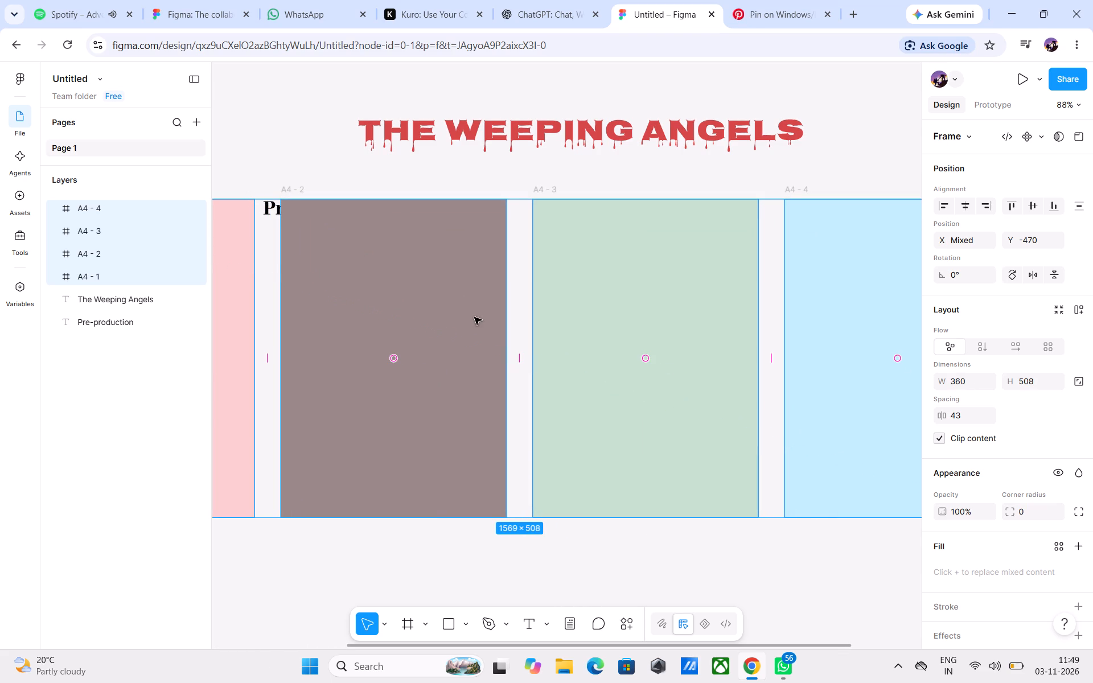
# Move the four enlarged frames below the Pre-production heading, aligning A4 - 1 with its left edge at X -446, Y -373.
pyautogui.moveTo(413, 334); pyautogui.dragTo(641, 423)
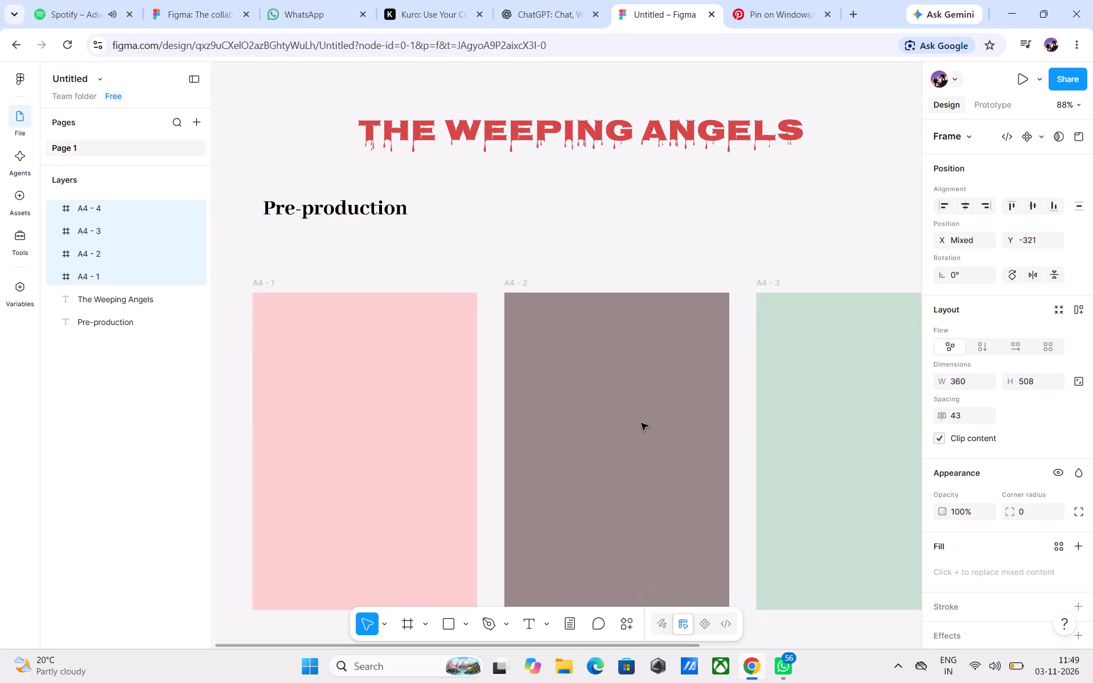
pyautogui.moveTo(641, 423); pyautogui.dragTo(639, 401)
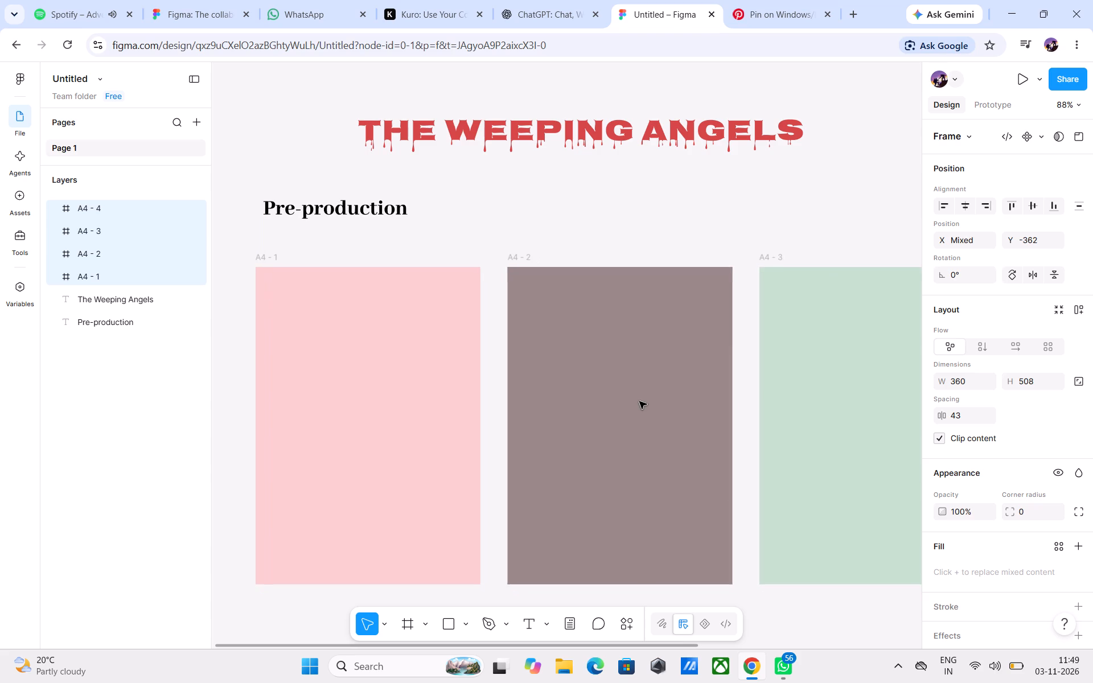
pyautogui.moveTo(639, 401); pyautogui.dragTo(643, 395)
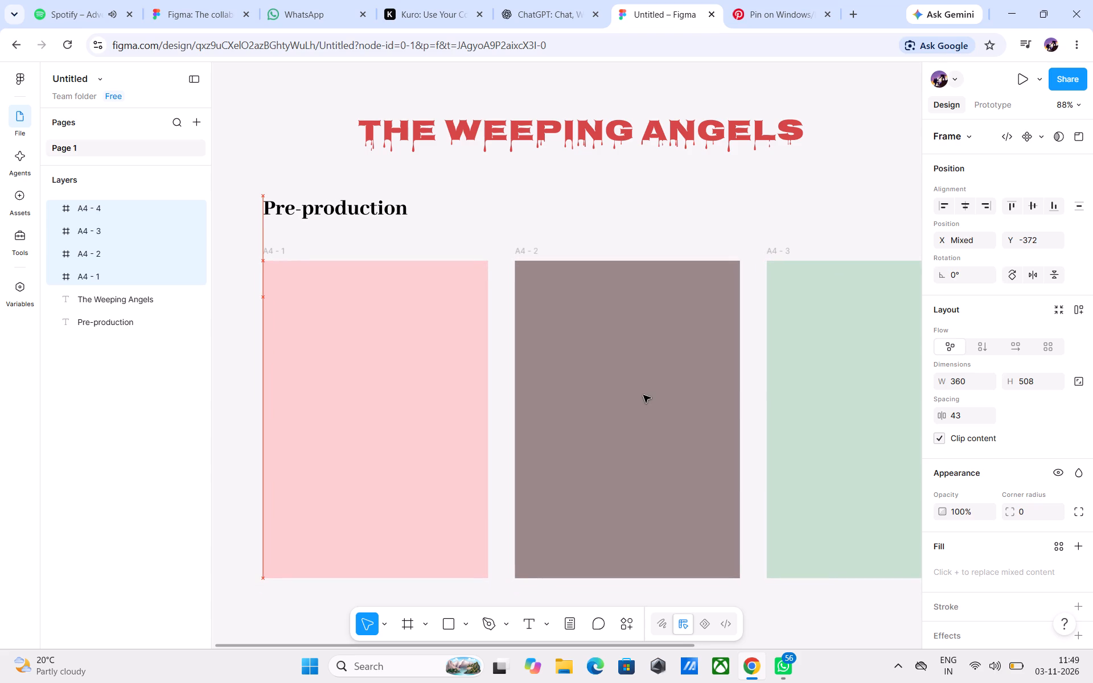
pyautogui.moveTo(643, 395); pyautogui.dragTo(645, 394)
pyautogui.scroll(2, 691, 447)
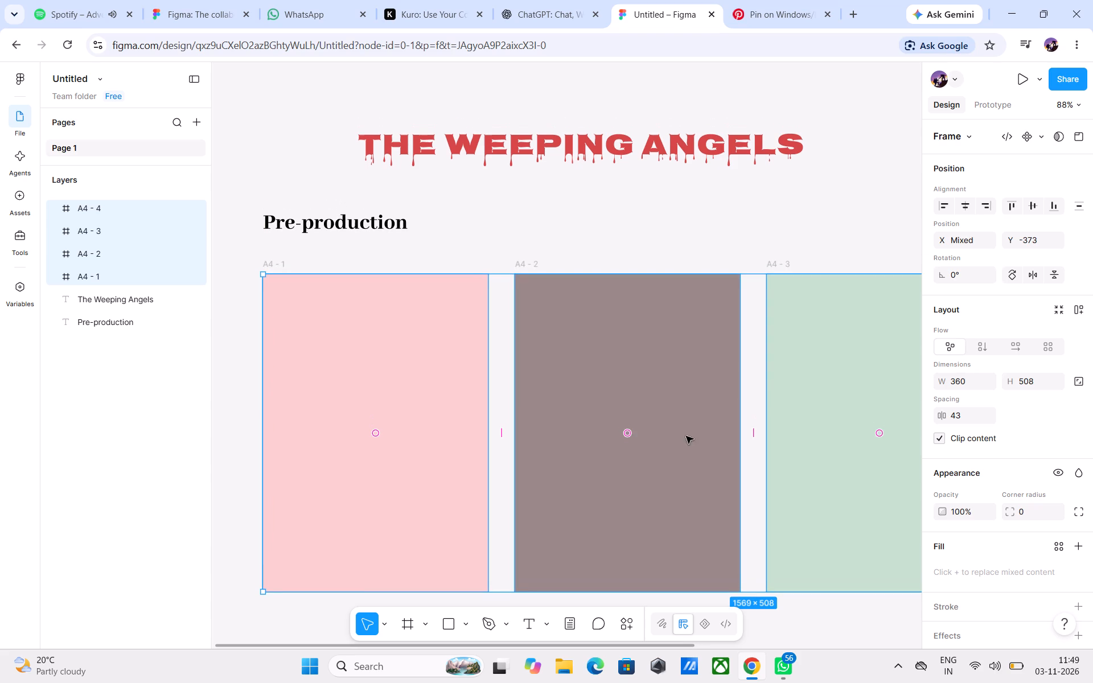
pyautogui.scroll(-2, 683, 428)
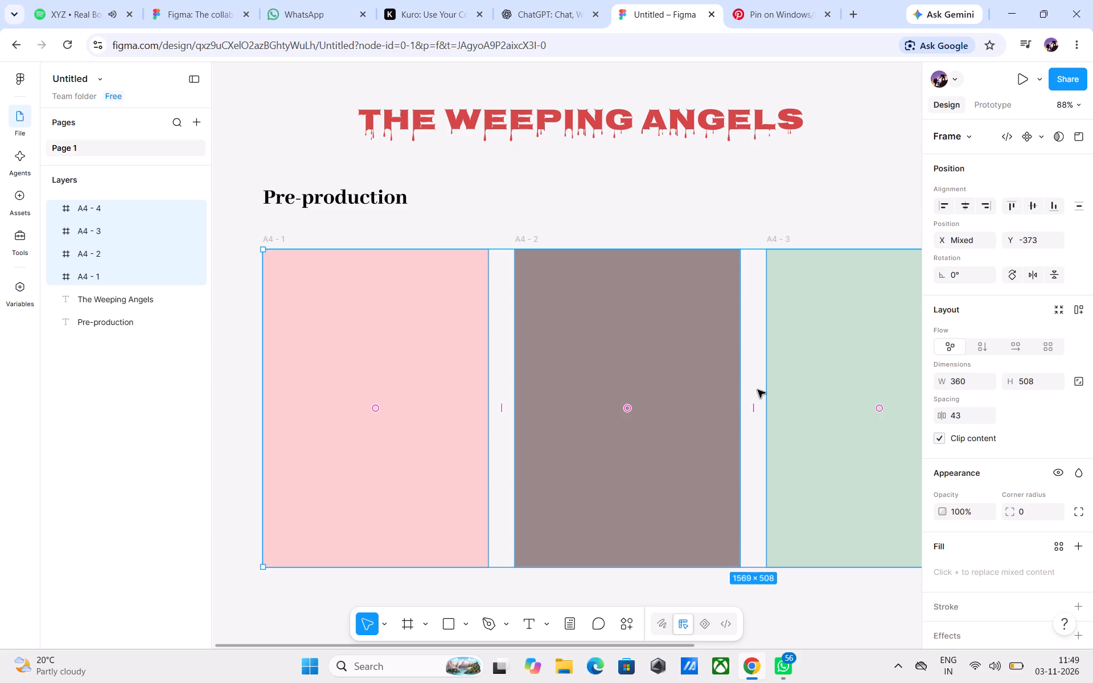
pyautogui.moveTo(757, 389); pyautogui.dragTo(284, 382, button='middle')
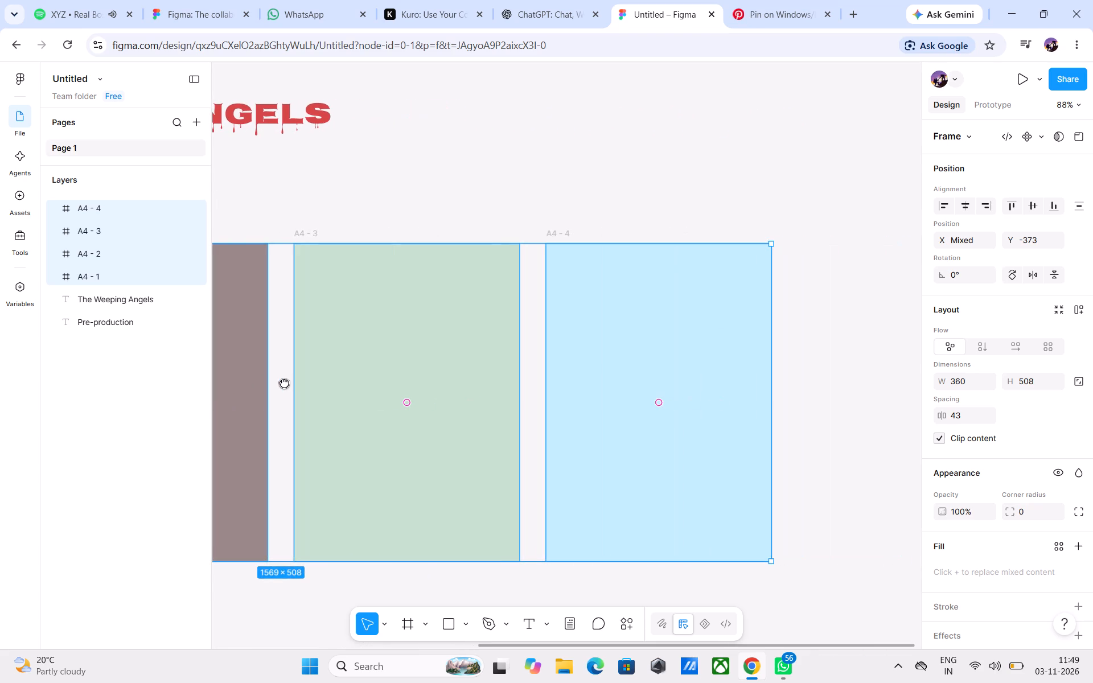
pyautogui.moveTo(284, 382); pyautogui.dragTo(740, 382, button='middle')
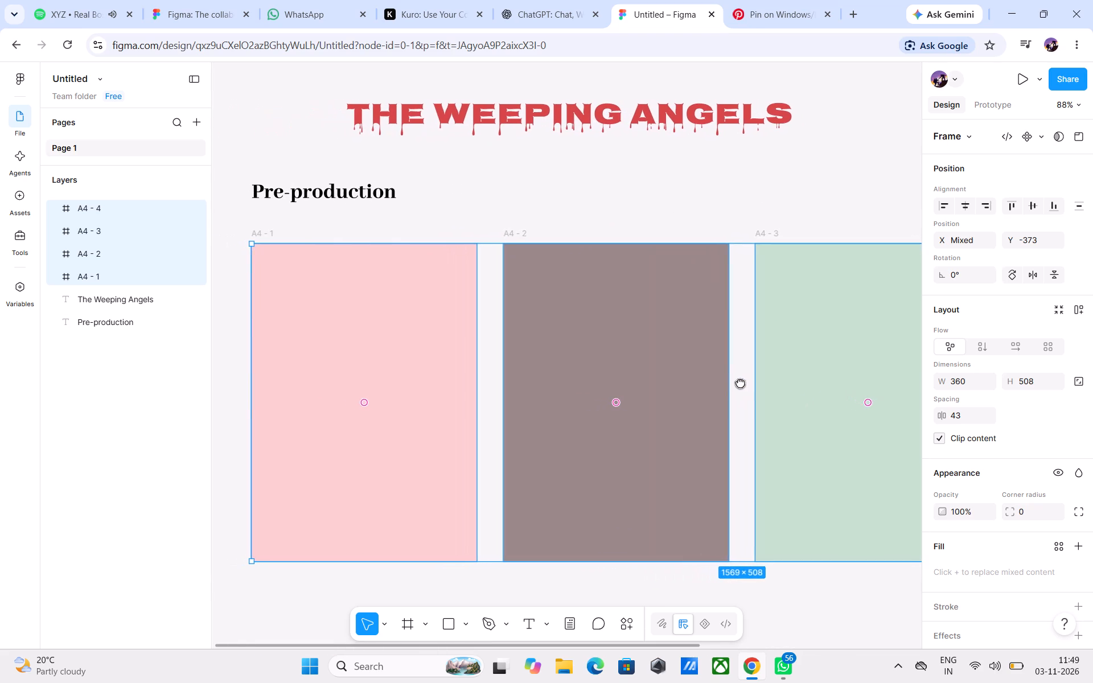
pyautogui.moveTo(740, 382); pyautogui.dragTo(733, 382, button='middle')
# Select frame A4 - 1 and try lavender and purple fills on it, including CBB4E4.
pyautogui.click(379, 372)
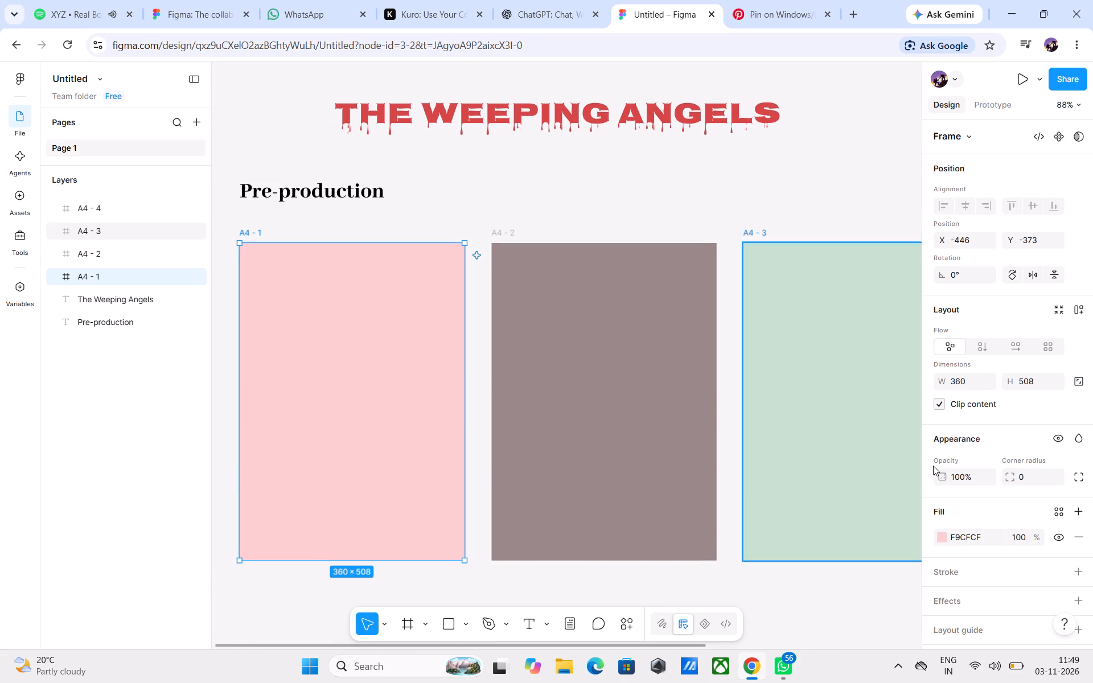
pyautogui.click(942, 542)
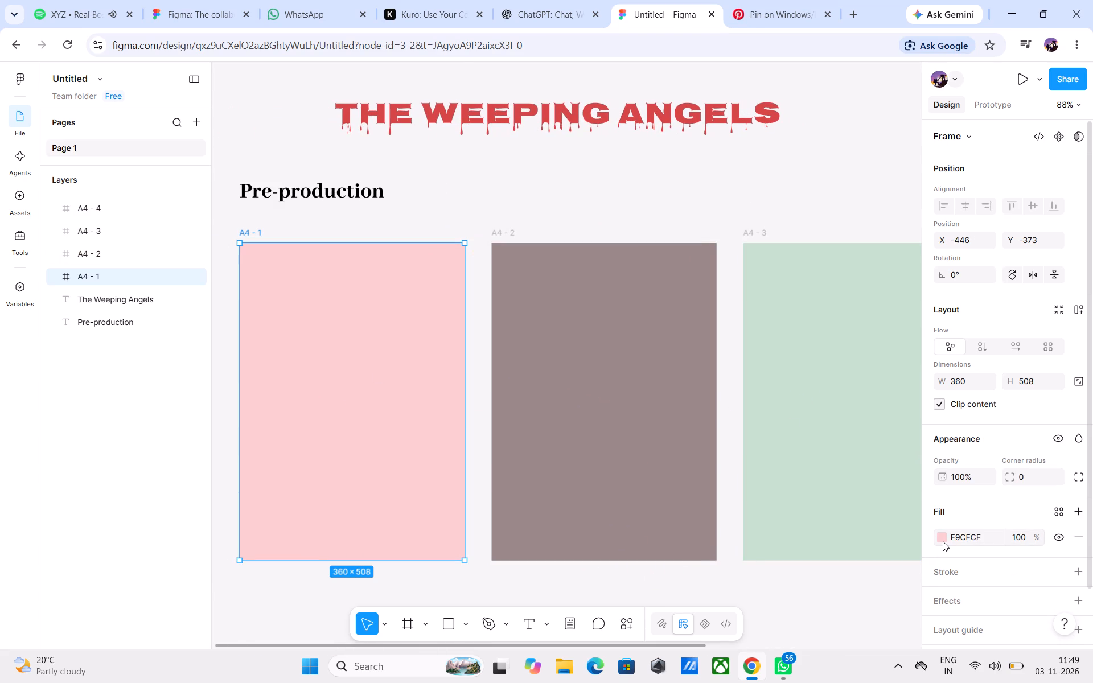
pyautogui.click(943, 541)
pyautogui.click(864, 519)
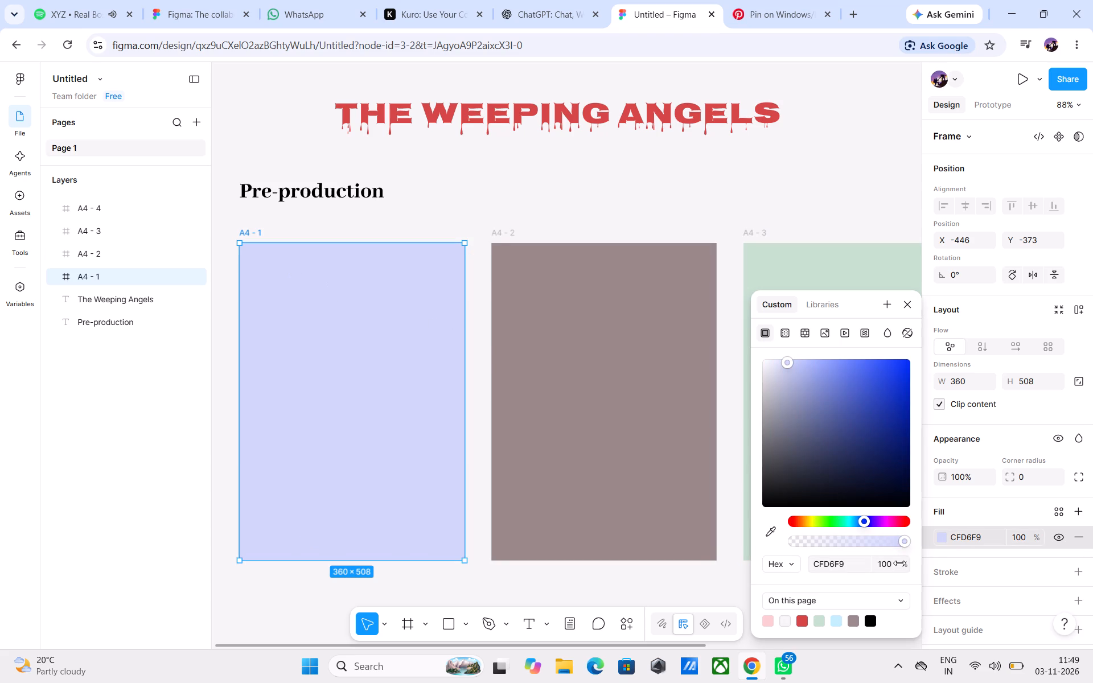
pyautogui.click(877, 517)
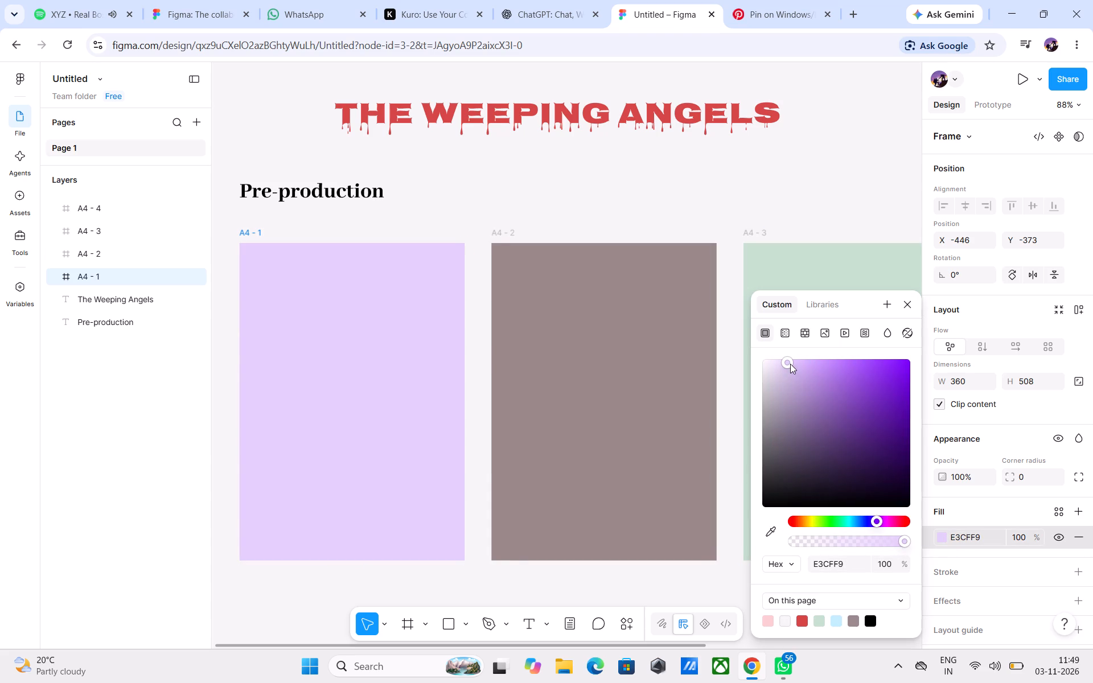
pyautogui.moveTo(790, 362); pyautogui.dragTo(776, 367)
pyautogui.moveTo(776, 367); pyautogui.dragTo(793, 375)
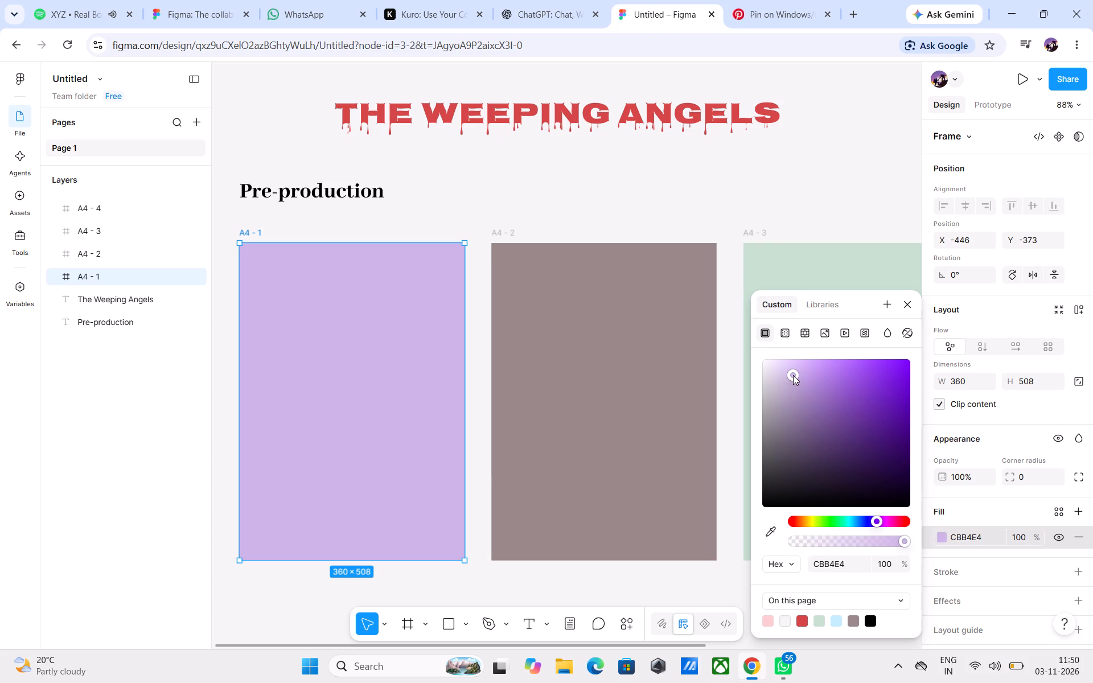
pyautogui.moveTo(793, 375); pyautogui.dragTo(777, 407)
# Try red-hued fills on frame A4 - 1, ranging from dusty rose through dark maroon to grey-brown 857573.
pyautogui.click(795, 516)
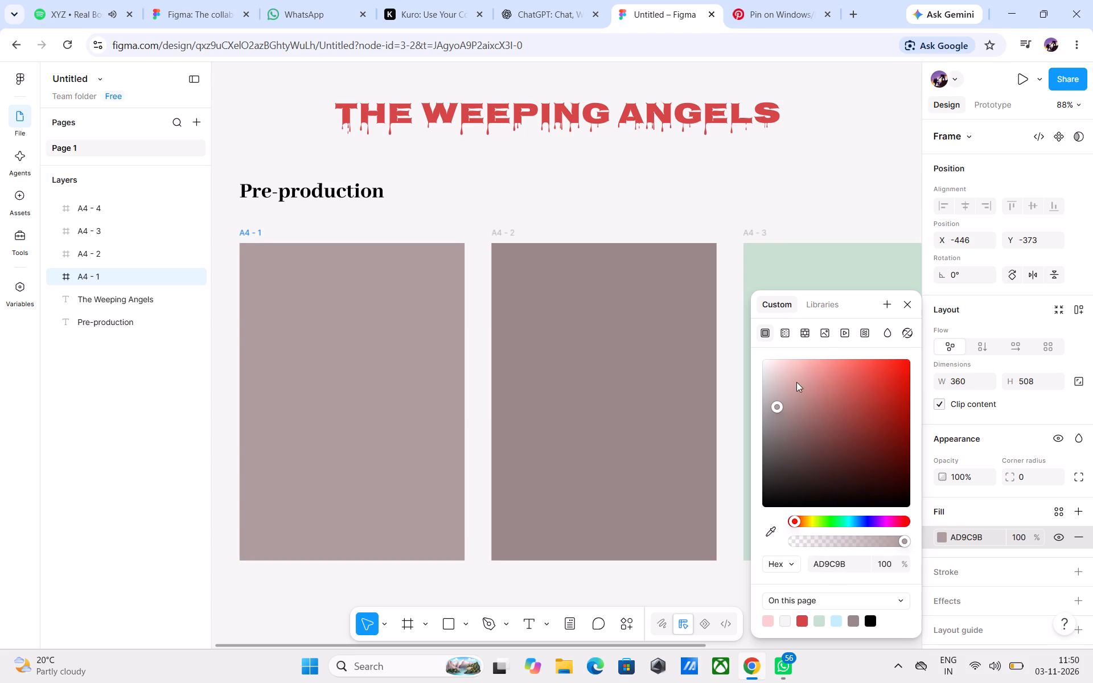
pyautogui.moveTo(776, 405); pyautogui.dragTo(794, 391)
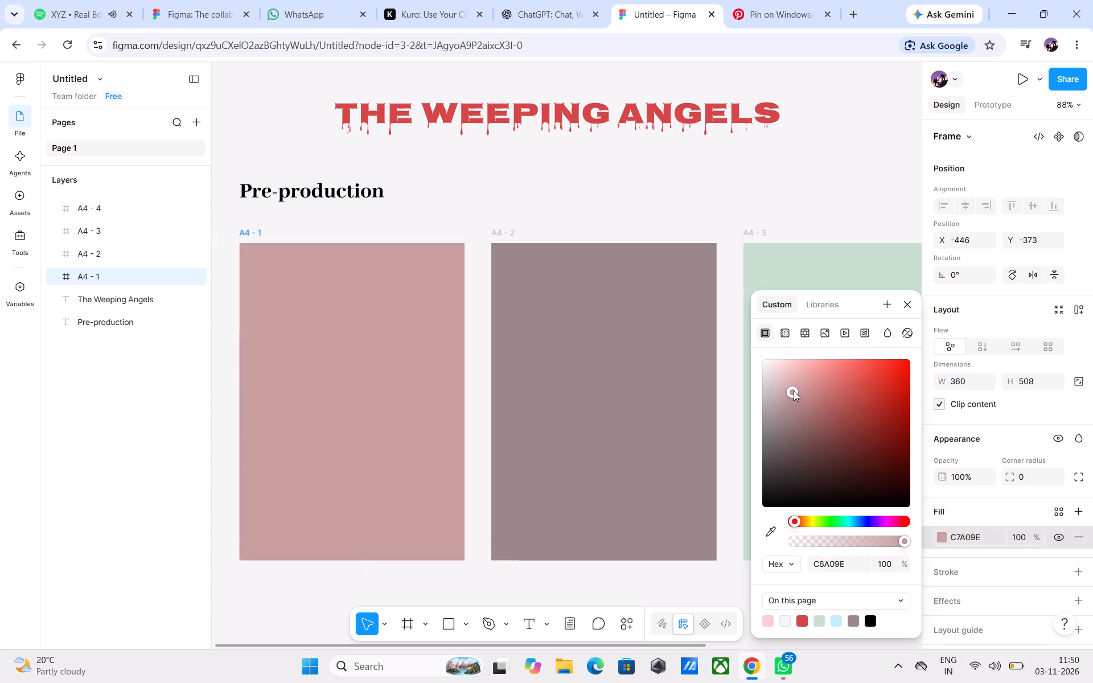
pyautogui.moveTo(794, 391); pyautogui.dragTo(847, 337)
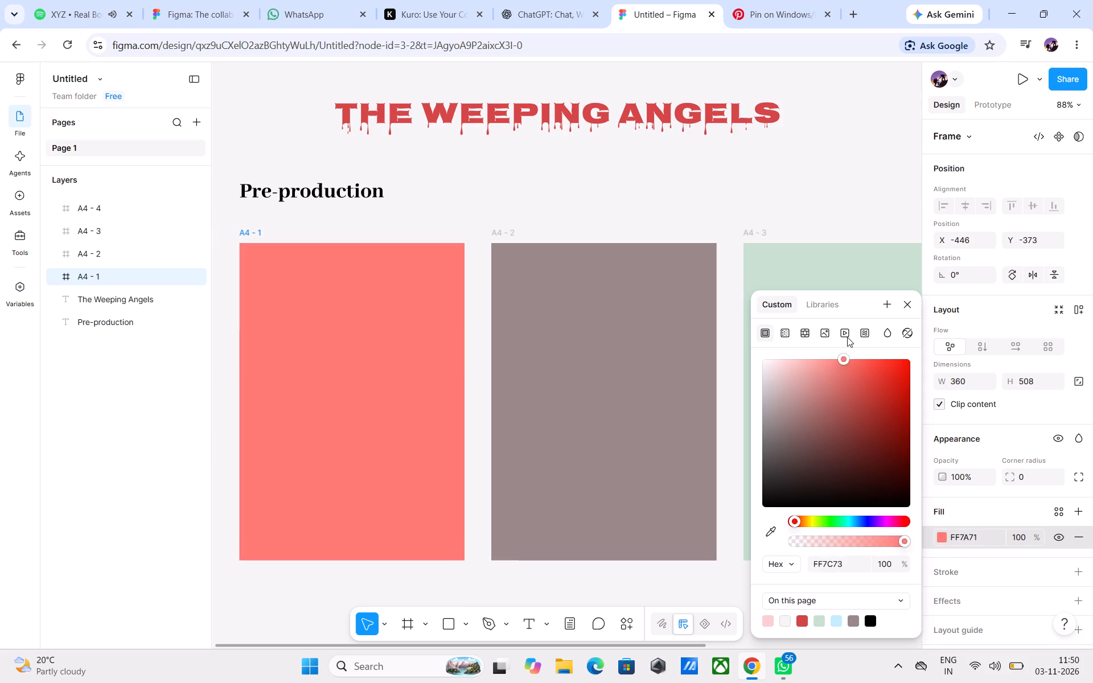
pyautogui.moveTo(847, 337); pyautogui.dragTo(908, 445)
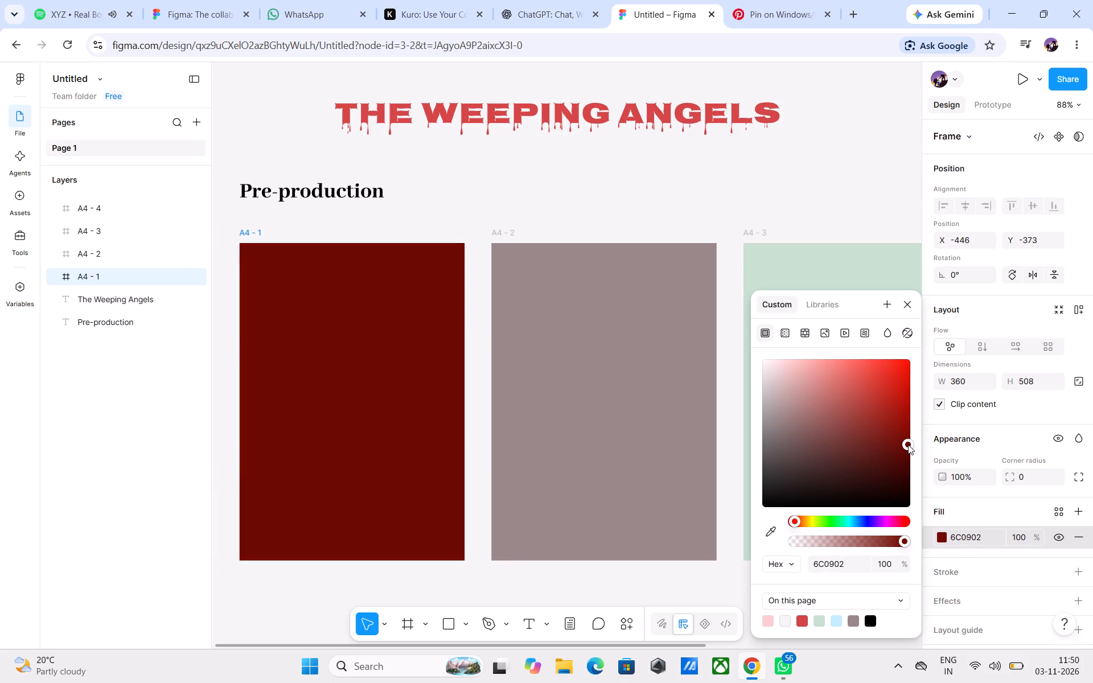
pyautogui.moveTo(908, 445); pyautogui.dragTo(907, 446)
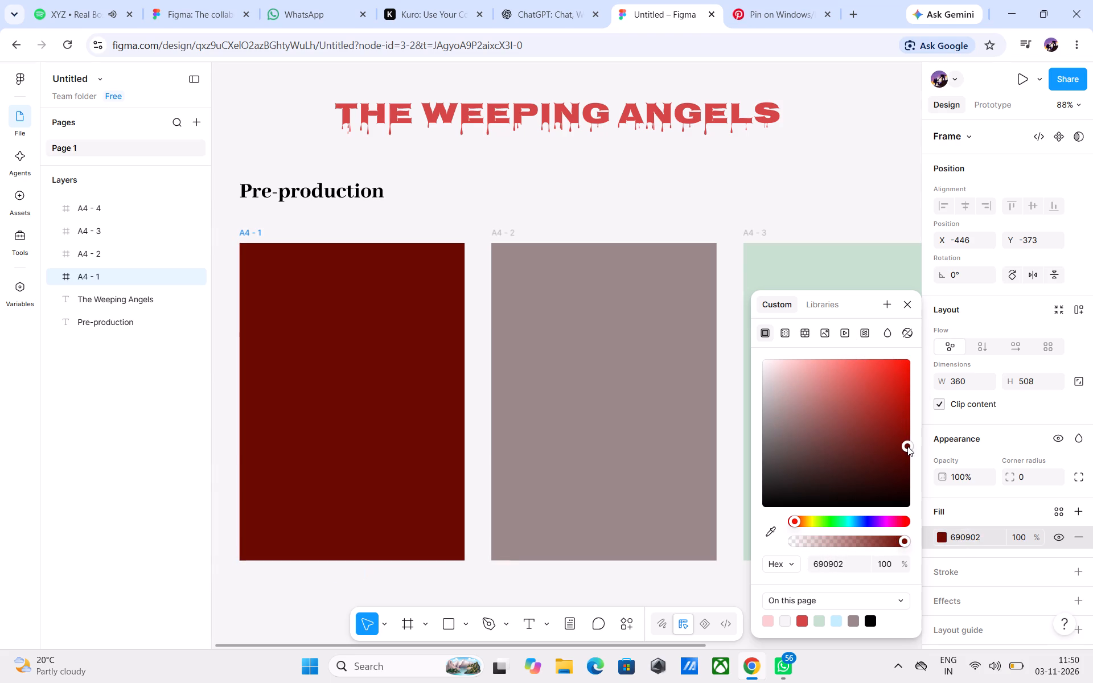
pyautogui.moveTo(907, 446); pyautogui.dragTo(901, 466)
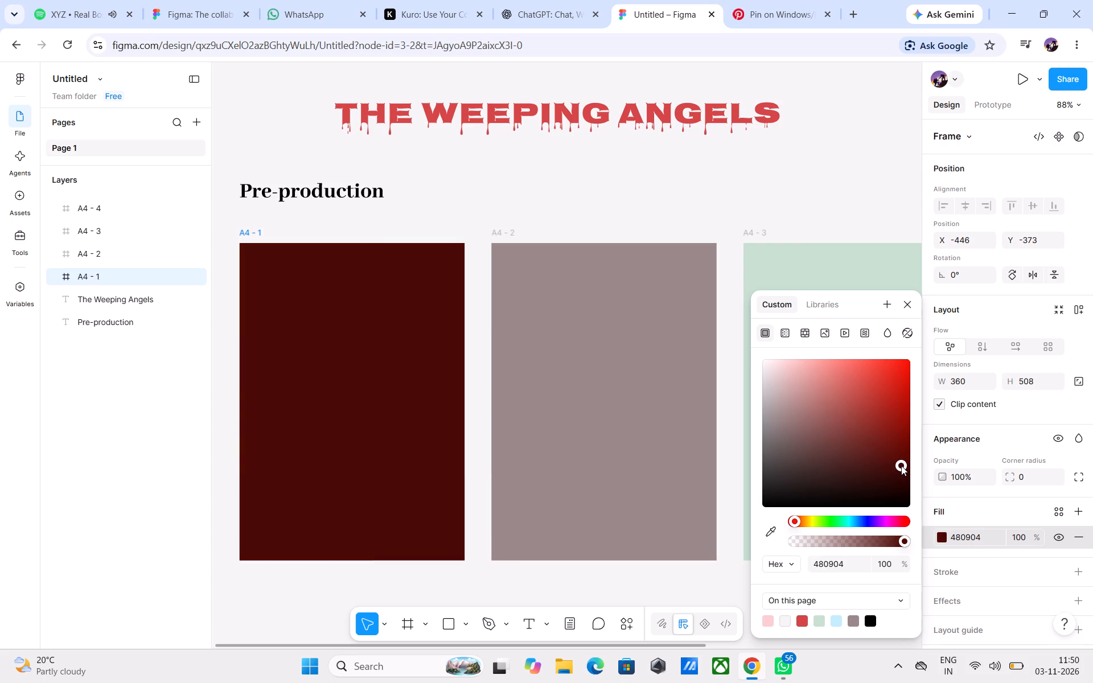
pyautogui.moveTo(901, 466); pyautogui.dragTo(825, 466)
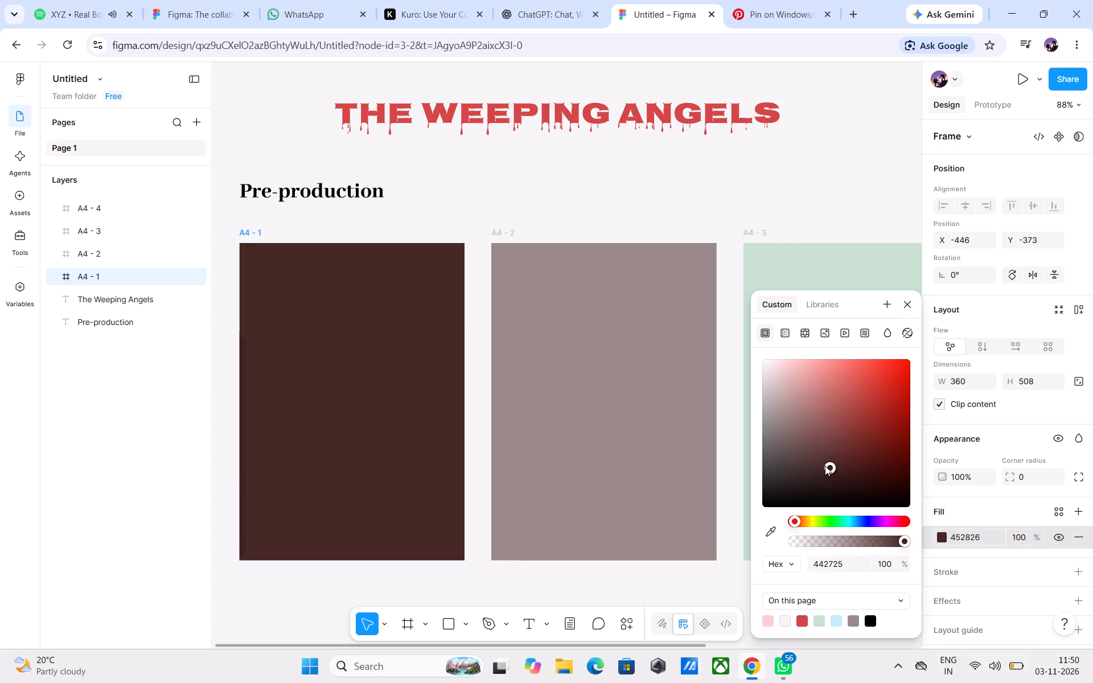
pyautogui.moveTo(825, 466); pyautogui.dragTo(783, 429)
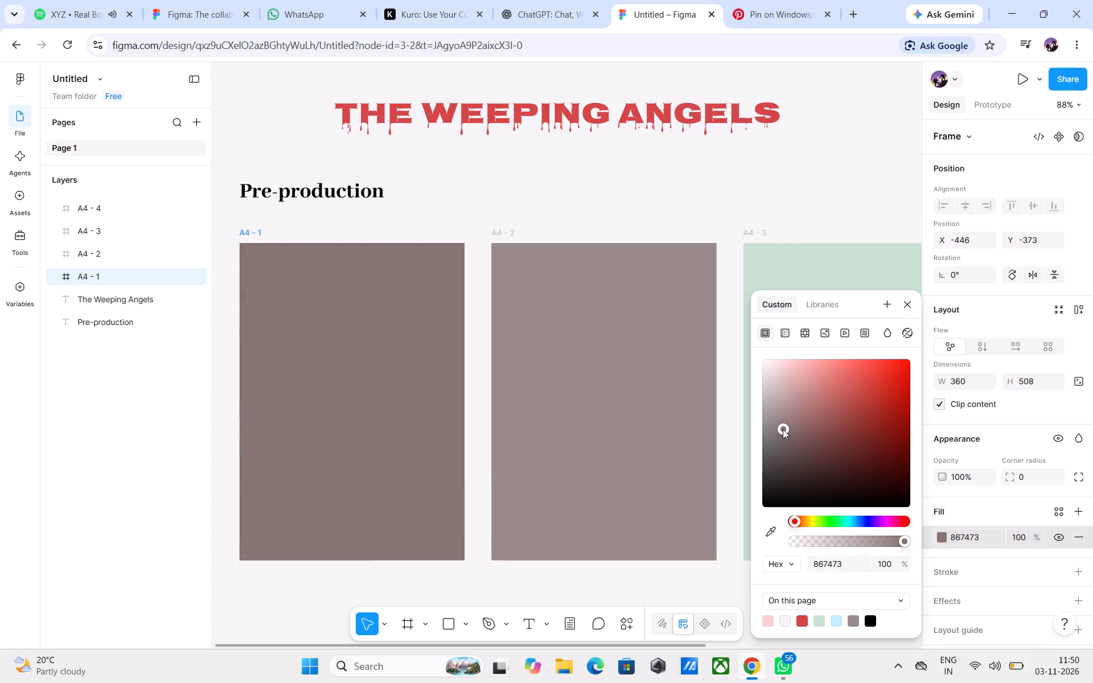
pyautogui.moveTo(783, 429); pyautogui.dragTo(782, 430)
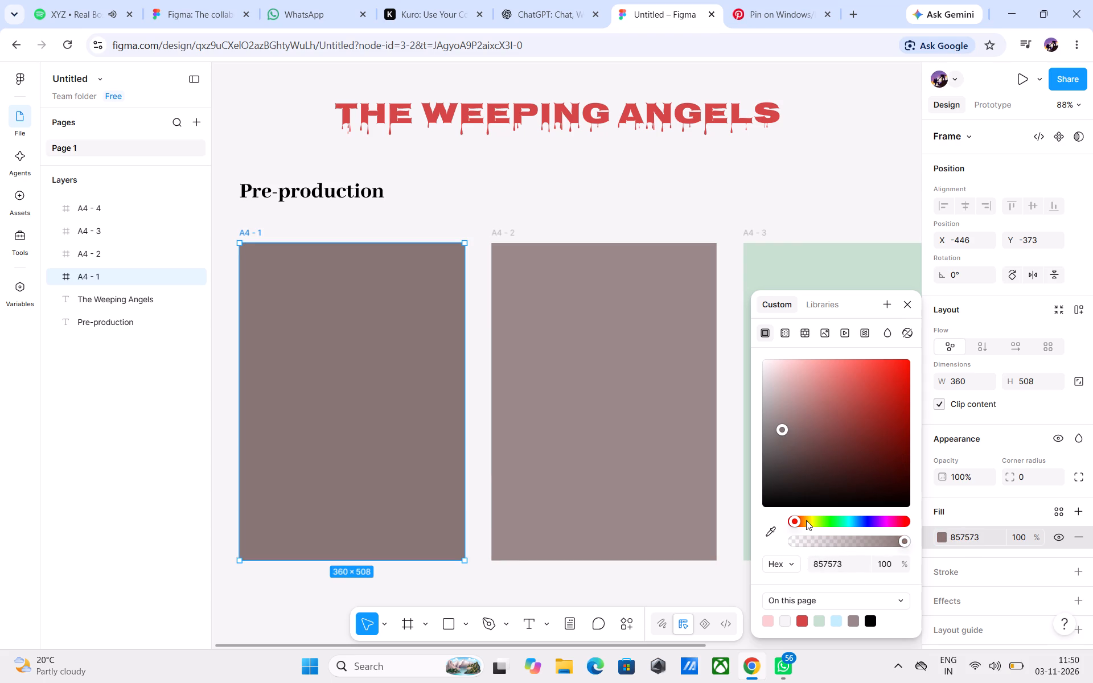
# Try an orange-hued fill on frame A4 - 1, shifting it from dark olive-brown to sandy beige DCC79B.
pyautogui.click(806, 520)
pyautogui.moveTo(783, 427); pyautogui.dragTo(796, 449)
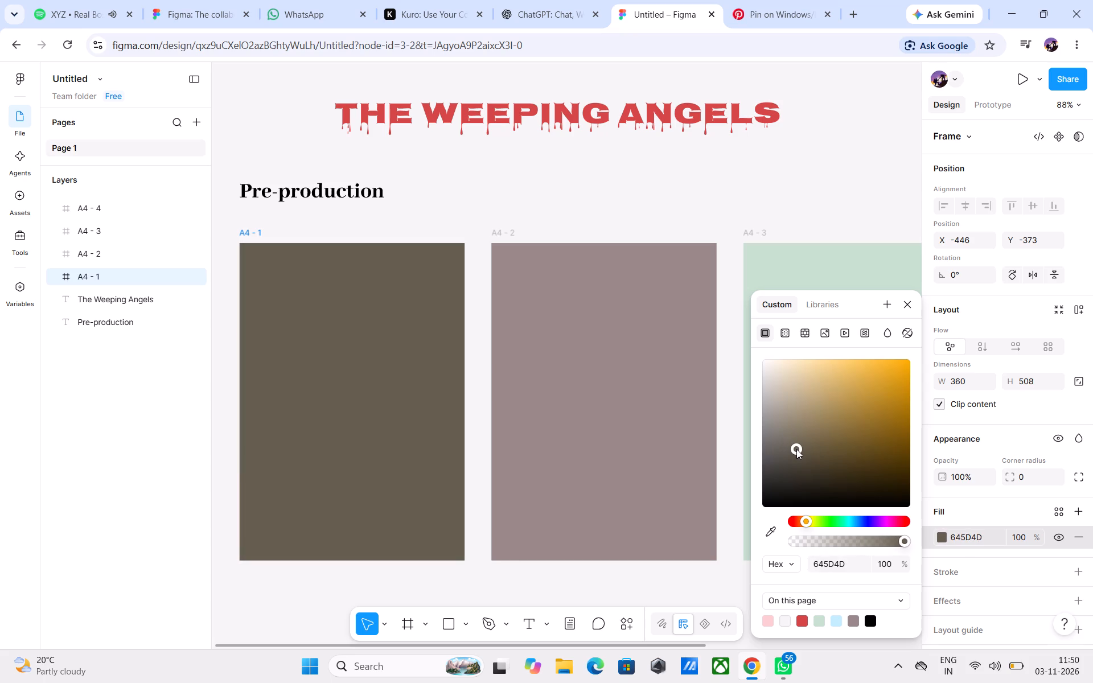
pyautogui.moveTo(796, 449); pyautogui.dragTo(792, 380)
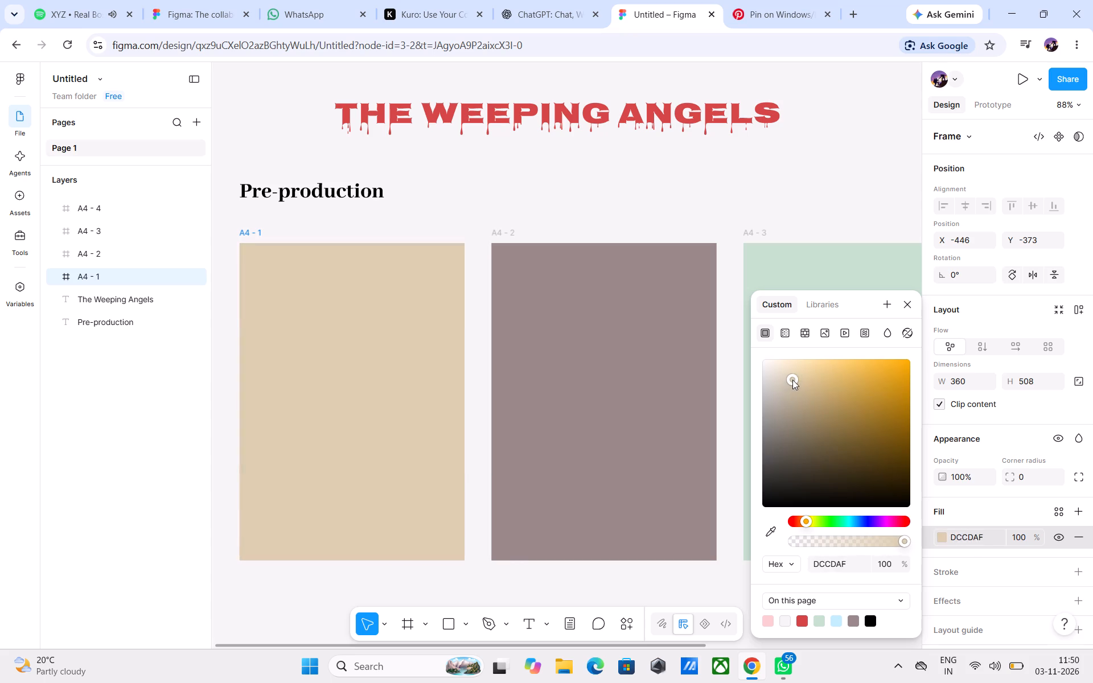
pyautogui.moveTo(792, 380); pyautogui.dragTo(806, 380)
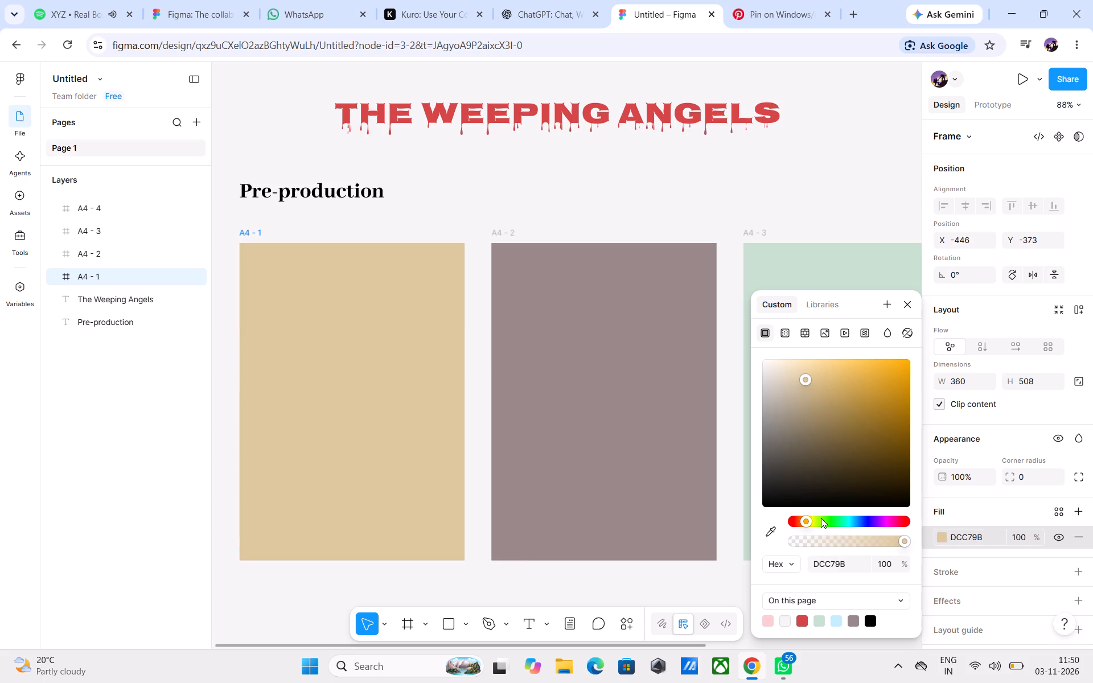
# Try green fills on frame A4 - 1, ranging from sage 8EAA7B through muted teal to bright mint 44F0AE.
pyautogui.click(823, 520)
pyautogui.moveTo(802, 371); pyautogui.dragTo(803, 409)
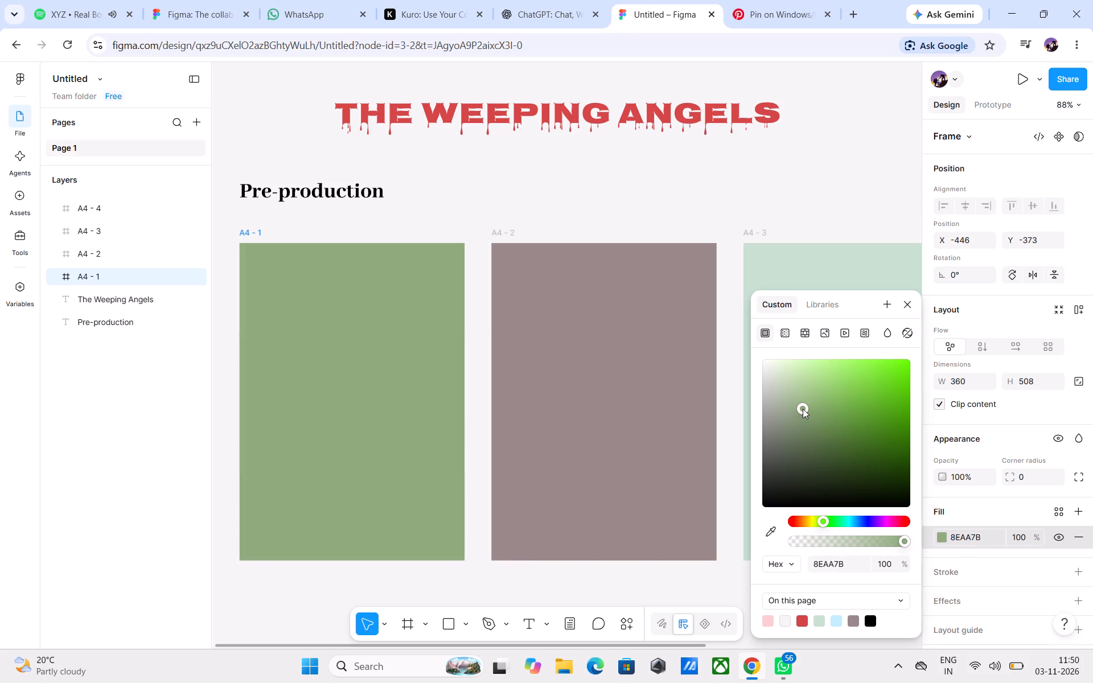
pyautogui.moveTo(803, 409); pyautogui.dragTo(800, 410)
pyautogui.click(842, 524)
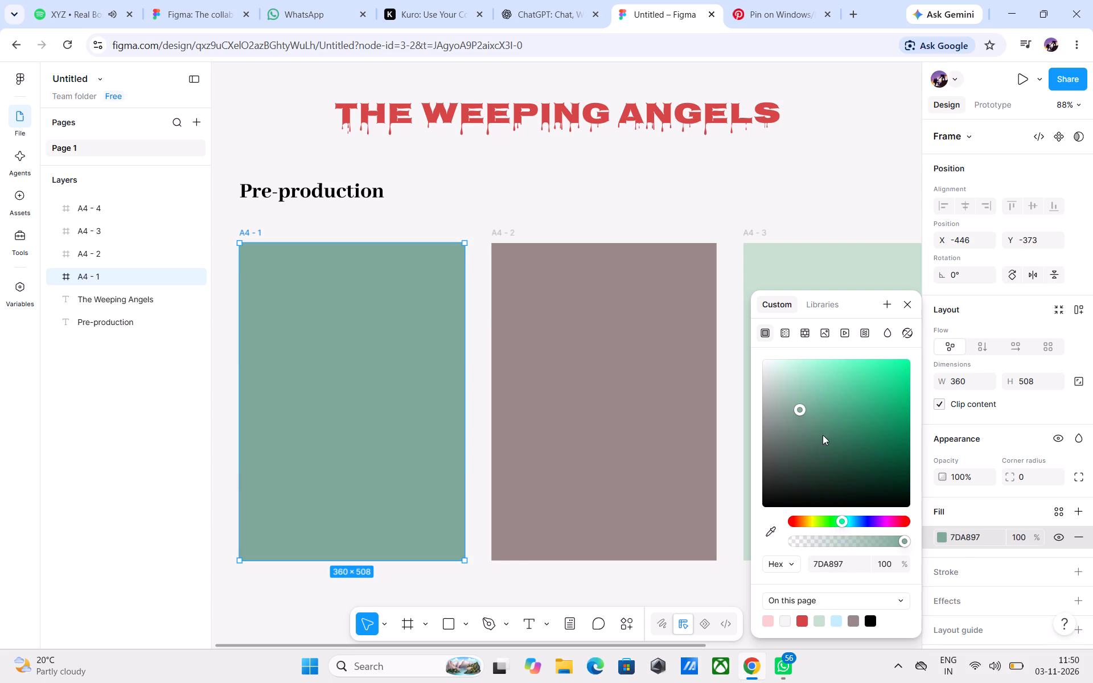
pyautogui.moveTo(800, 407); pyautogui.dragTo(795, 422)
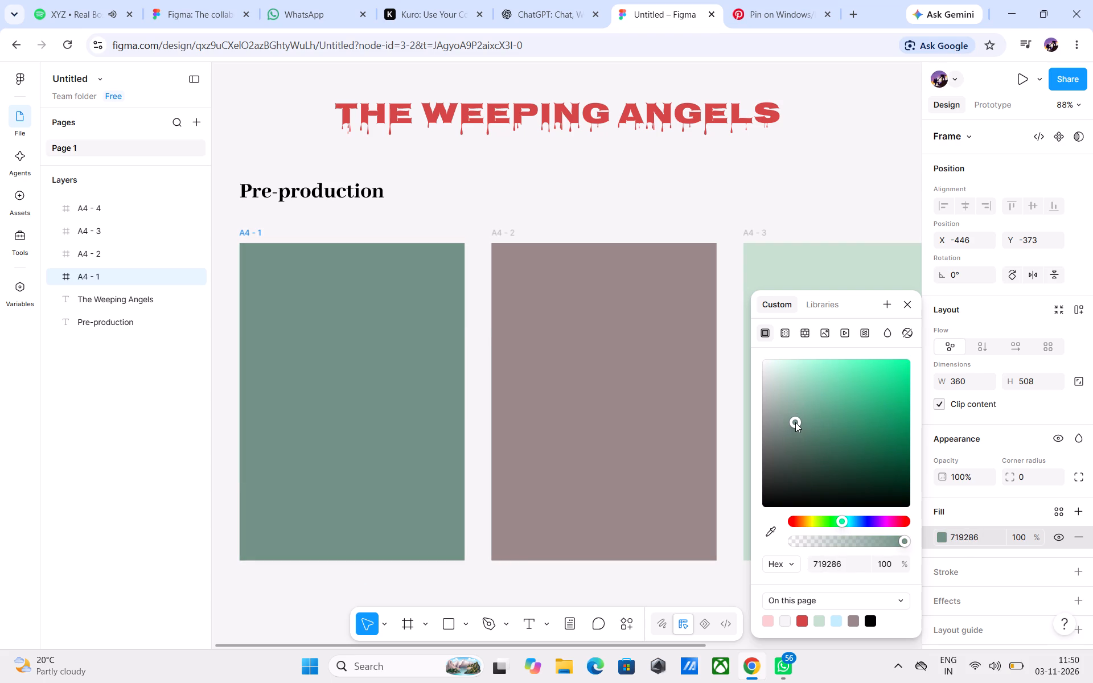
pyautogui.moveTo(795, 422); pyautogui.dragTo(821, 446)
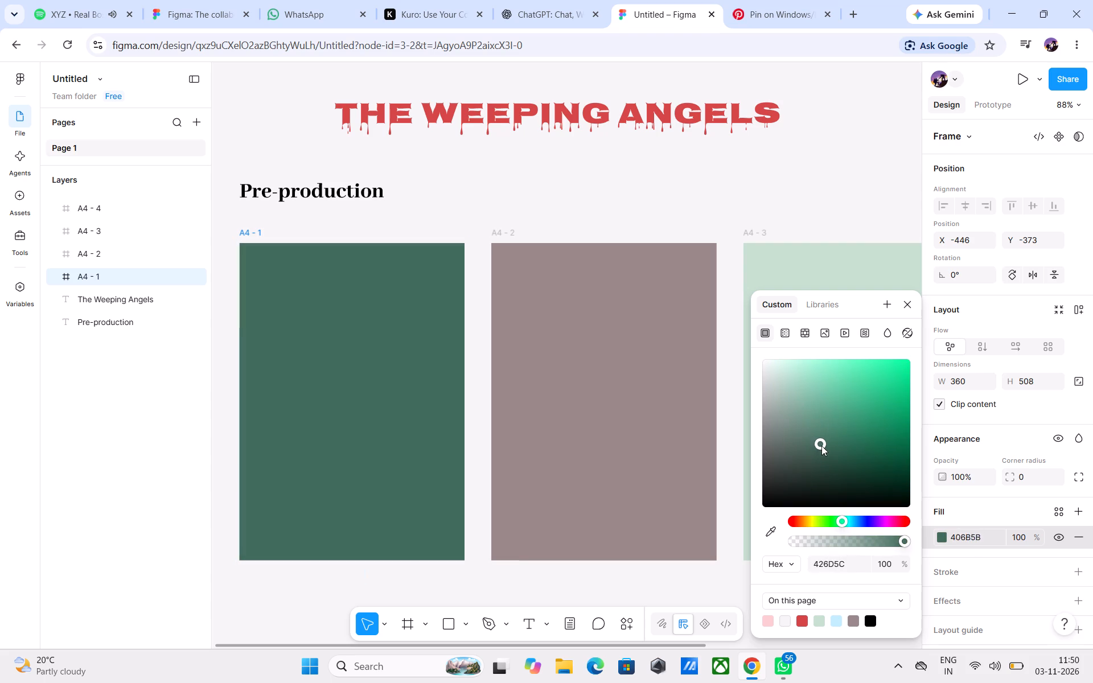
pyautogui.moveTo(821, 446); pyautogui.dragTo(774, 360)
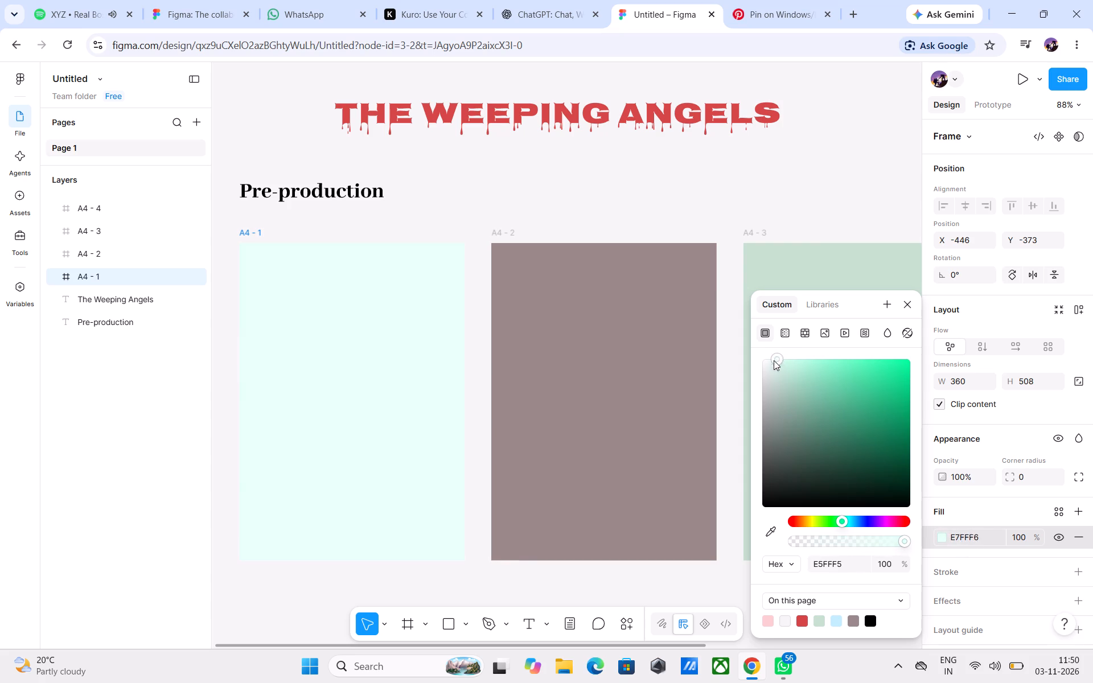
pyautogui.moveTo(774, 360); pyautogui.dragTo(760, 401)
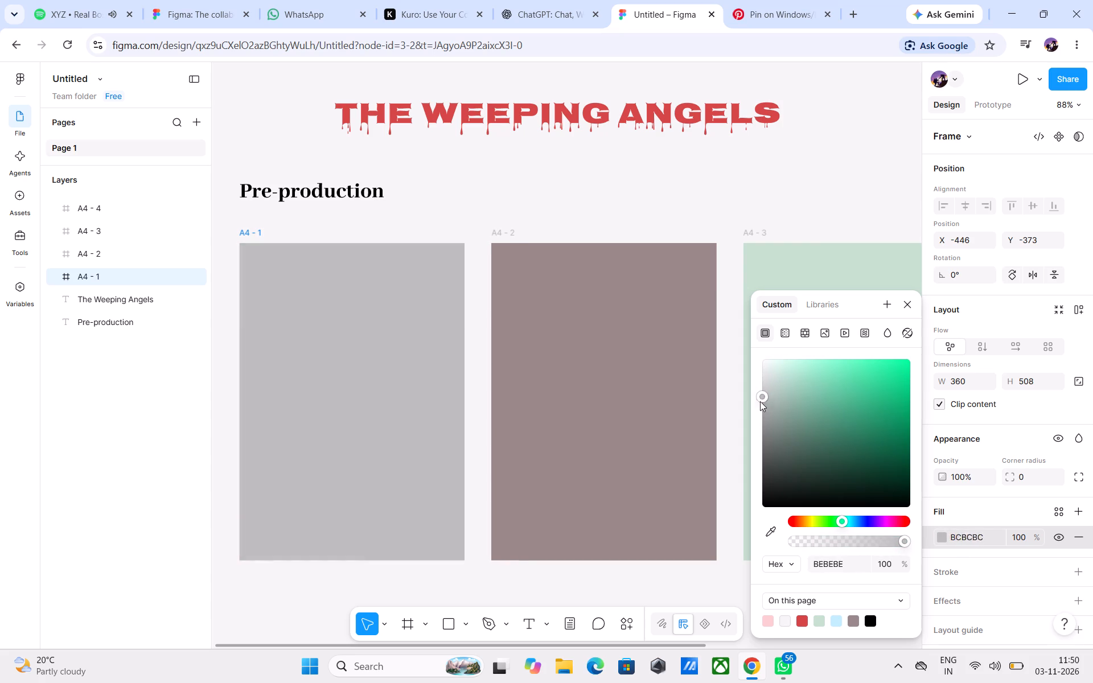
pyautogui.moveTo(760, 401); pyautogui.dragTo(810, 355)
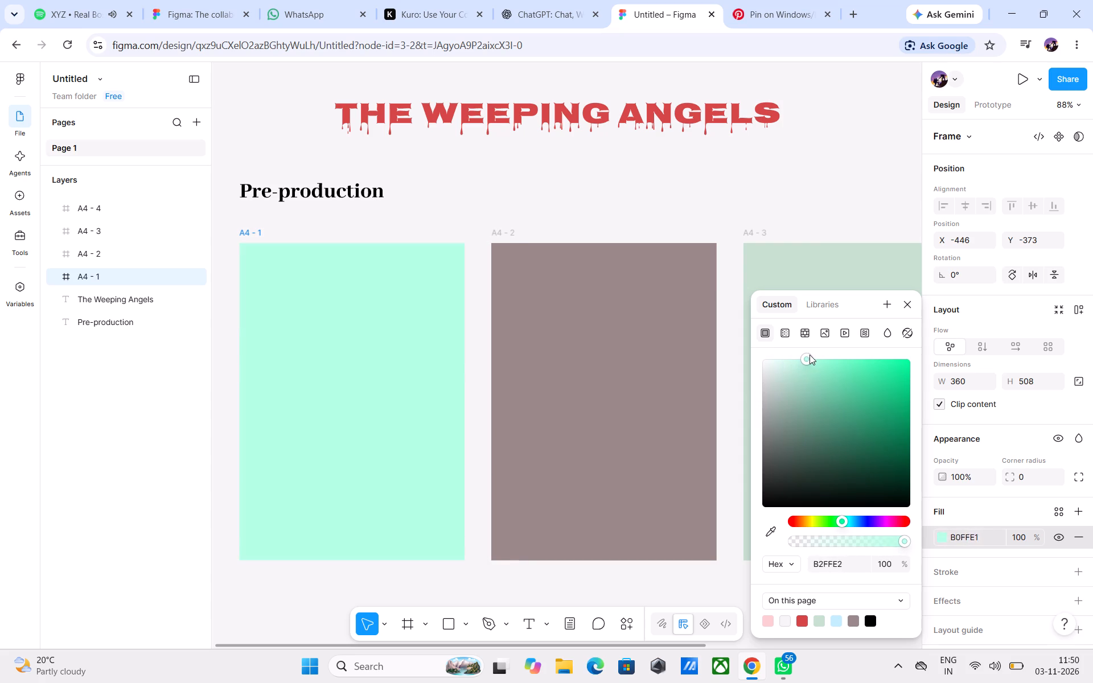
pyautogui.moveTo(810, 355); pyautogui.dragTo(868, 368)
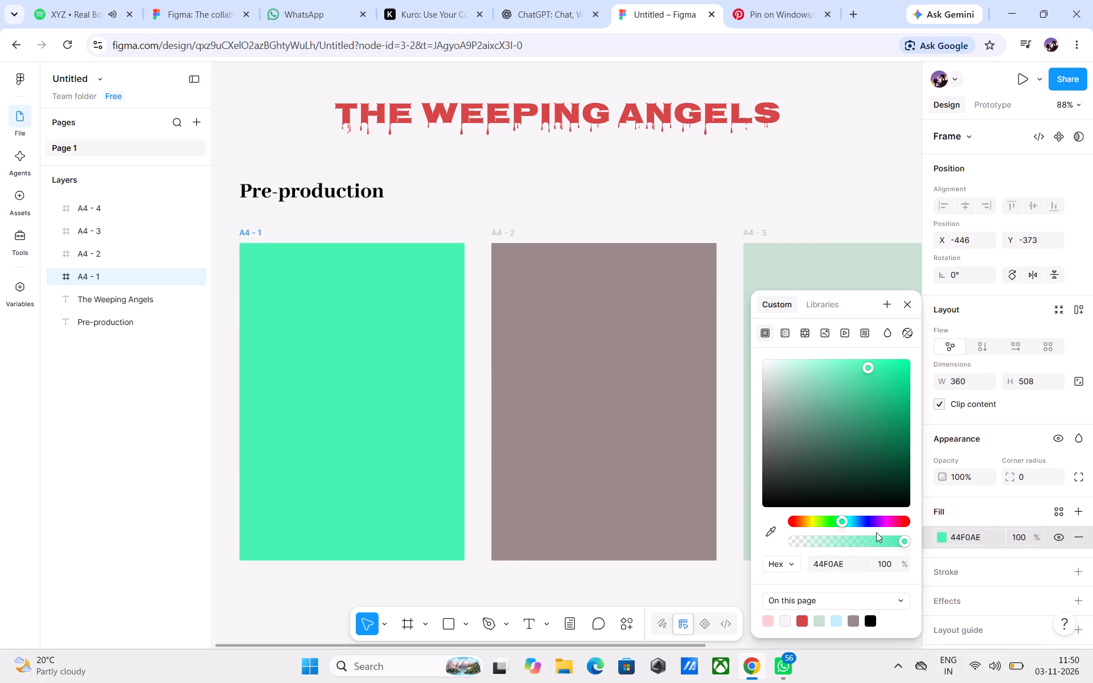
# Recolour frame A4 - 1 in a purple hue, settling on the muted mauve fill A295A5.
pyautogui.click(874, 528)
pyautogui.moveTo(796, 373); pyautogui.dragTo(796, 372)
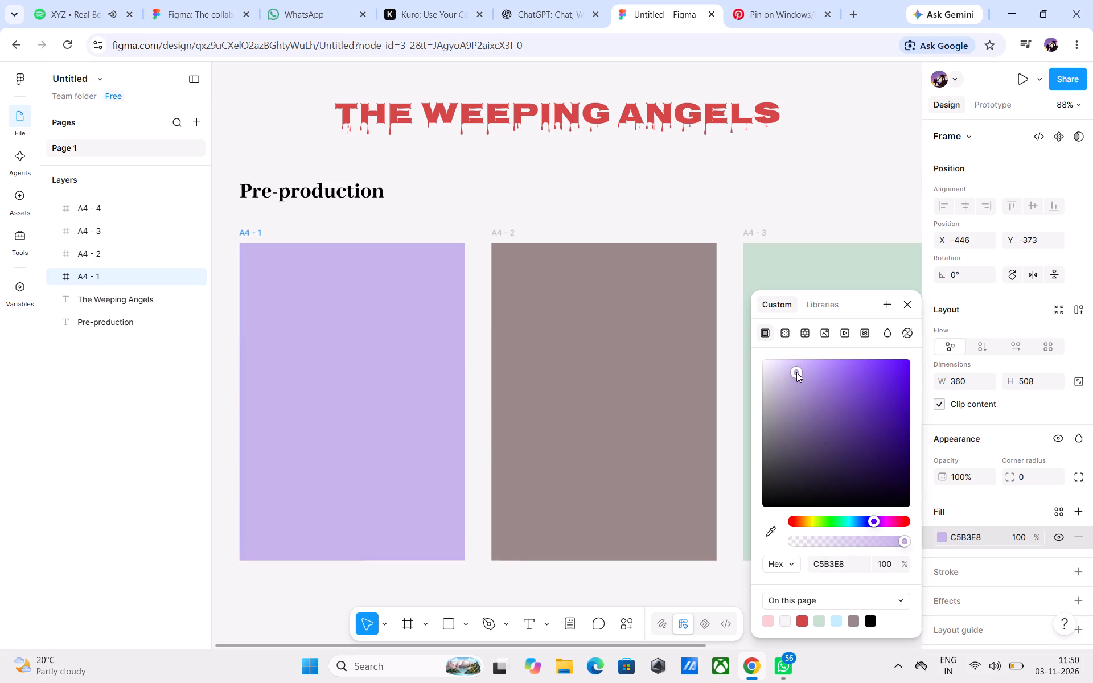
pyautogui.moveTo(796, 372); pyautogui.dragTo(787, 393)
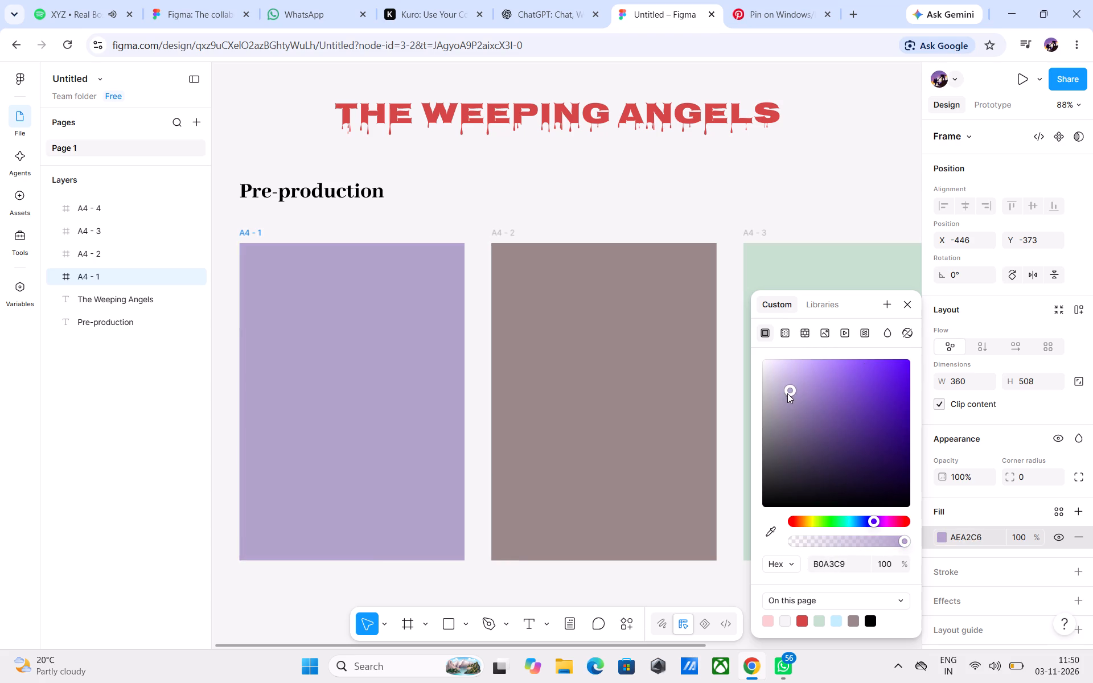
pyautogui.moveTo(787, 393); pyautogui.dragTo(784, 396)
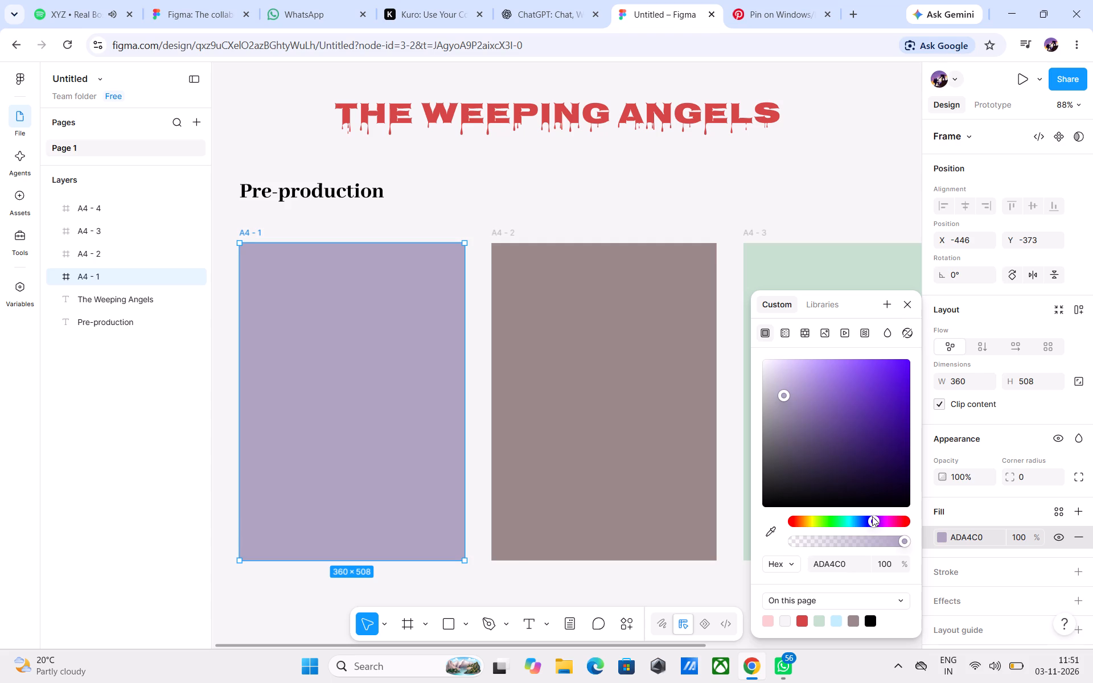
pyautogui.moveTo(872, 516); pyautogui.dragTo(883, 520)
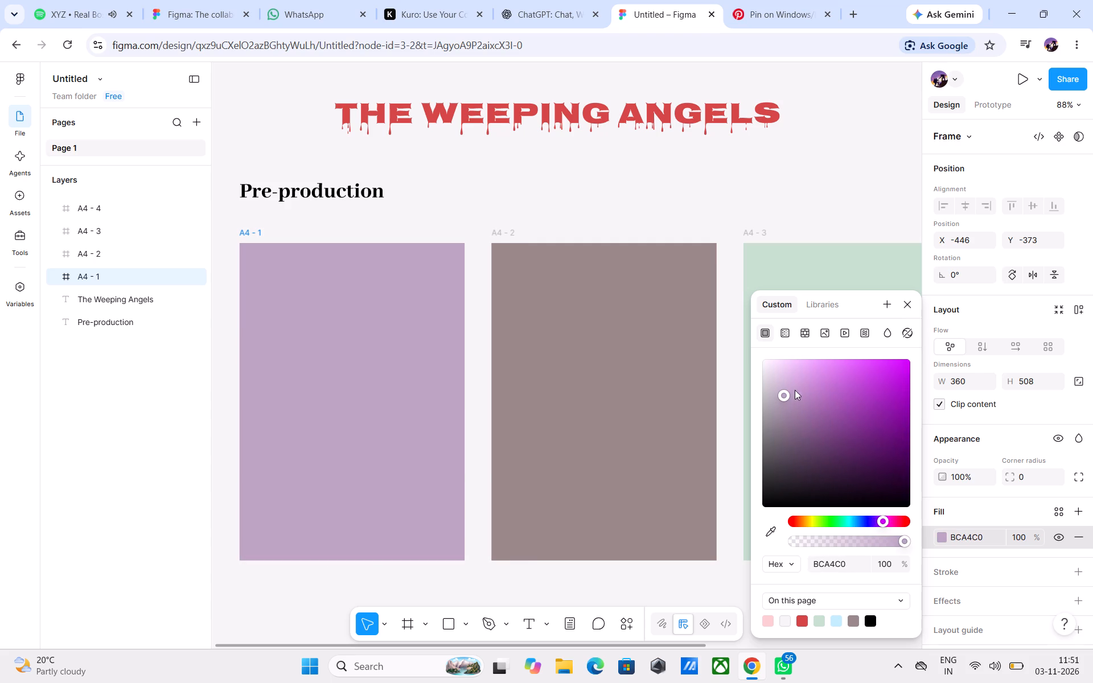
pyautogui.moveTo(778, 391); pyautogui.dragTo(784, 382)
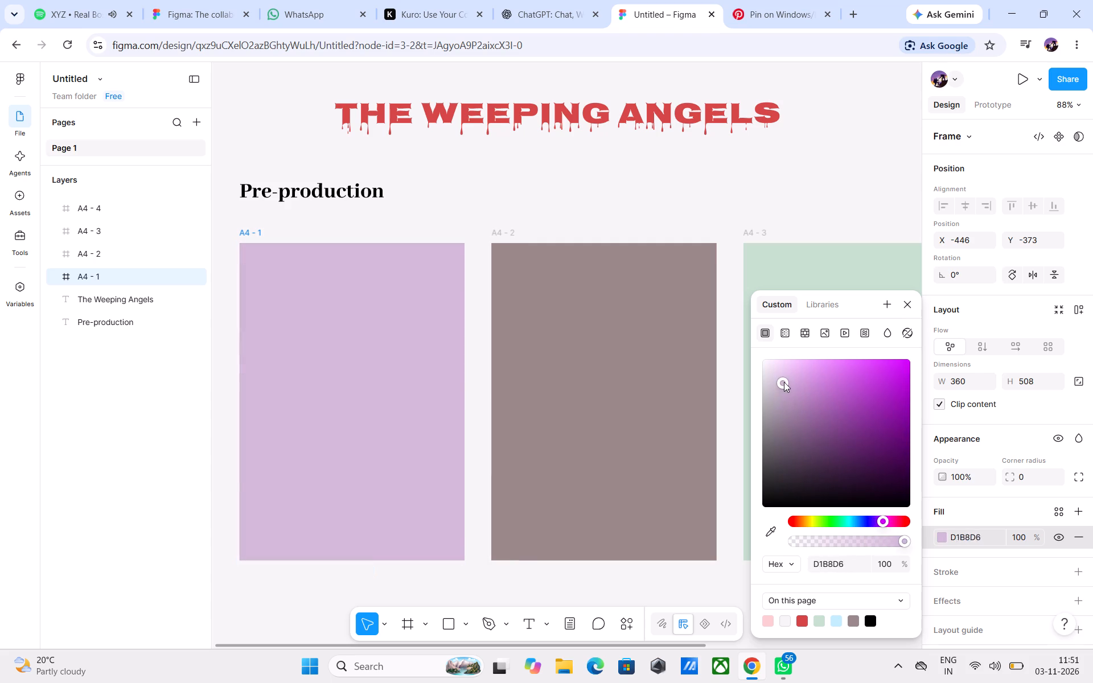
pyautogui.moveTo(784, 382); pyautogui.dragTo(786, 392)
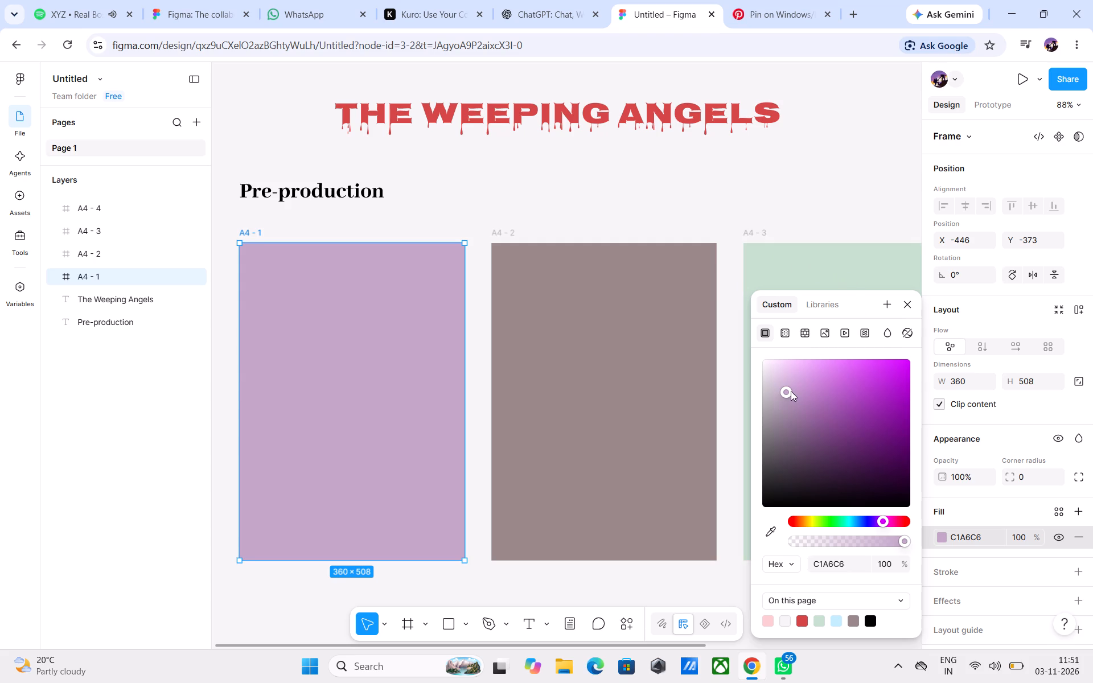
pyautogui.moveTo(790, 391); pyautogui.dragTo(778, 384)
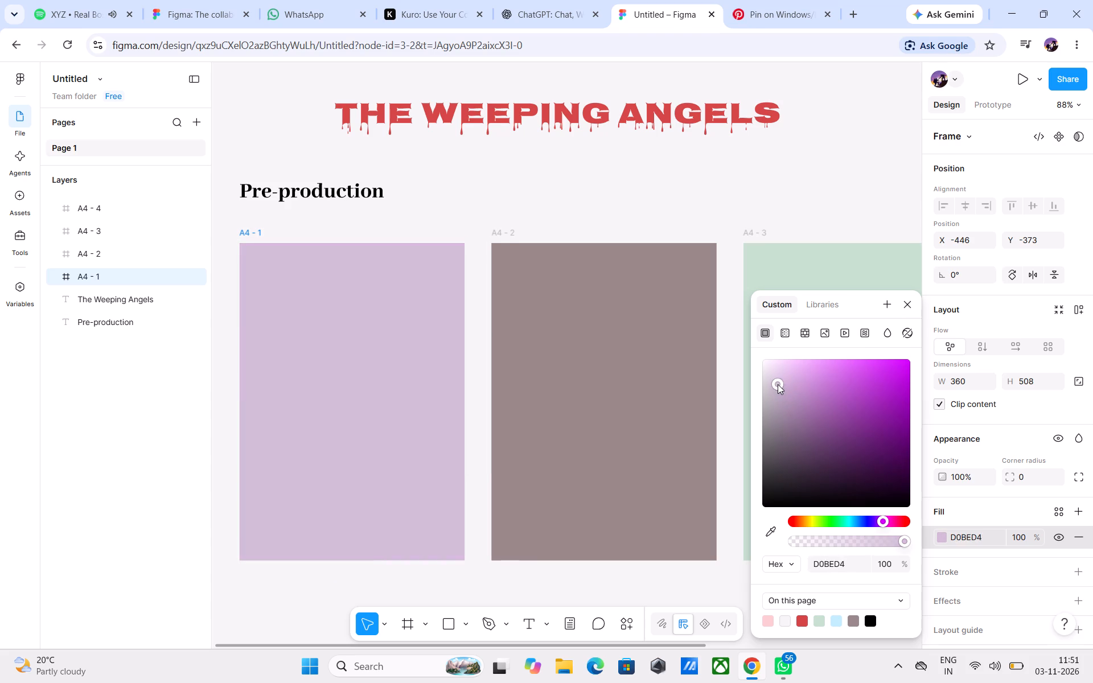
pyautogui.moveTo(778, 384); pyautogui.dragTo(776, 412)
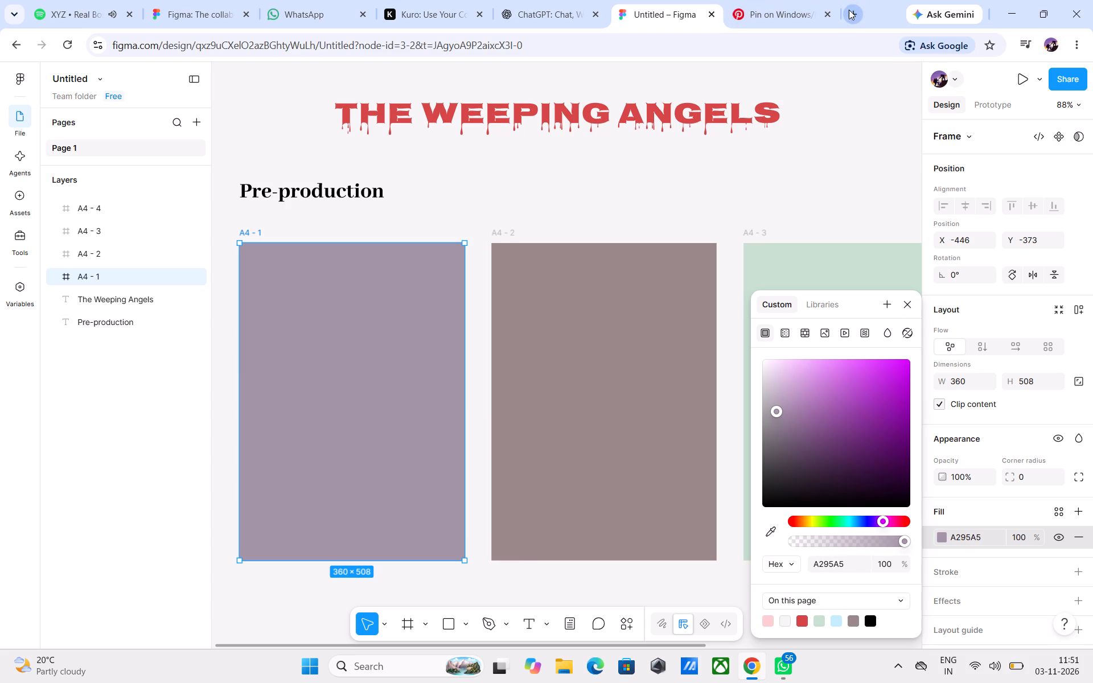
# Switch to Pinterest and search for horror wallpaper.
pyautogui.click(778, 10)
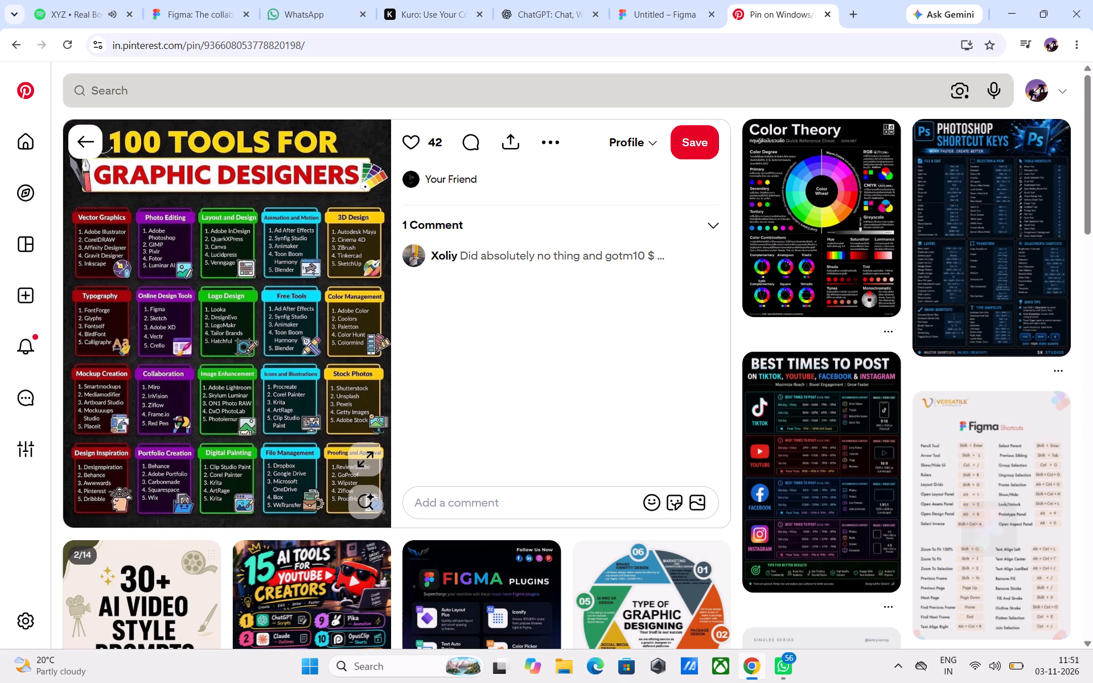
pyautogui.click(283, 99)
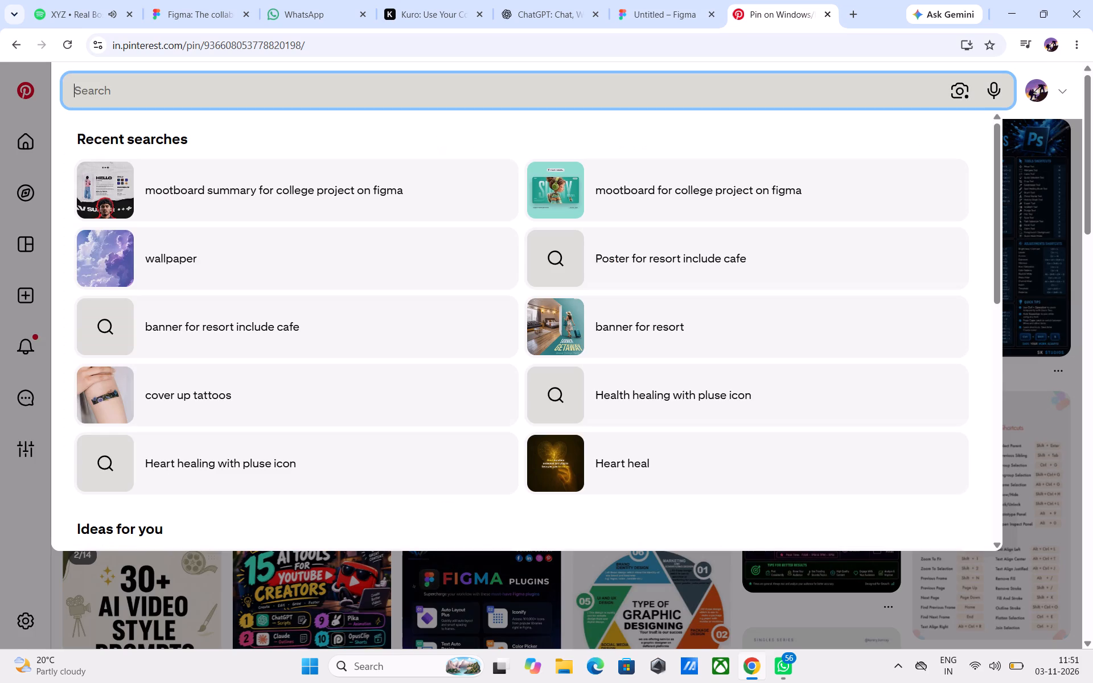
pyautogui.write('horror')
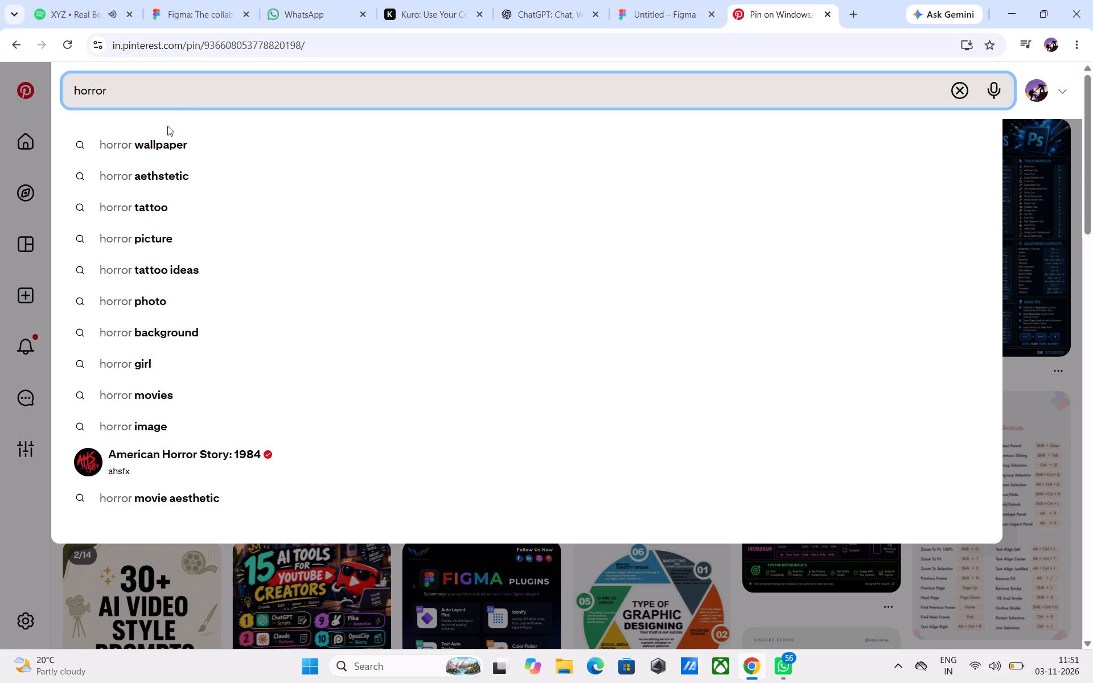
pyautogui.click(165, 149)
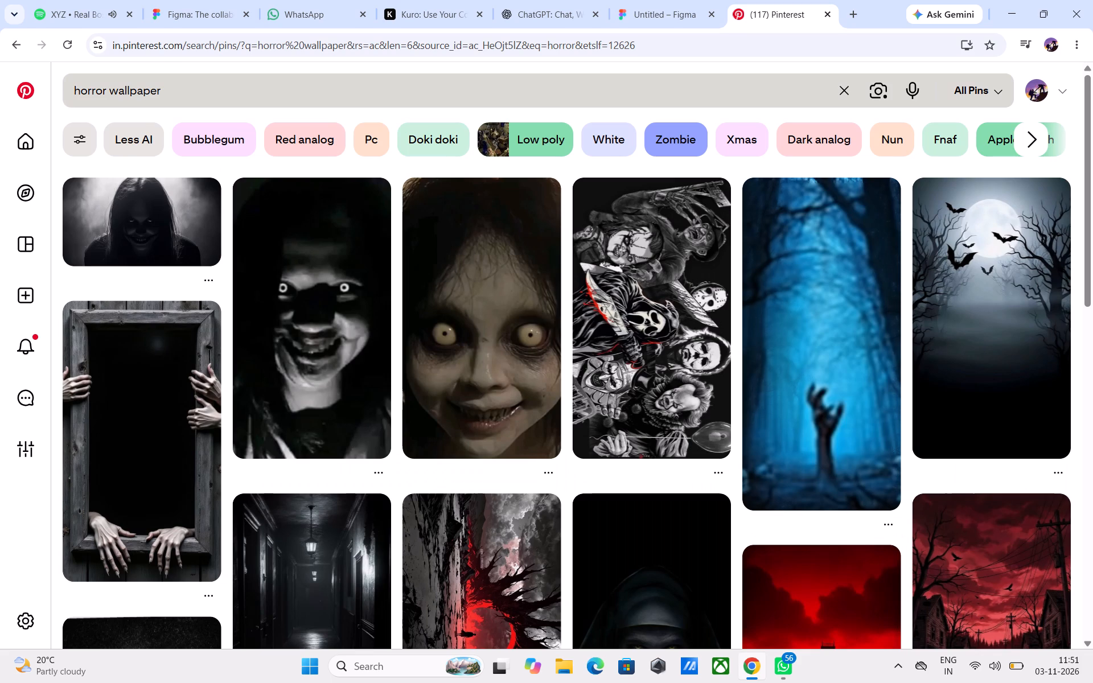
# Change the Pinterest search to "horror colors" to look for palette references.
pyautogui.click(183, 90)
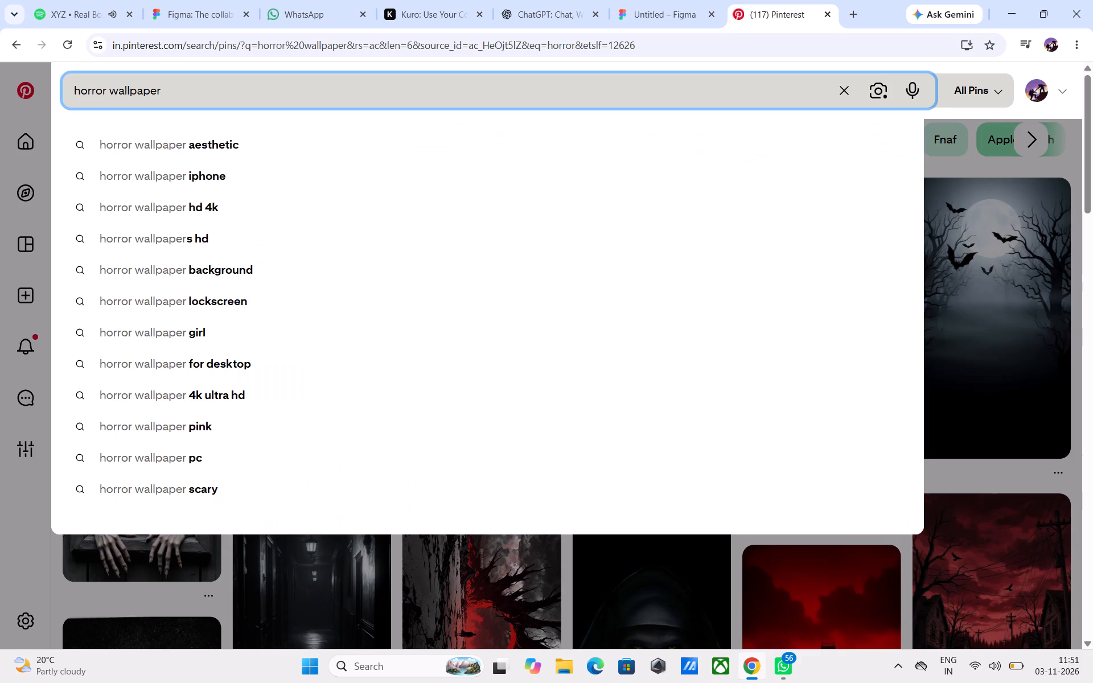
pyautogui.press('BackSpace')
pyautogui.press('BackSpace')
pyautogui.press('BackSpace')
pyautogui.press('BackSpace')
pyautogui.press('BackSpace')
pyautogui.press('BackSpace')
pyautogui.press('BackSpace')
pyautogui.press('BackSpace')
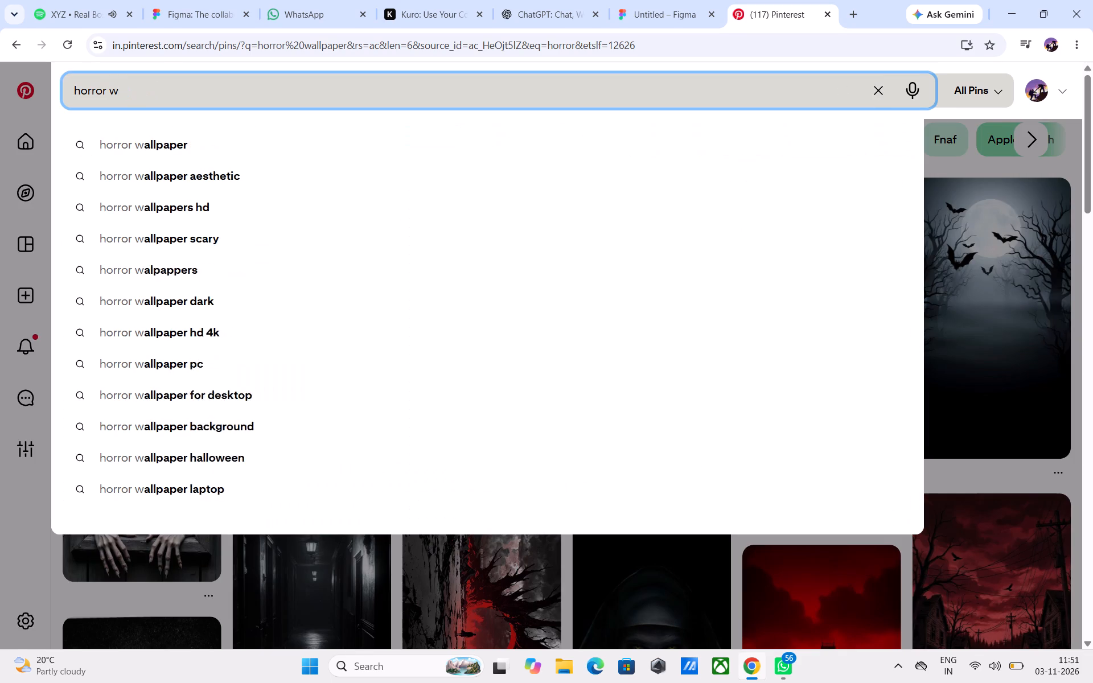
pyautogui.press('BackSpace')
pyautogui.write('colors')
pyautogui.press('Return')
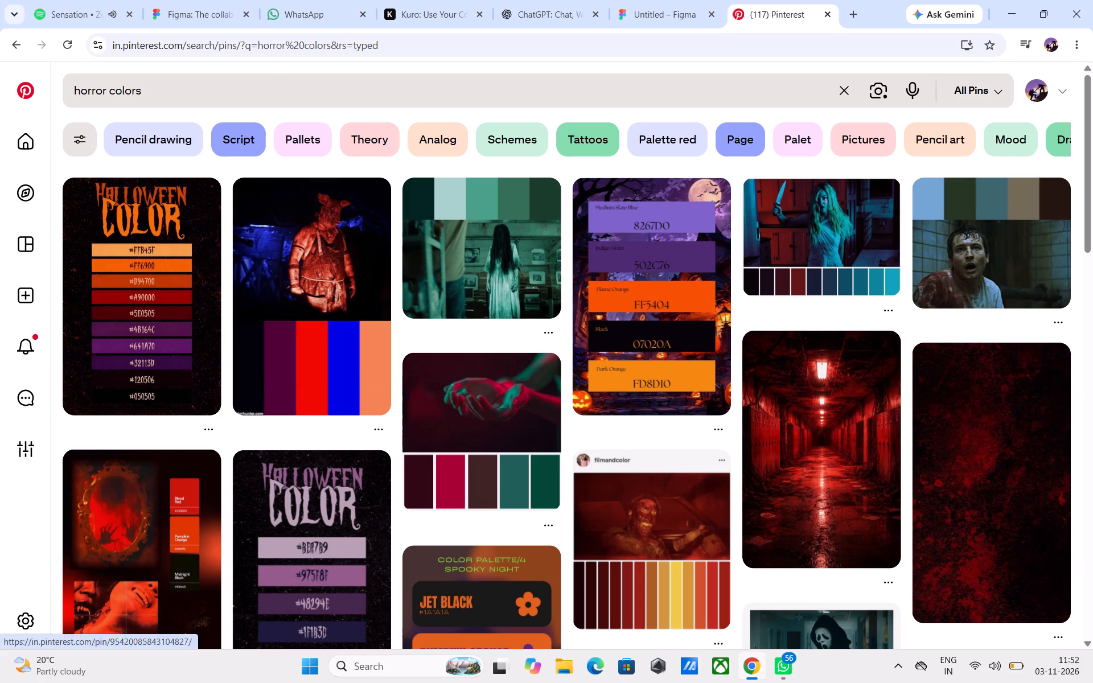
# Switch to Spotify, look through the xyz search results, and return to the Pinterest horror palettes.
pyautogui.click(81, 5)
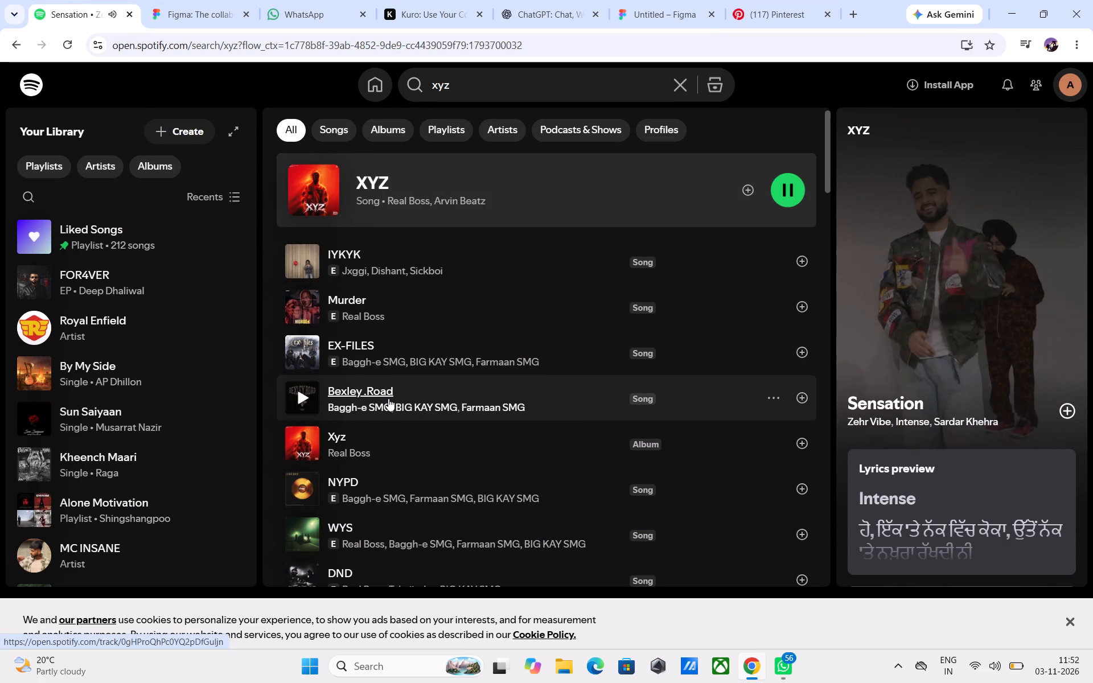
pyautogui.scroll(-1, 409, 394)
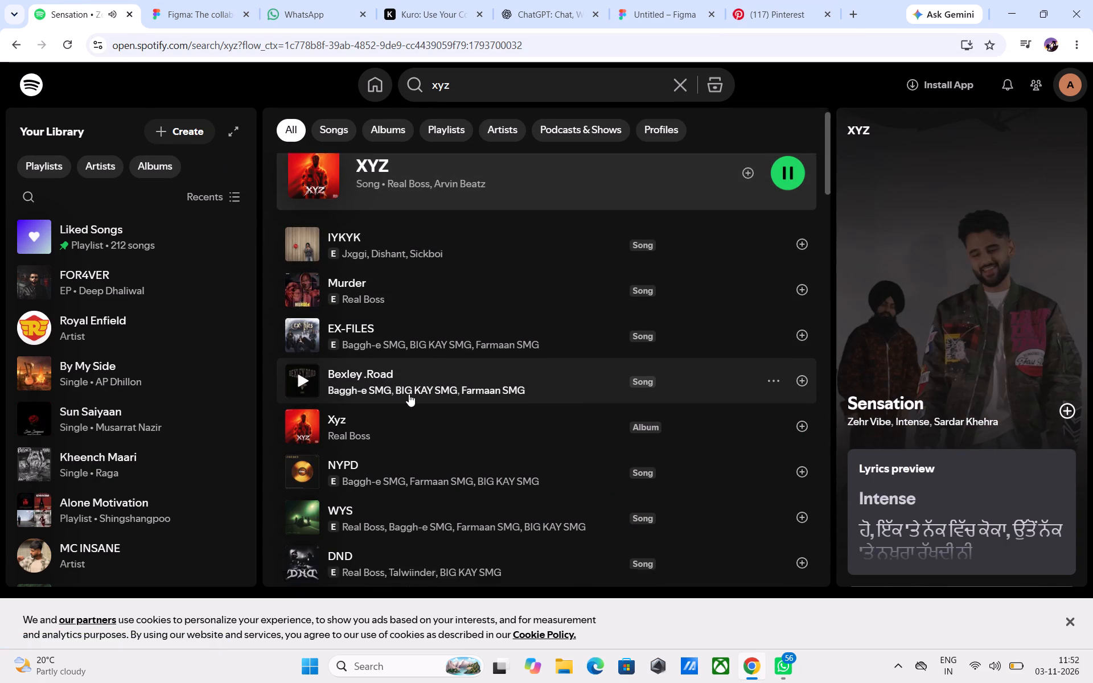
pyautogui.scroll(-2, 409, 394)
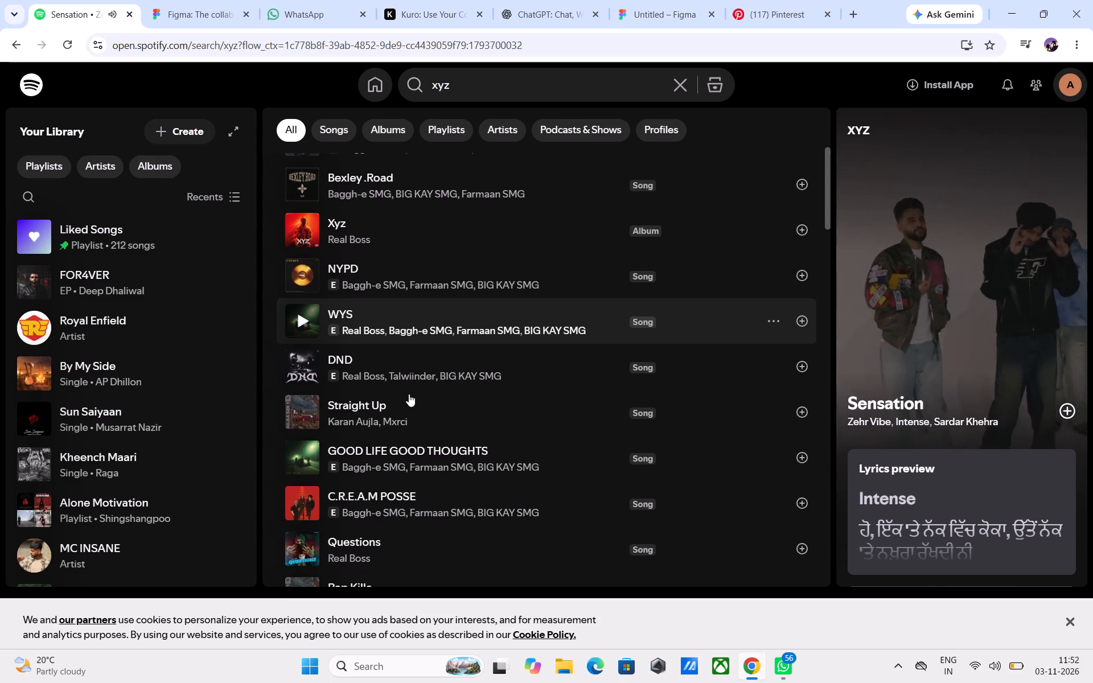
pyautogui.scroll(-2, 409, 393)
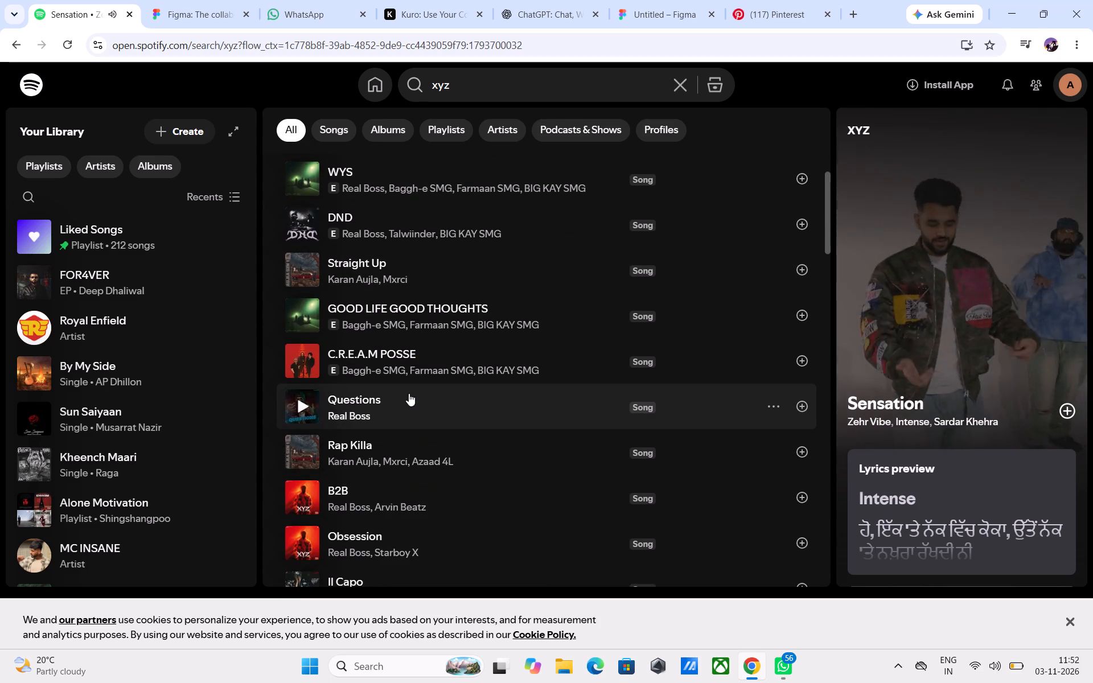
pyautogui.scroll(4, 409, 393)
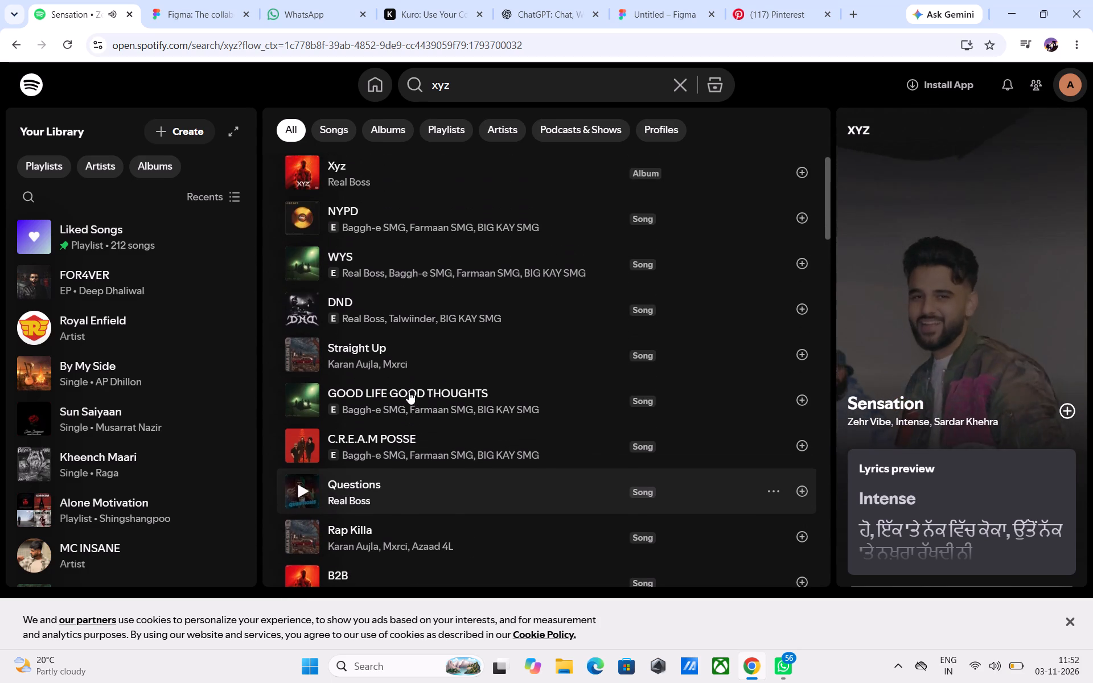
pyautogui.scroll(2, 409, 392)
pyautogui.click(789, 10)
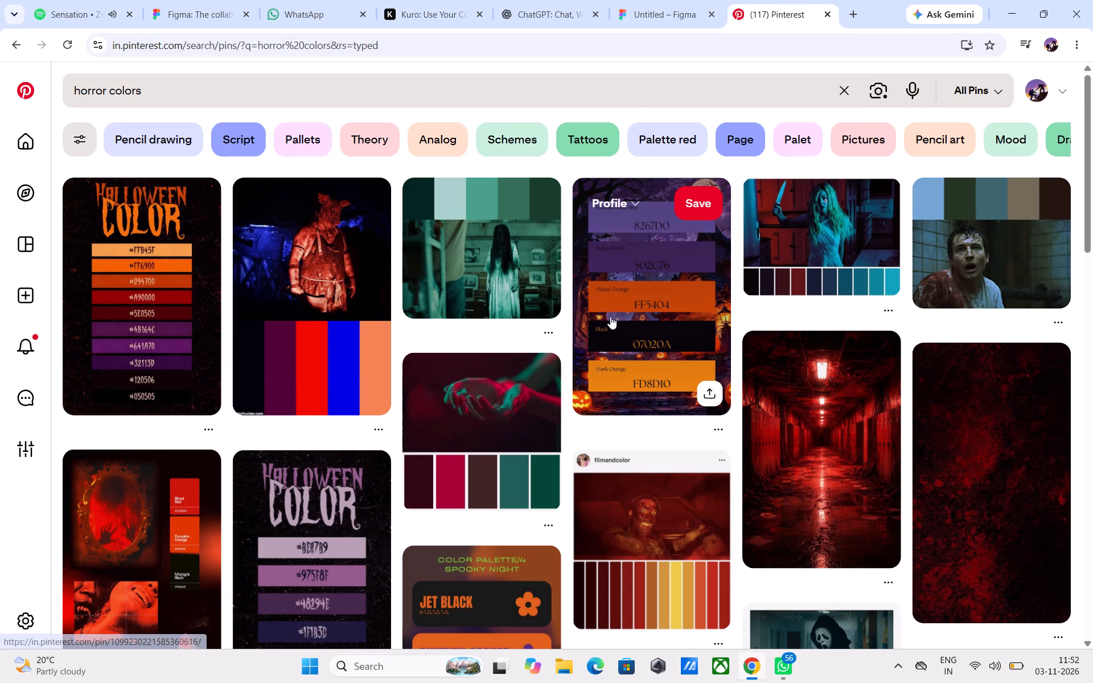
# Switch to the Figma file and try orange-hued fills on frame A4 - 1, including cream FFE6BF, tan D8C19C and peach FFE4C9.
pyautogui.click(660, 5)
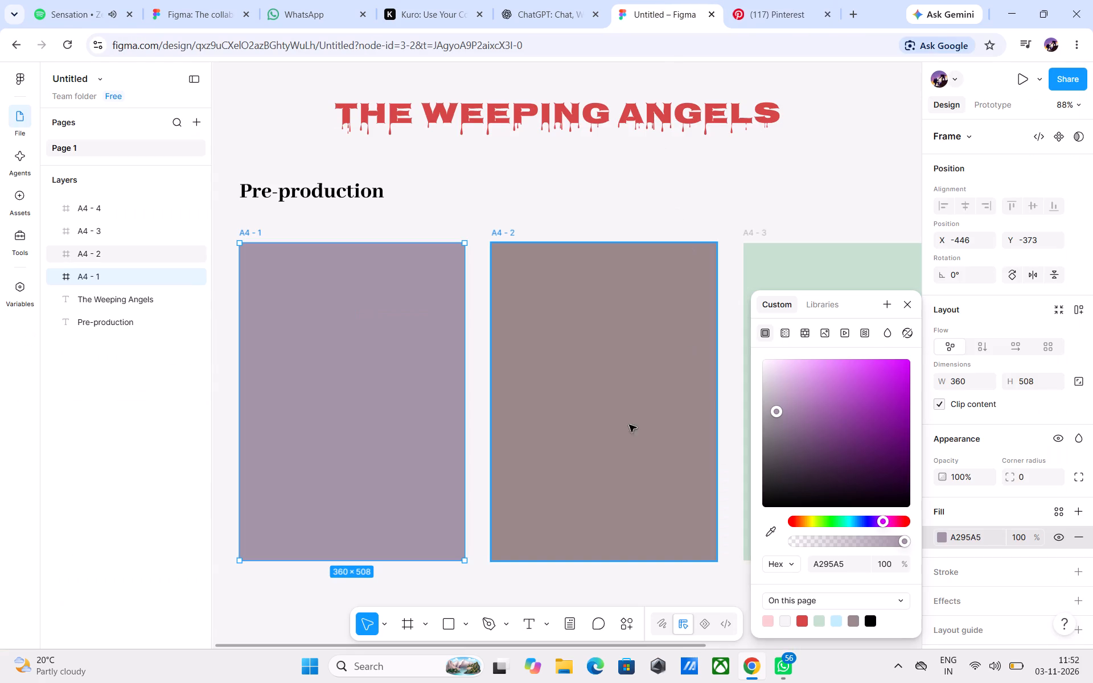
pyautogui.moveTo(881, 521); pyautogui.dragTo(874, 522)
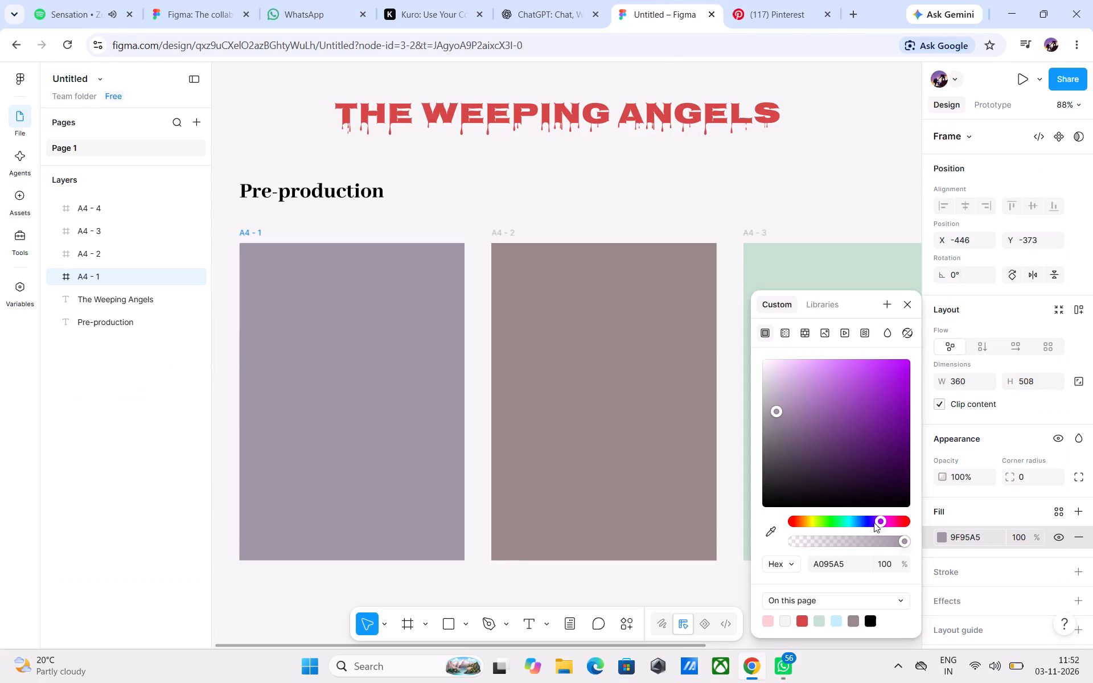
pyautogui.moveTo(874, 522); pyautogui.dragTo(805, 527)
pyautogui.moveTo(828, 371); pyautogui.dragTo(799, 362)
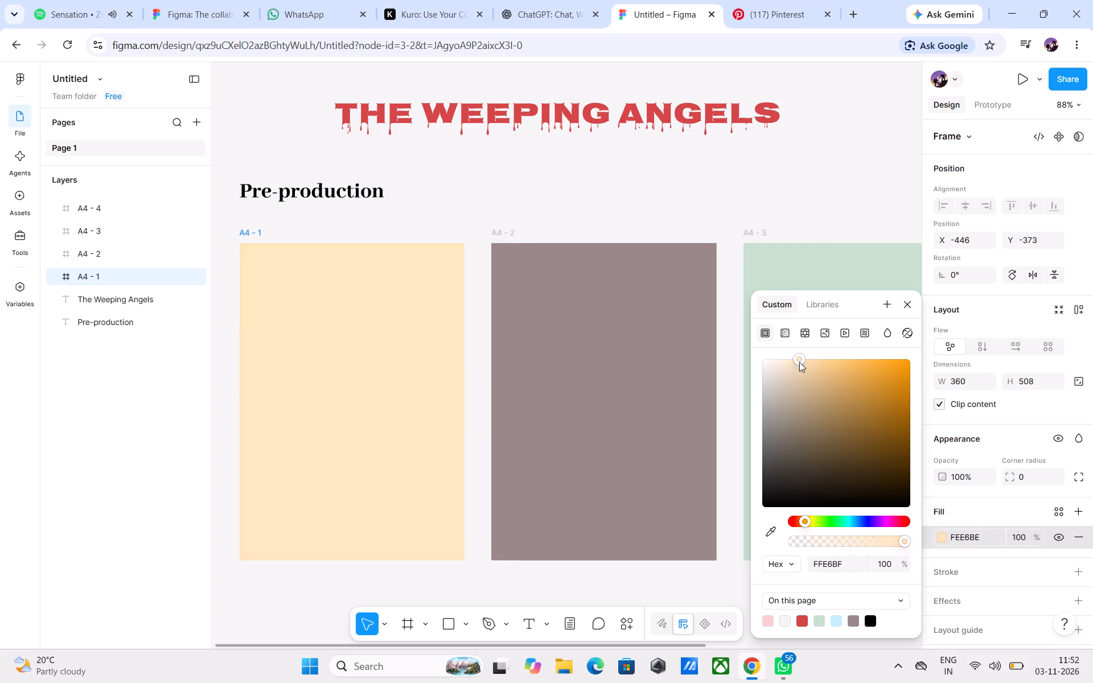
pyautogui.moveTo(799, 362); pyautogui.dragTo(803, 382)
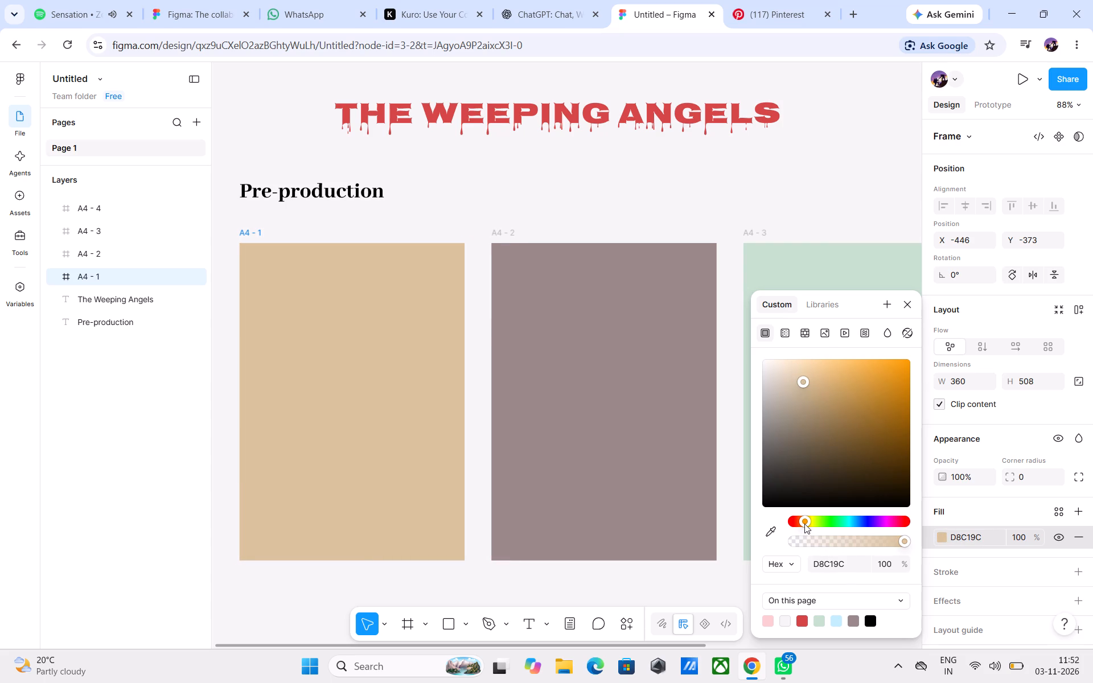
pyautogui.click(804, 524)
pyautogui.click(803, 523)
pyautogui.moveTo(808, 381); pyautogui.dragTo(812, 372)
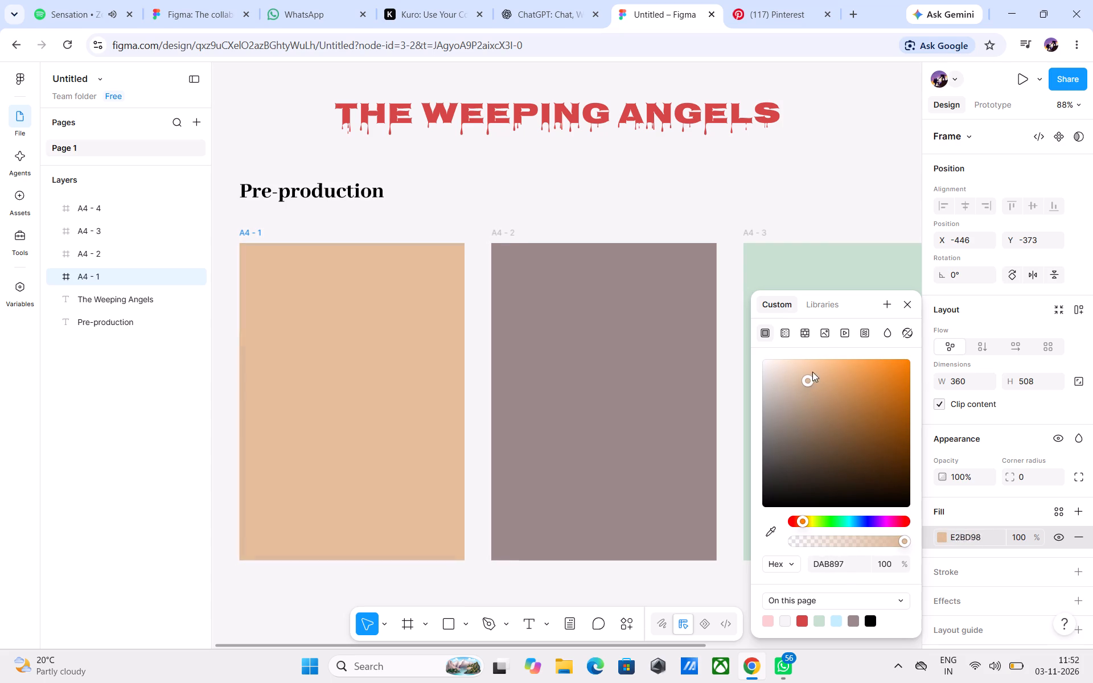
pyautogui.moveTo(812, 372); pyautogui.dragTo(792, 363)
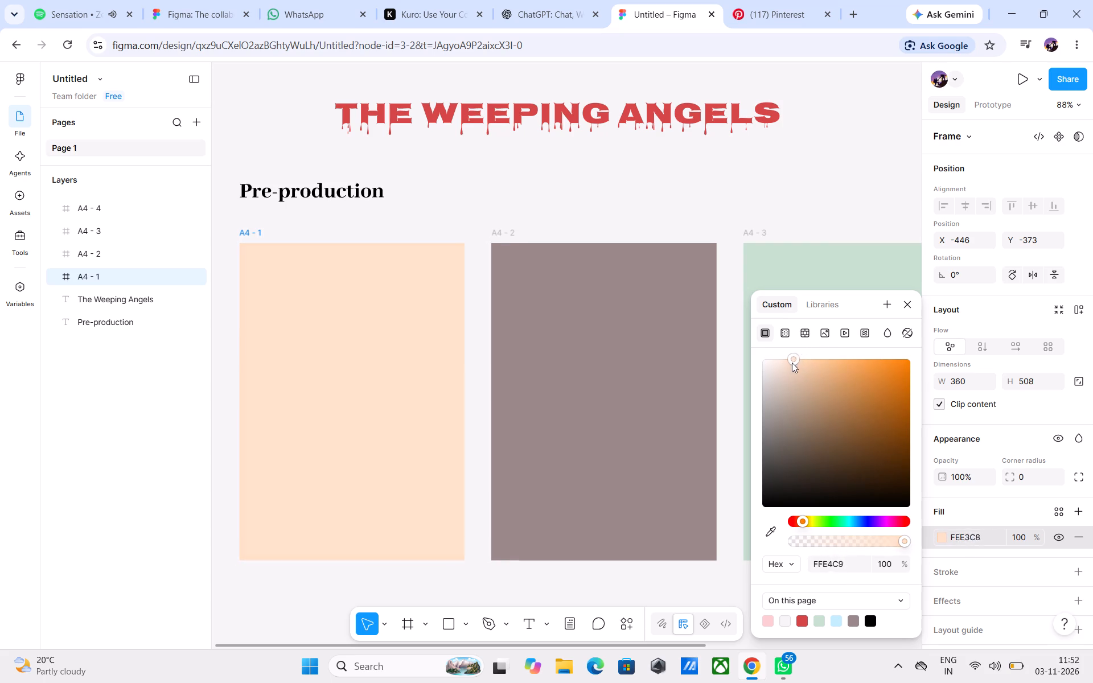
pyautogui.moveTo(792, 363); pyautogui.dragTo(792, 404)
# Undo the fill trials on frame A4 - 1 back to pink F9CFCF, keeping the frames' placement below the Pre-production heading.
pyautogui.hotkey('ctrl', 'z')
pyautogui.hotkey('ctrl', 'z')
pyautogui.hotkey('ctrl', 'z')
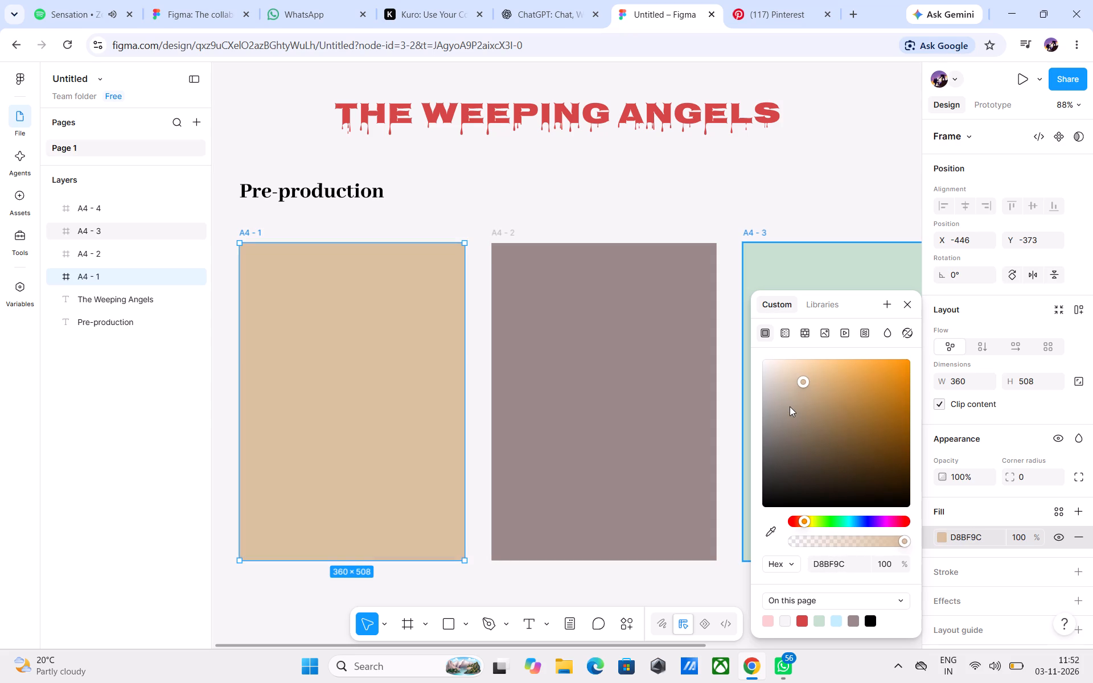
pyautogui.hotkey('ctrl', 'z')
pyautogui.hotkey('ctrl', 'z')
pyautogui.hotkey('ctrl', 'z')
pyautogui.hotkey('ctrl', 'z')
pyautogui.hotkey('ctrl', 'z')
pyautogui.hotkey('ctrl', 'z')
pyautogui.hotkey('ctrl', 'z')
pyautogui.hotkey('ctrl', 'z')
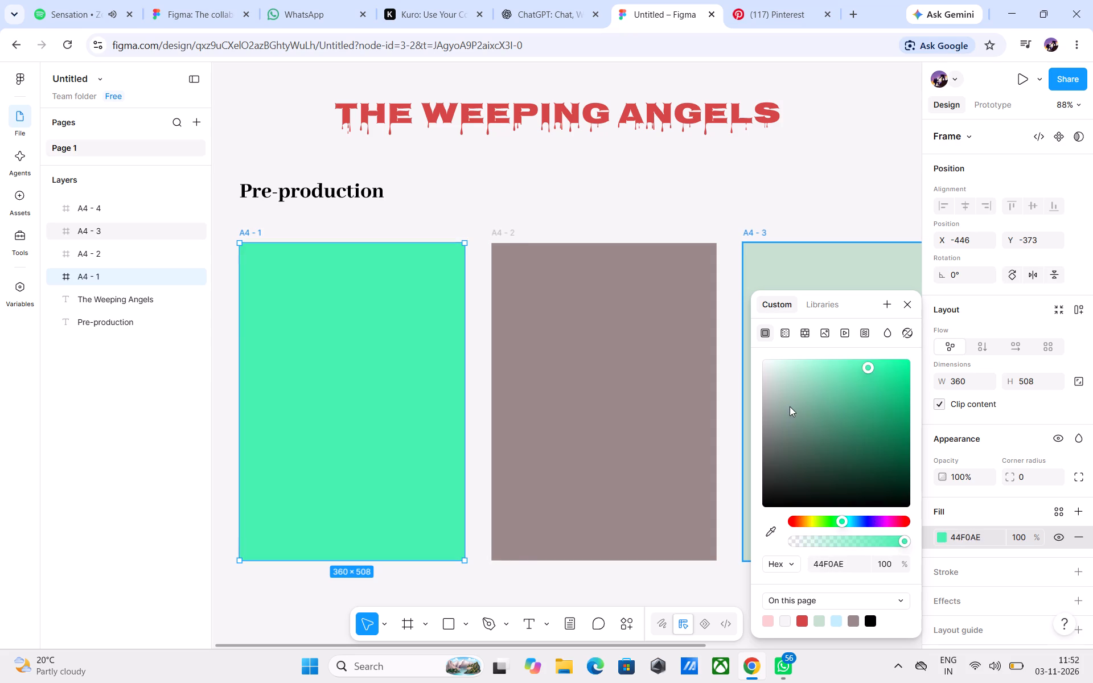
pyautogui.hotkey('ctrl', 'z')
pyautogui.hotkey('ctrl', 'z')
pyautogui.hotkey('ctrl', 'z')
pyautogui.hotkey('ctrl', 'z')
pyautogui.hotkey('ctrl', 'z')
pyautogui.hotkey('ctrl', 'z')
pyautogui.hotkey('ctrl', 'z')
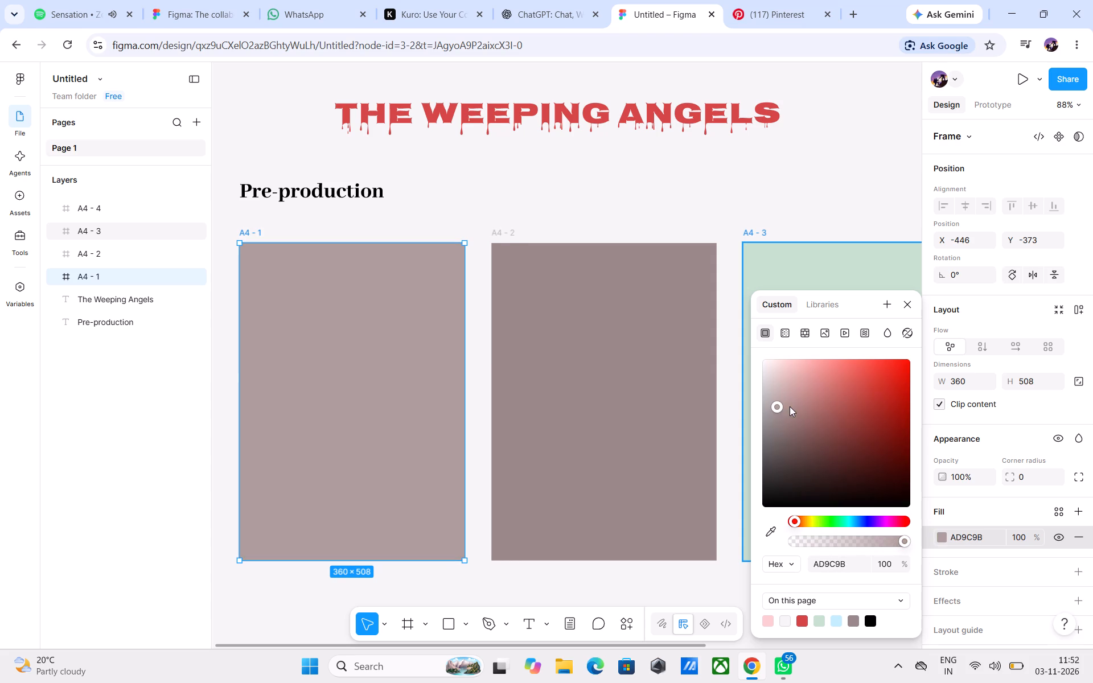
pyautogui.hotkey('ctrl', 'z')
pyautogui.hotkey('ctrl', 'z')
pyautogui.hotkey('ctrl', 'z')
pyautogui.hotkey('ctrl', 'z')
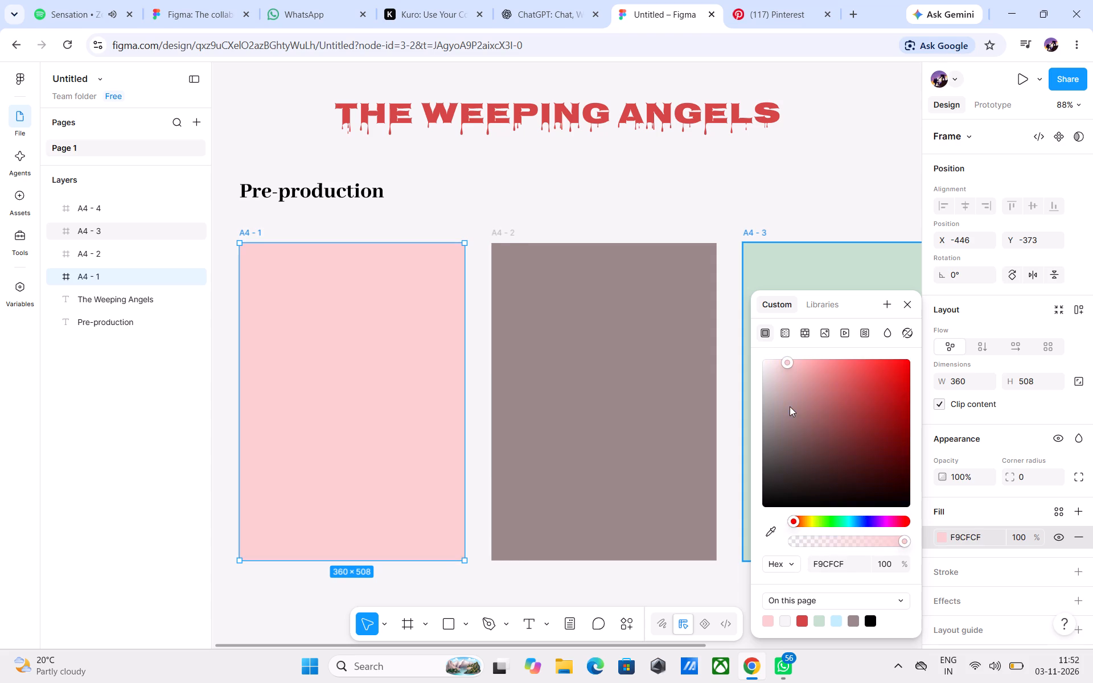
pyautogui.hotkey('ctrl', 'z')
pyautogui.hotkey('ctrl', 'z')
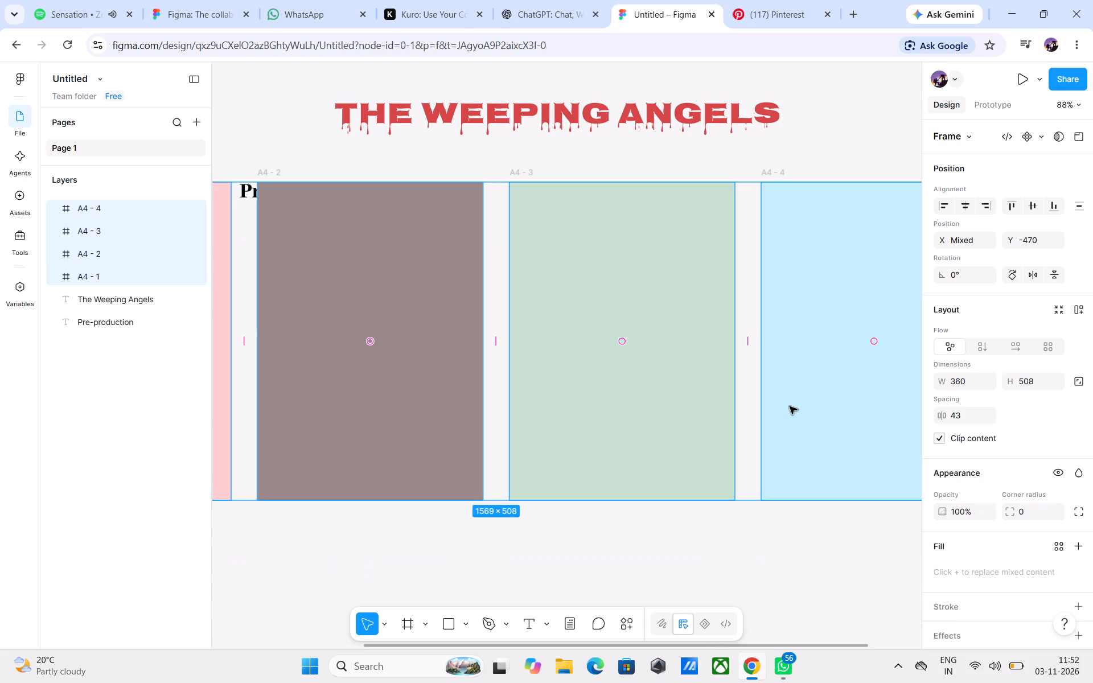
pyautogui.hotkey('ctrl', 'shift', 'z')
pyautogui.hotkey('ctrl', 'shift', 'z')
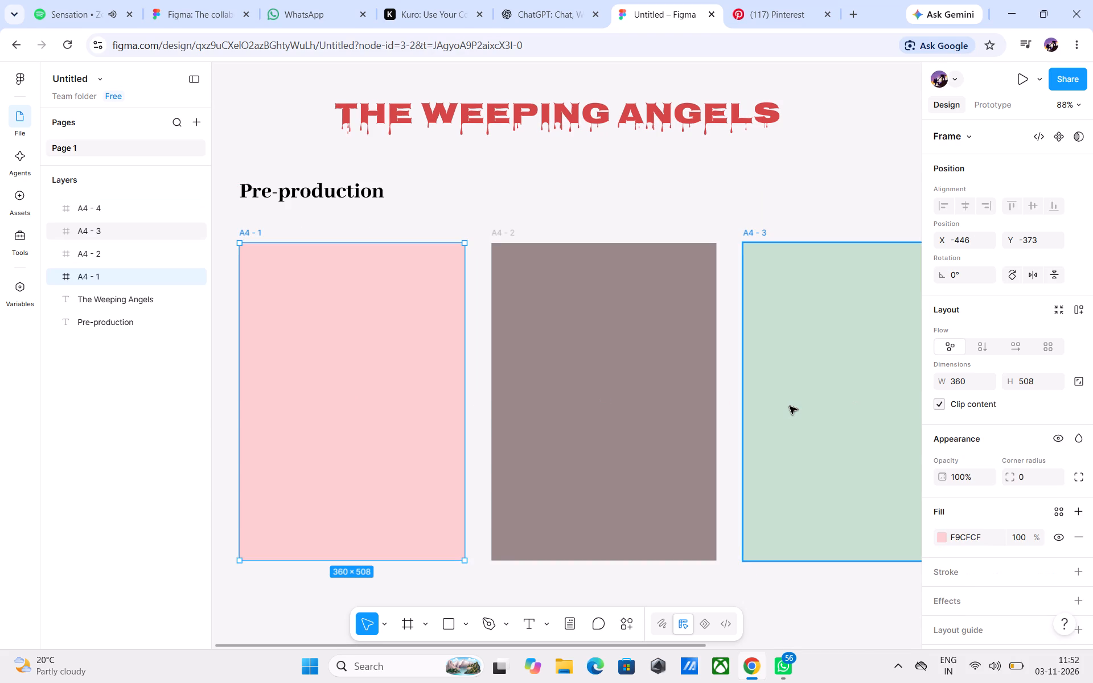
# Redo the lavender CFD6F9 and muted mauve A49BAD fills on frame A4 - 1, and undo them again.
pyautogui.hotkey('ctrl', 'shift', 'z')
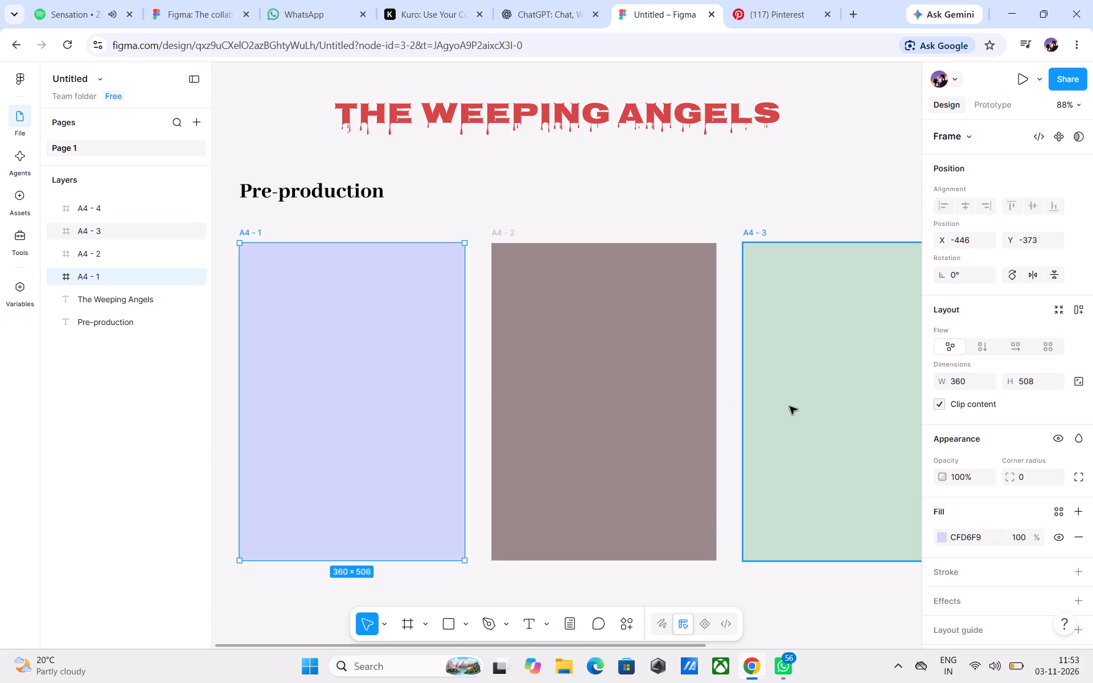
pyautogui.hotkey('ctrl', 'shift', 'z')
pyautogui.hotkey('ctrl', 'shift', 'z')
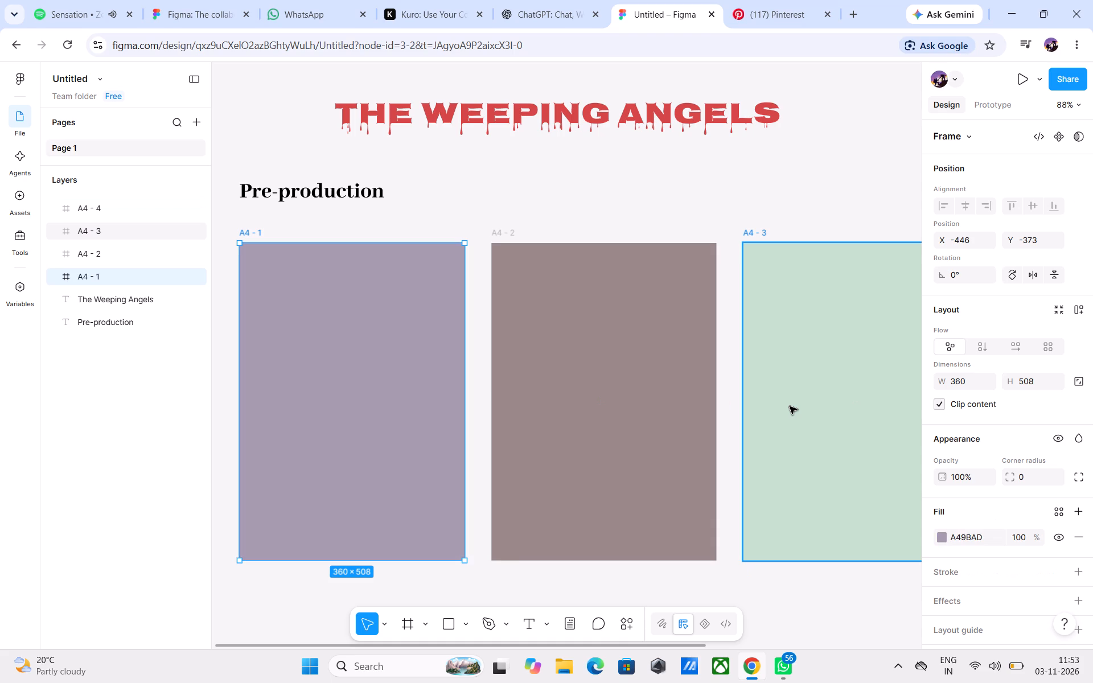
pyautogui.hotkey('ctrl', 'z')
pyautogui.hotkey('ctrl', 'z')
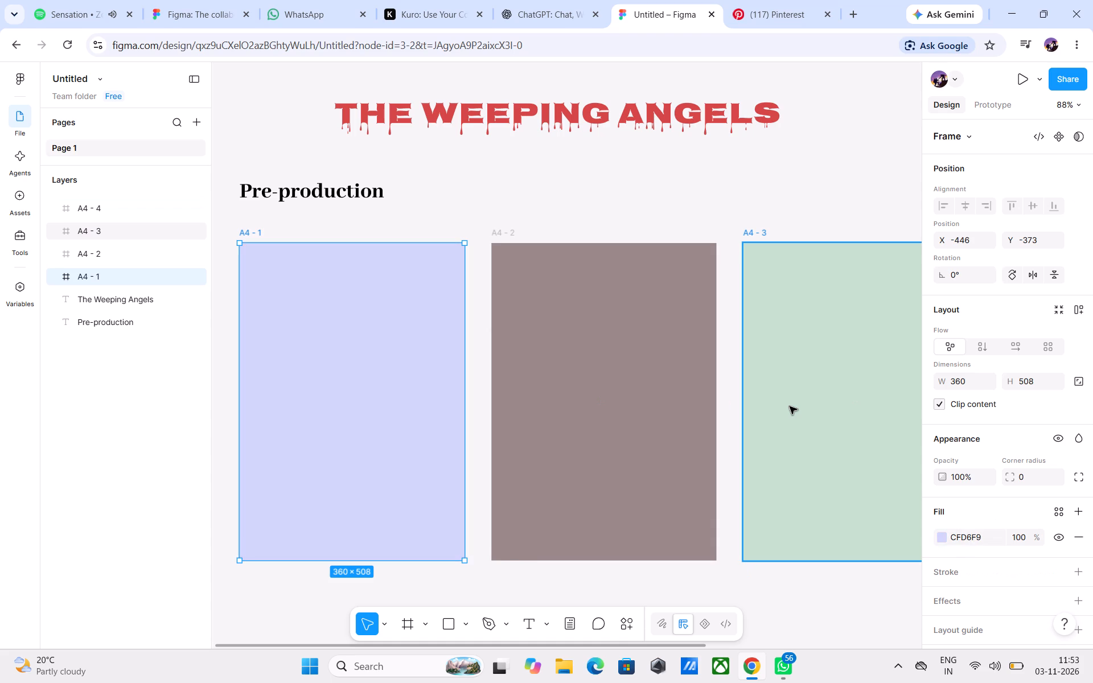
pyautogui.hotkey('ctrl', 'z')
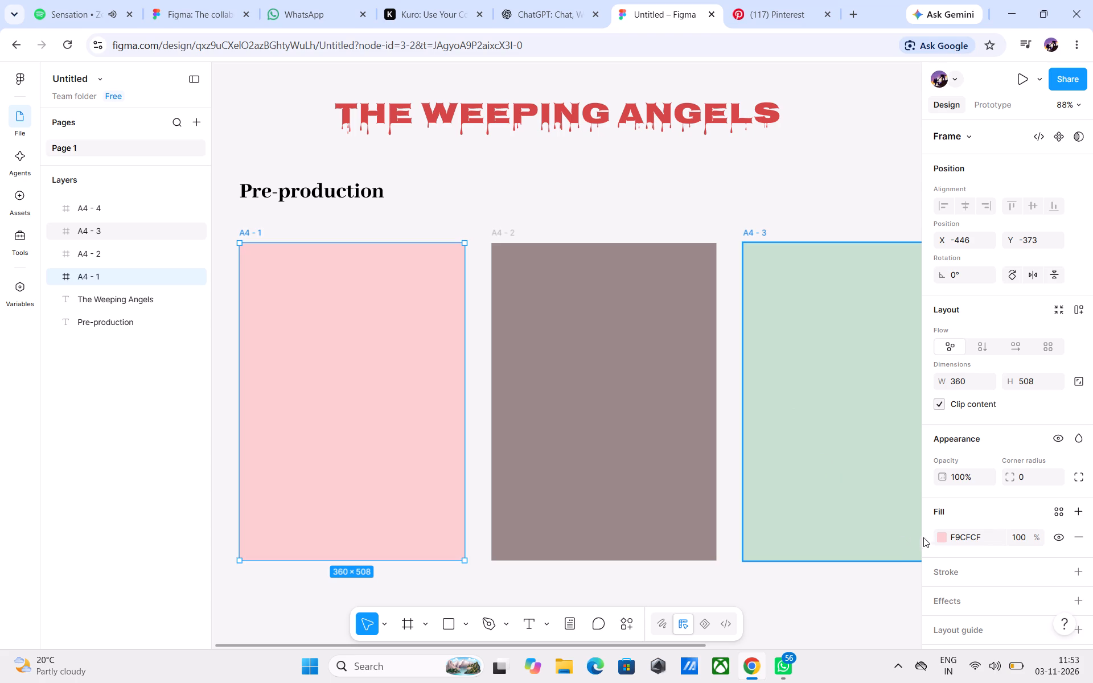
# Change the fill of frame A4 - 1 to dusty rose AD8B8B.
pyautogui.doubleClick(940, 542)
pyautogui.doubleClick(941, 540)
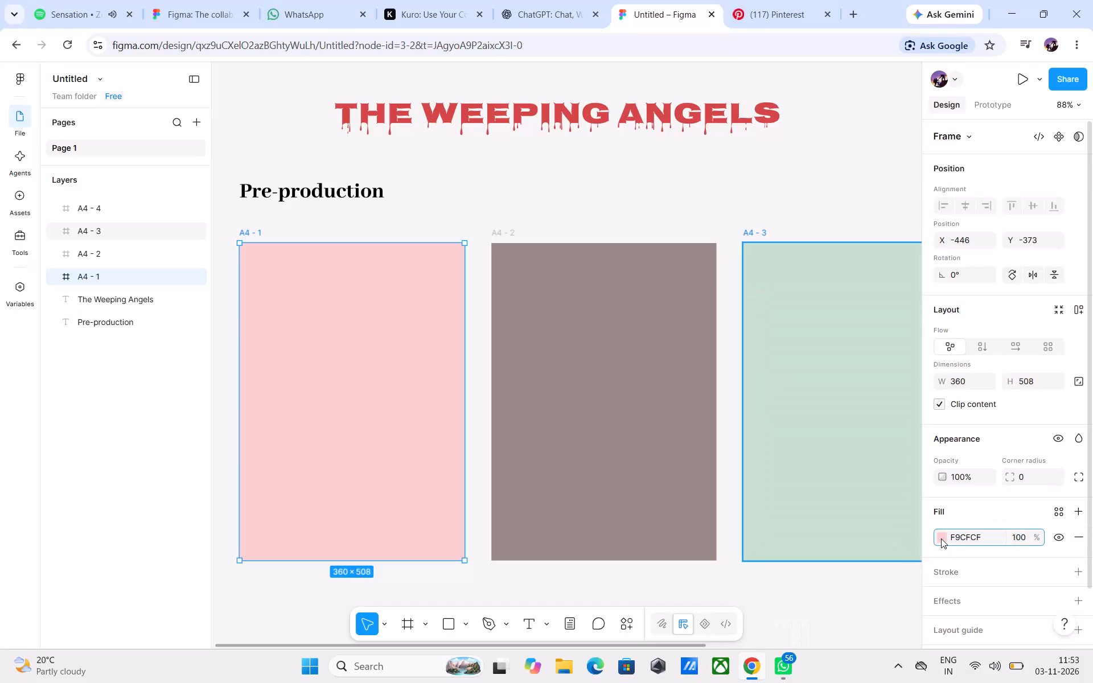
pyautogui.click(941, 538)
pyautogui.click(792, 407)
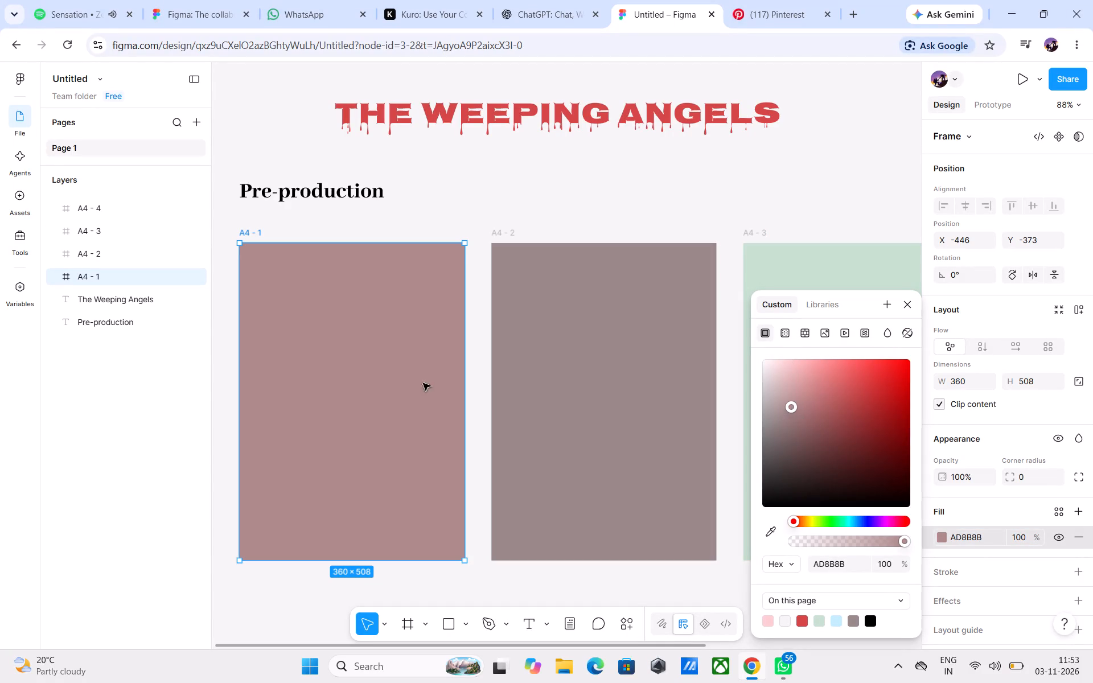
pyautogui.click(586, 312)
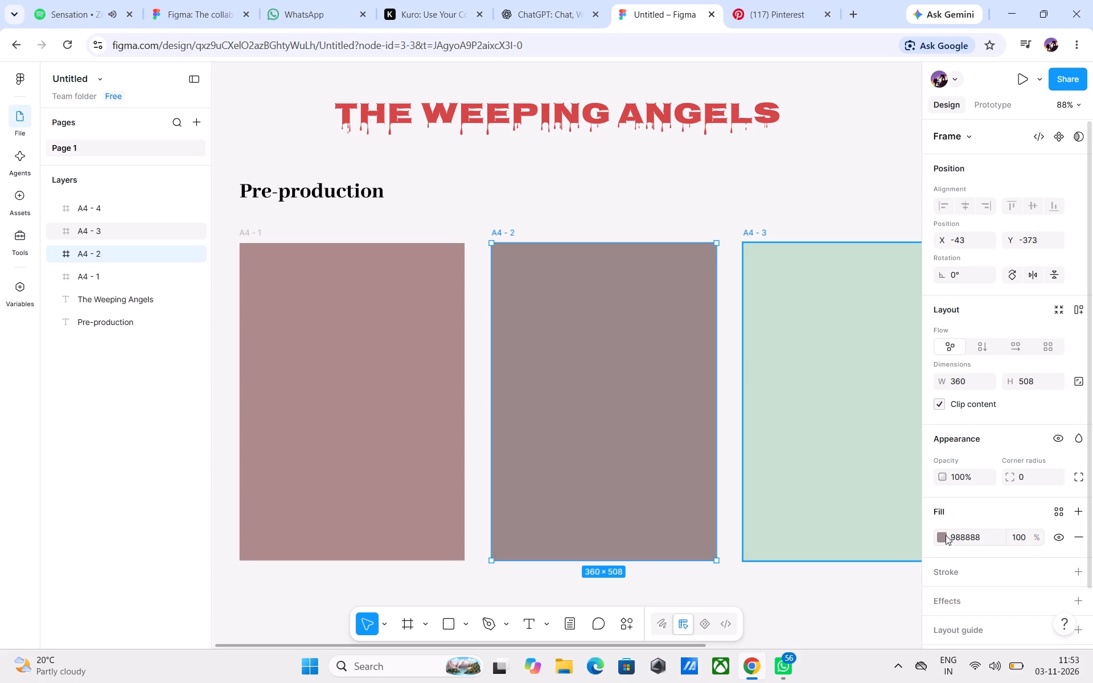
# Draw a rectangle of about 136 × 50 near the top-left corner of frame A4 - 1, at about X 34, Y 33.
pyautogui.click(323, 422)
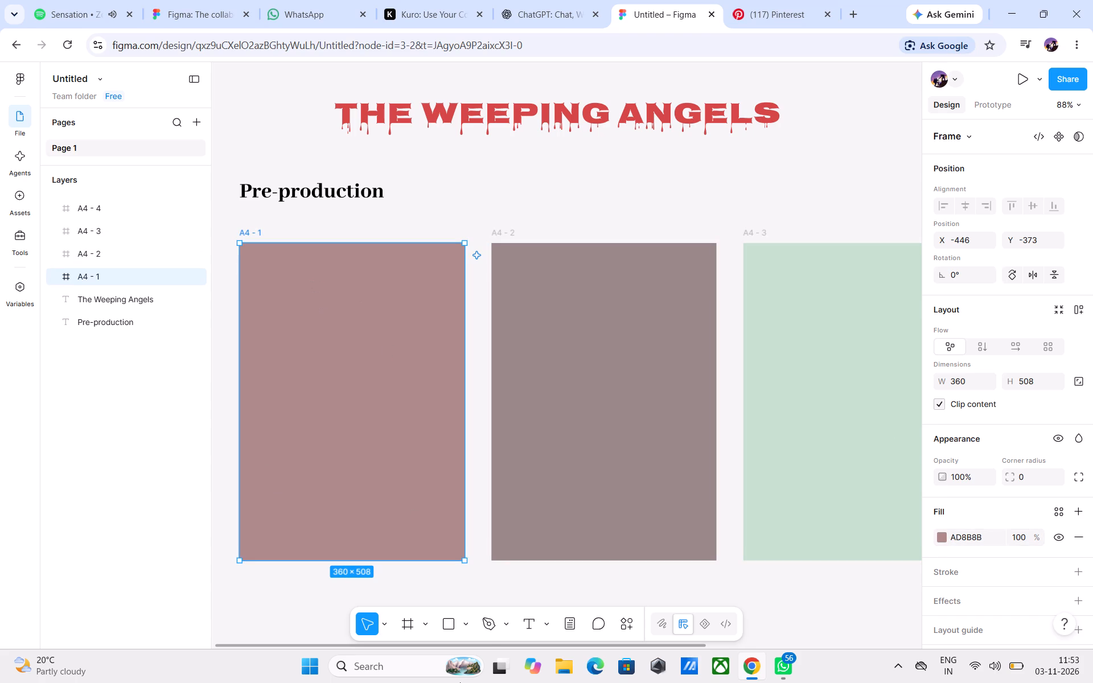
pyautogui.click(447, 627)
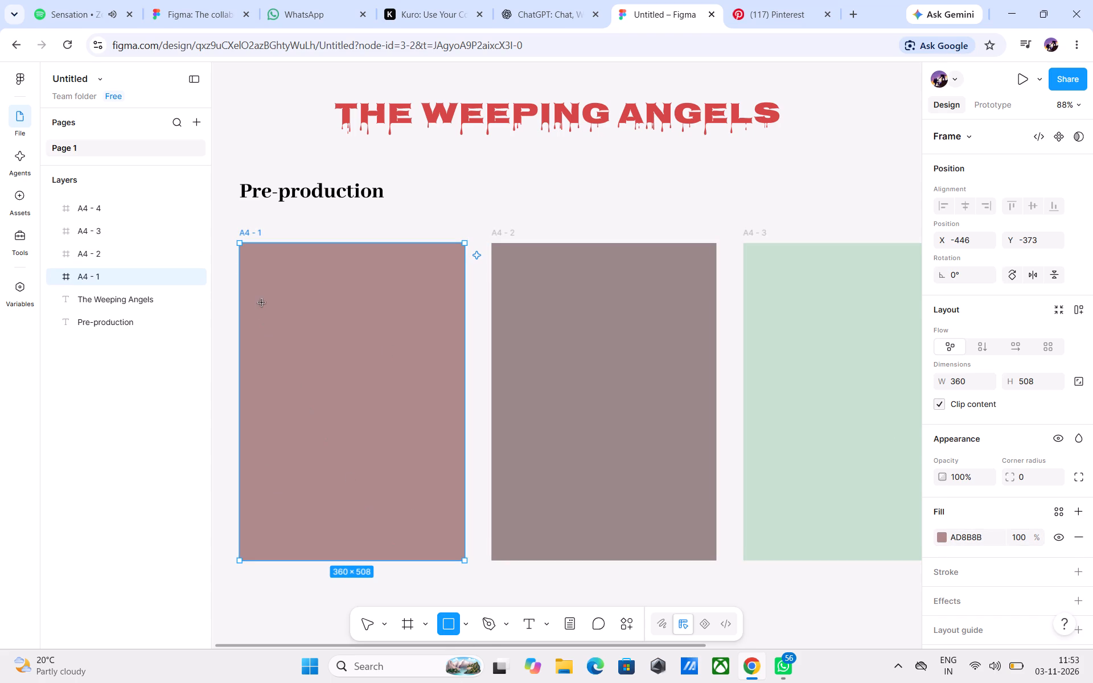
pyautogui.moveTo(261, 264); pyautogui.dragTo(289, 294)
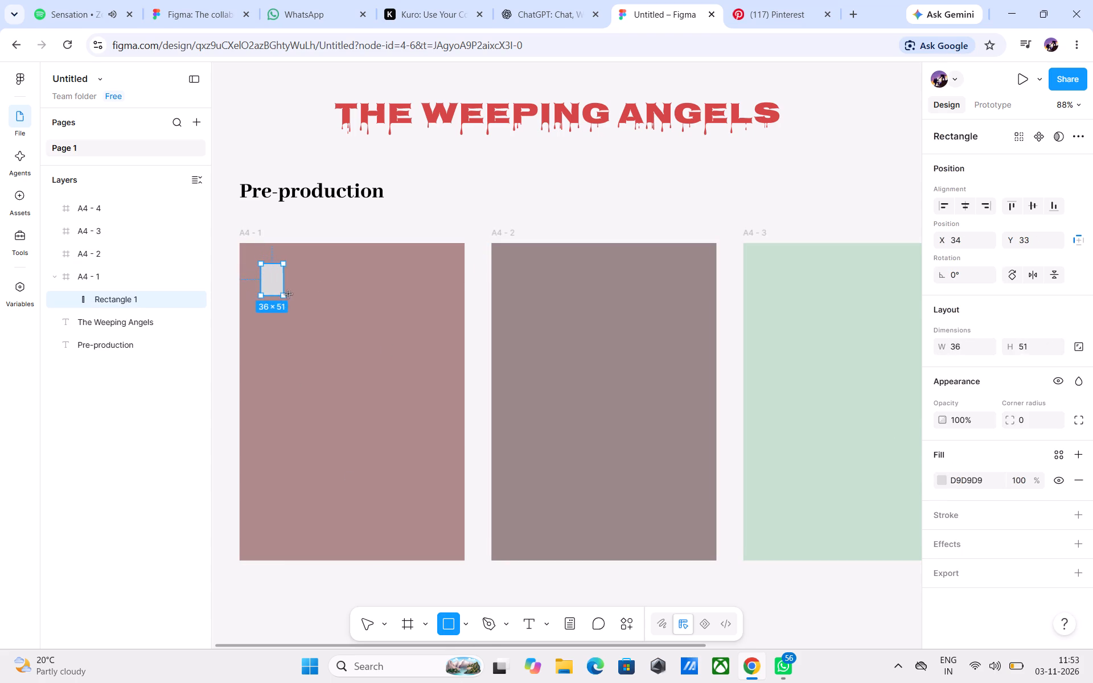
pyautogui.moveTo(289, 294); pyautogui.dragTo(344, 289)
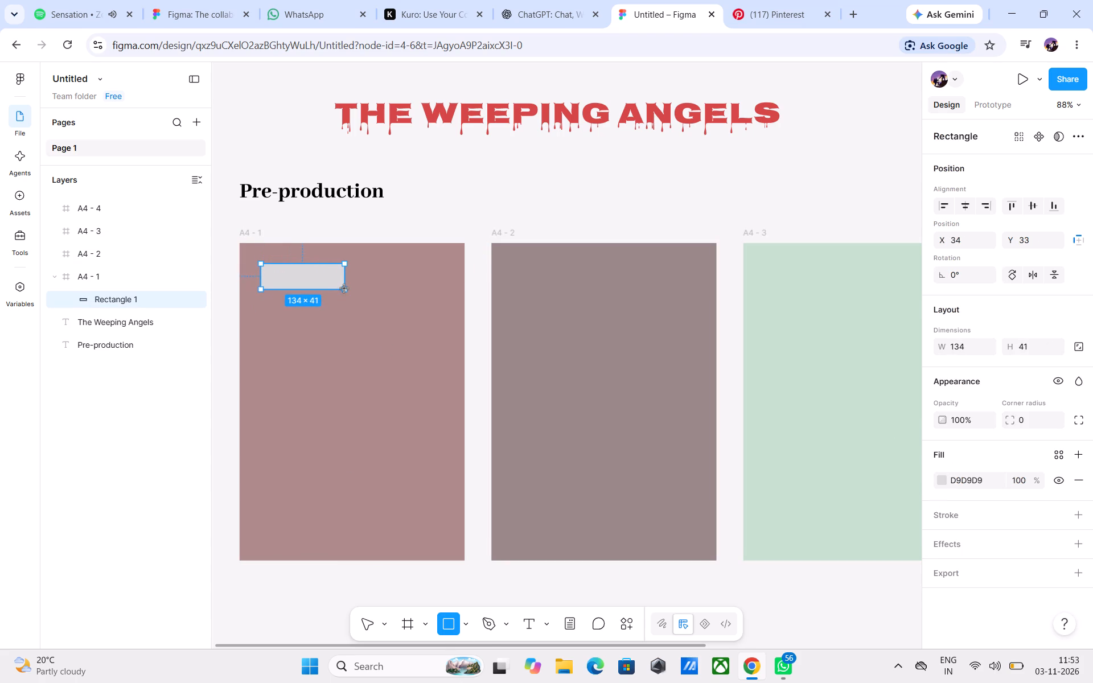
pyautogui.moveTo(344, 289); pyautogui.dragTo(449, 293)
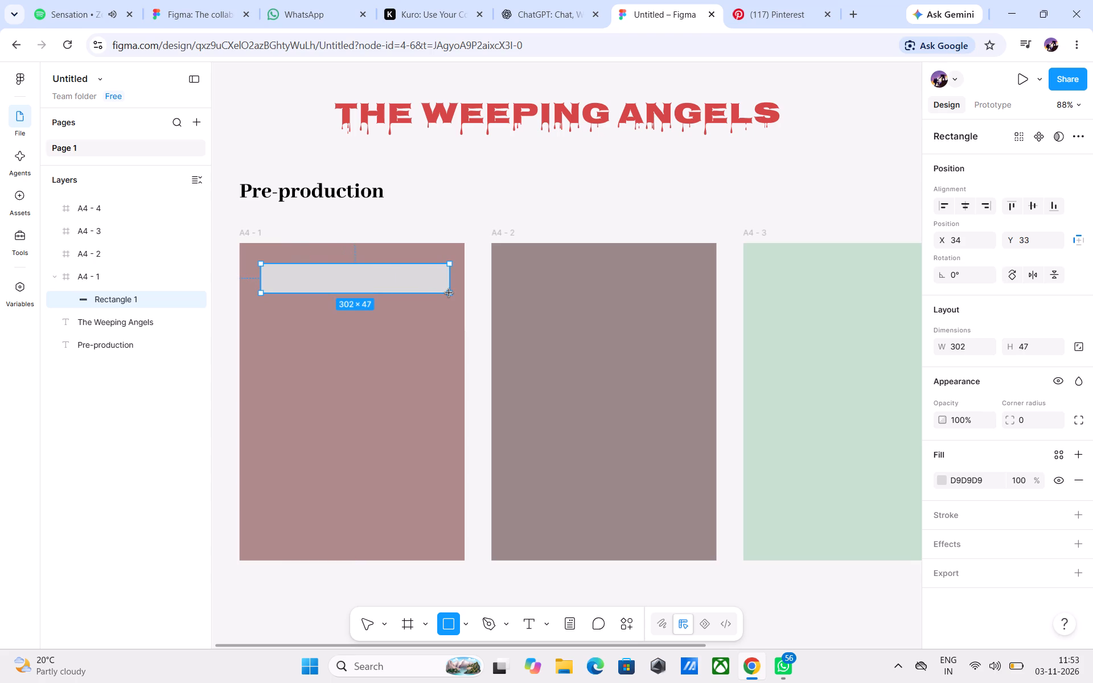
pyautogui.moveTo(449, 293); pyautogui.dragTo(375, 296)
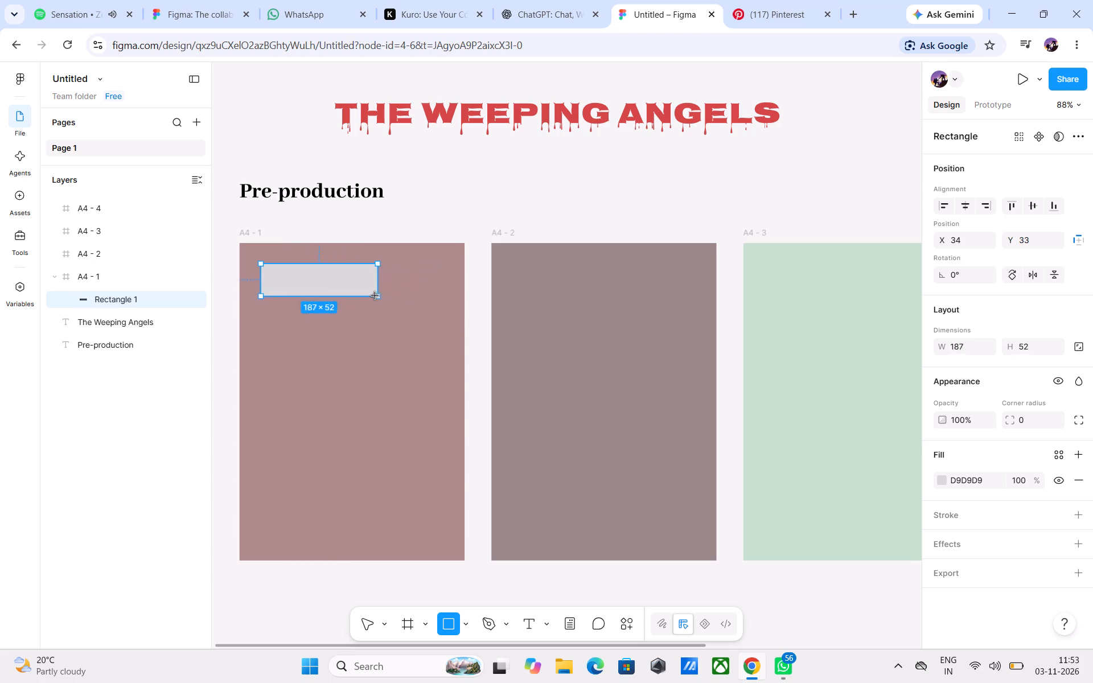
pyautogui.moveTo(375, 296); pyautogui.dragTo(346, 294)
pyautogui.click(340, 288)
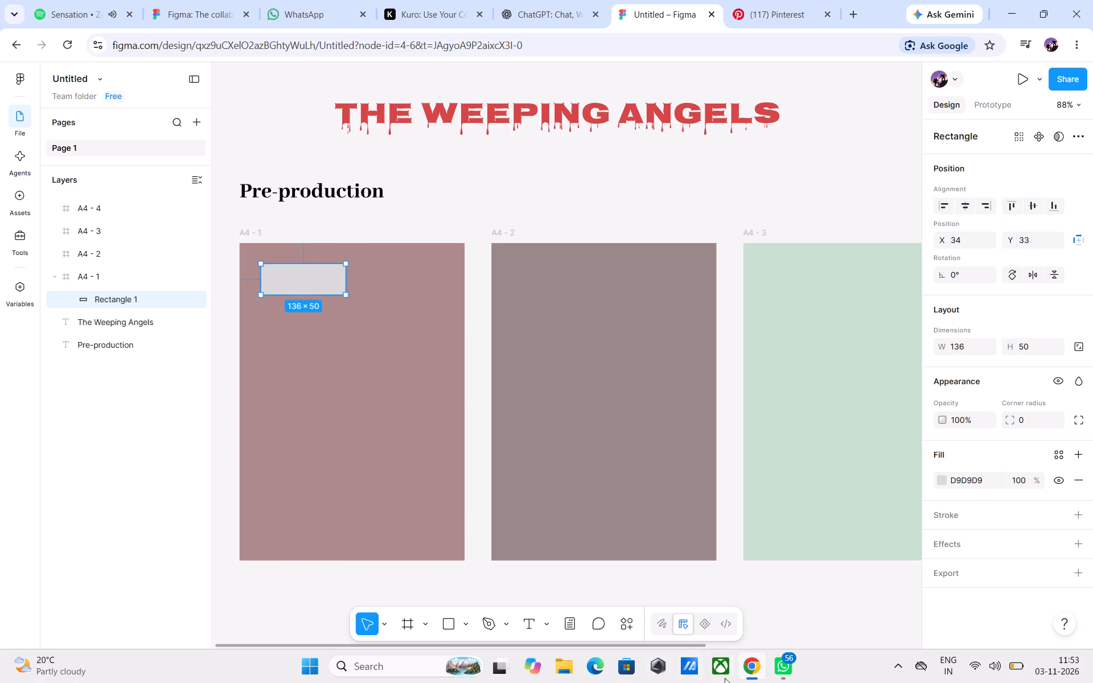
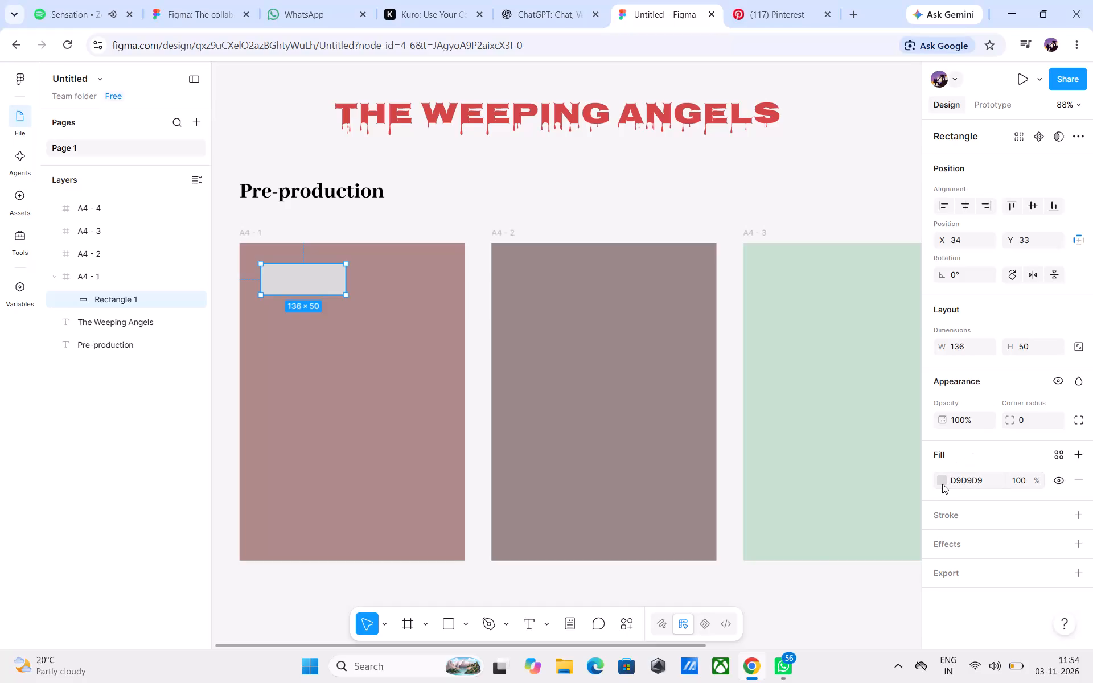
# Change the fill of the rectangle in frame A4 - 1 to white FFFFFF.
pyautogui.click(942, 484)
pyautogui.moveTo(761, 382); pyautogui.dragTo(761, 371)
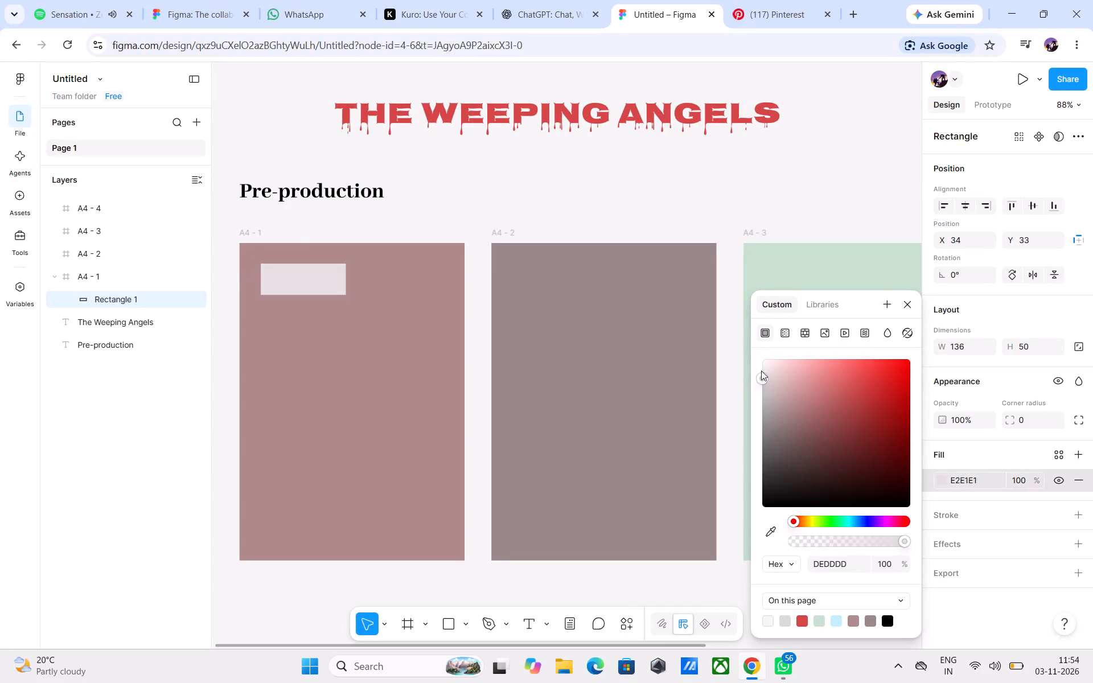
pyautogui.moveTo(761, 371); pyautogui.dragTo(759, 347)
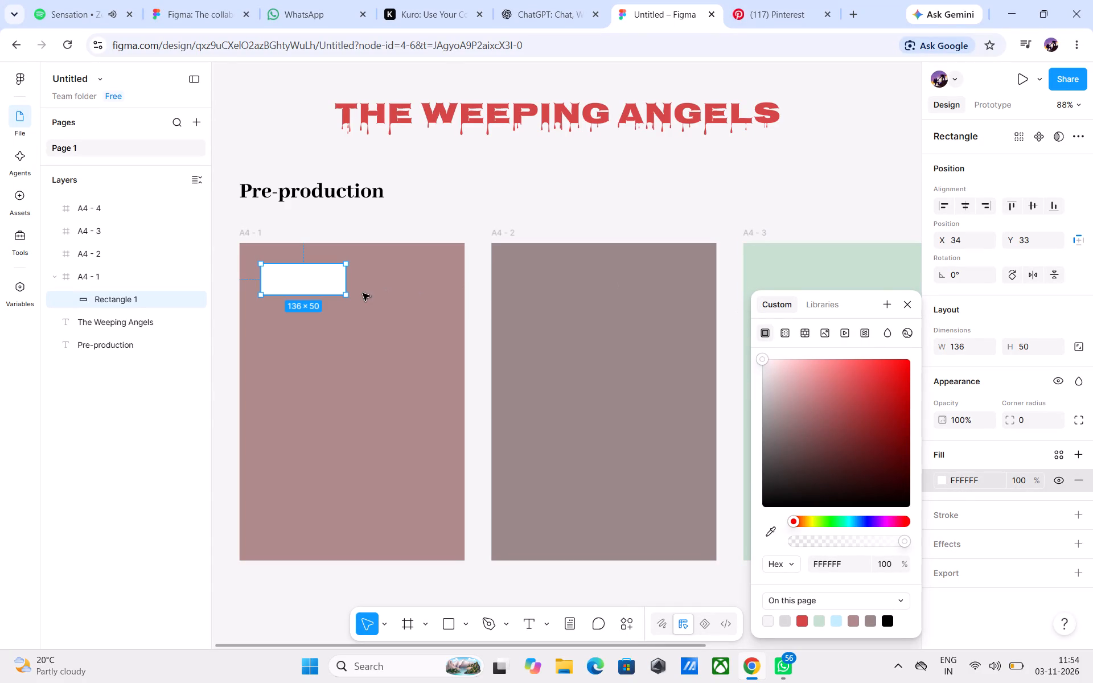
# Resize the white rectangle to about 132 × 39, keeping its top-left corner in place.
pyautogui.click(344, 293)
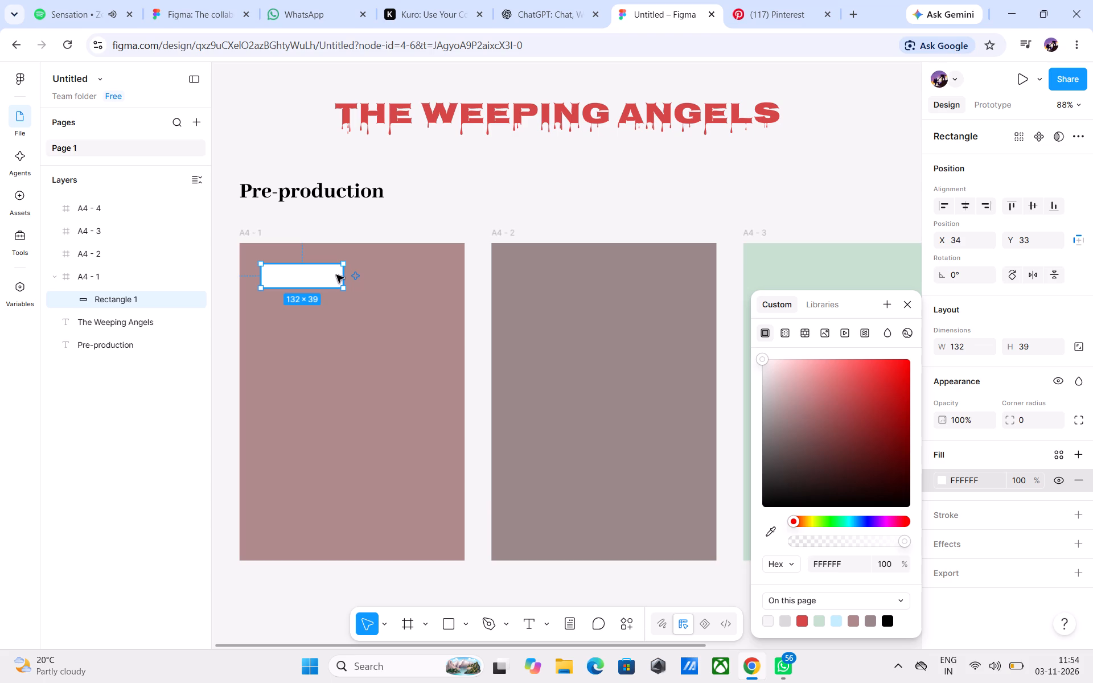
# Round all corners of the white rectangle in frame A4 - 1 to a radius of 12.
pyautogui.scroll(3, 336, 272)
pyautogui.scroll(-2, 336, 270)
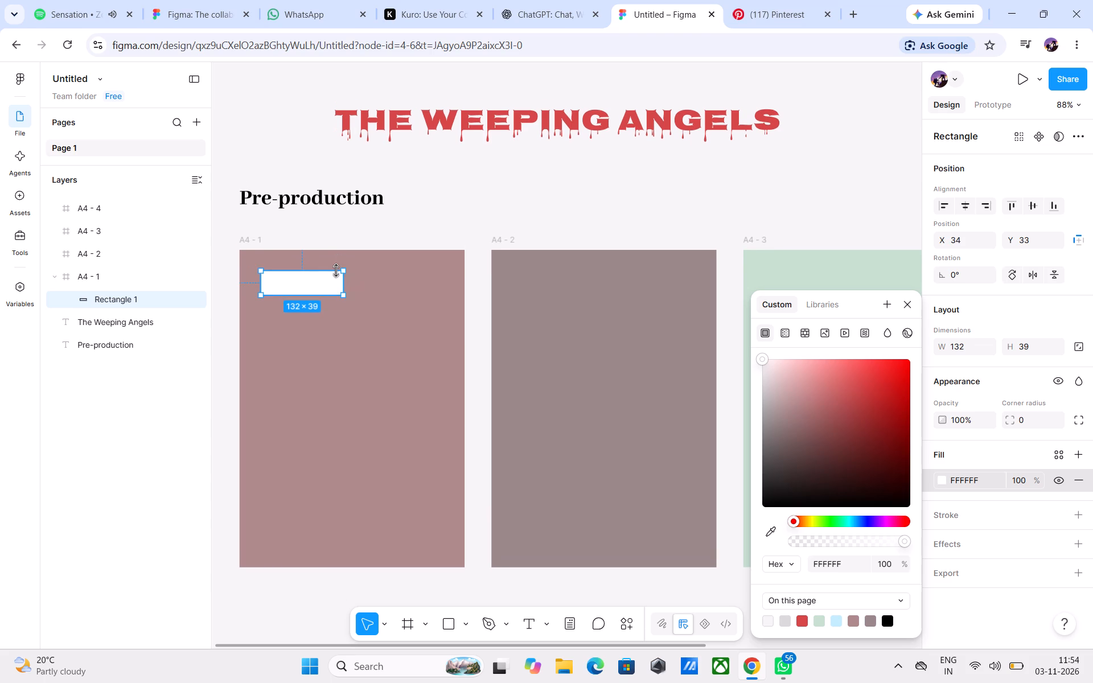
pyautogui.keyDown('alt'); pyautogui.scroll(3, 336, 270); pyautogui.keyUp('alt')
pyautogui.keyDown('alt'); pyautogui.scroll(-2, 336, 270); pyautogui.keyUp('alt')
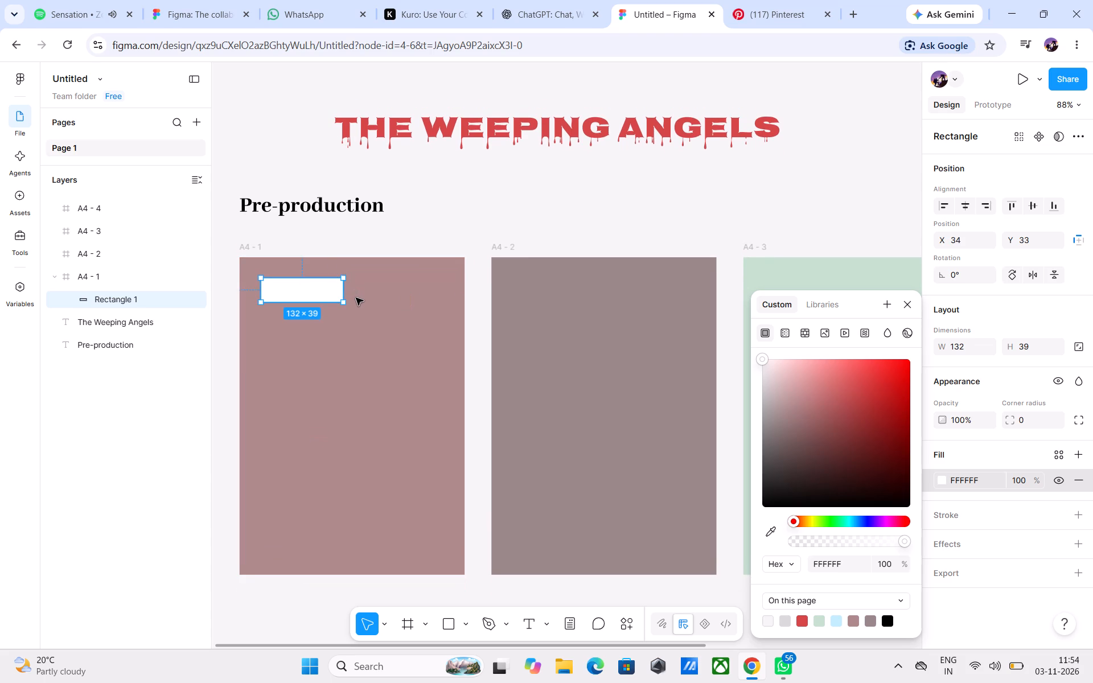
pyautogui.keyDown('ctrl'); pyautogui.scroll(13, 356, 298); pyautogui.keyUp('ctrl')
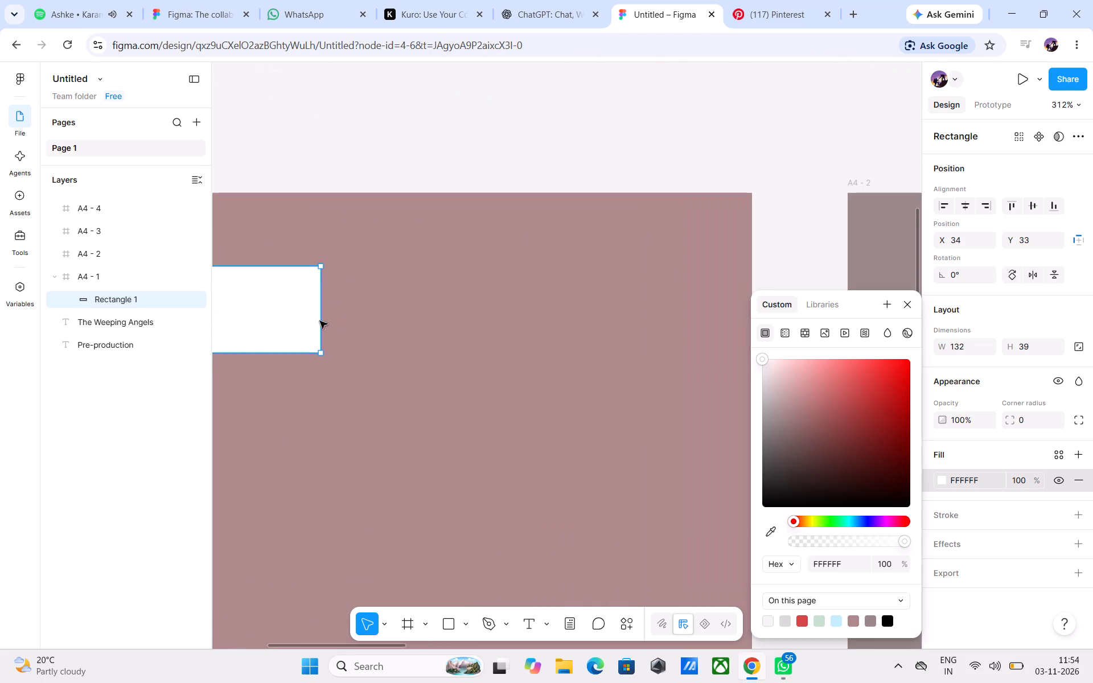
pyautogui.click(294, 320)
pyautogui.moveTo(324, 310); pyautogui.dragTo(587, 315, button='middle')
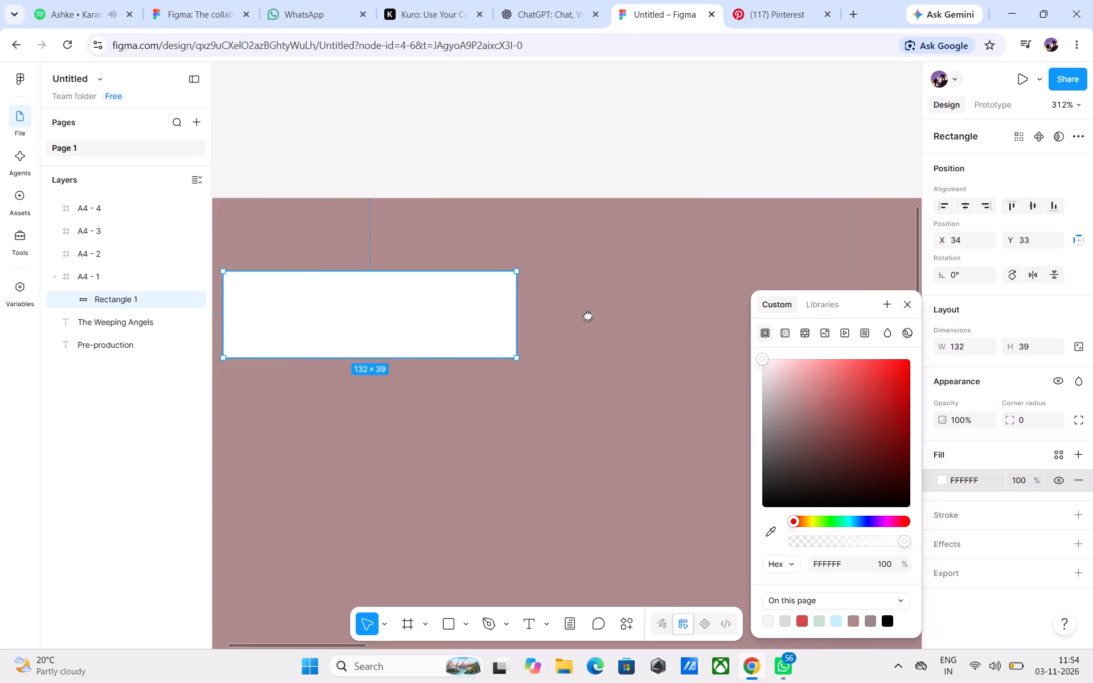
pyautogui.moveTo(587, 315); pyautogui.dragTo(620, 307, button='middle')
pyautogui.moveTo(332, 275); pyautogui.dragTo(335, 275)
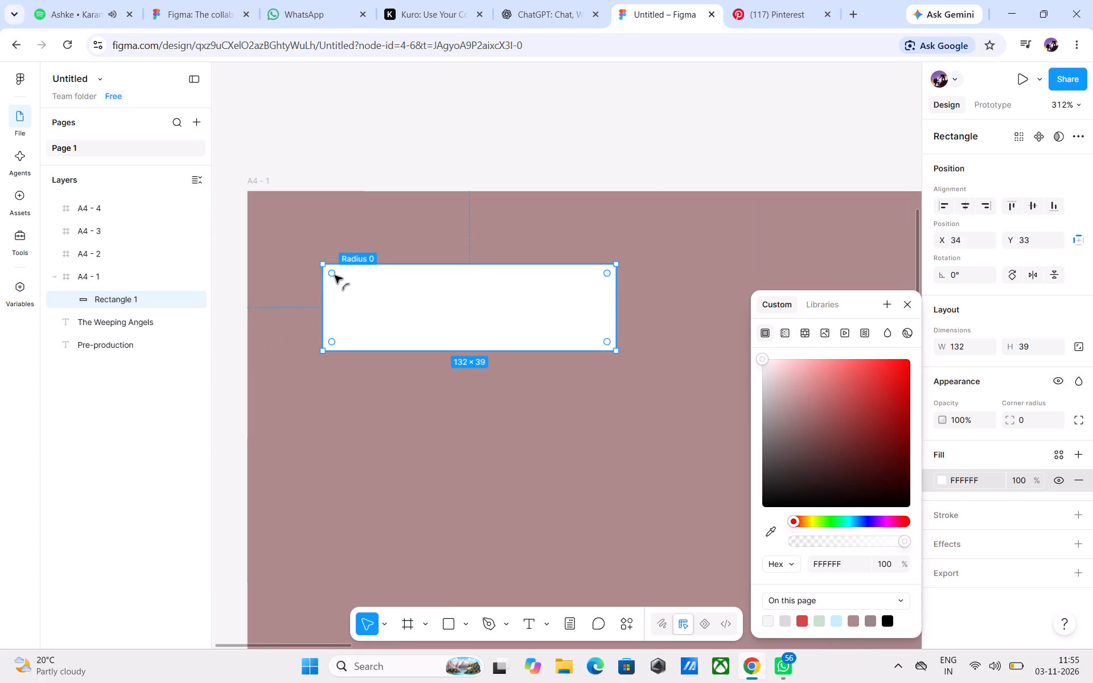
pyautogui.moveTo(335, 275); pyautogui.dragTo(349, 292)
pyautogui.click(576, 127)
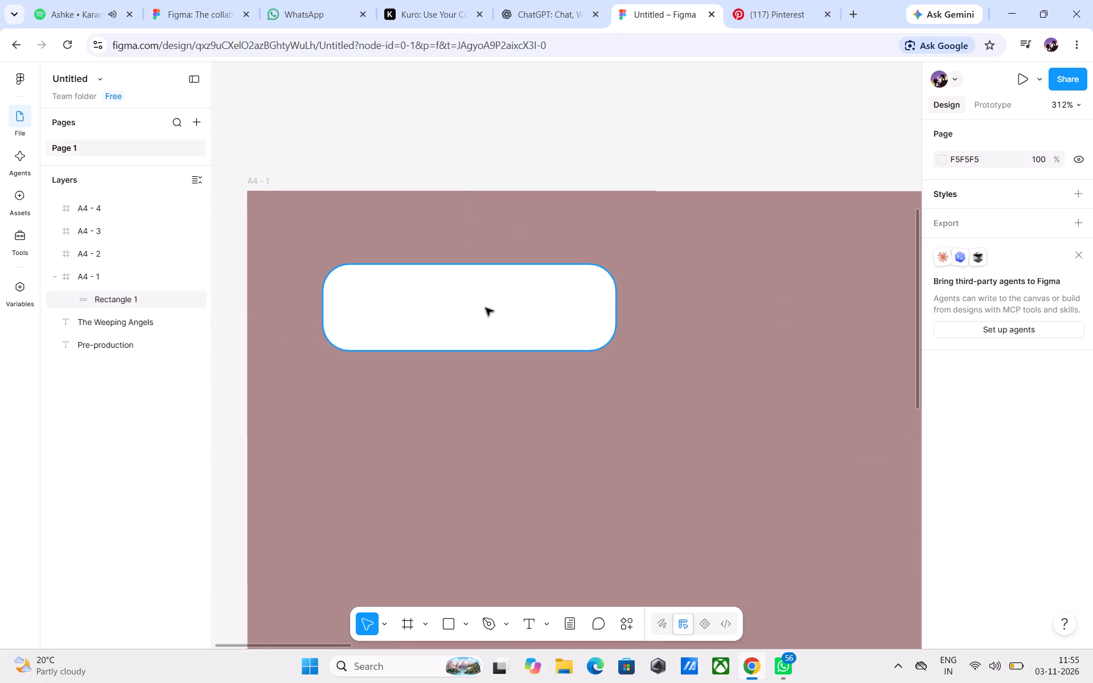
# Move the rounded white rectangle closer to the left edge of frame A4 - 1, to about X 15, Y 44.
pyautogui.moveTo(486, 306); pyautogui.dragTo(429, 333)
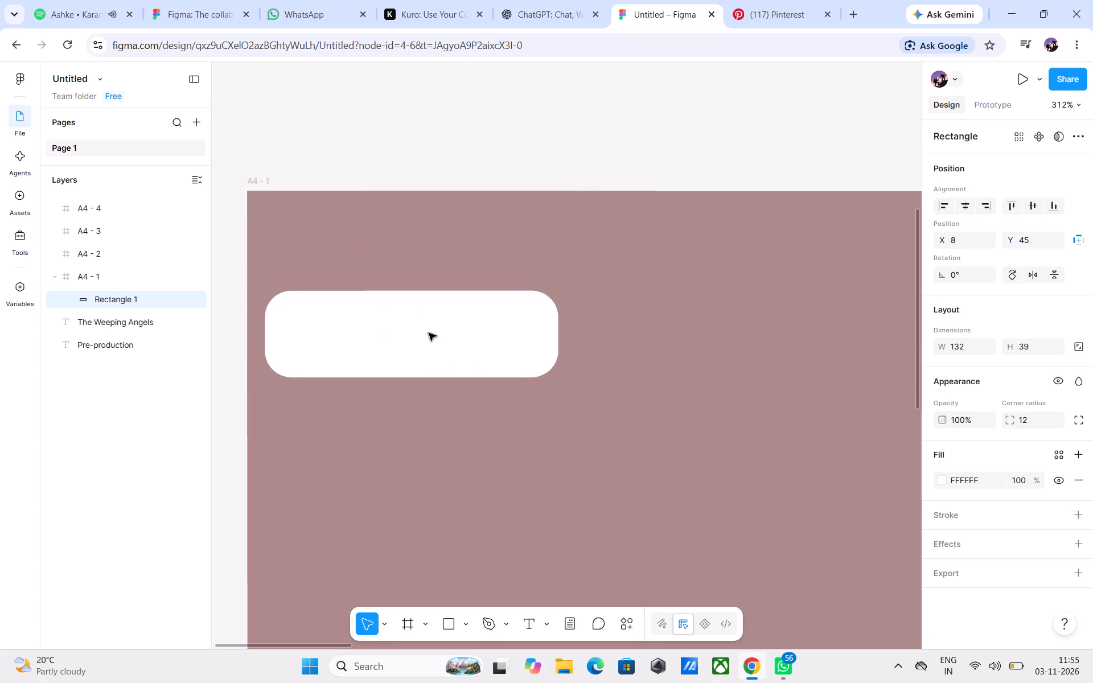
pyautogui.moveTo(429, 333); pyautogui.dragTo(443, 331)
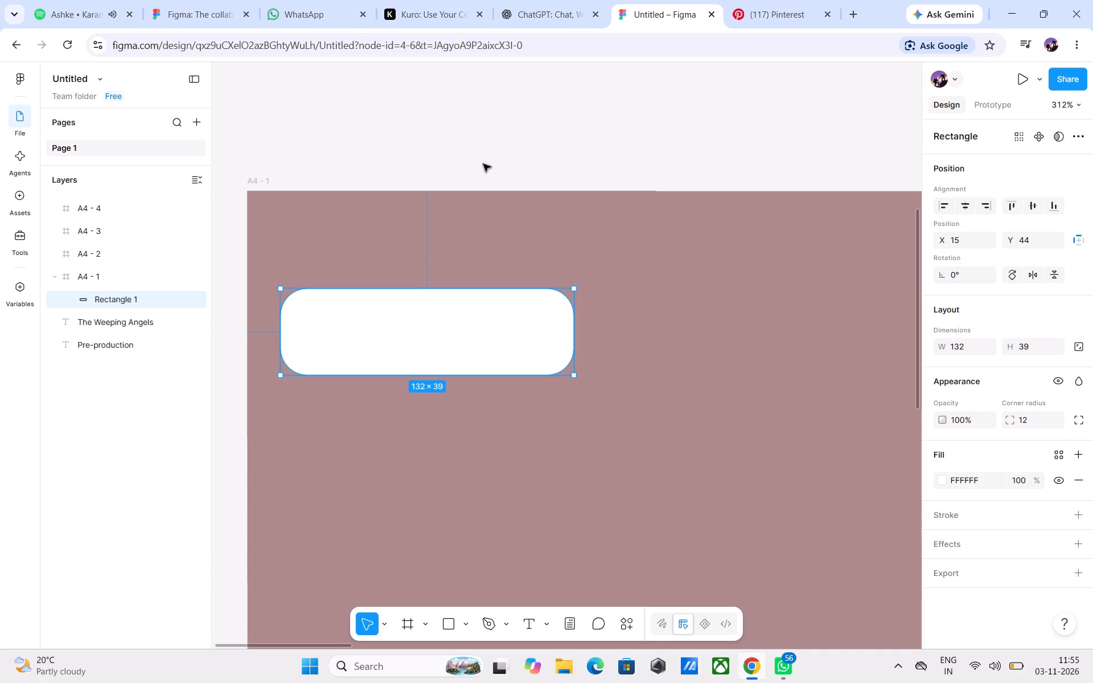
pyautogui.click(509, 120)
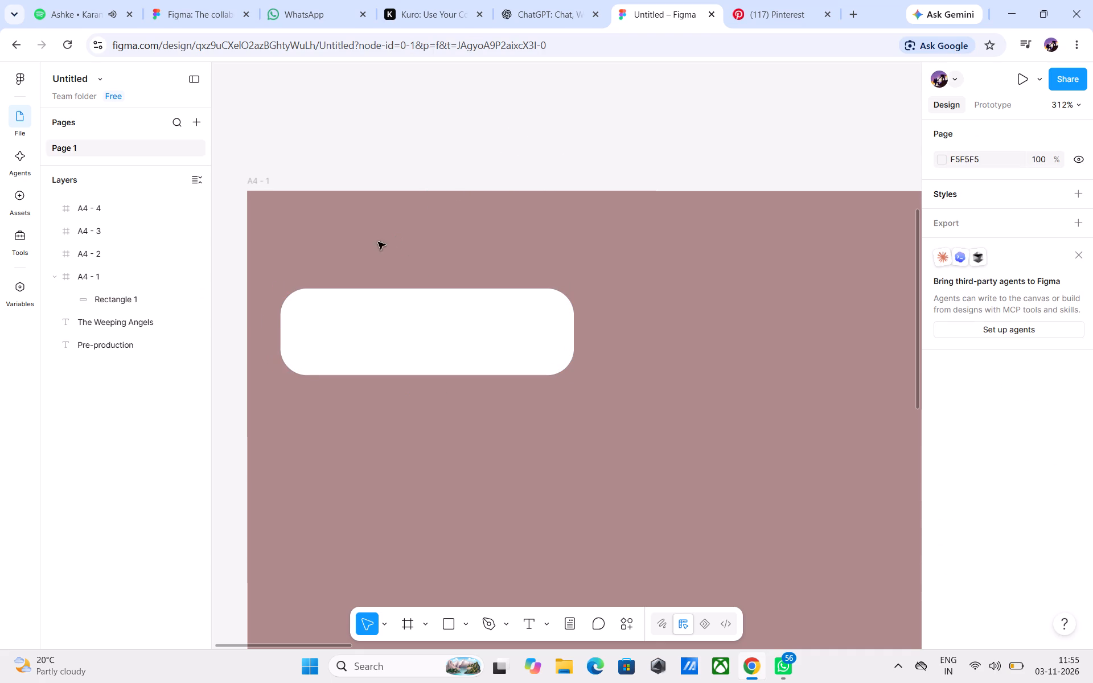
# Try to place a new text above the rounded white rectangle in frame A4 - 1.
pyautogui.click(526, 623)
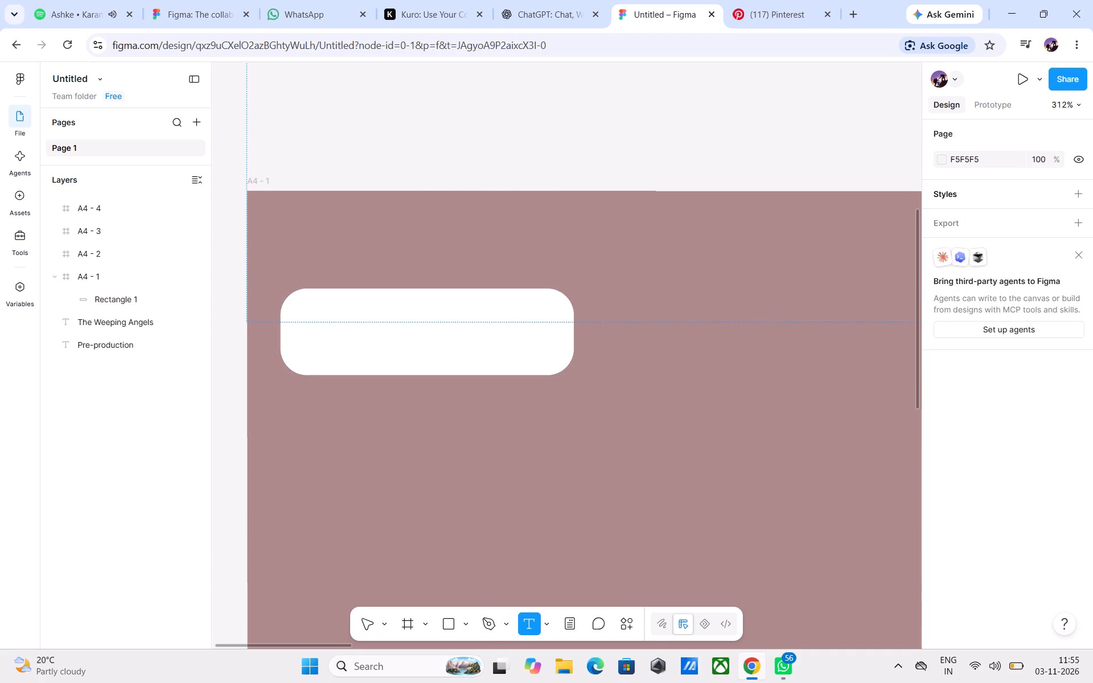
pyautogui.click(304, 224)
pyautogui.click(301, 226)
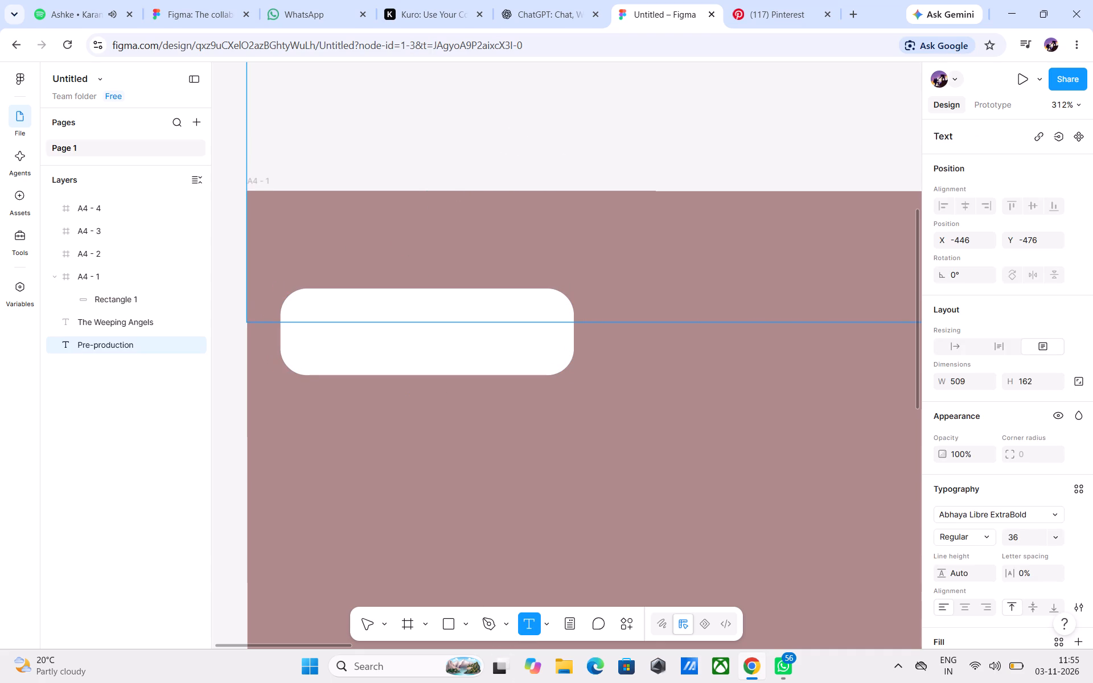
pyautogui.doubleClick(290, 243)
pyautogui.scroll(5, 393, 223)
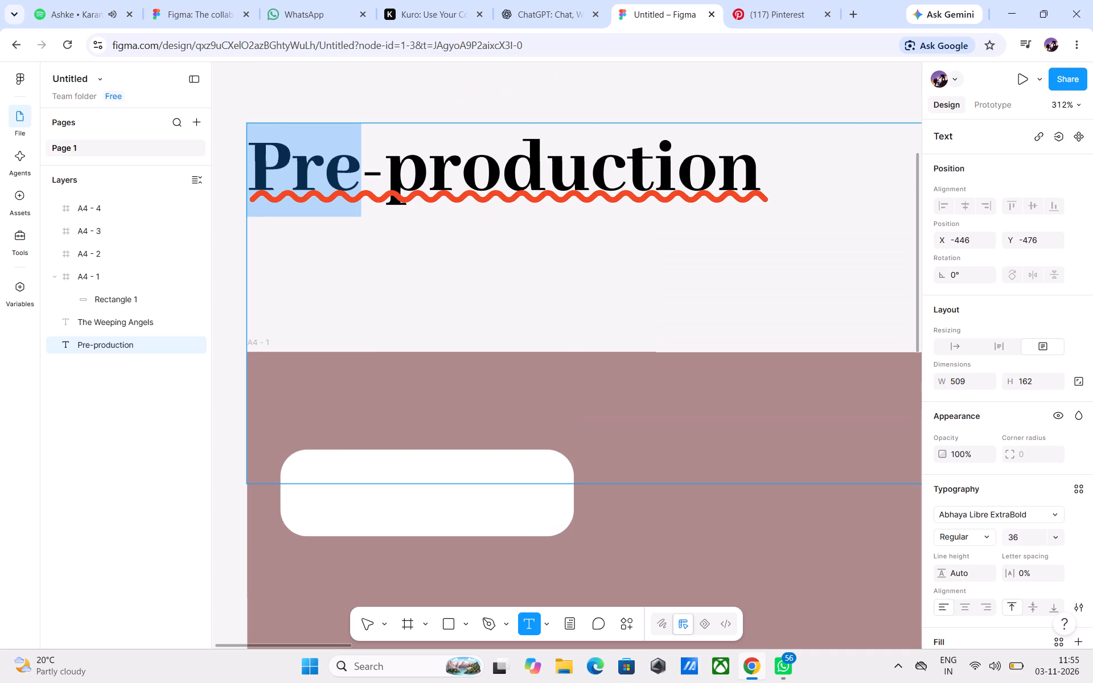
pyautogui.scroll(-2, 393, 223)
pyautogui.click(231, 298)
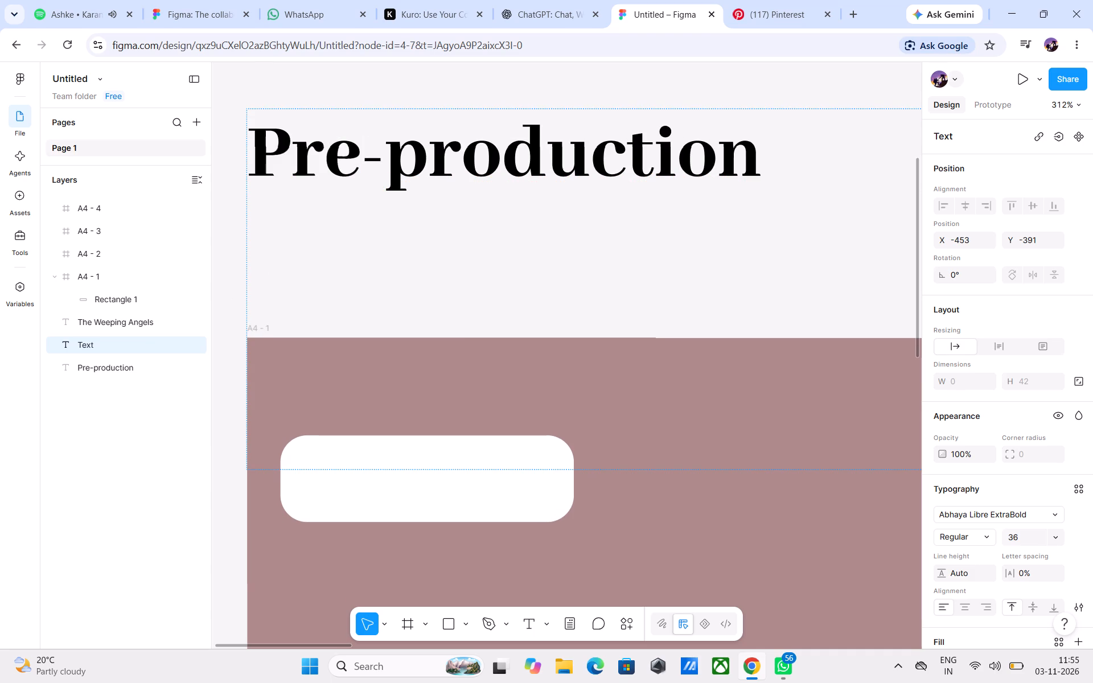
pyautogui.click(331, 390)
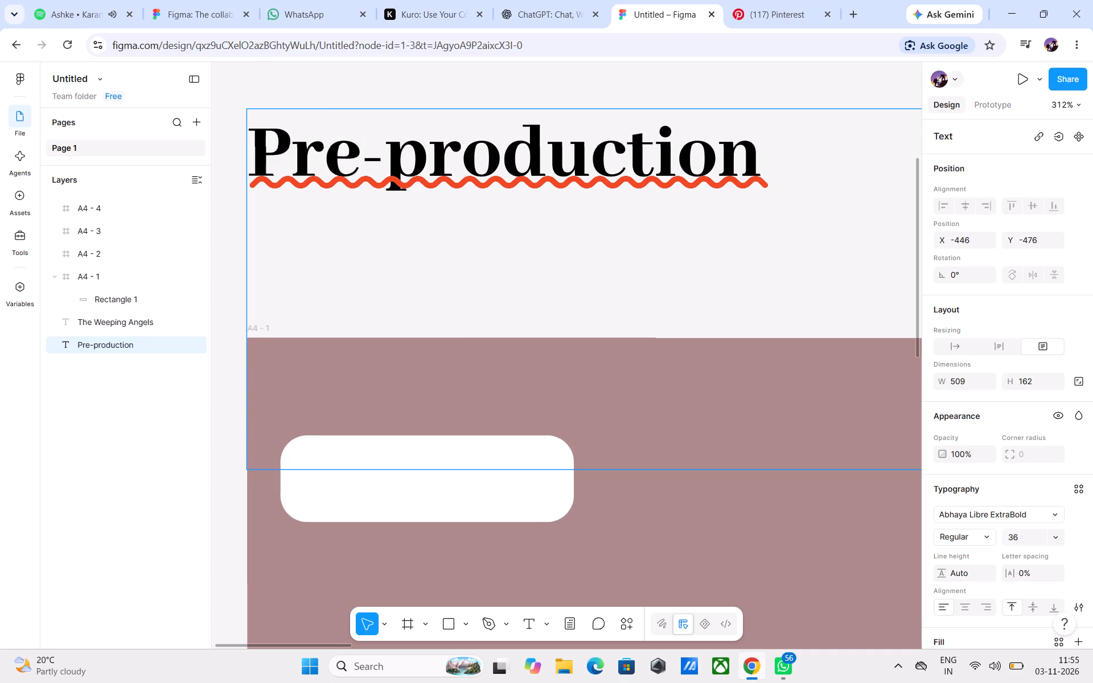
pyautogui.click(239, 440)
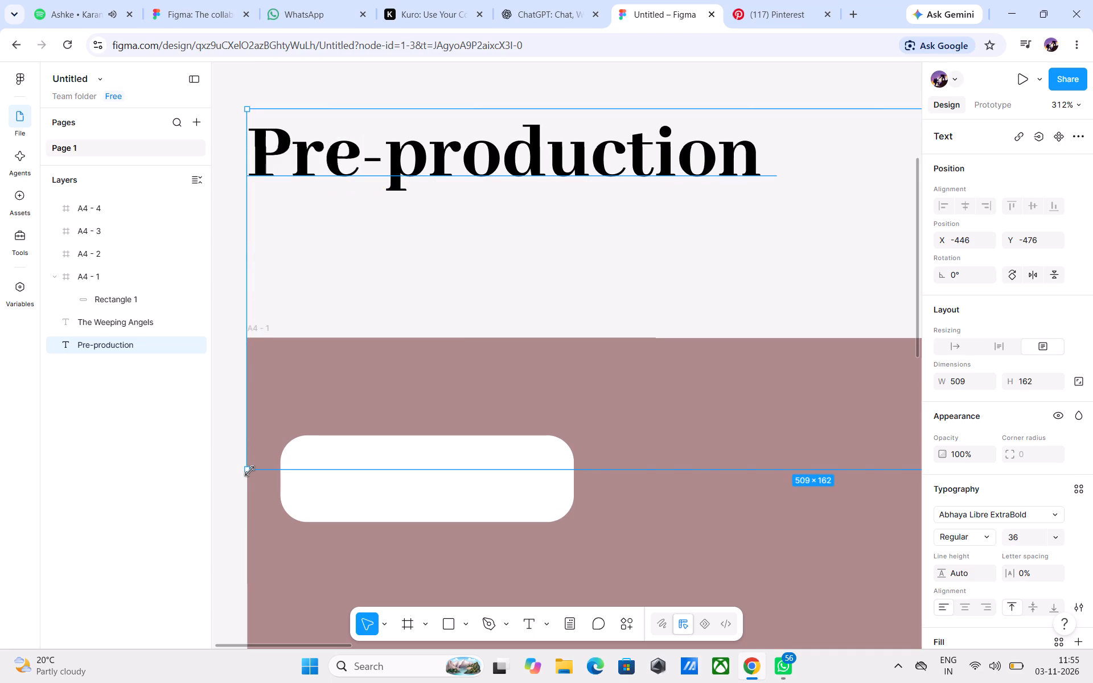
# Shrink the oversized Pre-production heading text box to about 439 × 55.
pyautogui.moveTo(249, 471); pyautogui.dragTo(256, 456)
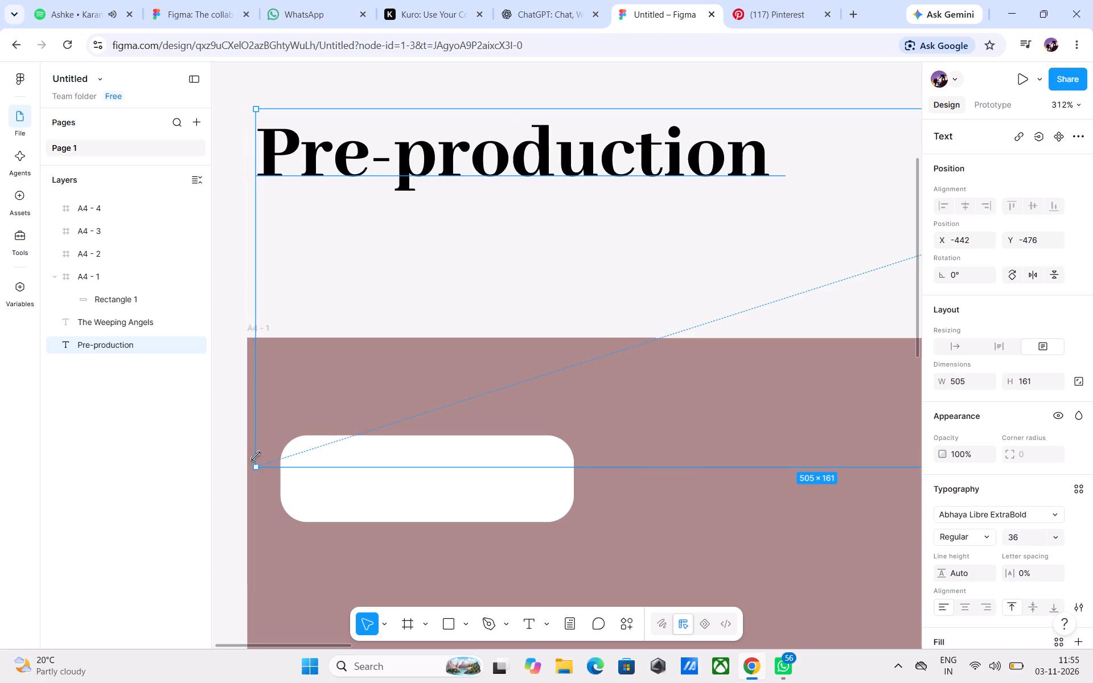
pyautogui.moveTo(256, 456); pyautogui.dragTo(383, 205)
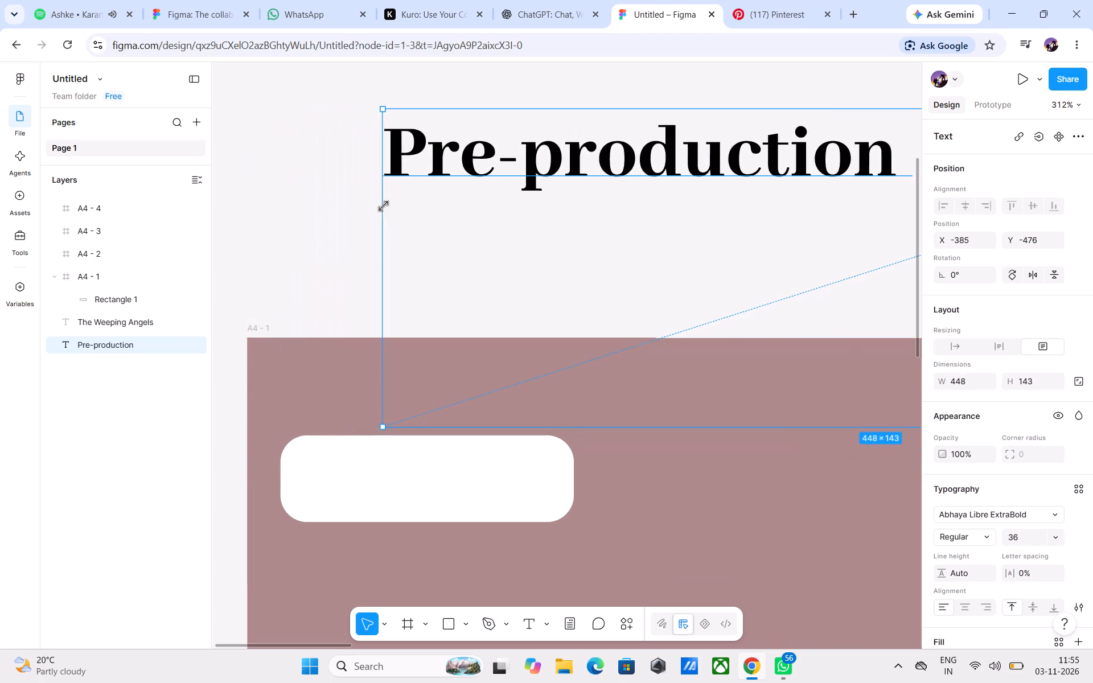
pyautogui.moveTo(383, 205); pyautogui.dragTo(356, 254)
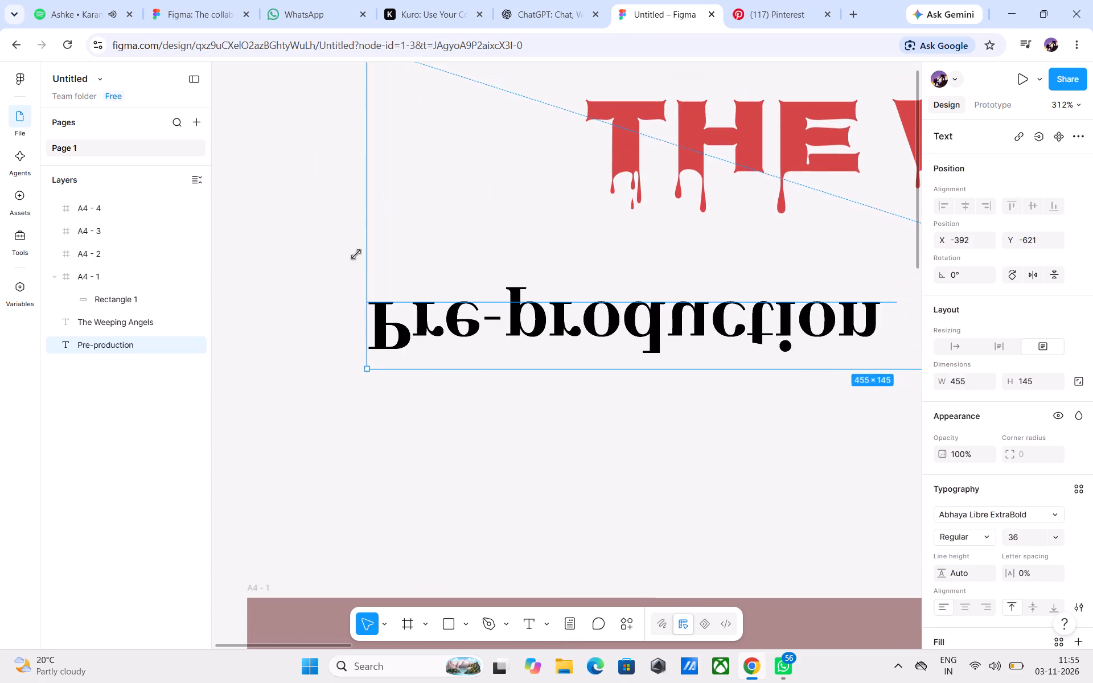
pyautogui.moveTo(356, 254); pyautogui.dragTo(403, 466)
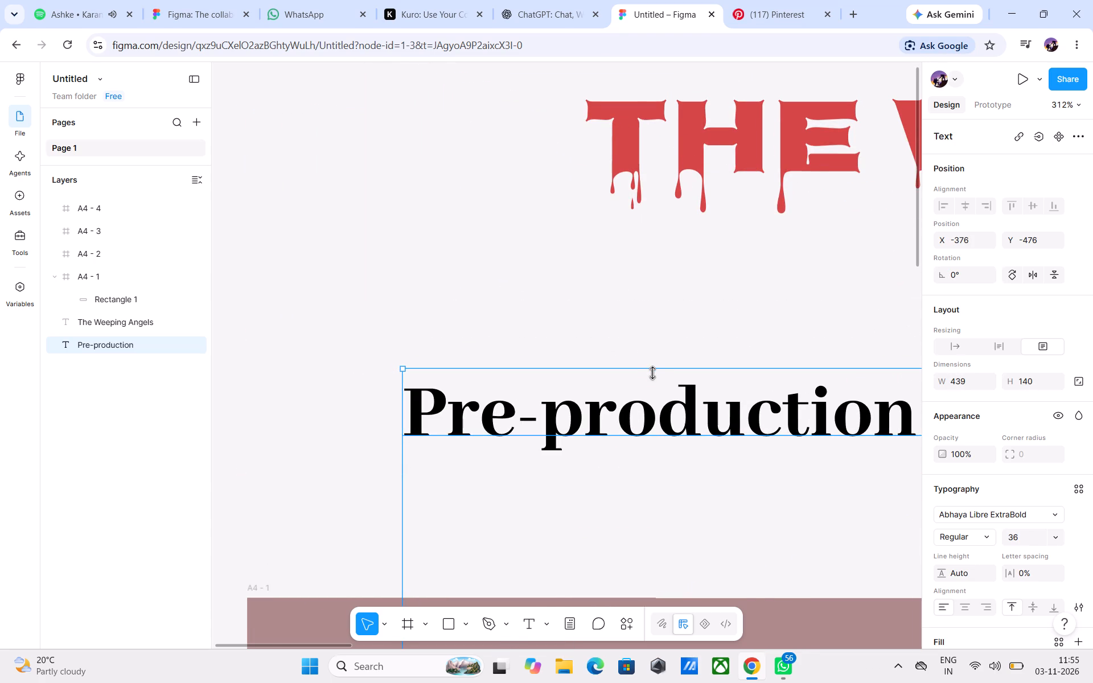
pyautogui.moveTo(654, 373); pyautogui.dragTo(493, 434)
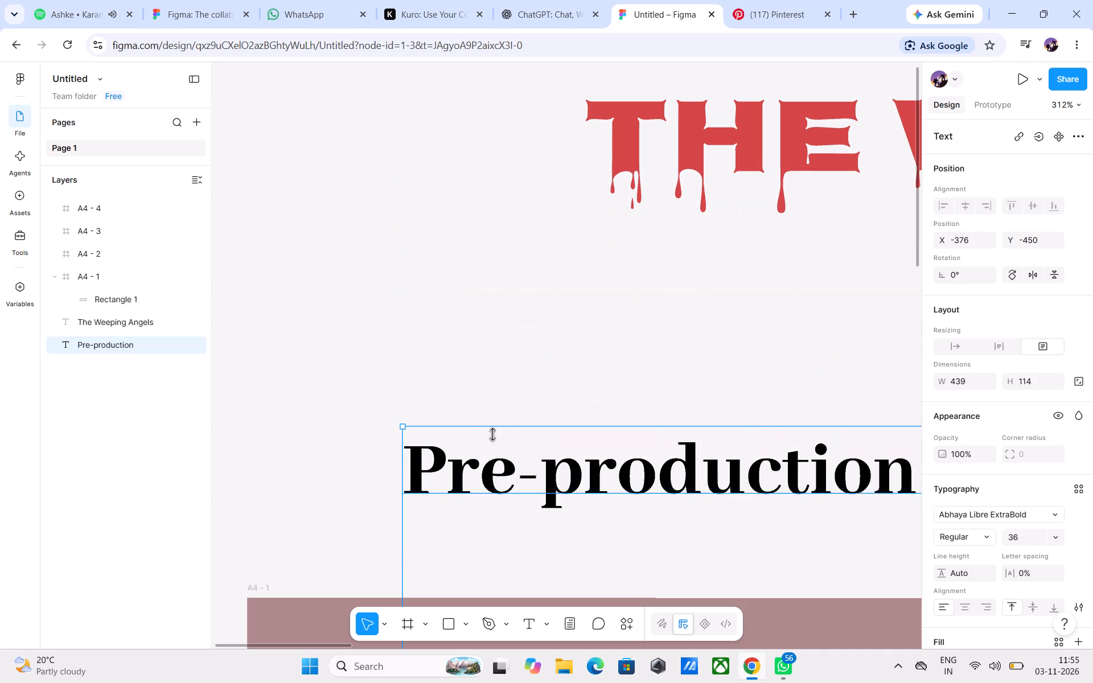
pyautogui.moveTo(493, 434); pyautogui.dragTo(495, 558)
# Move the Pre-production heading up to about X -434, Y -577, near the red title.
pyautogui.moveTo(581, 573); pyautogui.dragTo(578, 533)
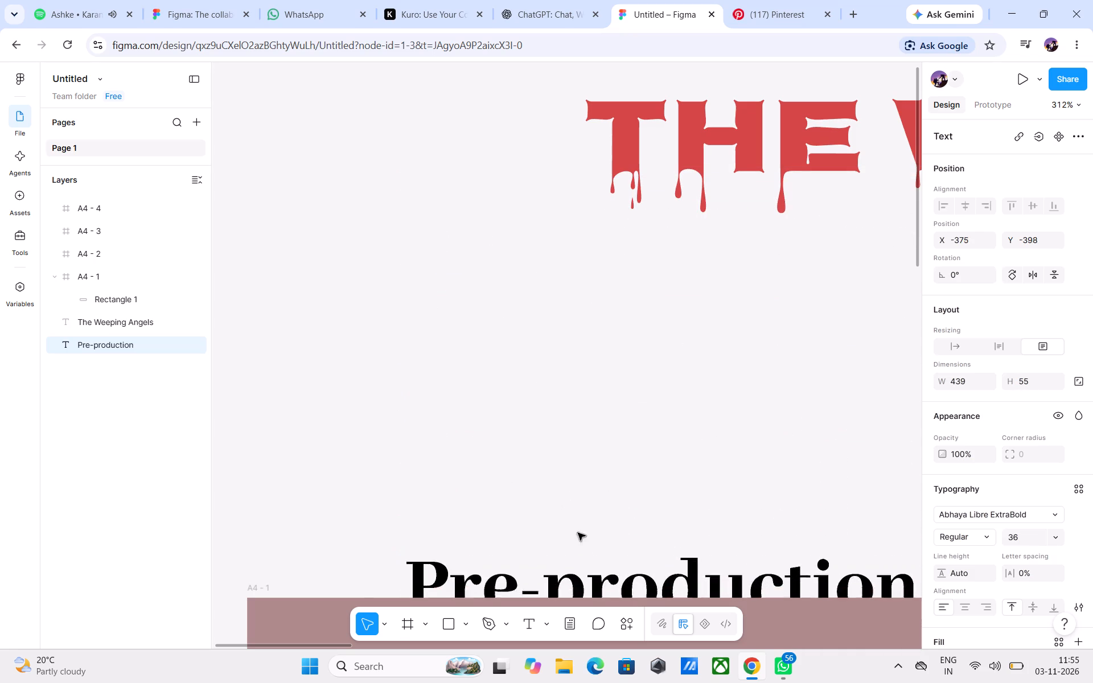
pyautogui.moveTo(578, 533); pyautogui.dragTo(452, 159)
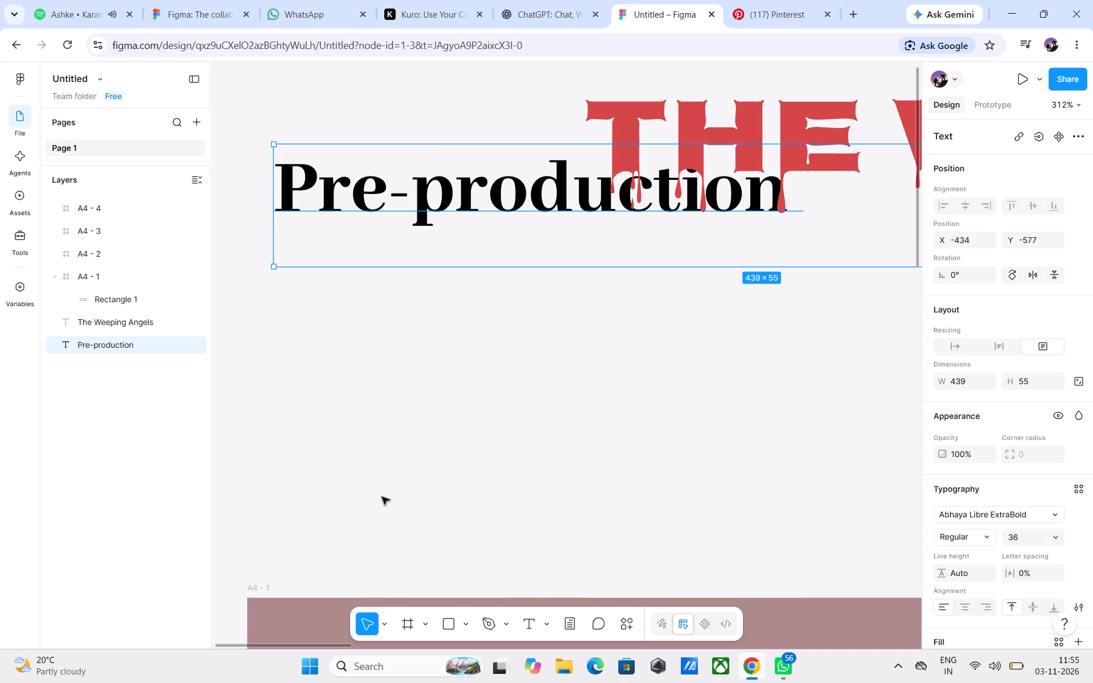
# Reduce the height of the Pre-production text box so it fits its text, to about 439 × 37.
pyautogui.moveTo(426, 149); pyautogui.dragTo(453, 237)
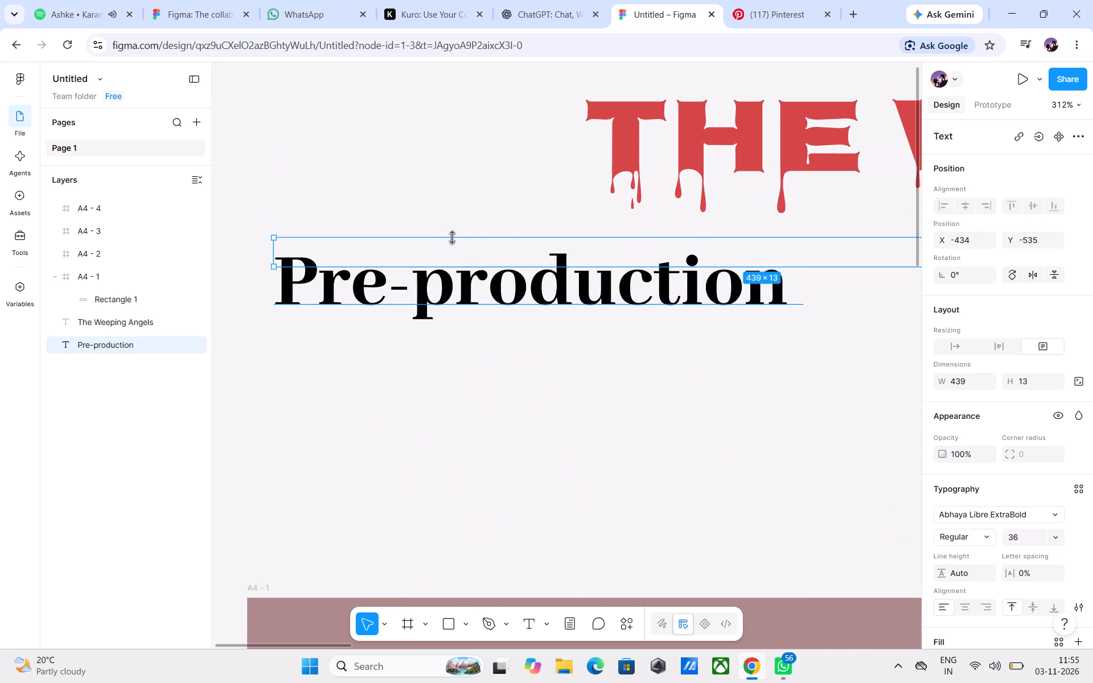
pyautogui.moveTo(453, 237); pyautogui.dragTo(473, 217)
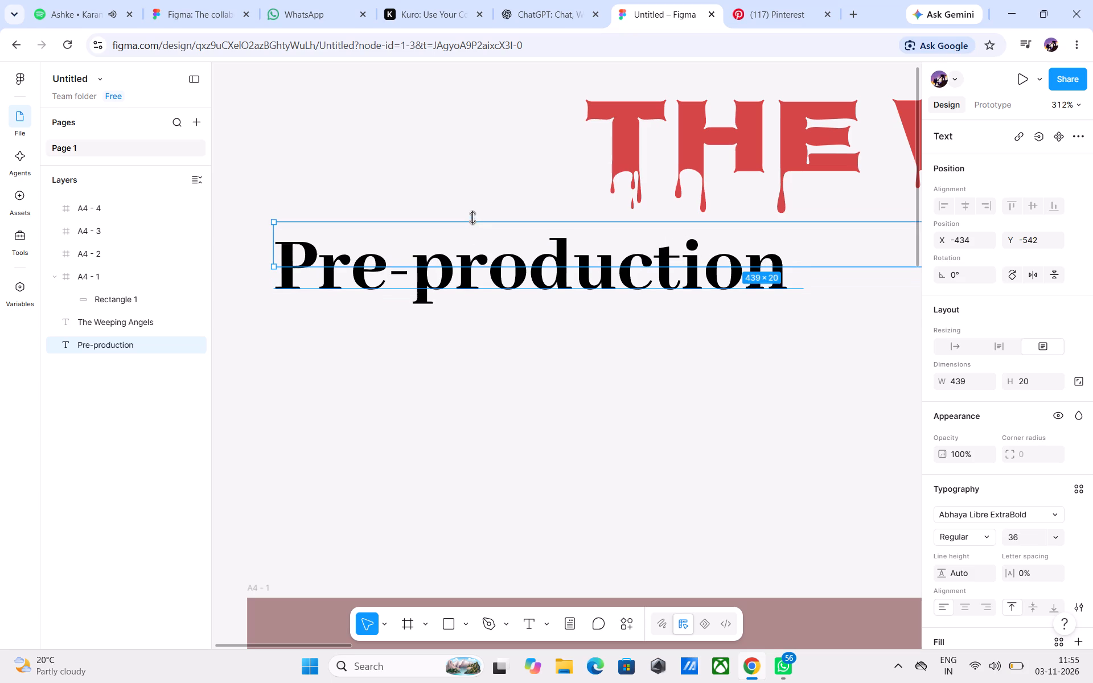
pyautogui.moveTo(473, 217); pyautogui.dragTo(475, 185)
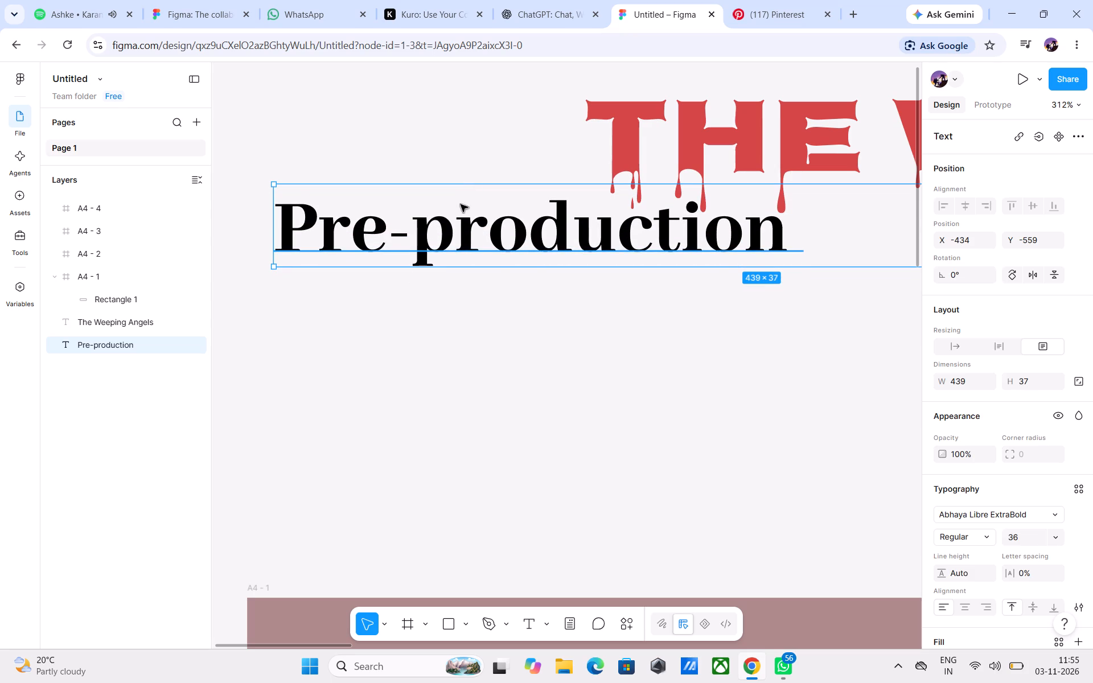
# Move the Pre-production heading down between the red title and frame A4 - 1, to about X -431, Y -505.
pyautogui.moveTo(461, 204); pyautogui.dragTo(467, 325)
pyautogui.scroll(4, 465, 322)
pyautogui.scroll(-3, 454, 281)
pyautogui.moveTo(454, 281); pyautogui.dragTo(450, 275, button='middle')
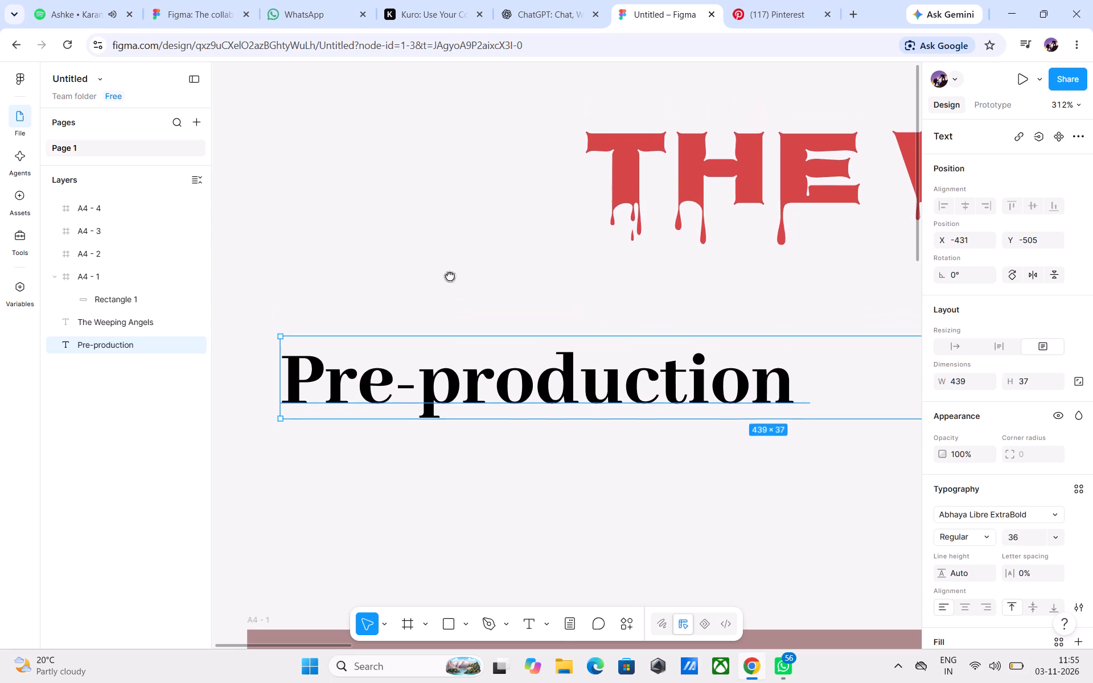
pyautogui.scroll(-1, 450, 275)
pyautogui.moveTo(450, 275); pyautogui.dragTo(449, 275, button='middle')
pyautogui.scroll(-5, 445, 259)
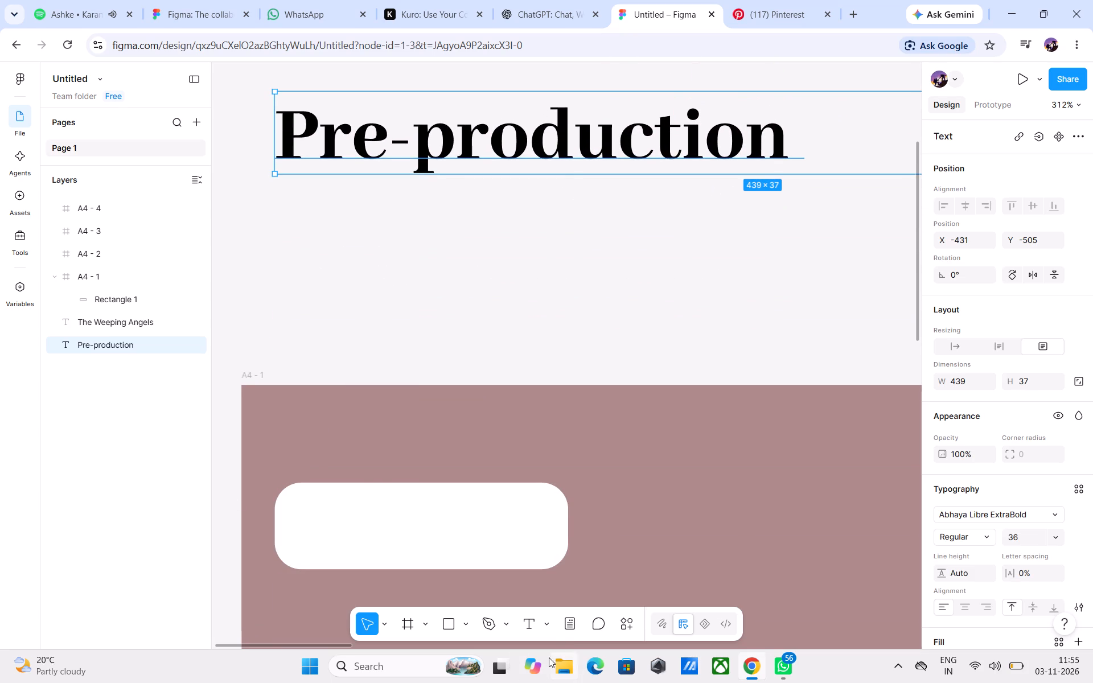
# Add the text "Team Member" inside frame A4 - 1, just above the white rounded rectangle, at about X 21, Y 15.
pyautogui.click(527, 621)
pyautogui.click(287, 419)
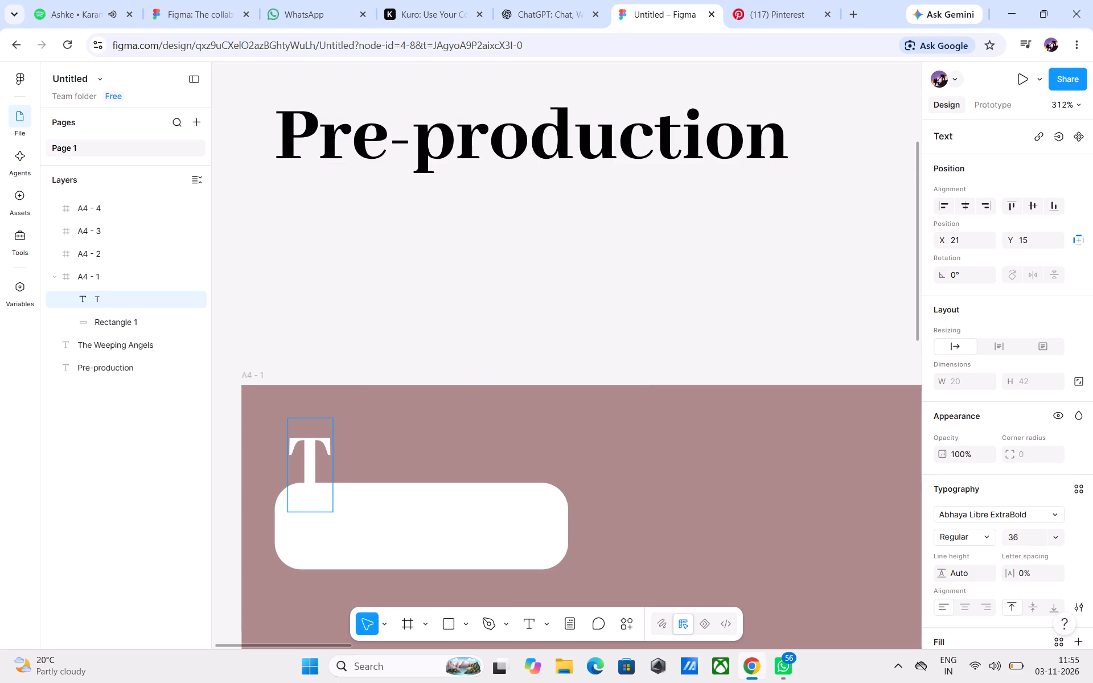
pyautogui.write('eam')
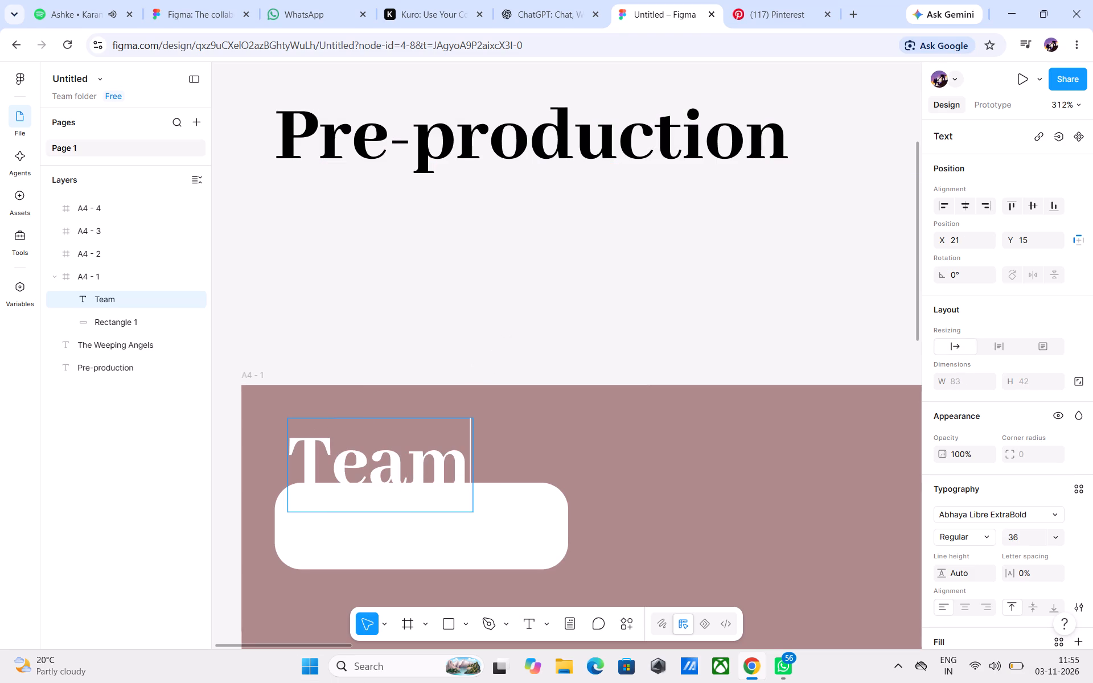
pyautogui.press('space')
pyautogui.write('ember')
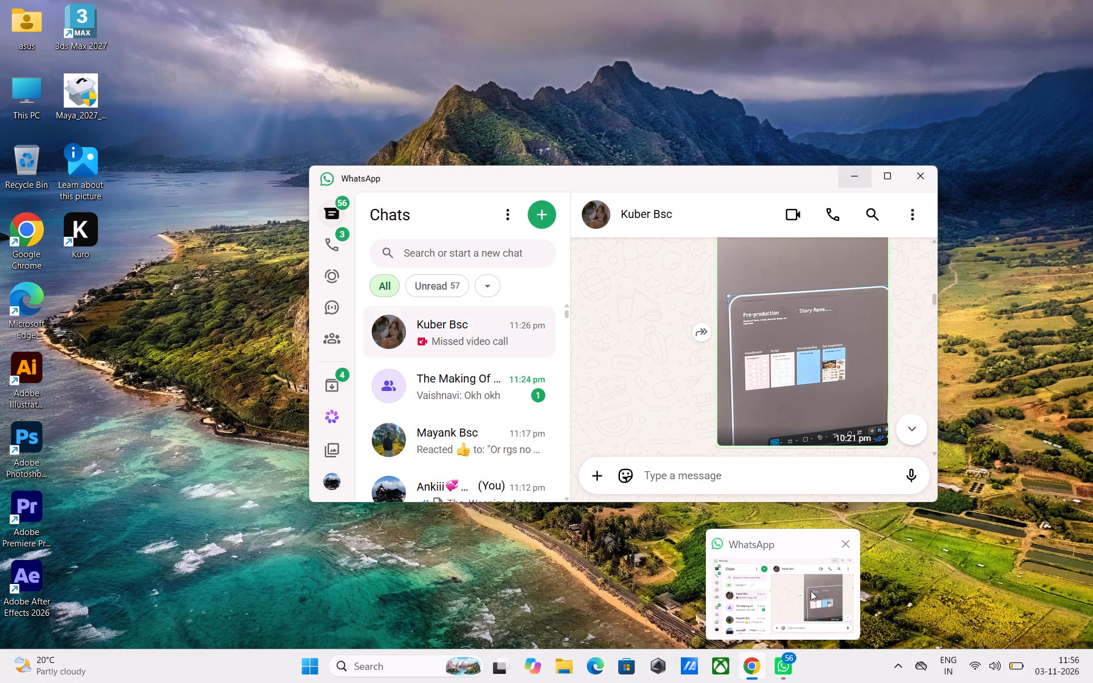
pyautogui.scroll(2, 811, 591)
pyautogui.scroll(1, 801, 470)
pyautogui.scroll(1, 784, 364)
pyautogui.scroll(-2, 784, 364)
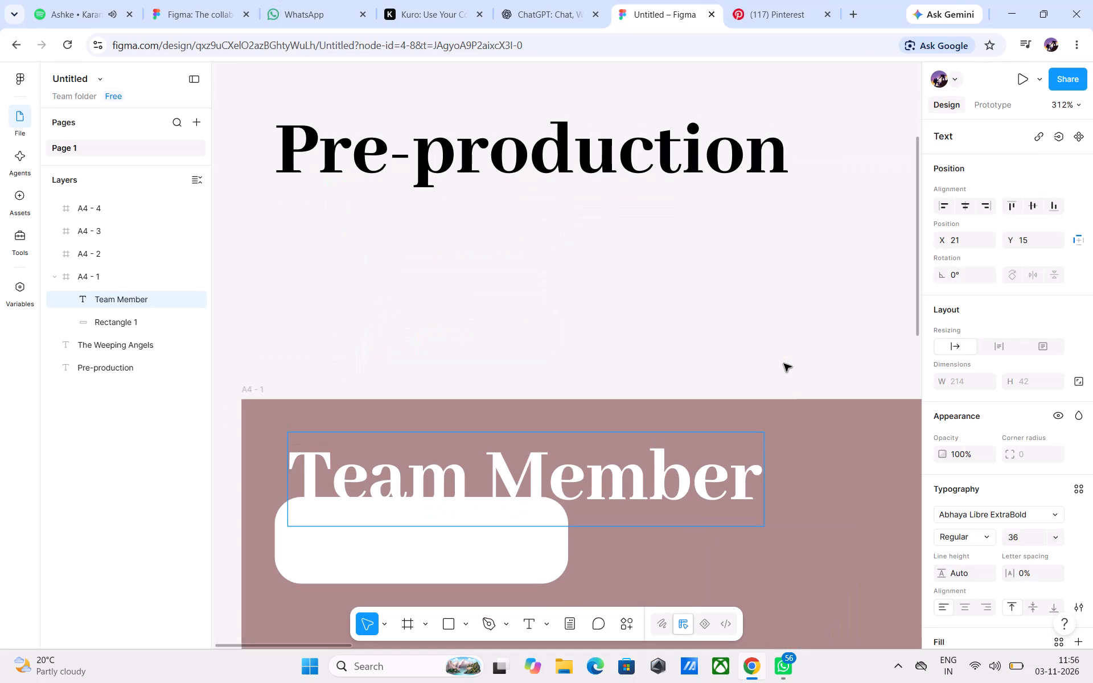
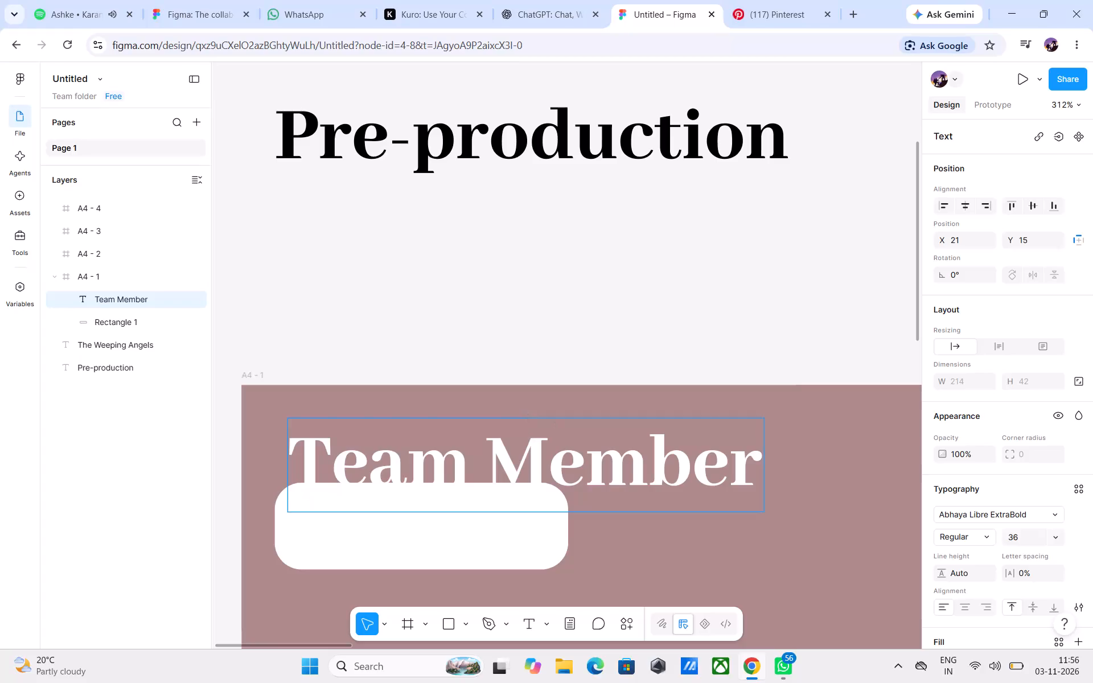
# Move the Team Member label in frame A4 - 1 up above the white rounded rectangle, to about X 13, Y 2.
pyautogui.click(276, 318)
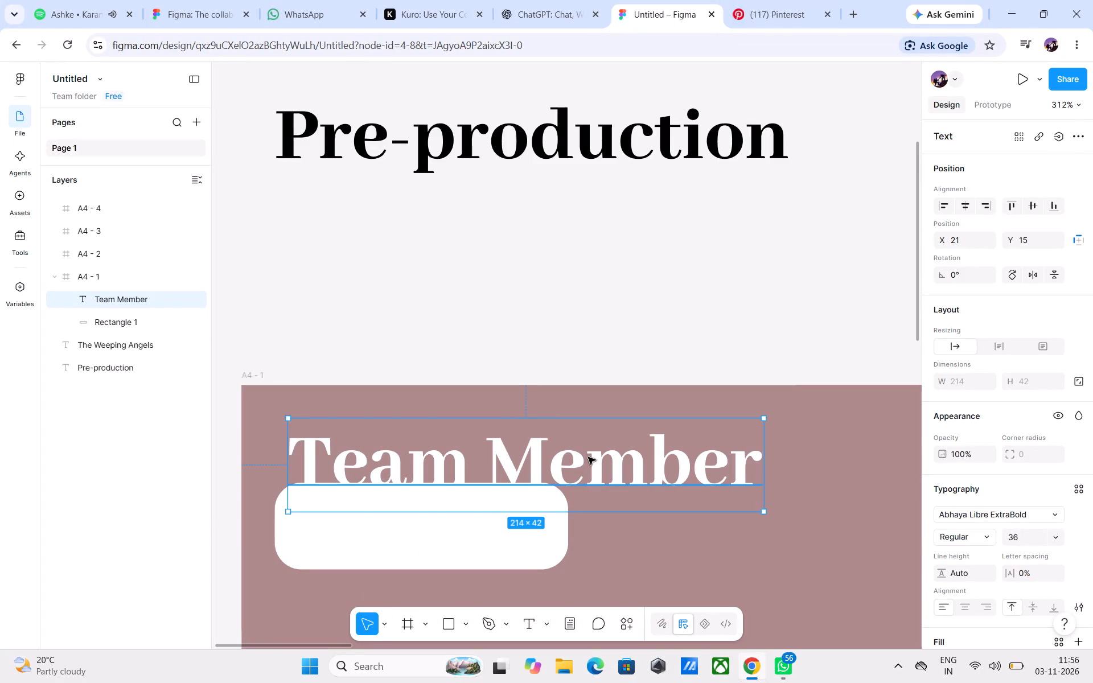
pyautogui.moveTo(590, 438); pyautogui.dragTo(574, 411)
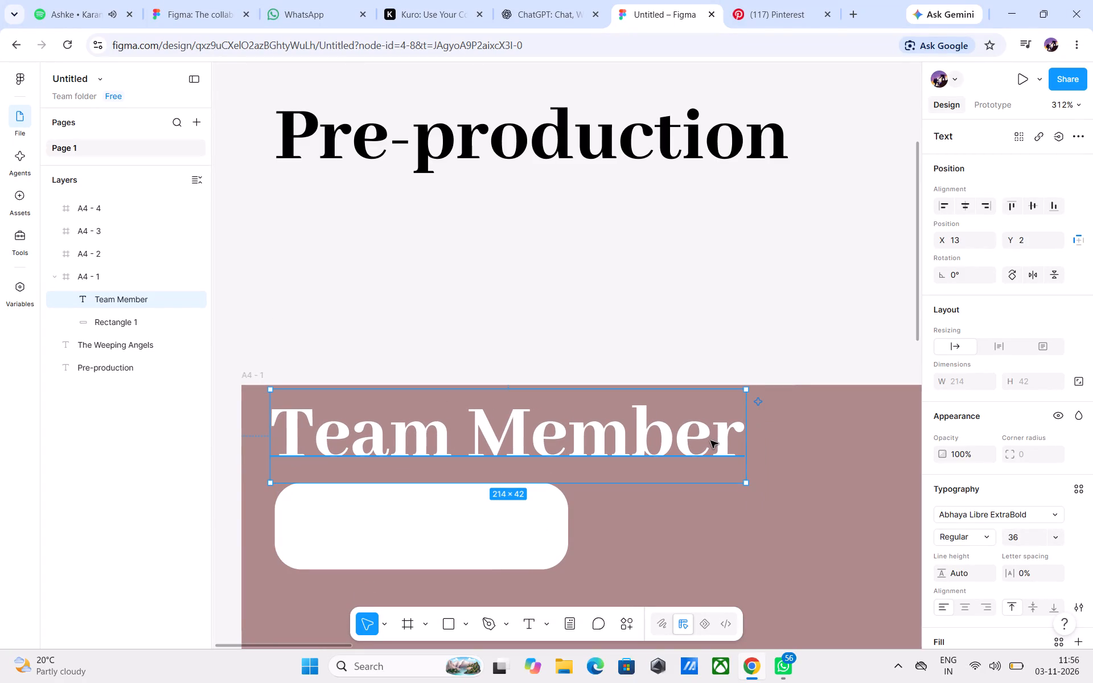
# Close the WhatsApp browser tab.
pyautogui.click(362, 11)
pyautogui.click(426, 20)
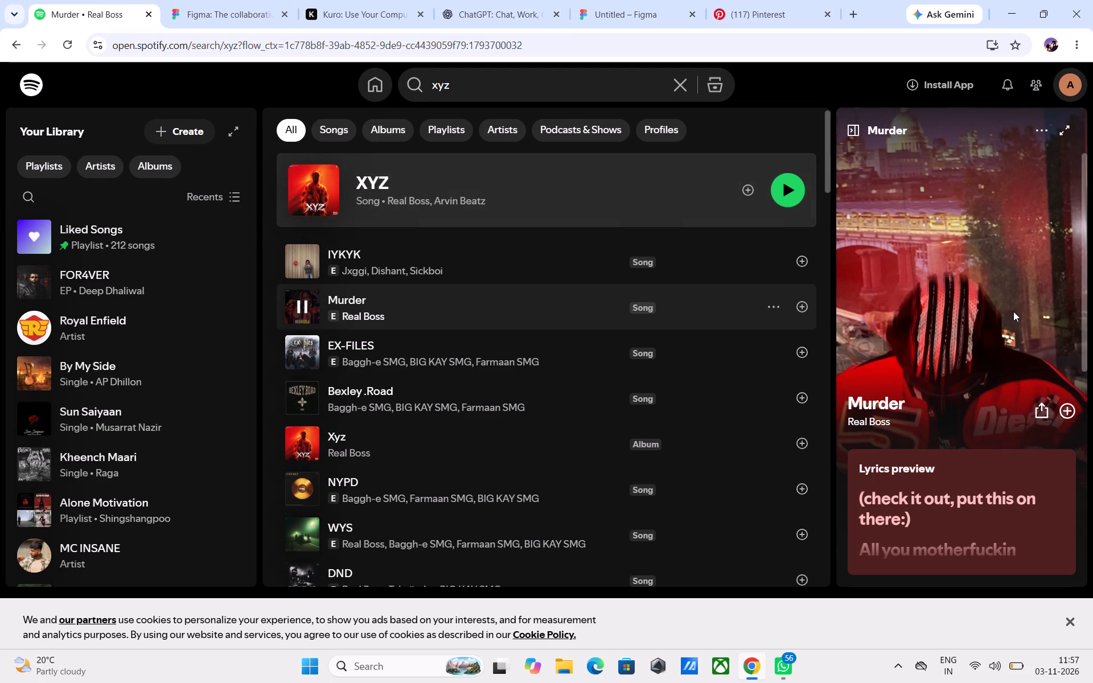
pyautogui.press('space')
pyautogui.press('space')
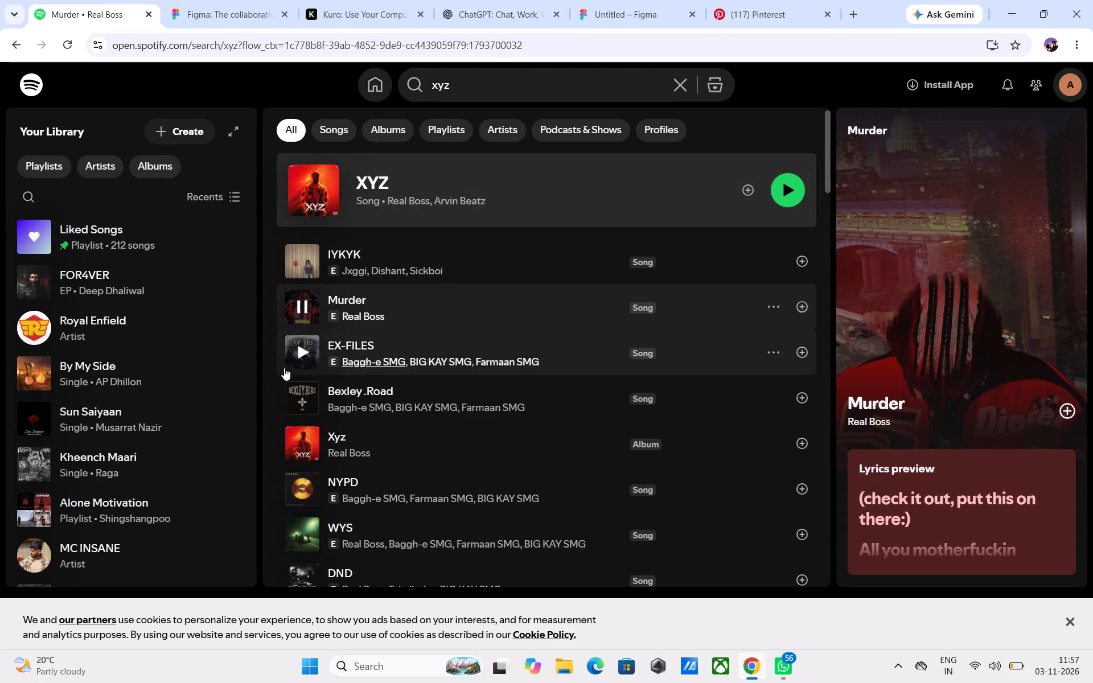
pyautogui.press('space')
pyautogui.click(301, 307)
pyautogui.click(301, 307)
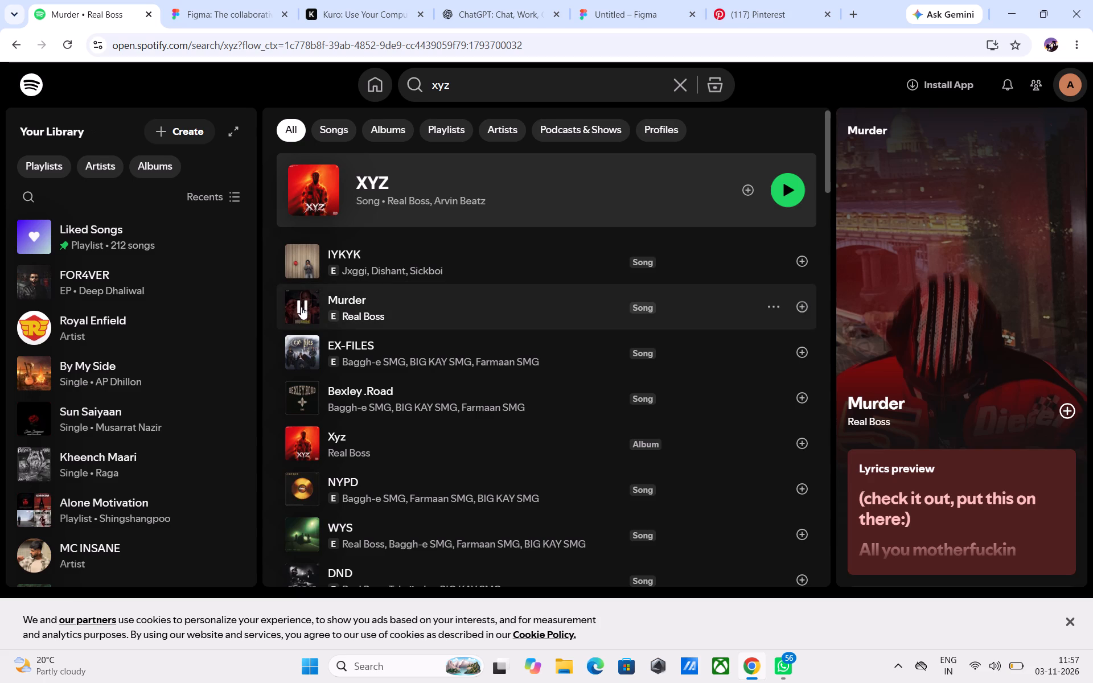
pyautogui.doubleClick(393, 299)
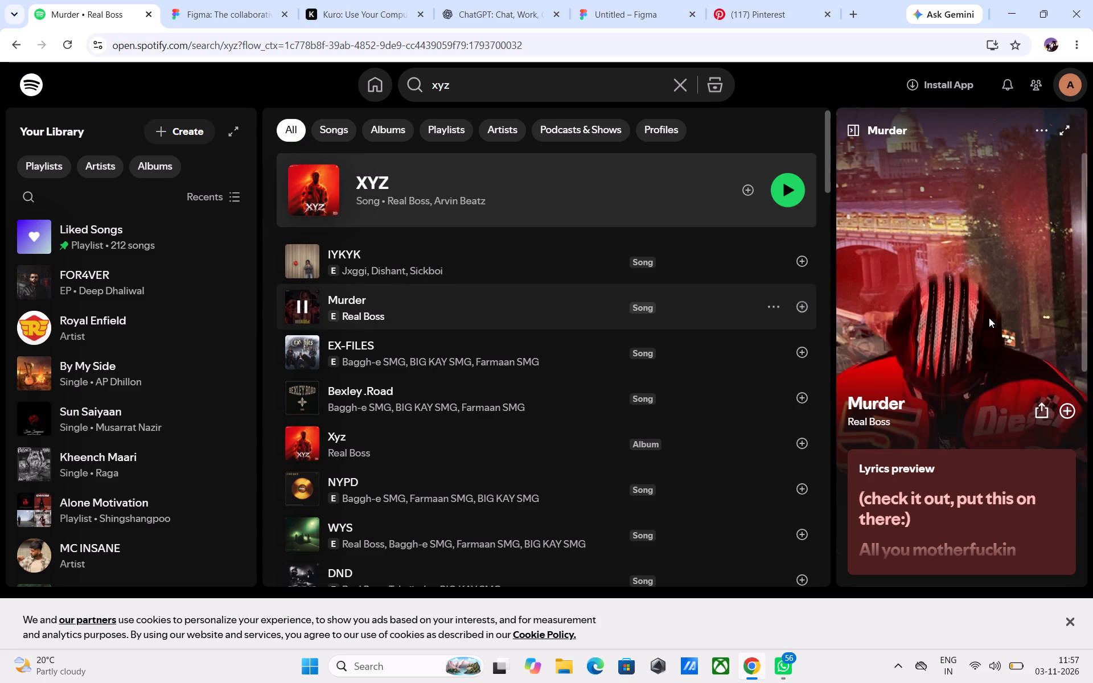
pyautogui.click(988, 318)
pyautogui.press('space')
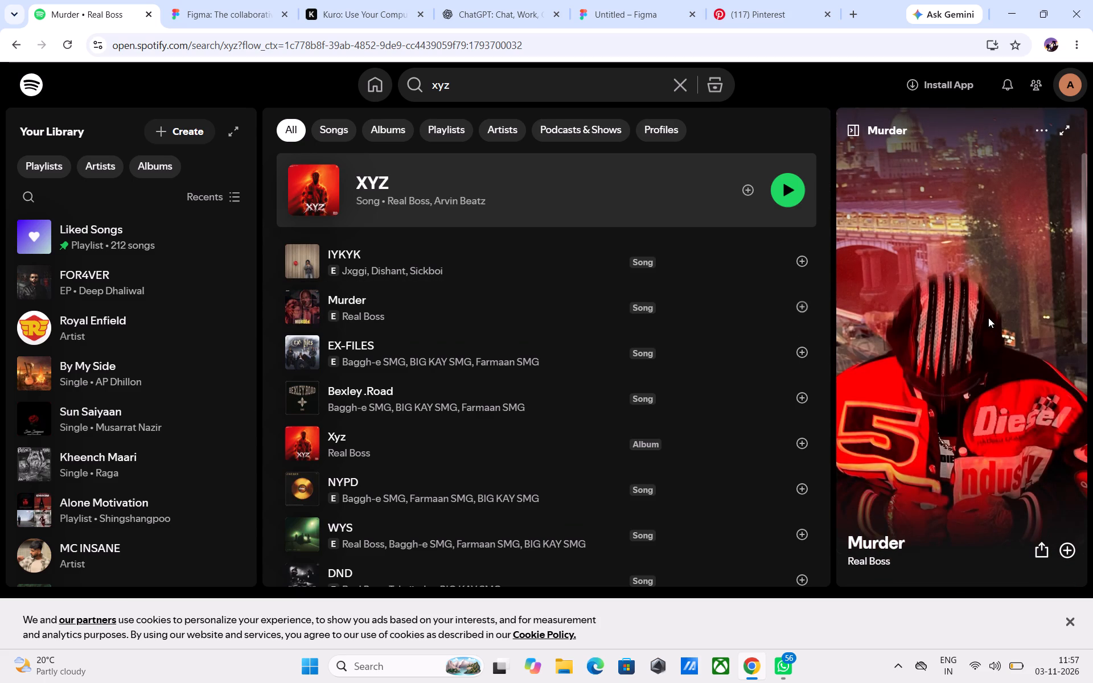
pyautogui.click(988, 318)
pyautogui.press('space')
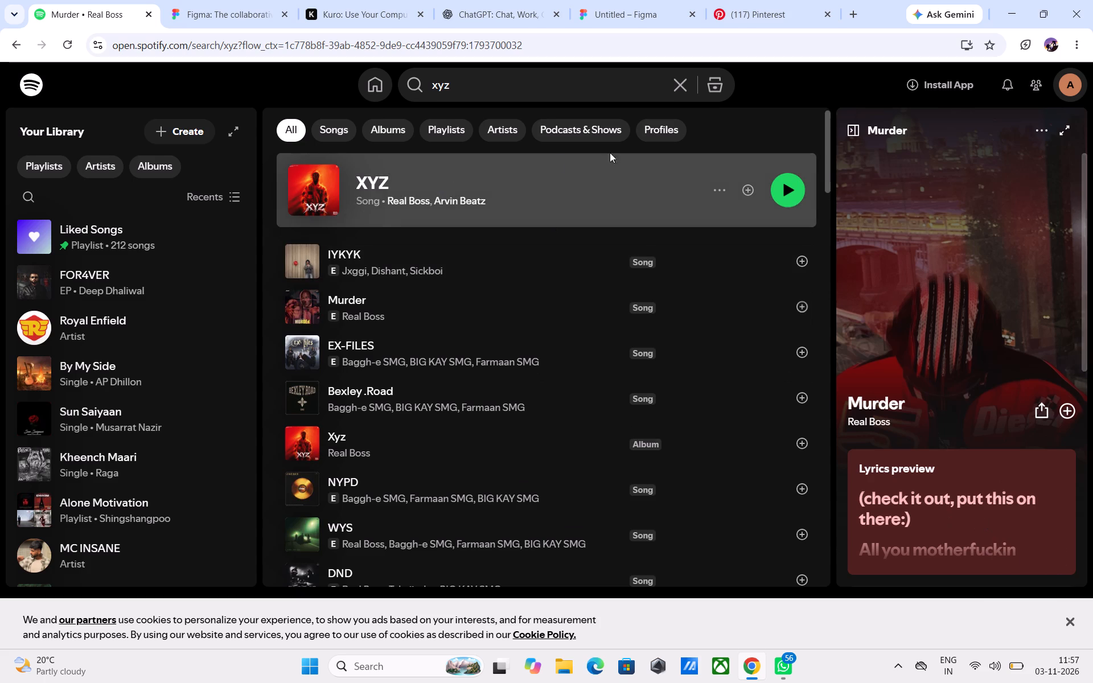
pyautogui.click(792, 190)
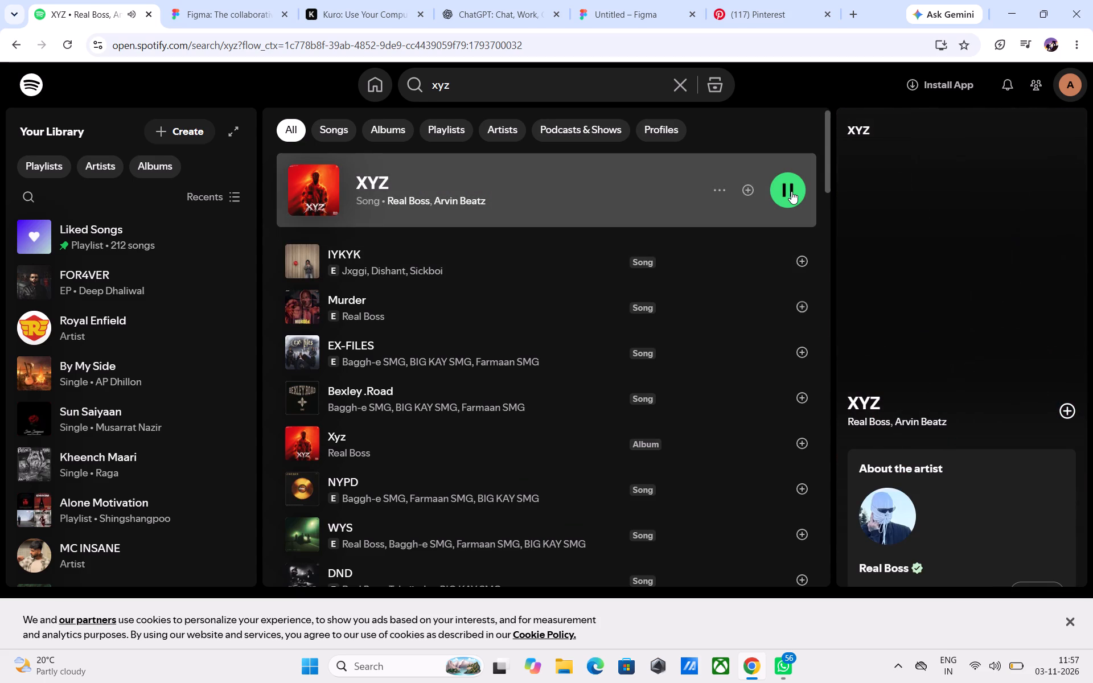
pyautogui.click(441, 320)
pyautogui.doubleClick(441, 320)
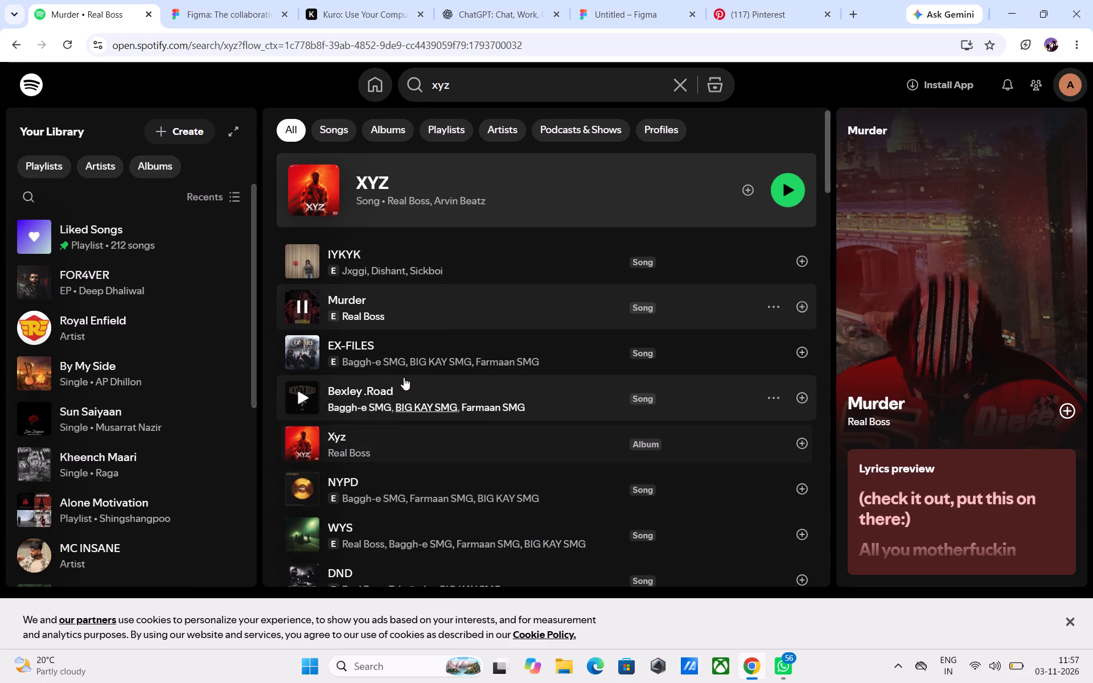
# Browse the xyz search results in Spotify for another song to play.
pyautogui.scroll(-4, 404, 375)
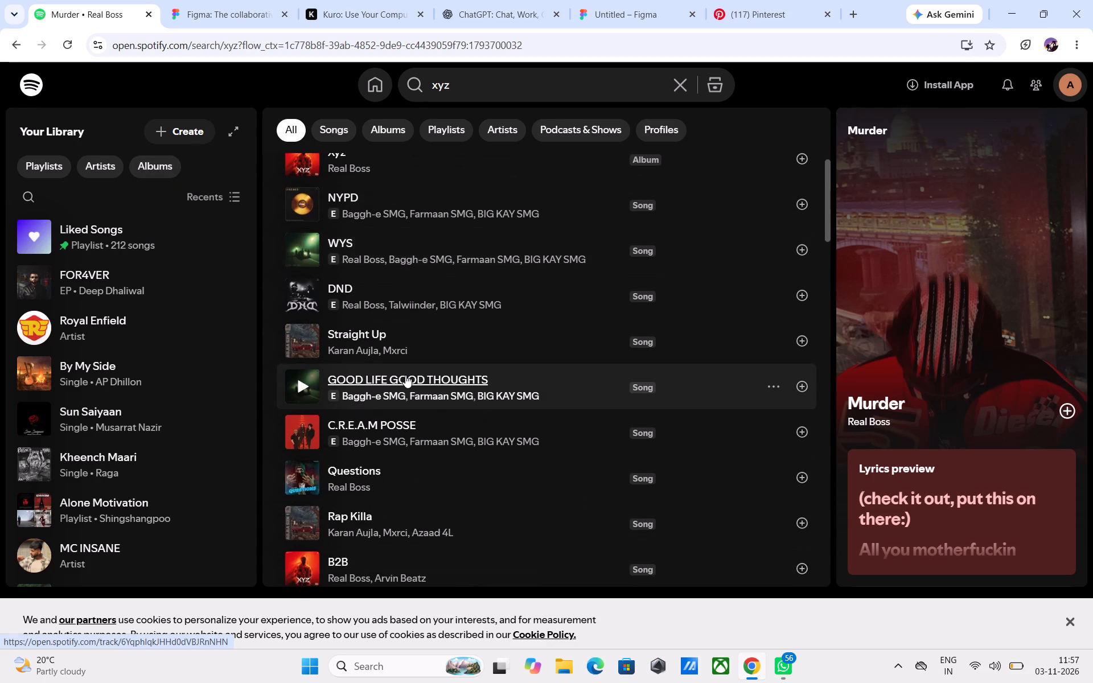
pyautogui.scroll(-2, 405, 375)
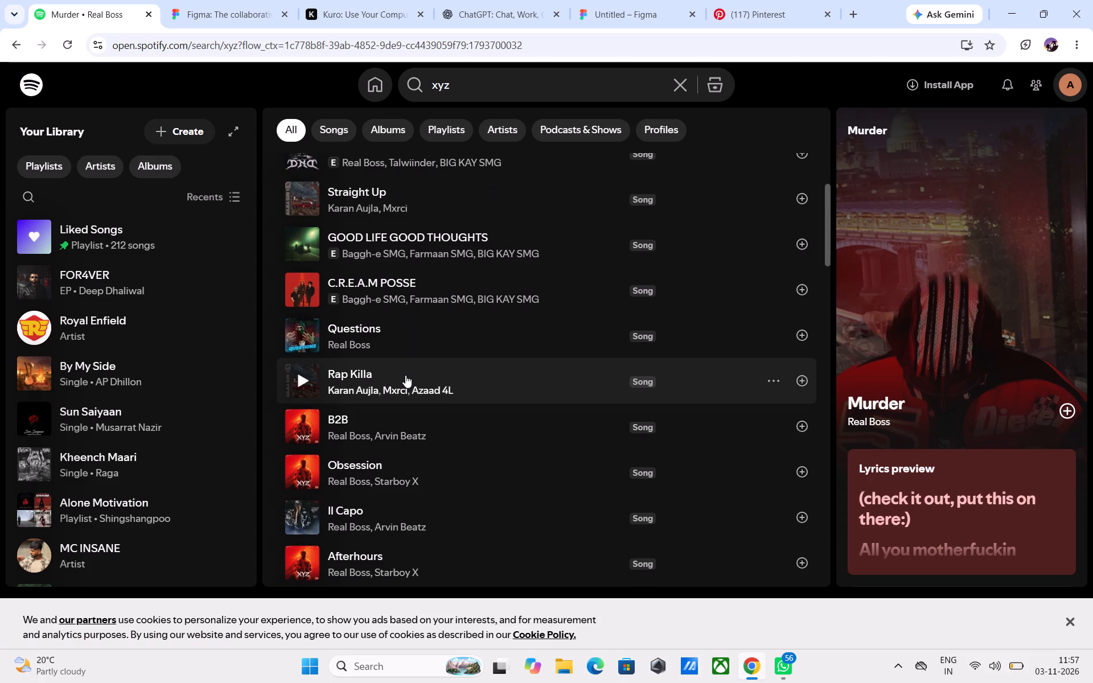
pyautogui.scroll(8, 405, 375)
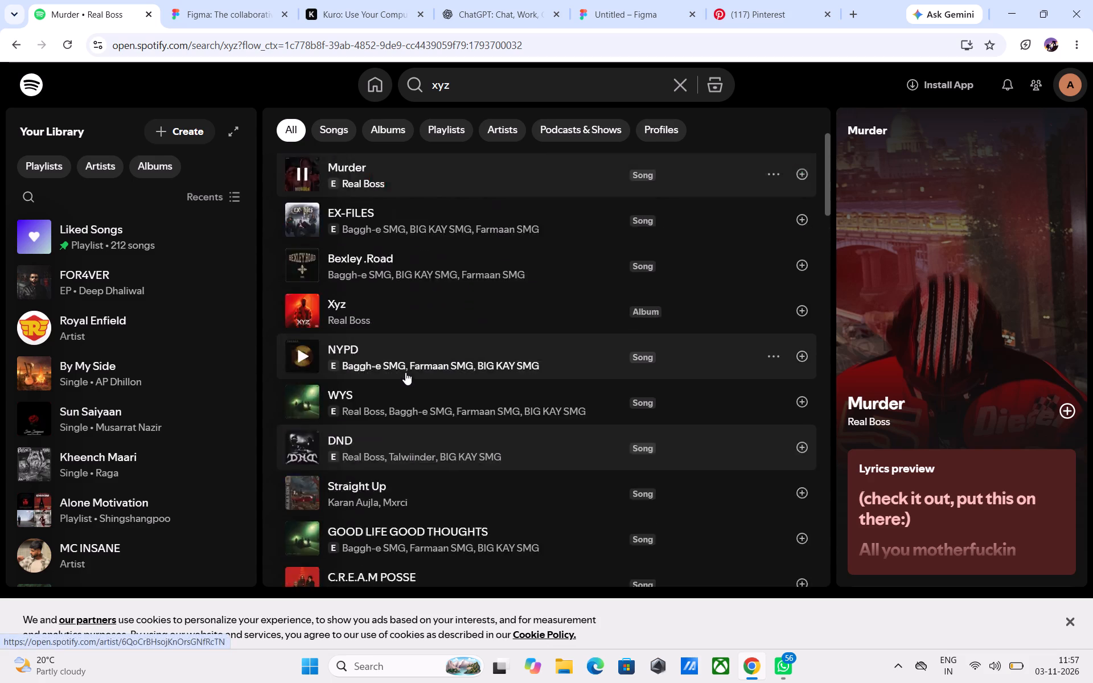
pyautogui.scroll(2, 405, 372)
pyautogui.scroll(-7, 403, 364)
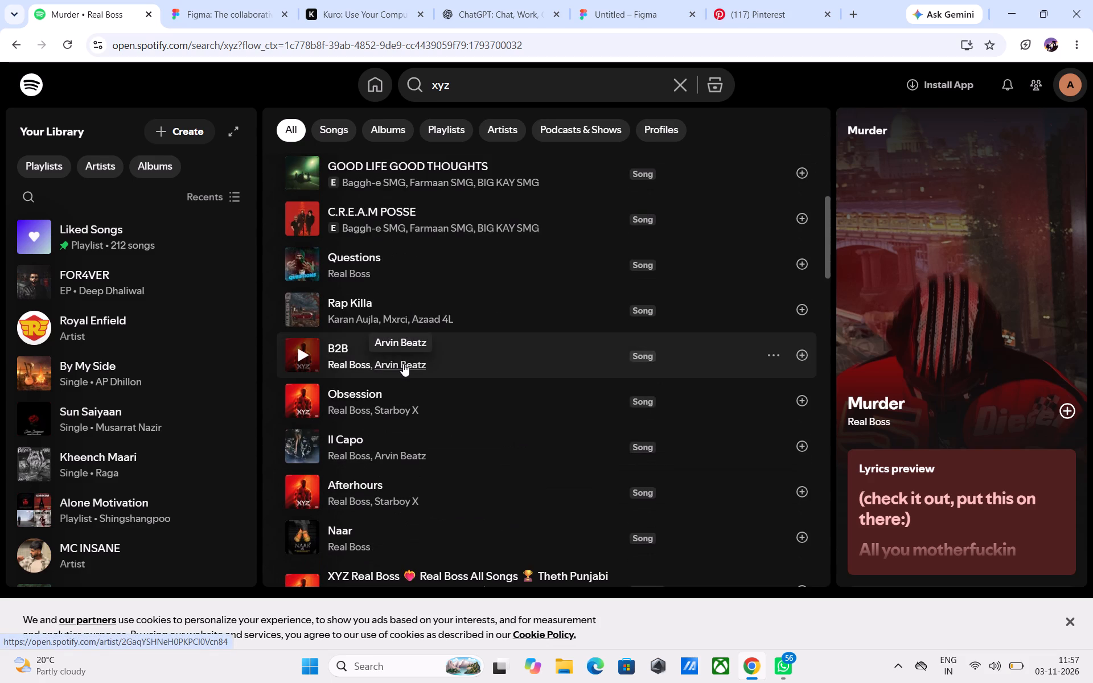
pyautogui.scroll(-9, 403, 364)
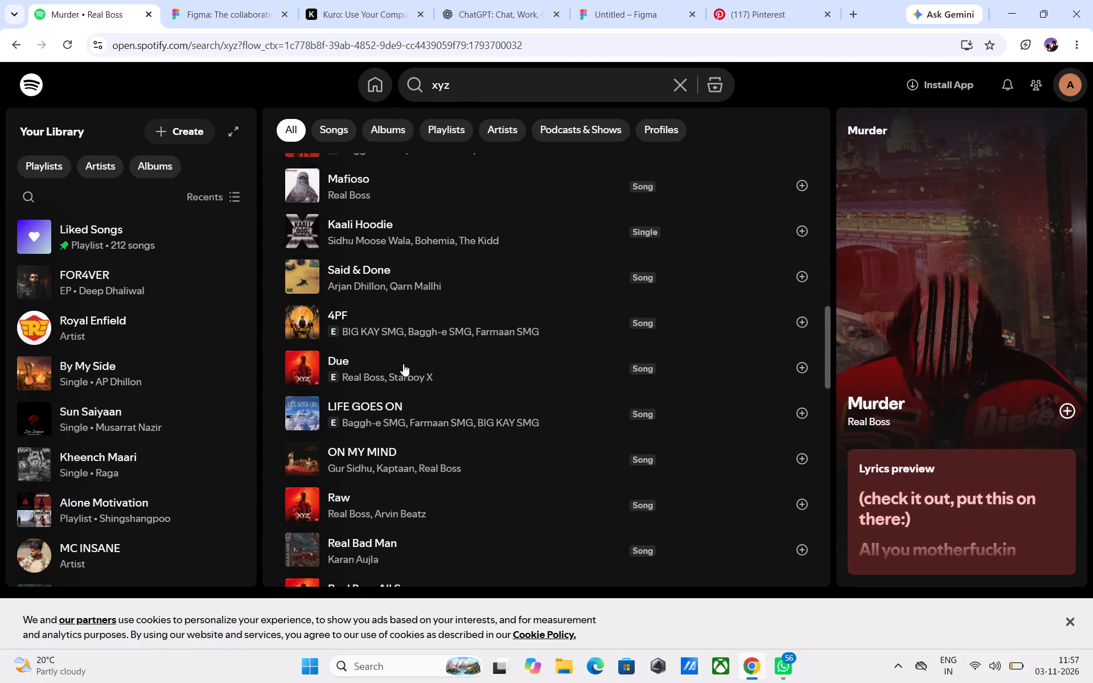
pyautogui.scroll(-4, 403, 364)
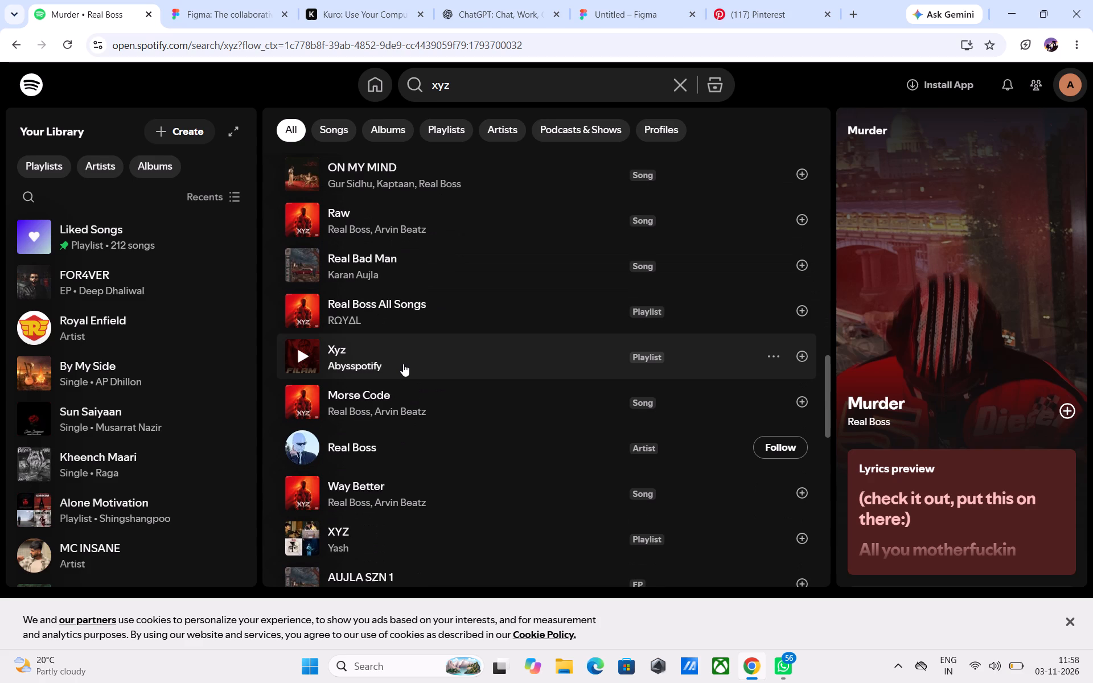
pyautogui.scroll(12, 403, 364)
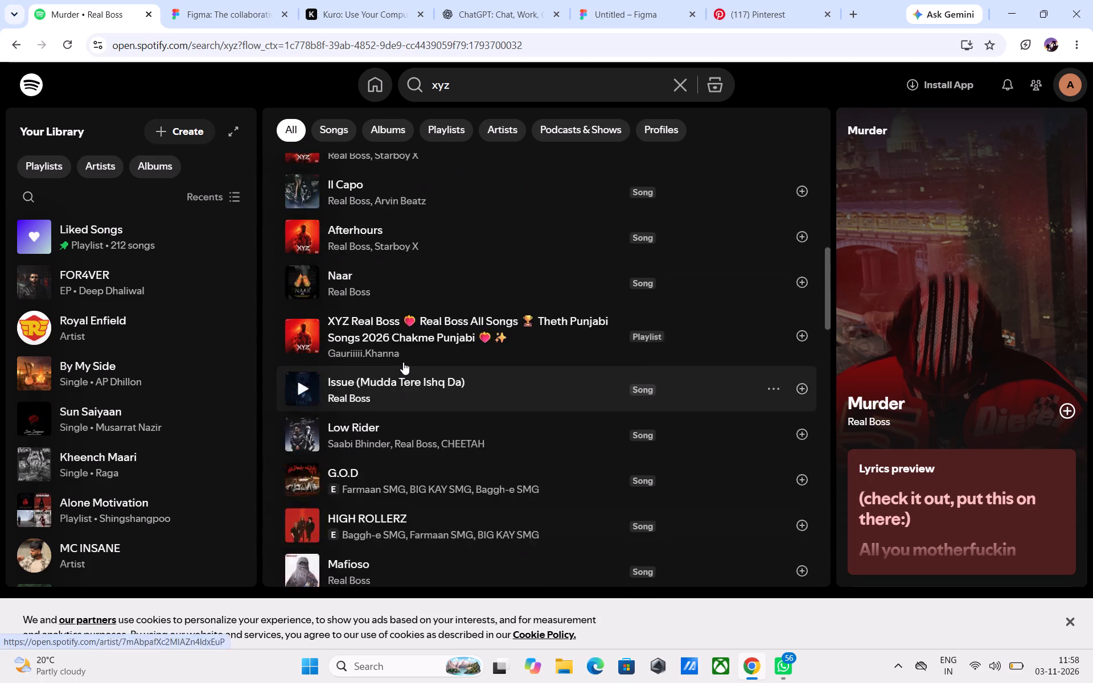
pyautogui.scroll(9, 408, 391)
# Search Spotify for "run" and play the song Run by Vardan Blues.
pyautogui.click(679, 83)
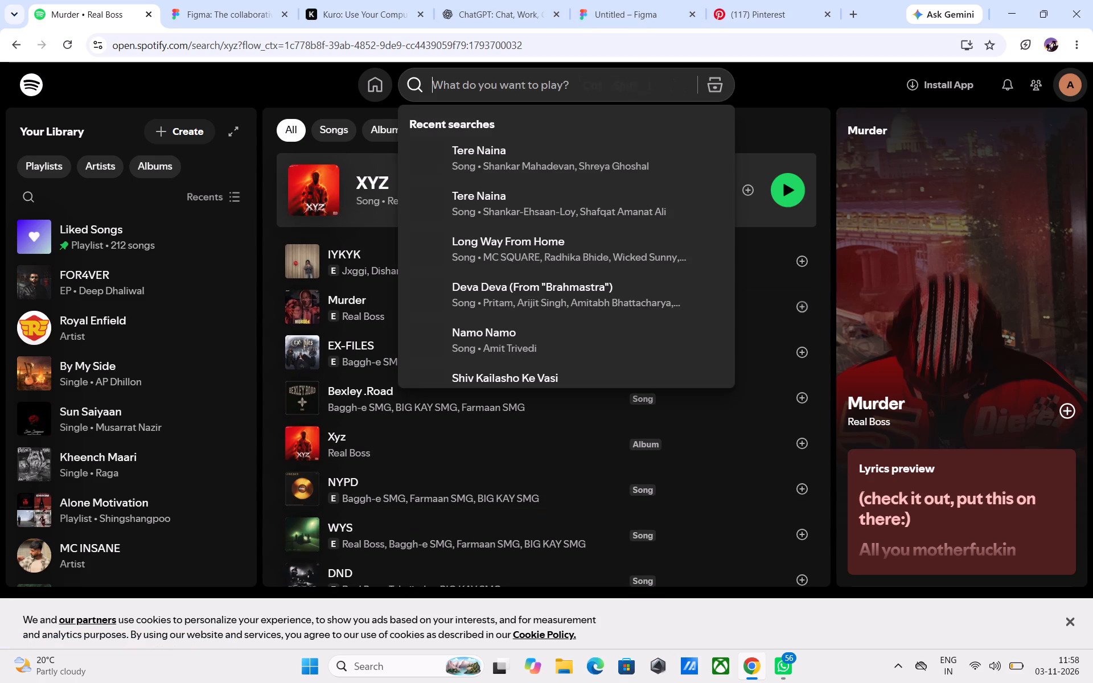
pyautogui.write('run')
pyautogui.press('Return')
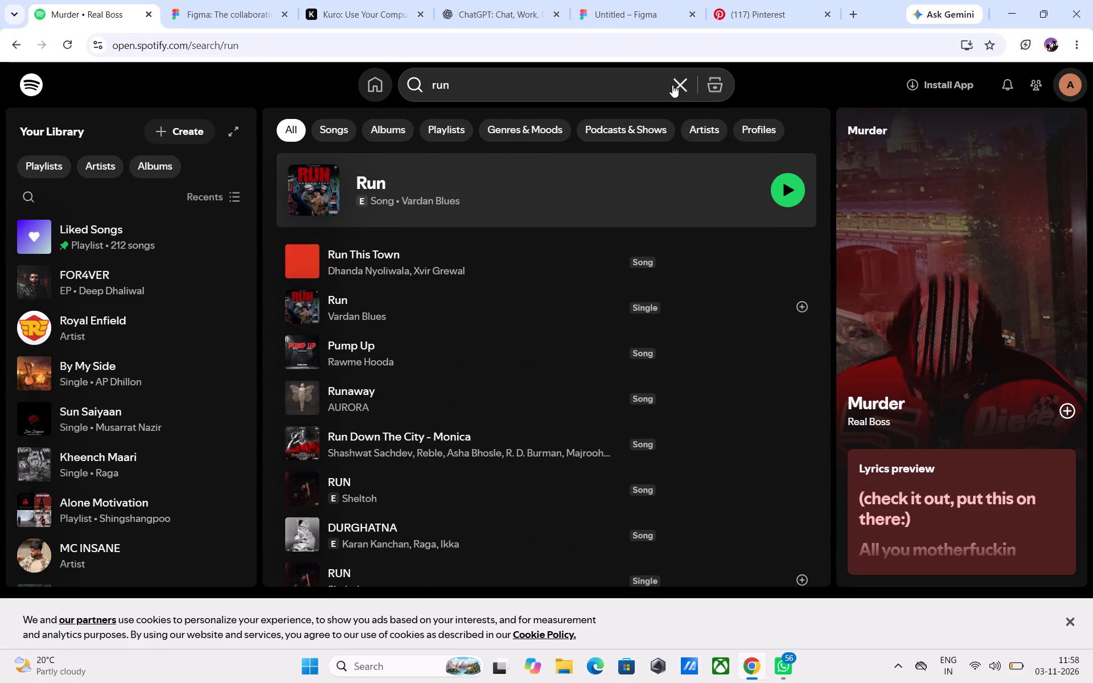
pyautogui.click(784, 184)
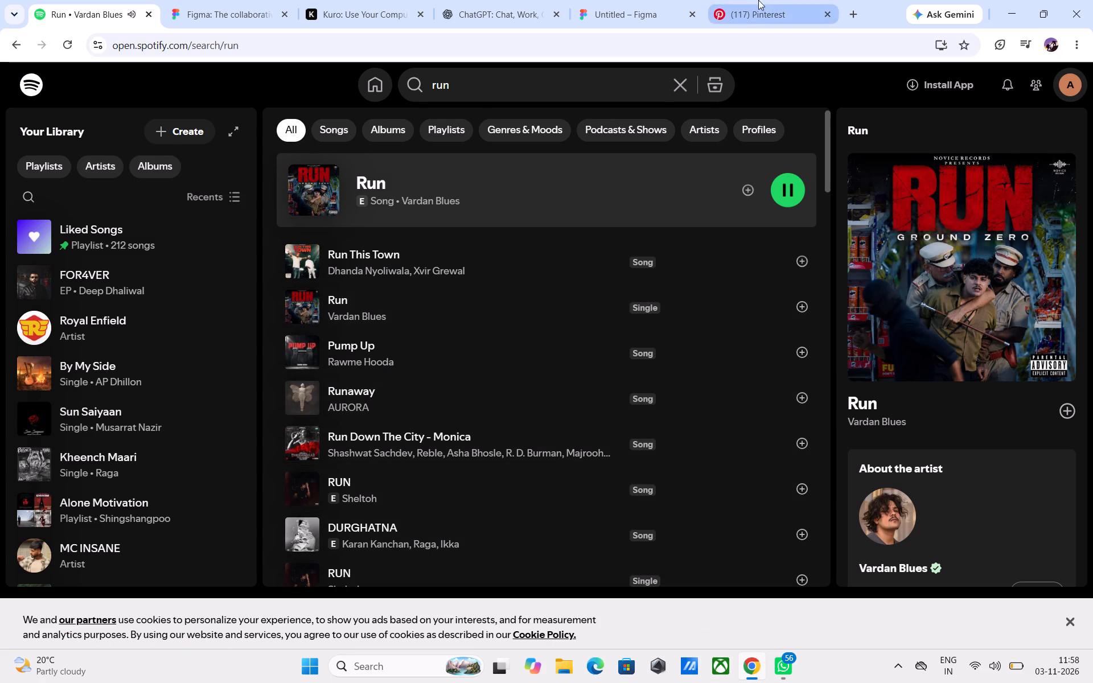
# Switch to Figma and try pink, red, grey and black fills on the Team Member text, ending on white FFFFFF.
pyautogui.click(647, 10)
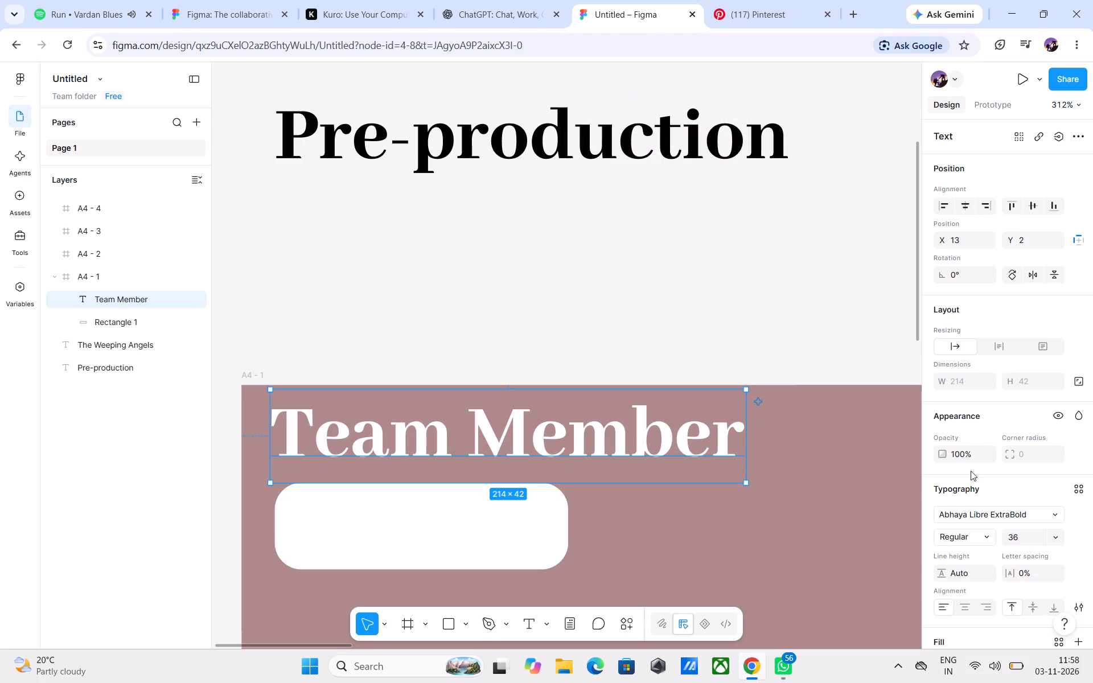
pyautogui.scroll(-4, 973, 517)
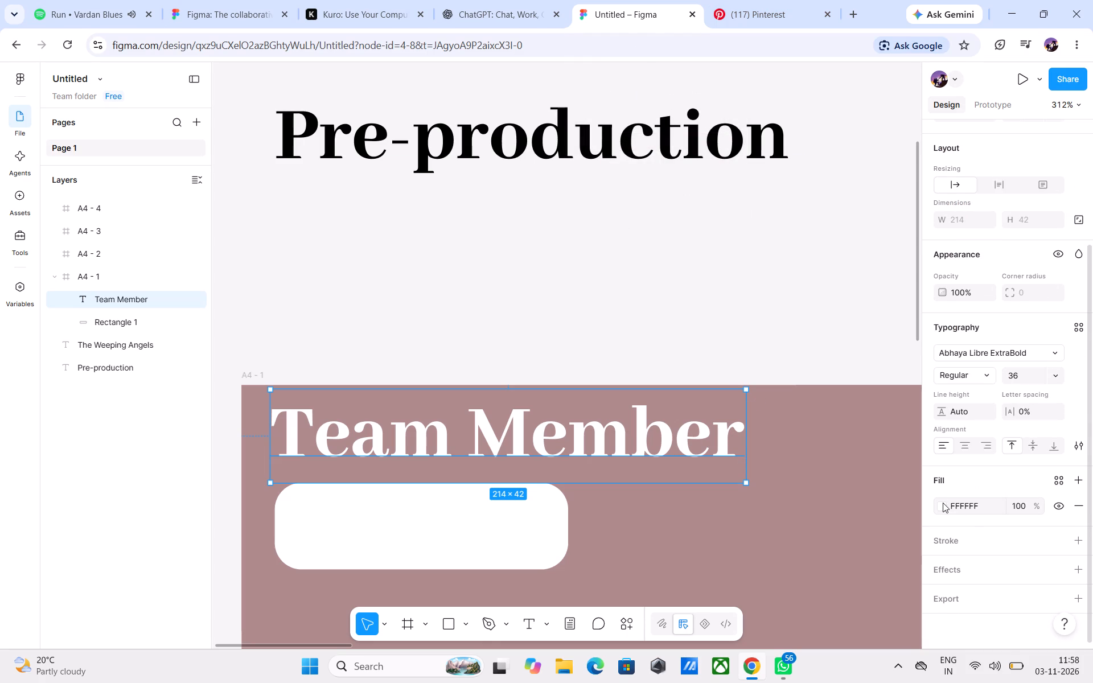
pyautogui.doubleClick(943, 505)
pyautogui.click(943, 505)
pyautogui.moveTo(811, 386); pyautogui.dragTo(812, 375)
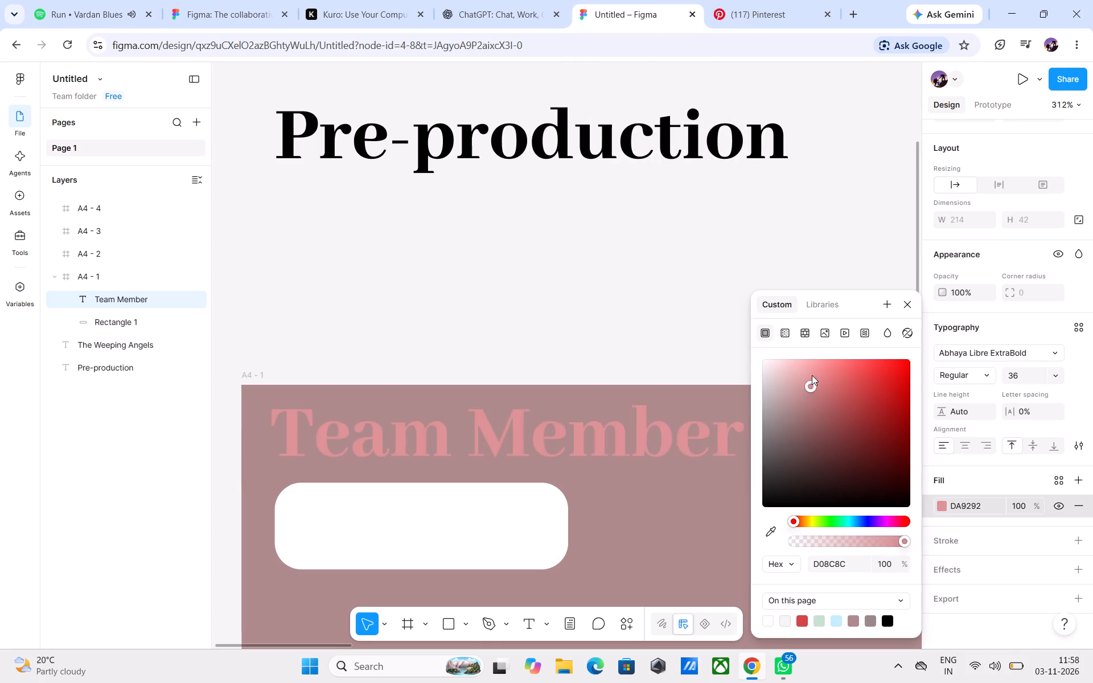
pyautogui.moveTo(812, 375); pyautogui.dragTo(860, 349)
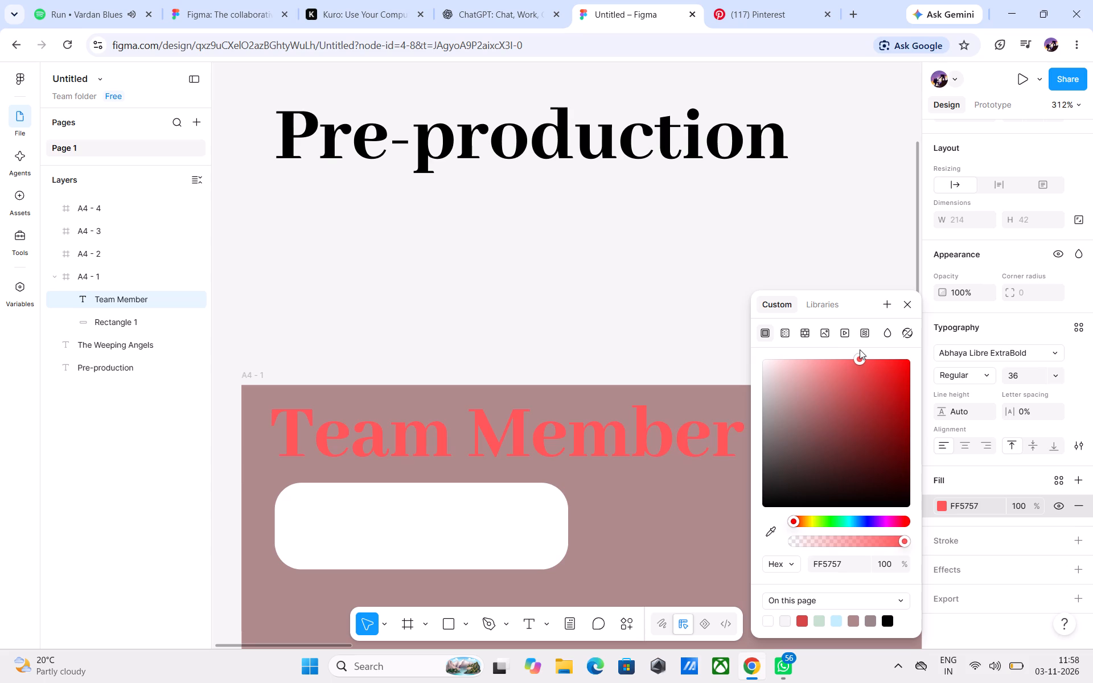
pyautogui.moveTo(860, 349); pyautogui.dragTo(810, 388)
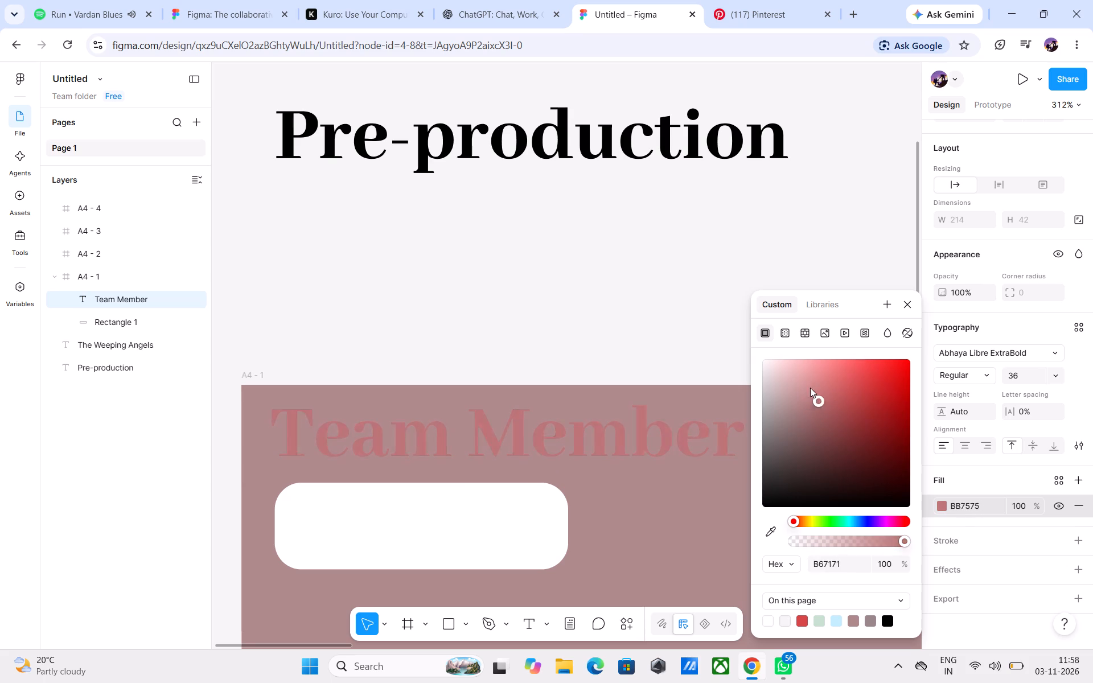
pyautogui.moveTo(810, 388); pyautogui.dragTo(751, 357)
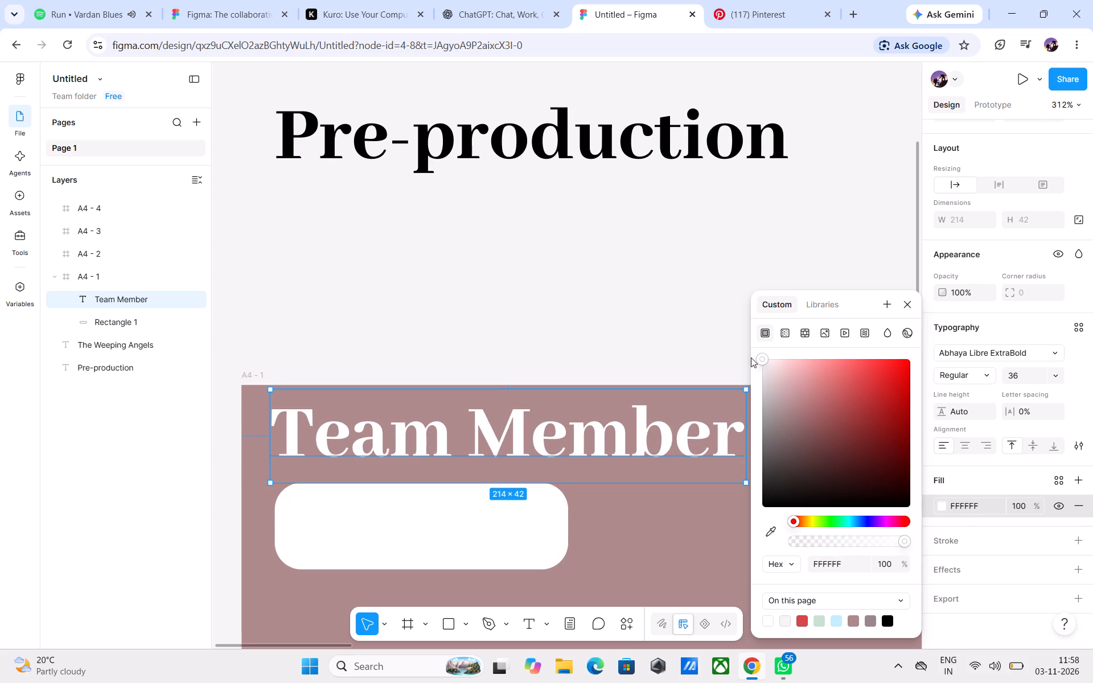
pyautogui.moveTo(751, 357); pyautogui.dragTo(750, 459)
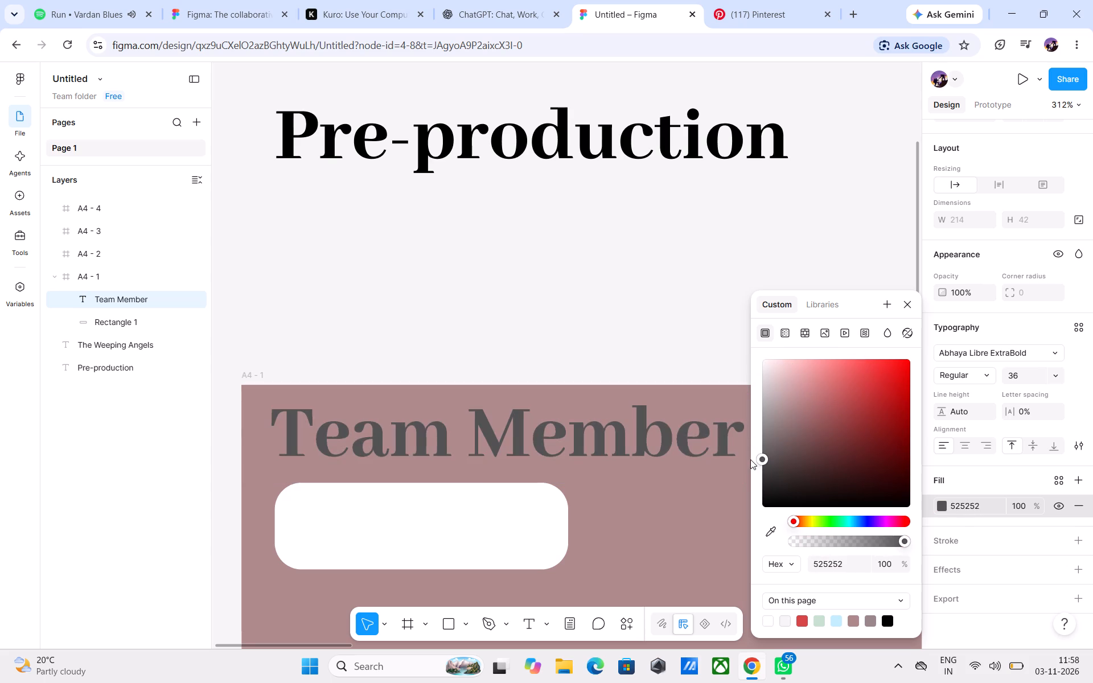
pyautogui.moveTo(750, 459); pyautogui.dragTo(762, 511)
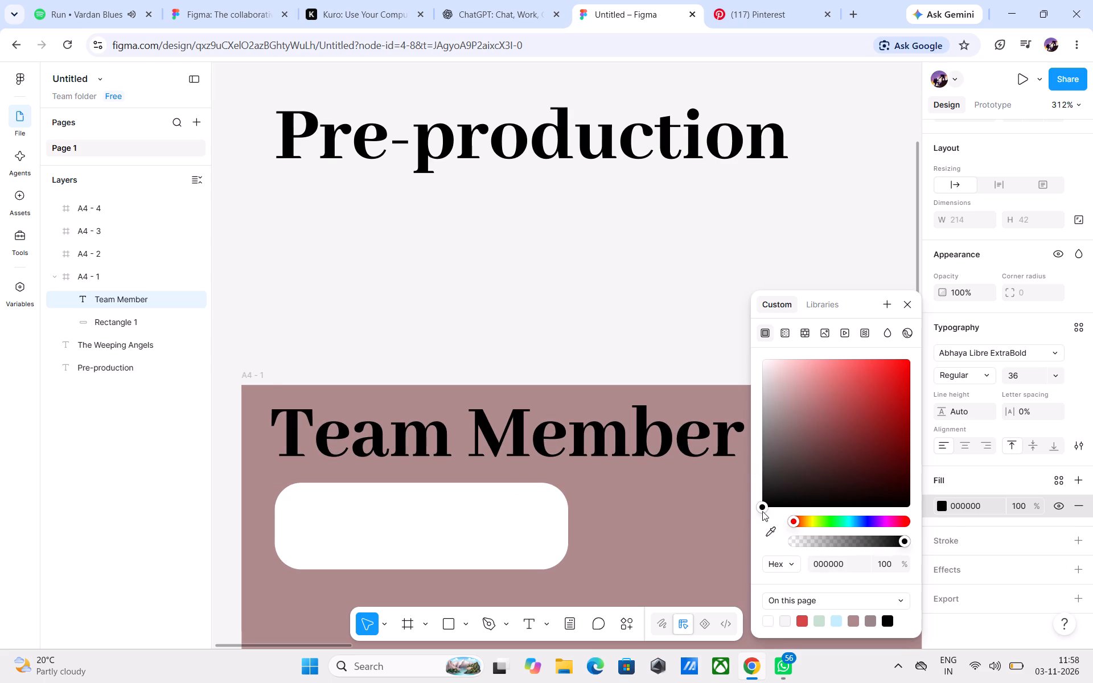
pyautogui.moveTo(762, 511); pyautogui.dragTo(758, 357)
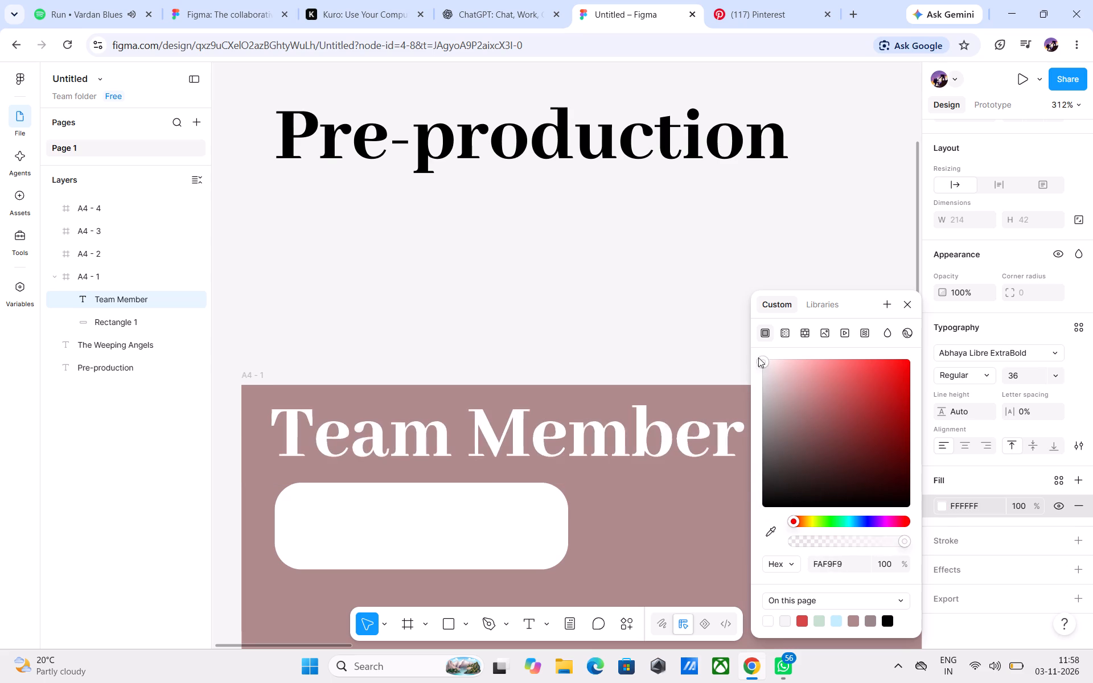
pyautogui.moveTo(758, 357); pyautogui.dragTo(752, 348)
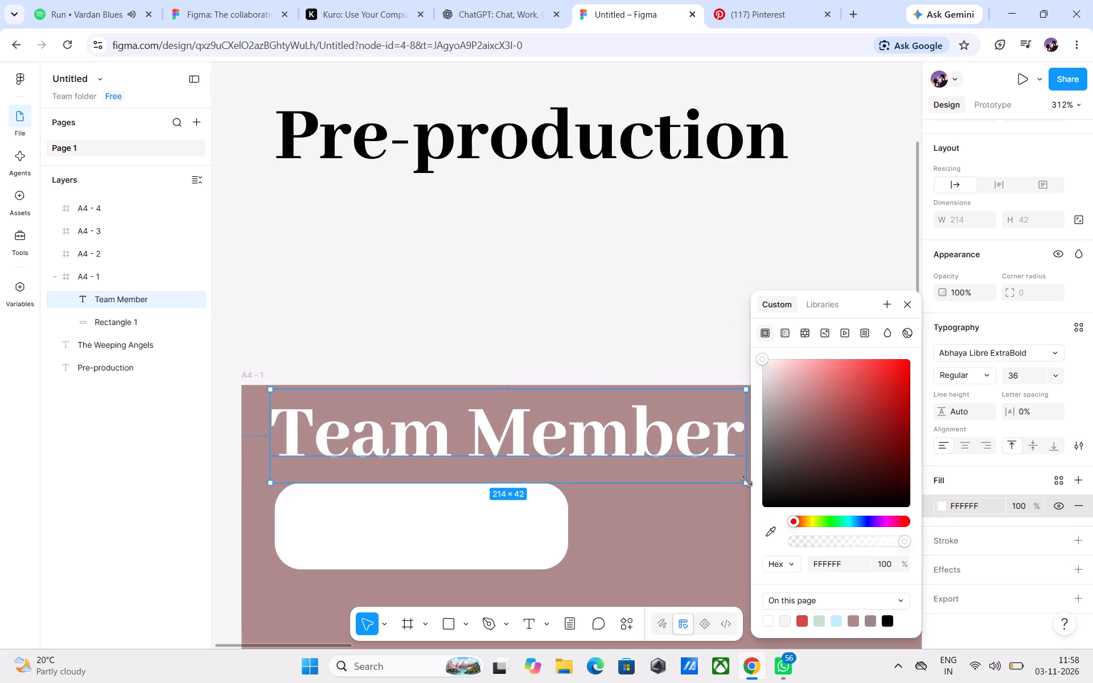
# Set the Team Member text to size 20 and align its left edge with the white rounded block below it.
pyautogui.click(1057, 374)
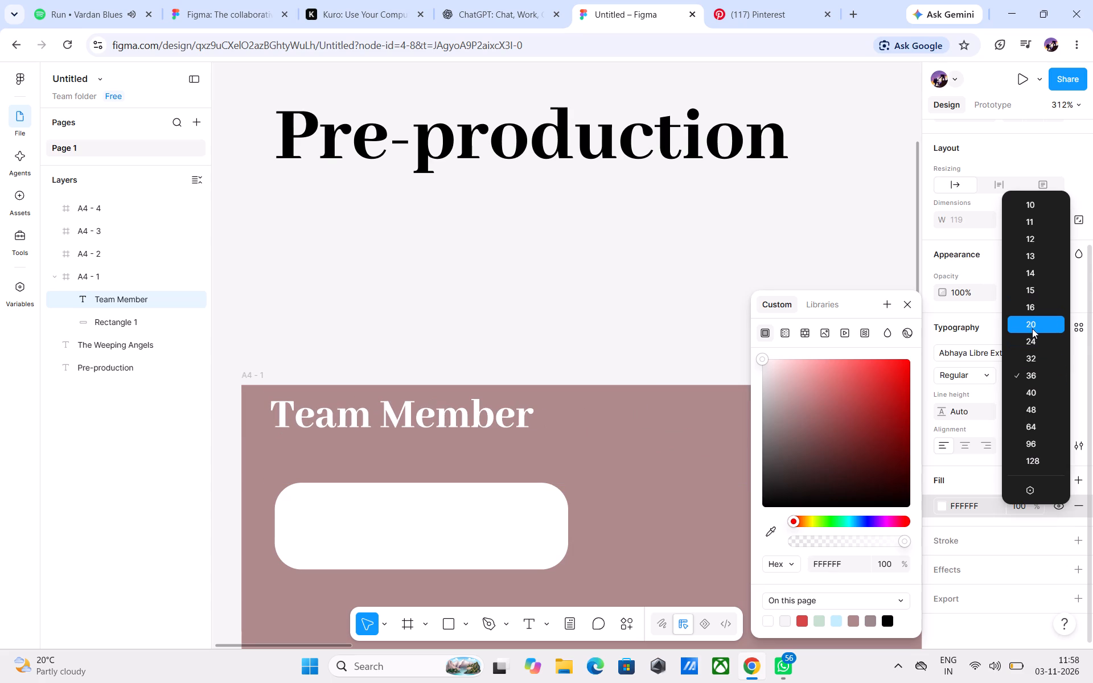
pyautogui.click(1032, 328)
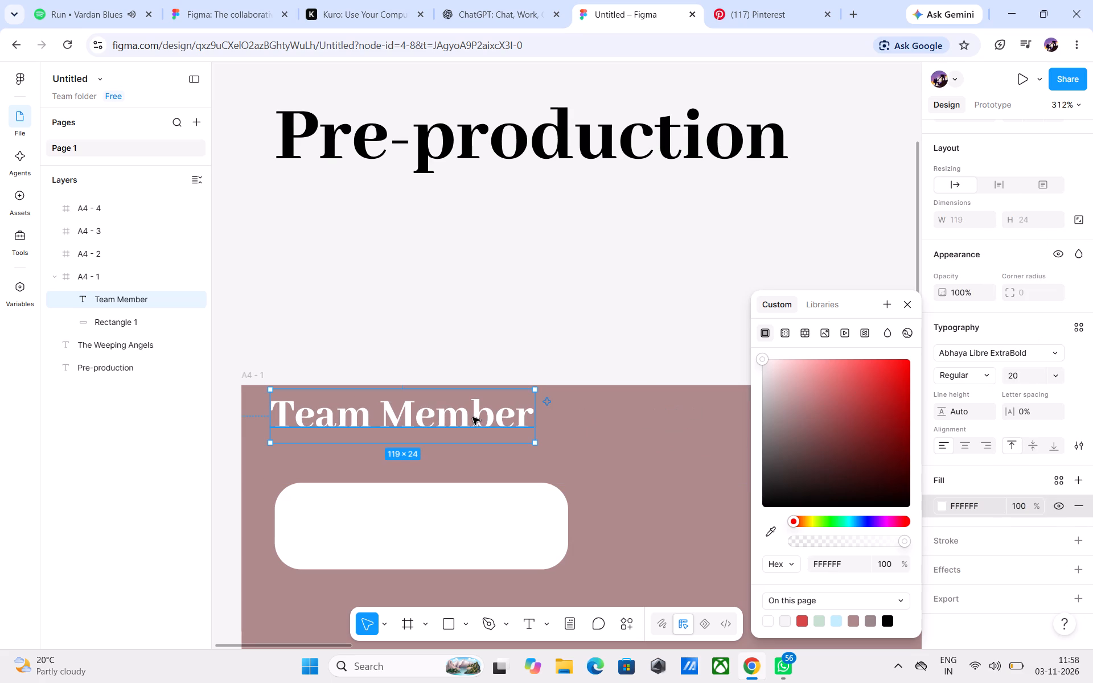
pyautogui.moveTo(472, 417); pyautogui.dragTo(475, 432)
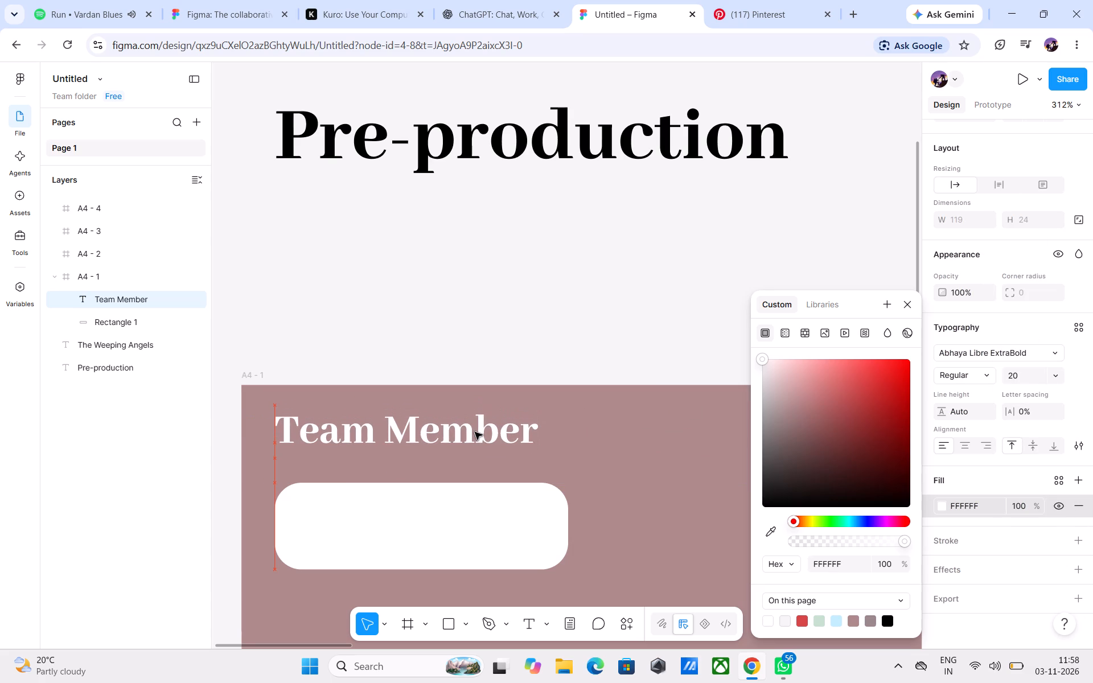
pyautogui.moveTo(475, 432); pyautogui.dragTo(461, 434)
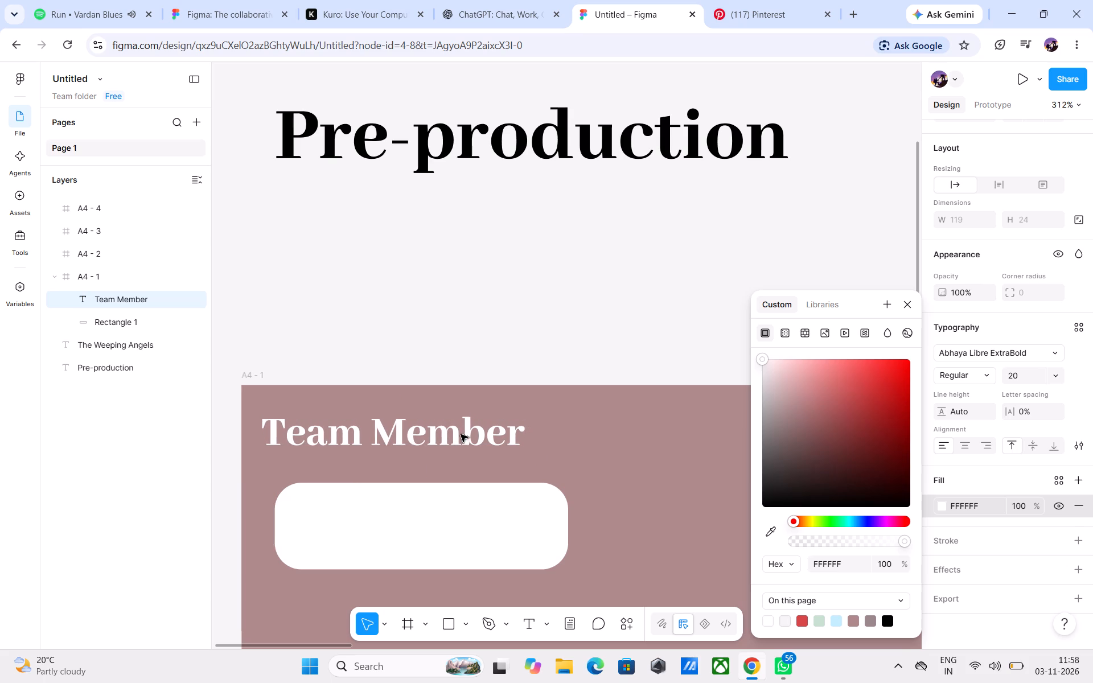
pyautogui.moveTo(461, 434); pyautogui.dragTo(476, 432)
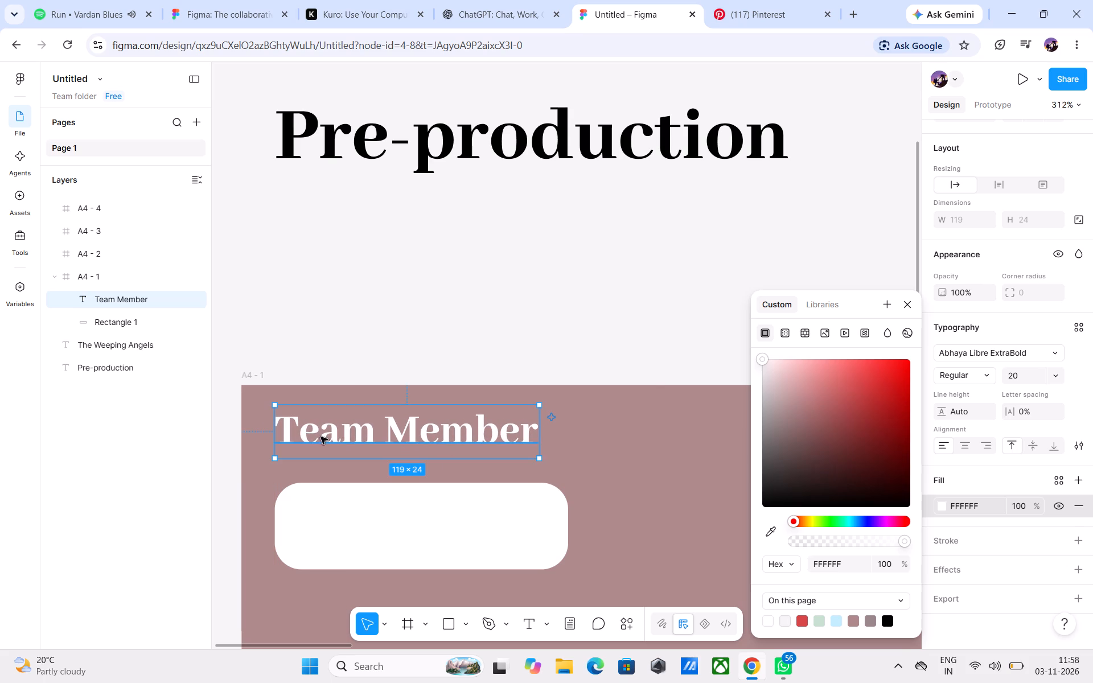
pyautogui.click(259, 397)
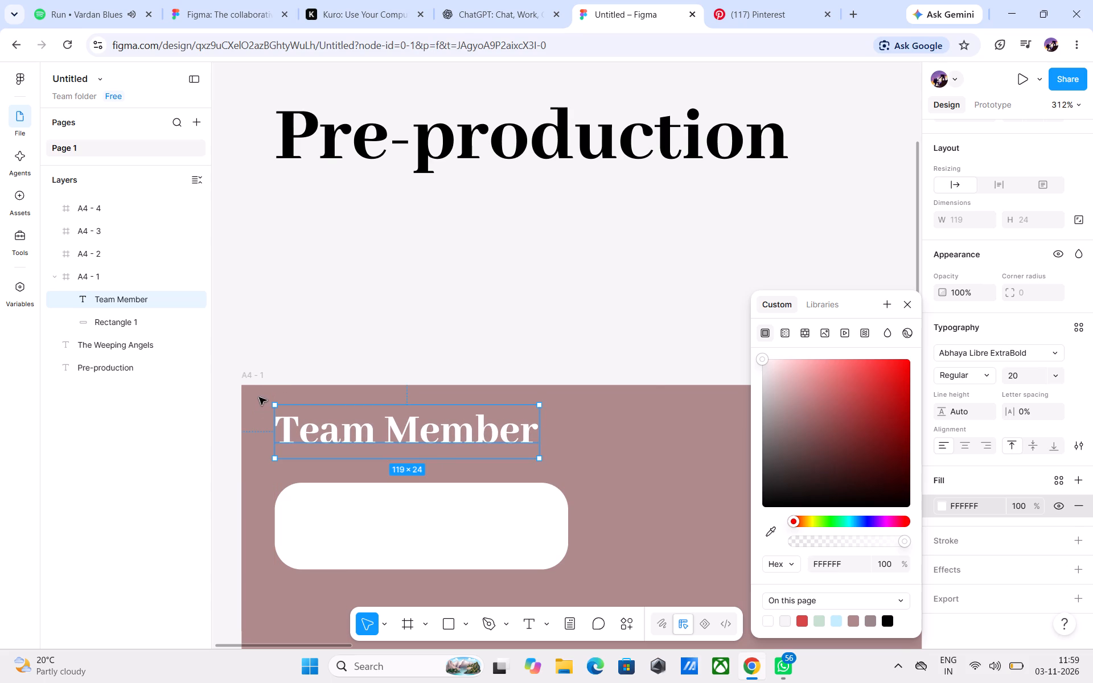
# Move the The Weeping Angels title higher and towards the centre above the four A4 frames, to about X 2, Y -686.
pyautogui.scroll(1, 597, 419)
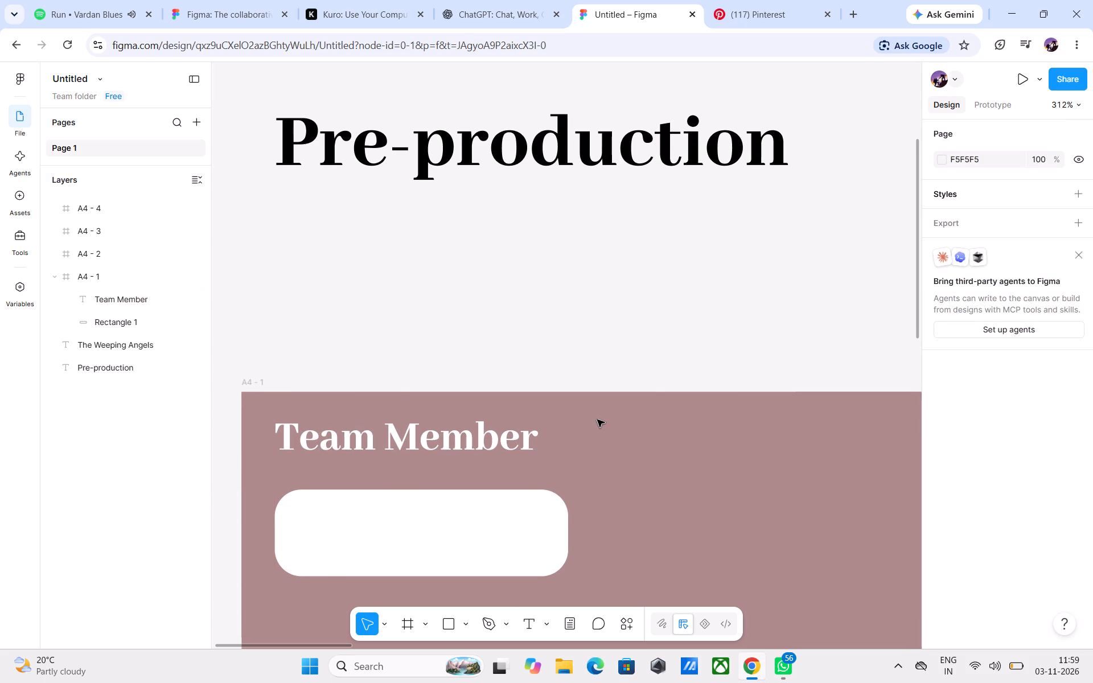
pyautogui.scroll(-1, 597, 419)
pyautogui.keyDown('alt'); pyautogui.scroll(3, 597, 419); pyautogui.keyUp('alt')
pyautogui.keyDown('alt'); pyautogui.scroll(-1, 597, 419); pyautogui.keyUp('alt')
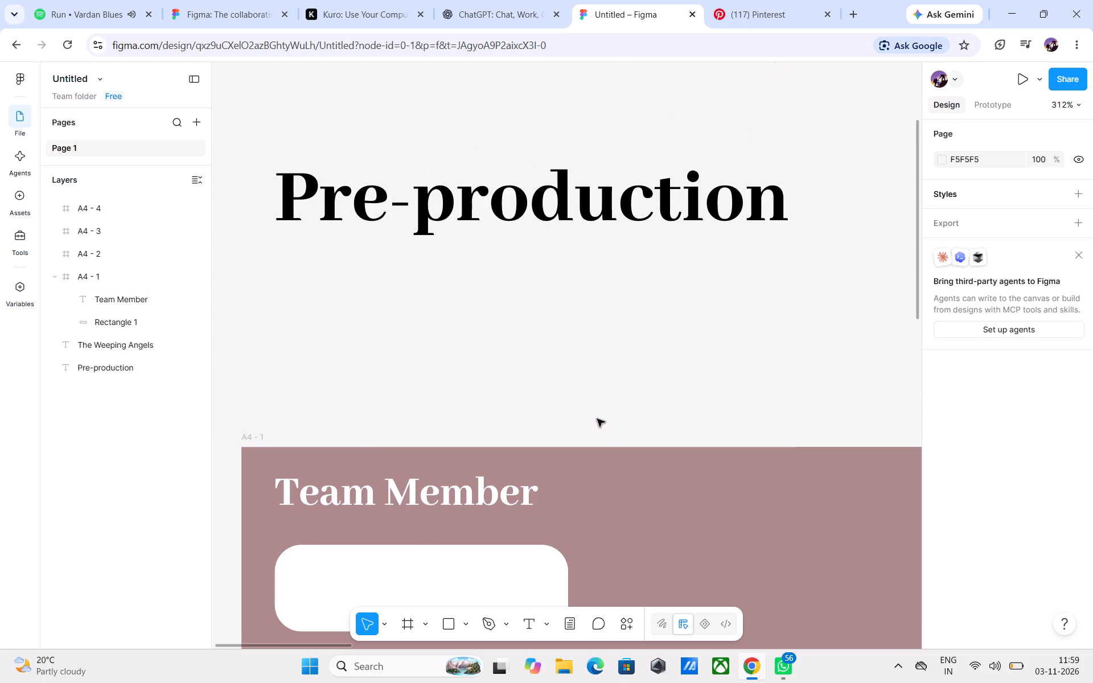
pyautogui.keyDown('ctrl'); pyautogui.scroll(5, 597, 419); pyautogui.keyUp('ctrl')
pyautogui.keyDown('ctrl'); pyautogui.scroll(-14, 597, 417); pyautogui.keyUp('ctrl')
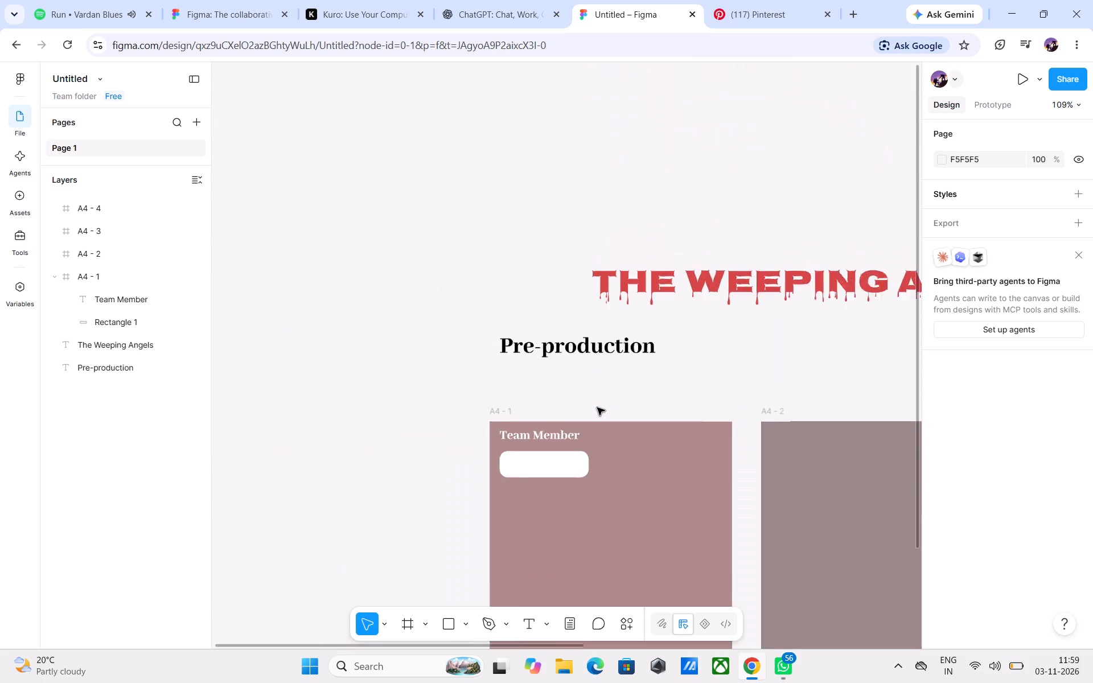
pyautogui.keyDown('ctrl'); pyautogui.scroll(-5, 597, 408); pyautogui.keyUp('ctrl')
pyautogui.moveTo(757, 376); pyautogui.dragTo(524, 253, button='middle')
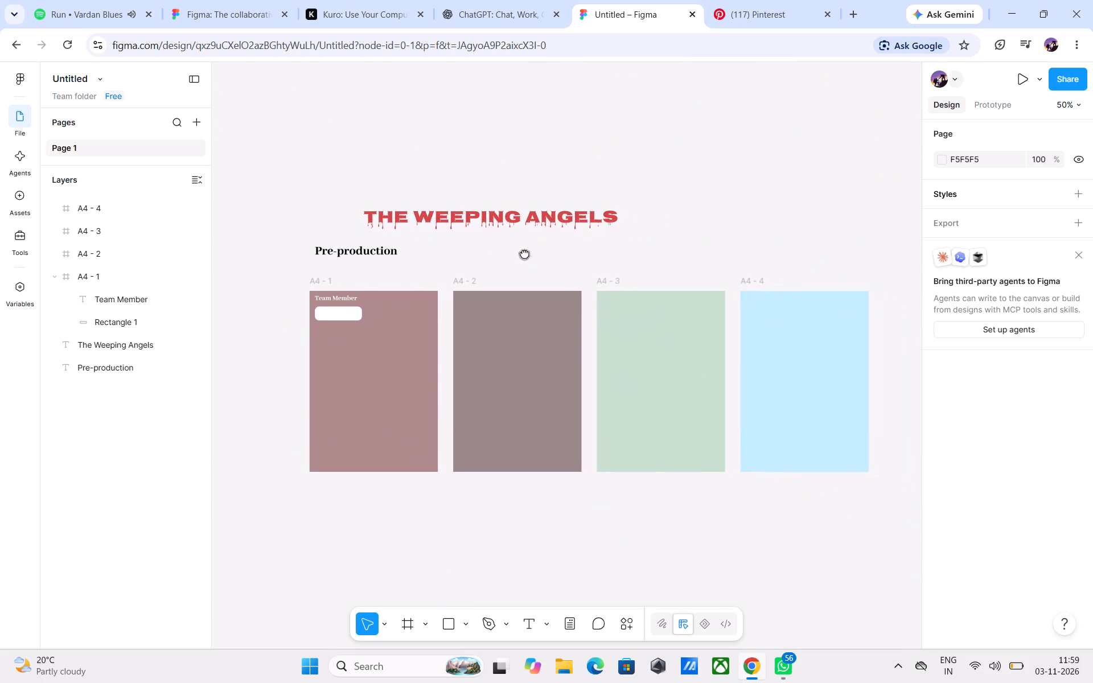
pyautogui.moveTo(524, 253); pyautogui.dragTo(523, 253, button='middle')
pyautogui.click(502, 212)
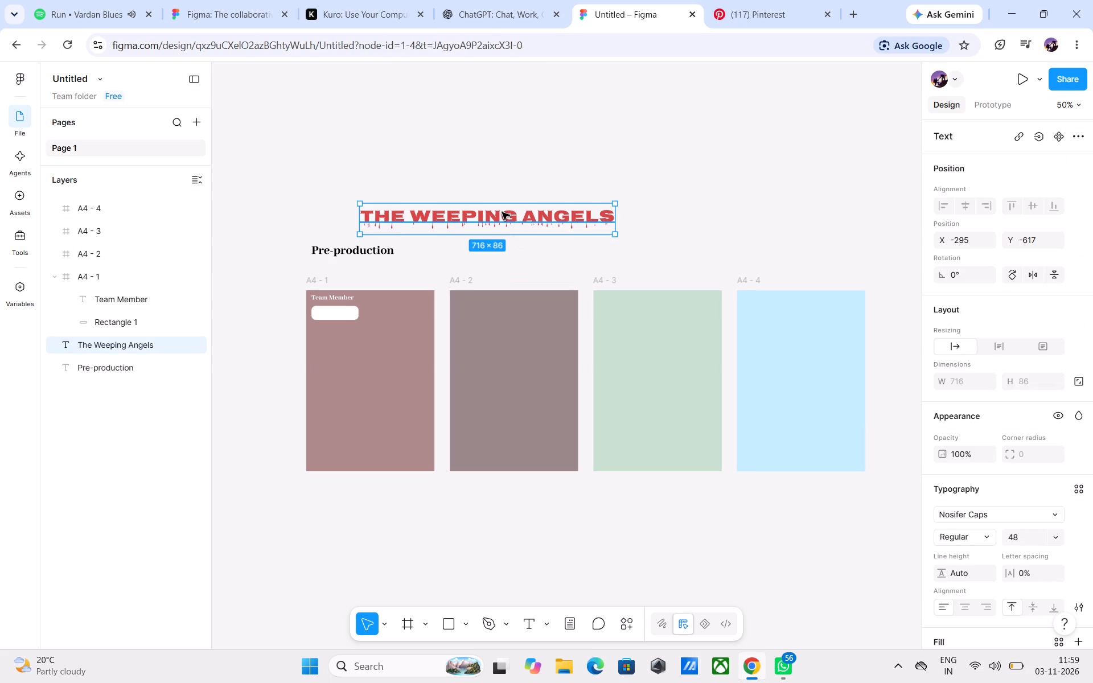
pyautogui.moveTo(502, 212); pyautogui.dragTo(613, 190)
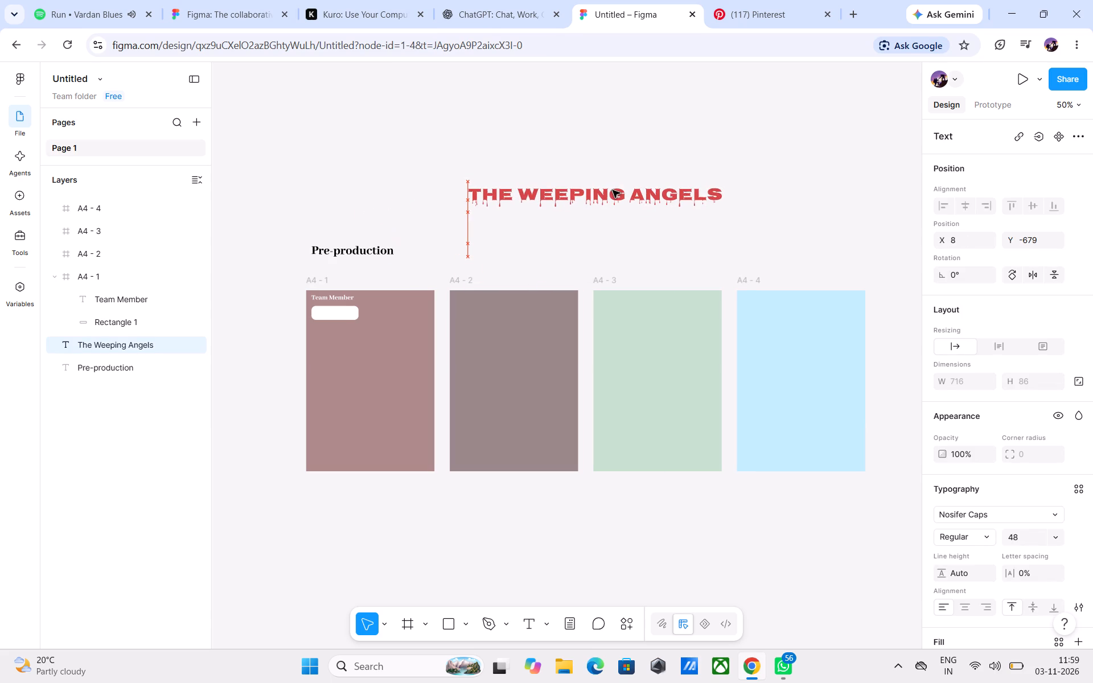
pyautogui.moveTo(613, 190); pyautogui.dragTo(609, 189)
# Set the font size of the The Weeping Angels title text to 64.
pyautogui.doubleClick(693, 188)
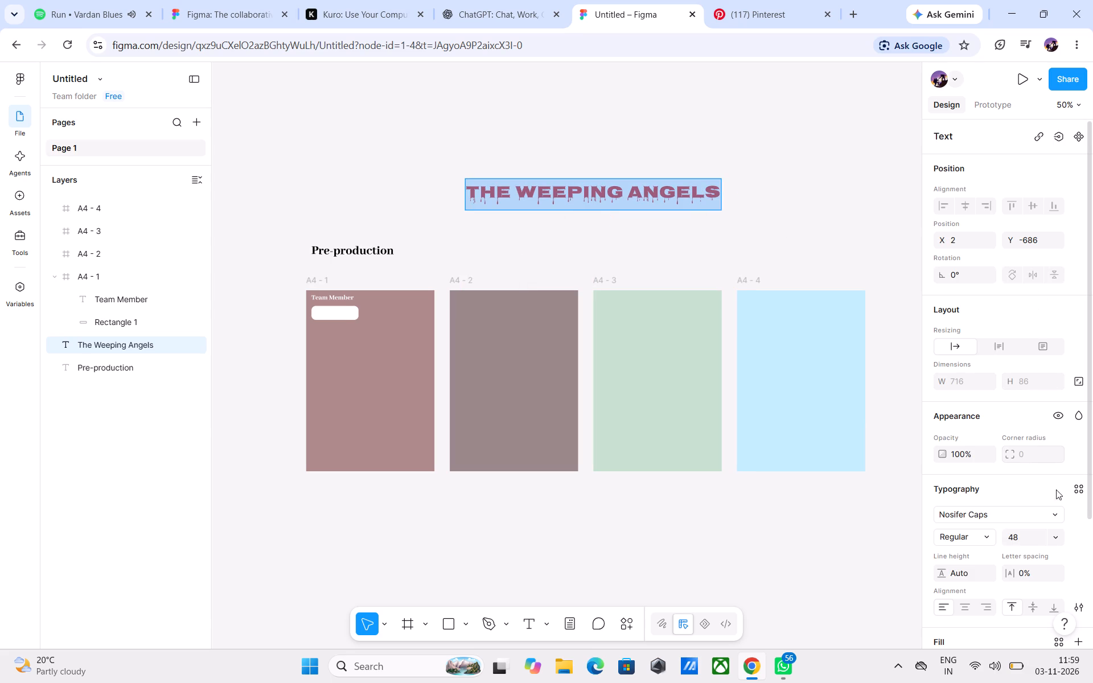
pyautogui.click(1061, 537)
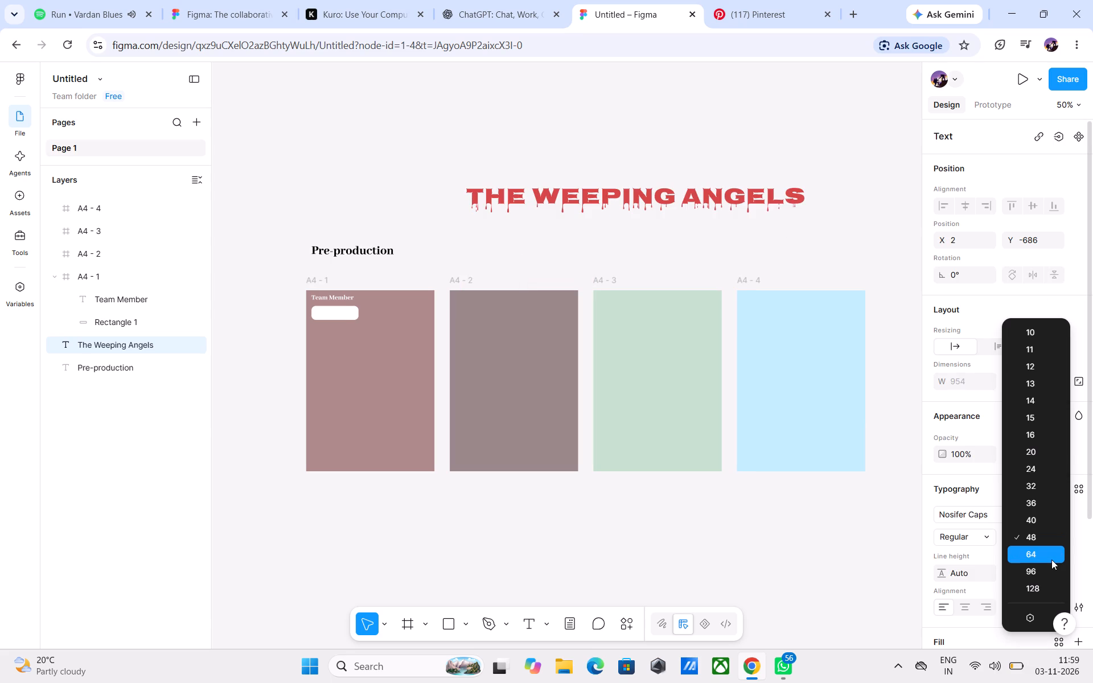
pyautogui.click(1051, 559)
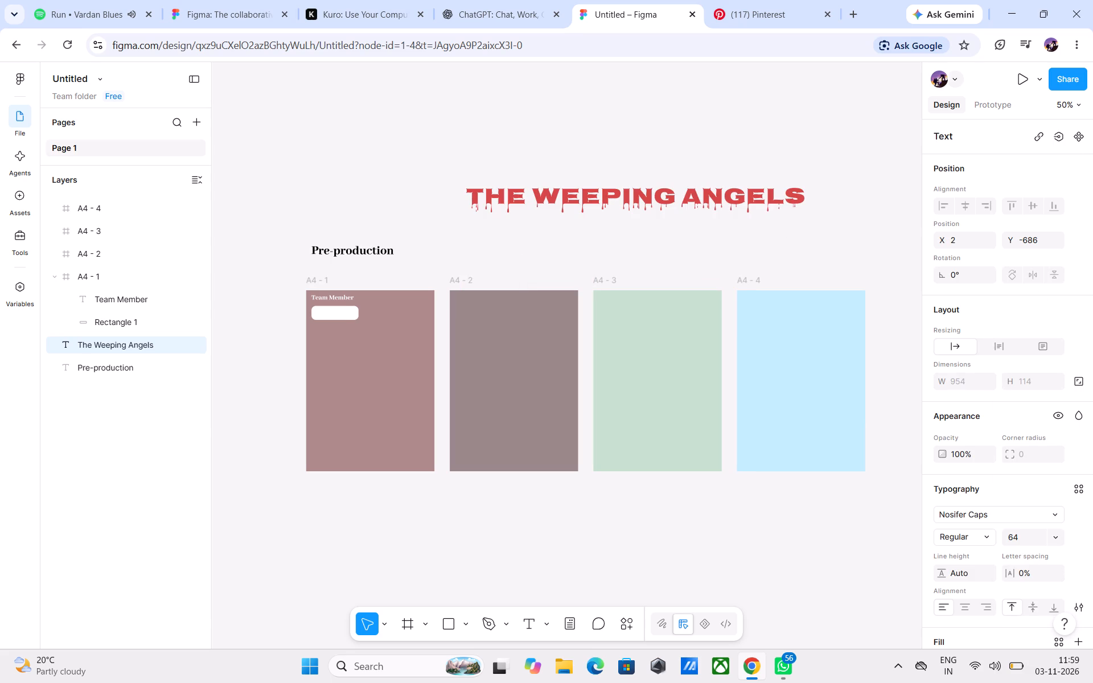
pyautogui.click(822, 180)
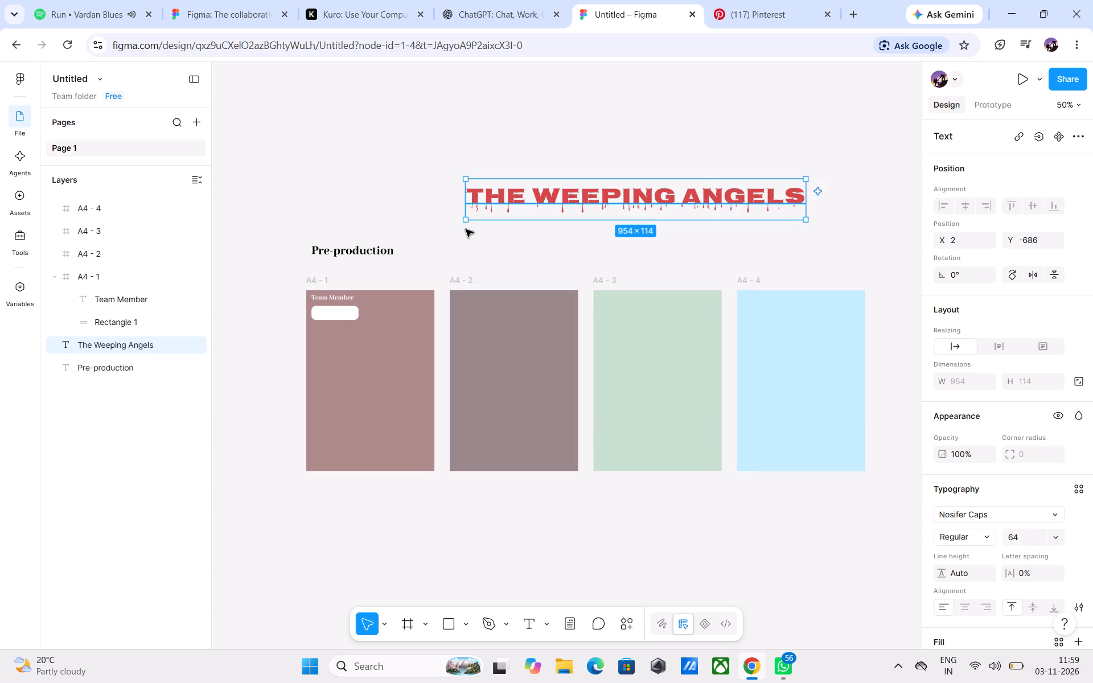
# Move the Pre-production heading so its left edge lines up with the left edge of the A4 - 1 frame.
pyautogui.click(362, 253)
pyautogui.moveTo(406, 249); pyautogui.dragTo(414, 249)
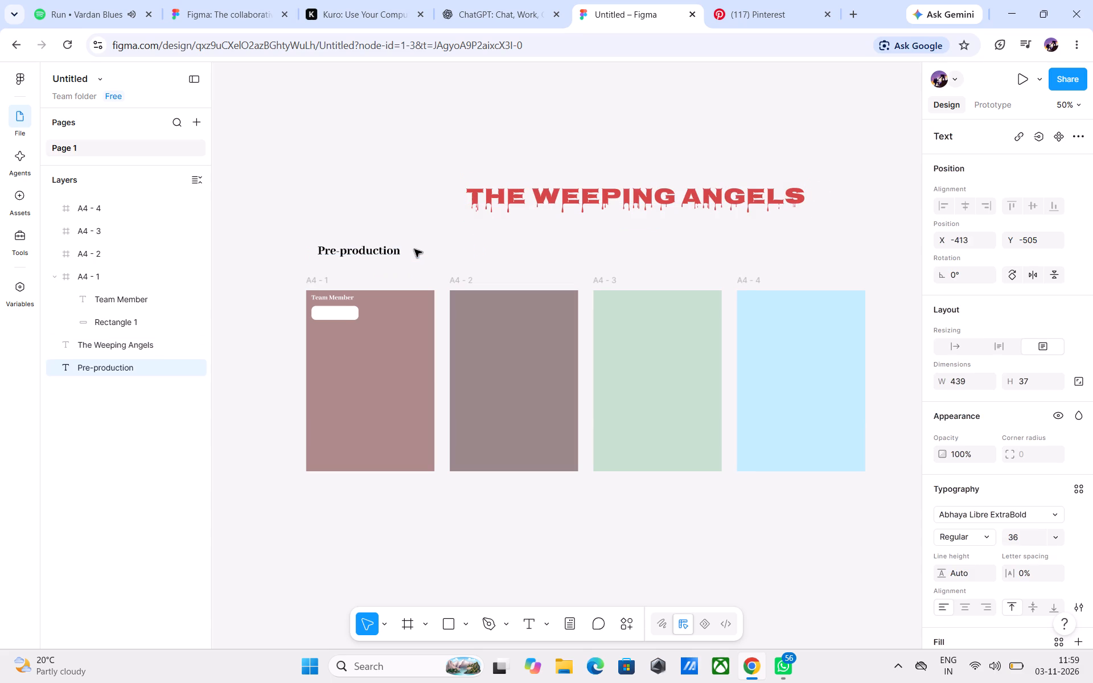
pyautogui.moveTo(414, 249); pyautogui.dragTo(395, 250)
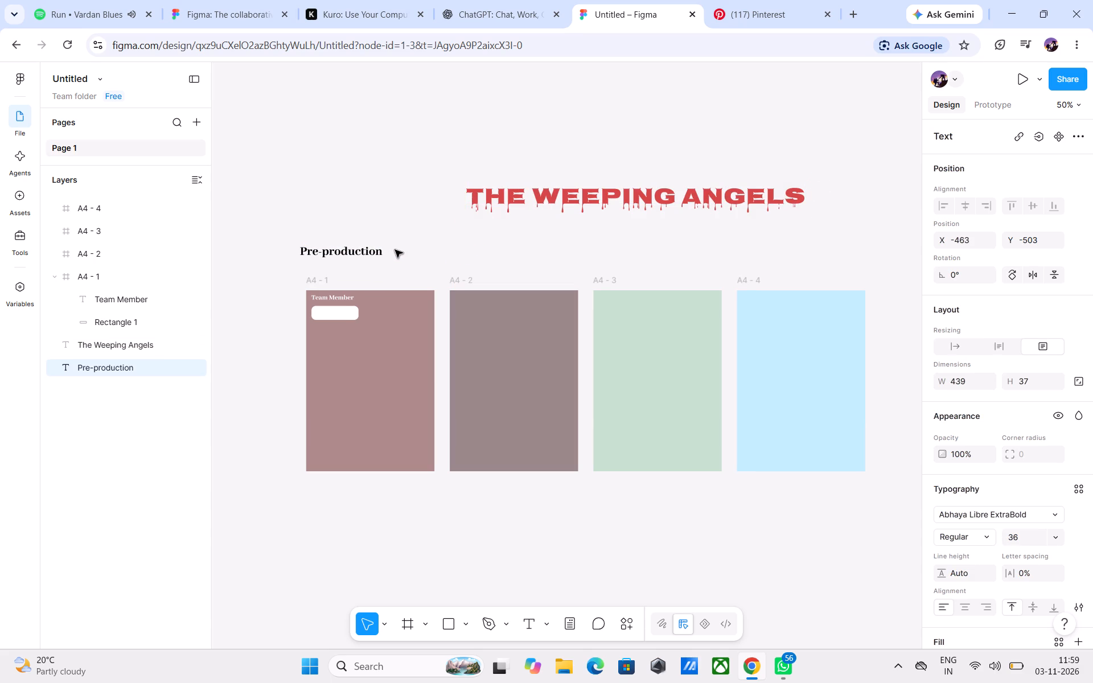
pyautogui.moveTo(395, 250); pyautogui.dragTo(398, 249)
pyautogui.click(403, 183)
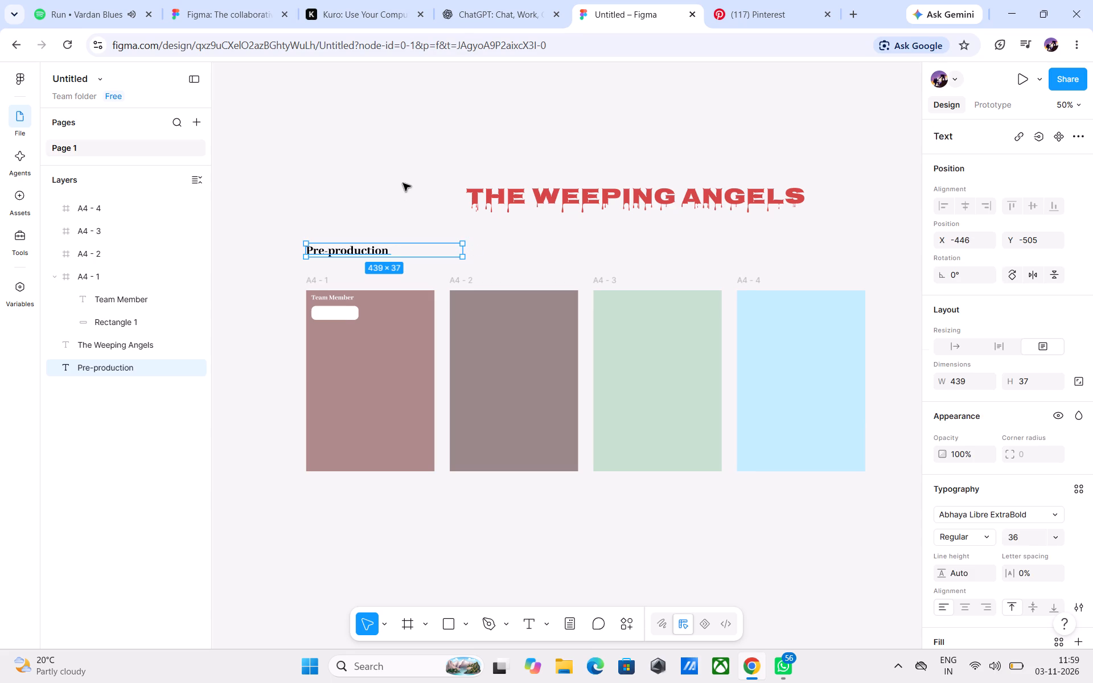
# Open the name label of the A4 - 1 frame for editing.
pyautogui.click(327, 280)
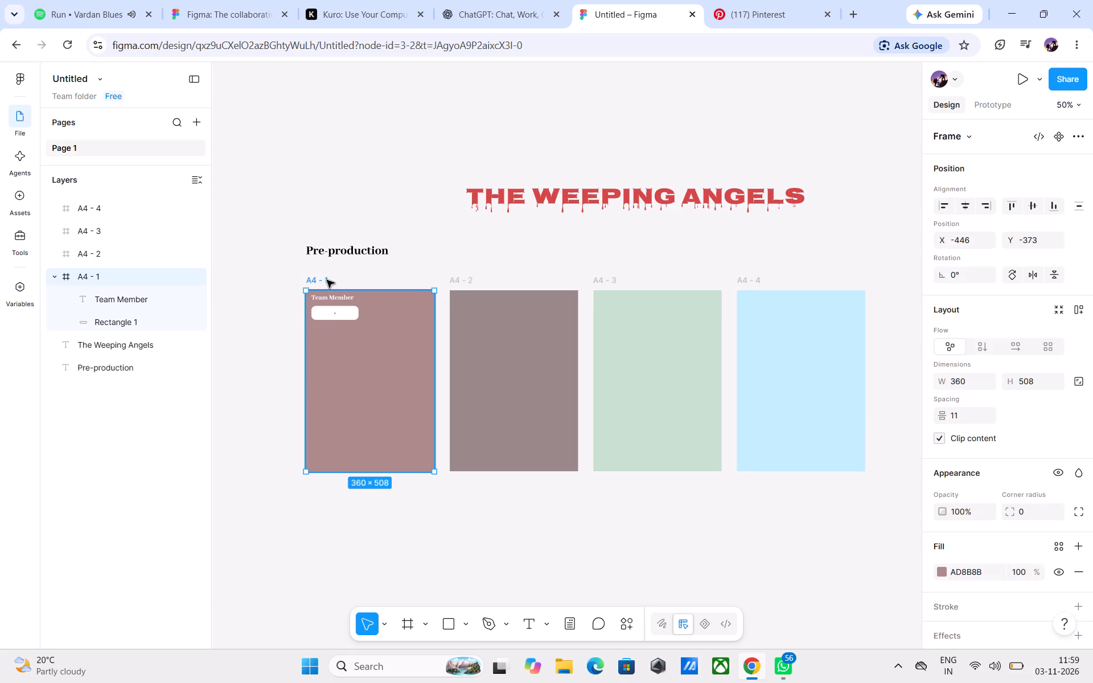
pyautogui.doubleClick(327, 280)
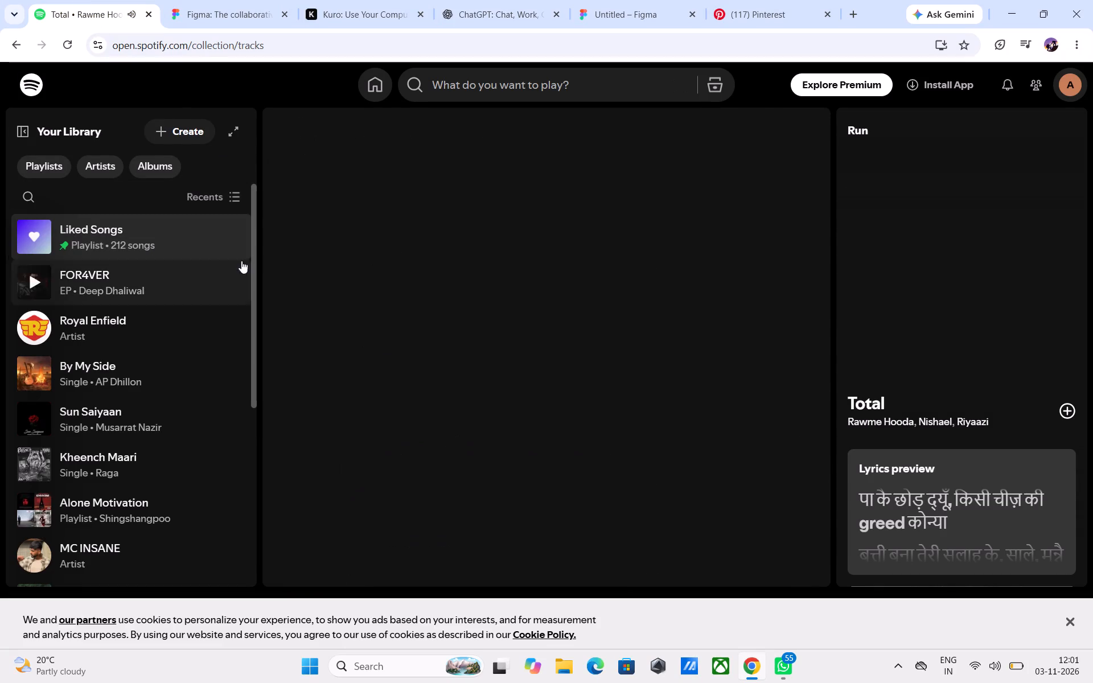
pyautogui.click(178, 297)
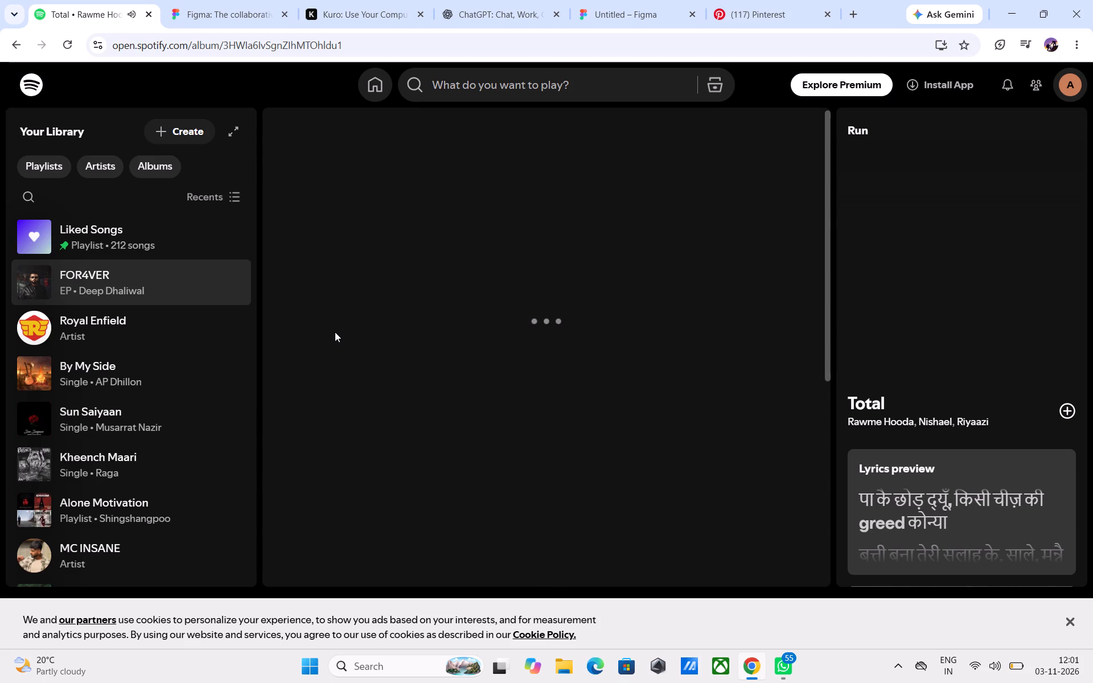
pyautogui.click(458, 84)
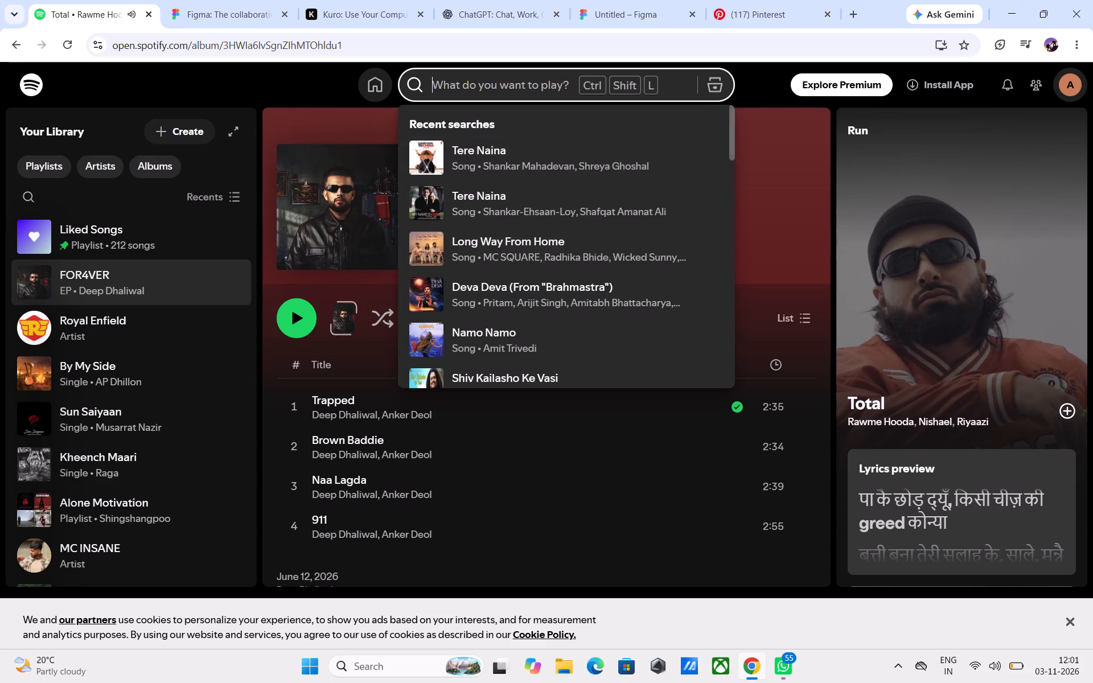
pyautogui.write('xyz')
pyautogui.press('Return')
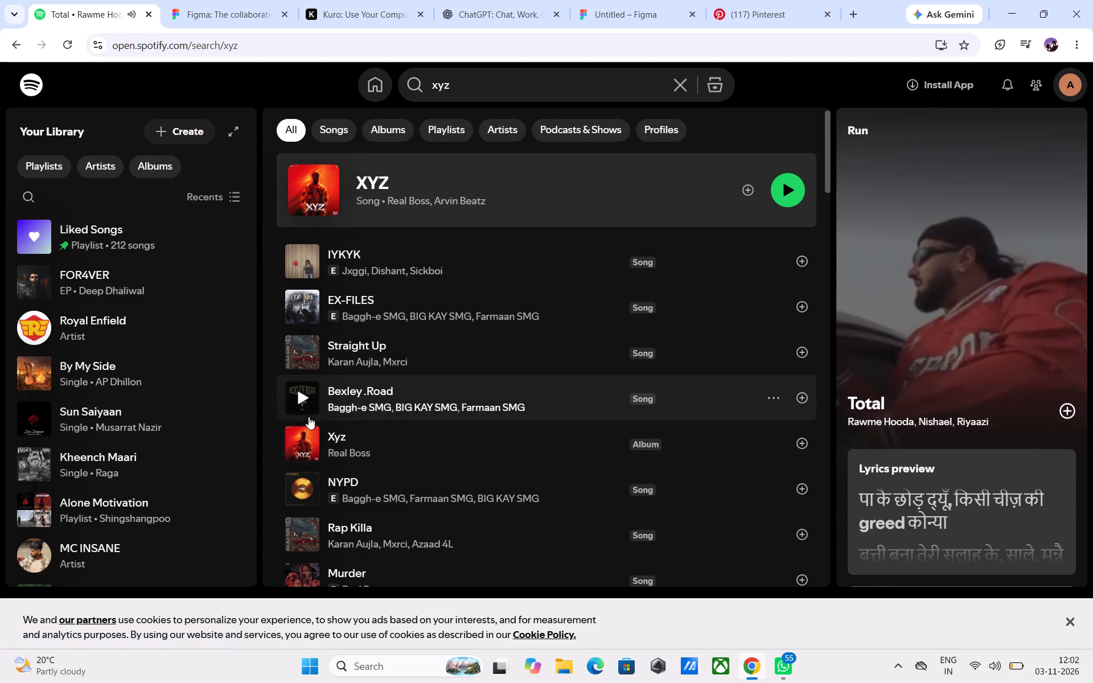
pyautogui.scroll(-2, 309, 499)
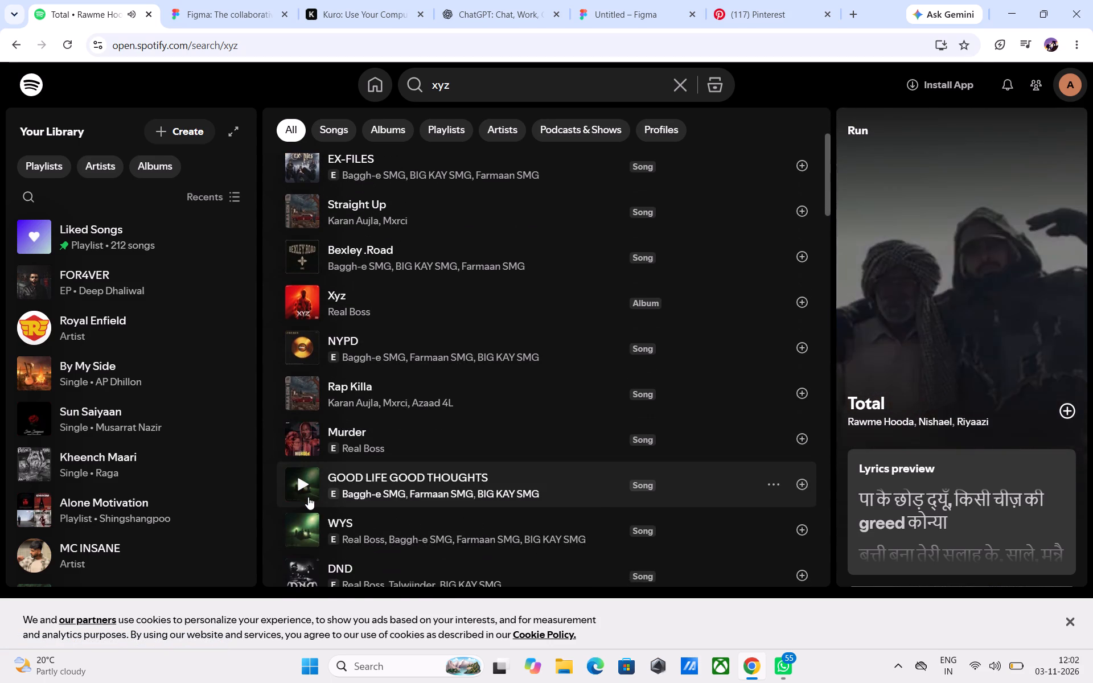
pyautogui.scroll(-2, 308, 495)
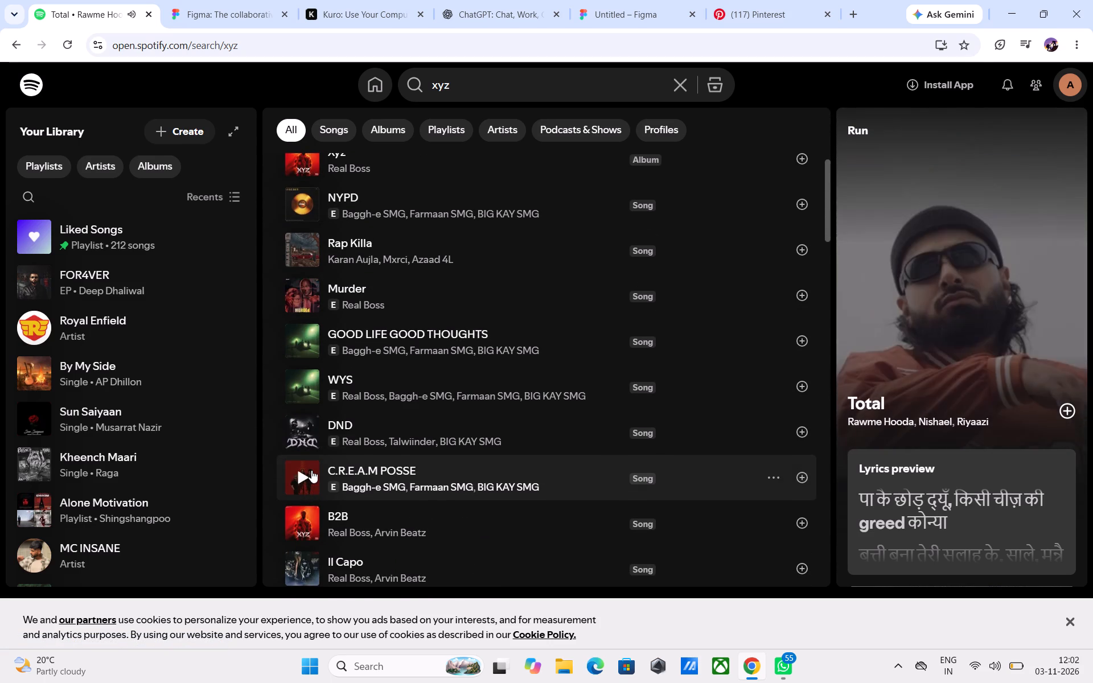
pyautogui.click(306, 430)
pyautogui.doubleClick(301, 430)
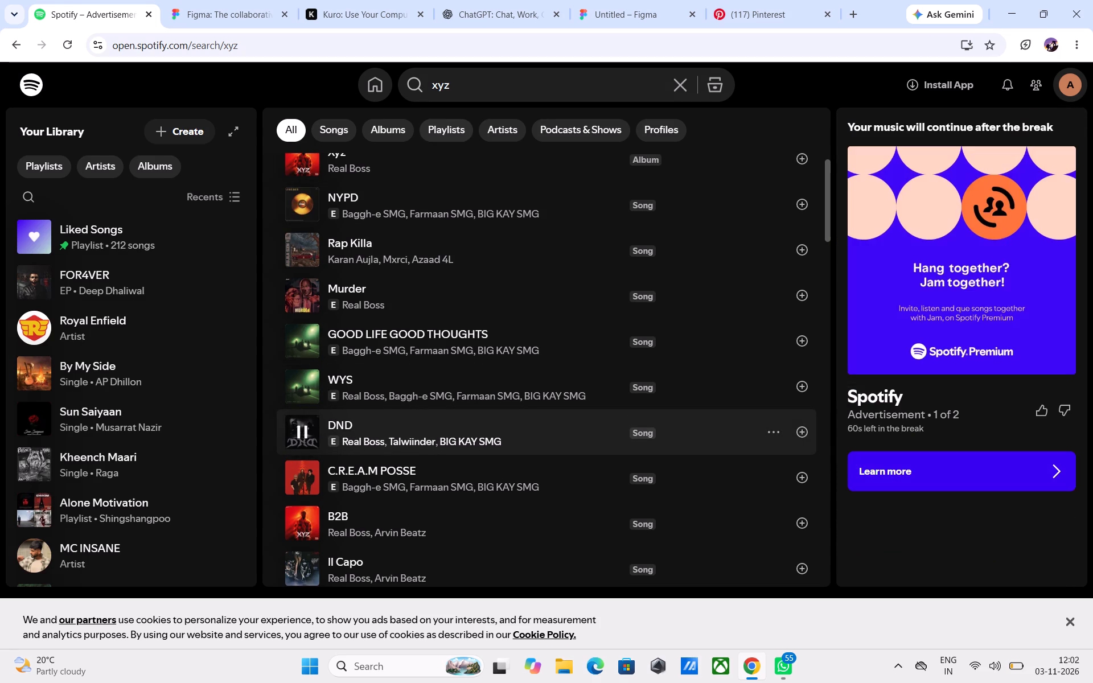
# Return to the Figma design and submit the prompt "Mood Board" to the agent for the A4 - 1 frame.
pyautogui.click(660, 15)
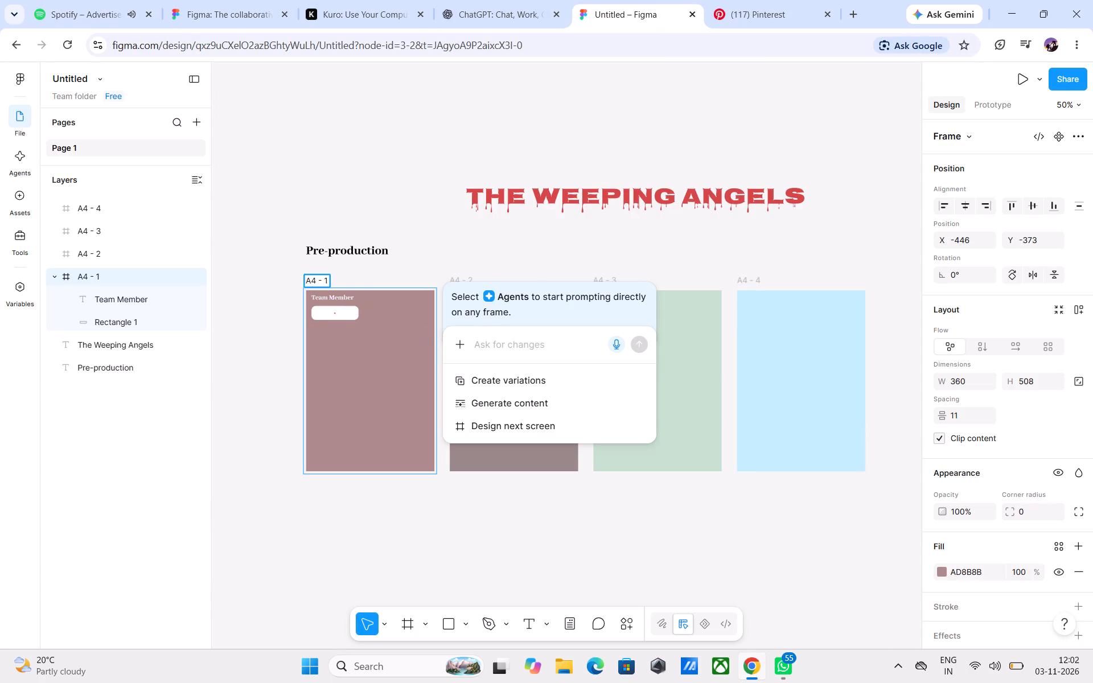
pyautogui.write('mood')
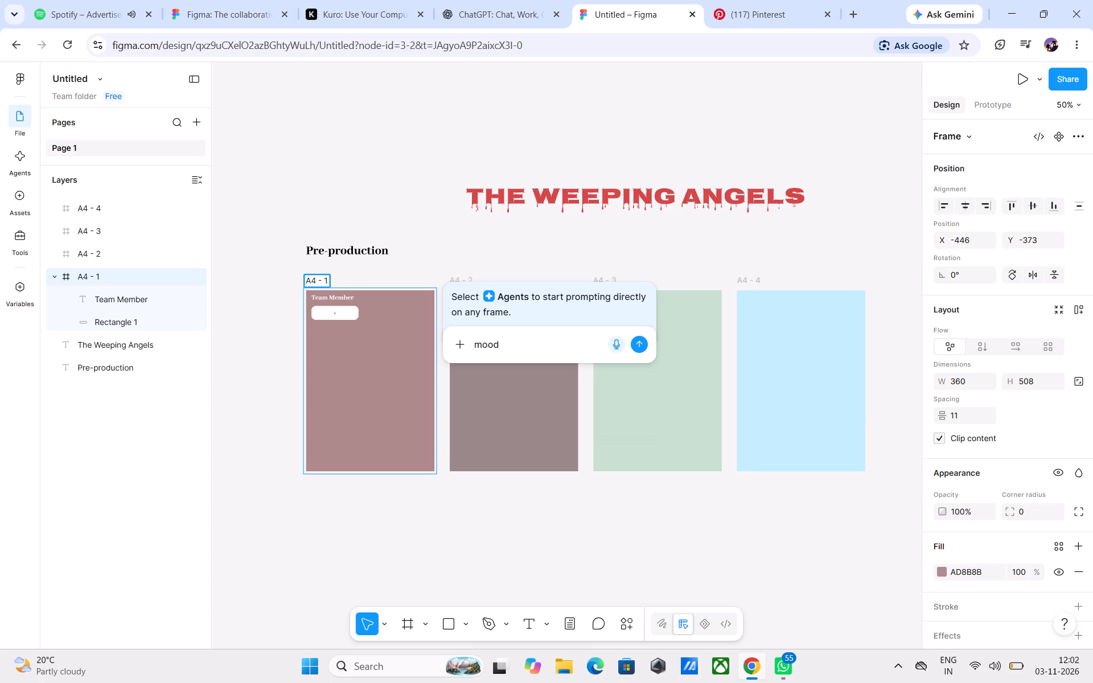
pyautogui.press('BackSpace')
pyautogui.press('BackSpace')
pyautogui.press('BackSpace')
pyautogui.press('BackSpace')
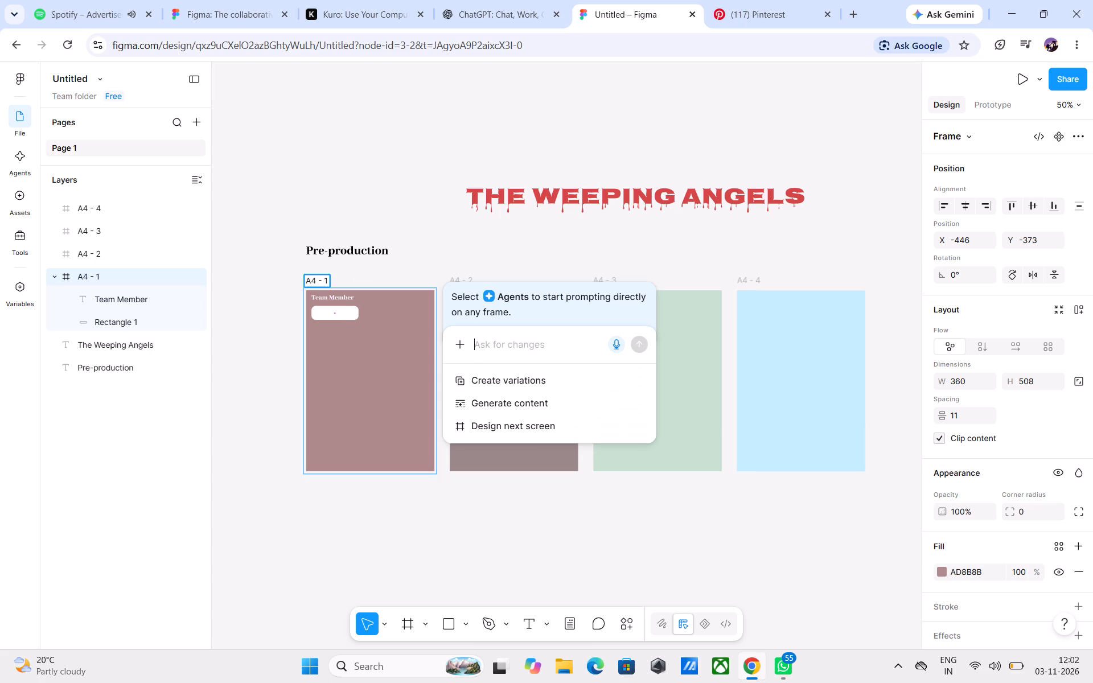
pyautogui.press('m')
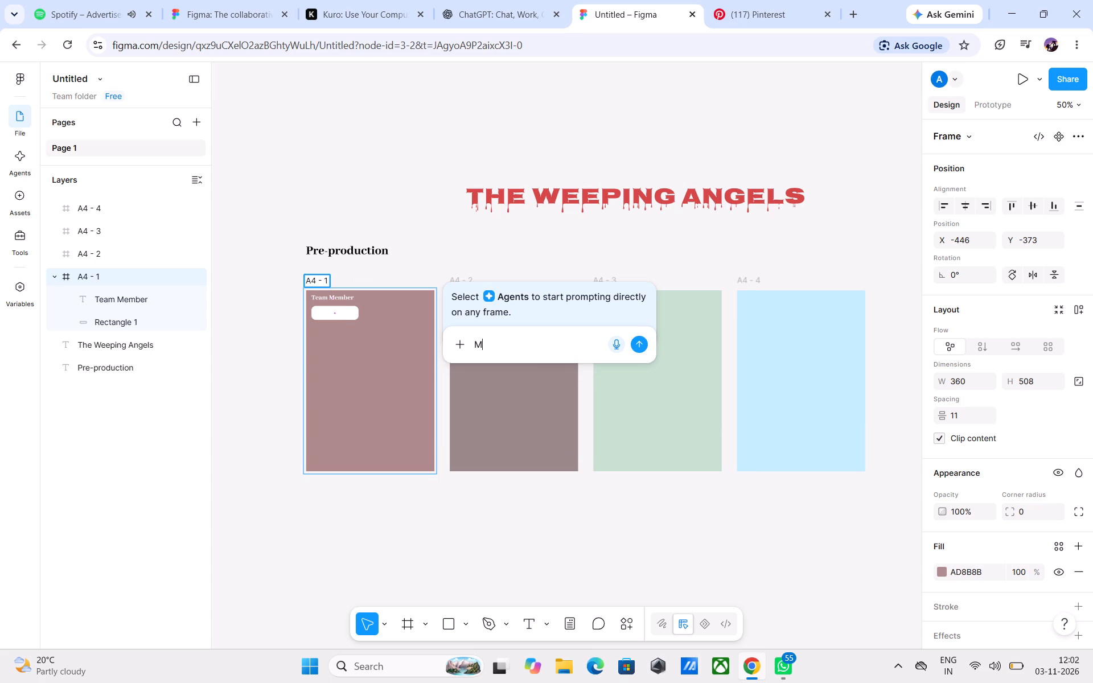
pyautogui.write('ood')
pyautogui.press('space')
pyautogui.press('b')
pyautogui.write('oa')
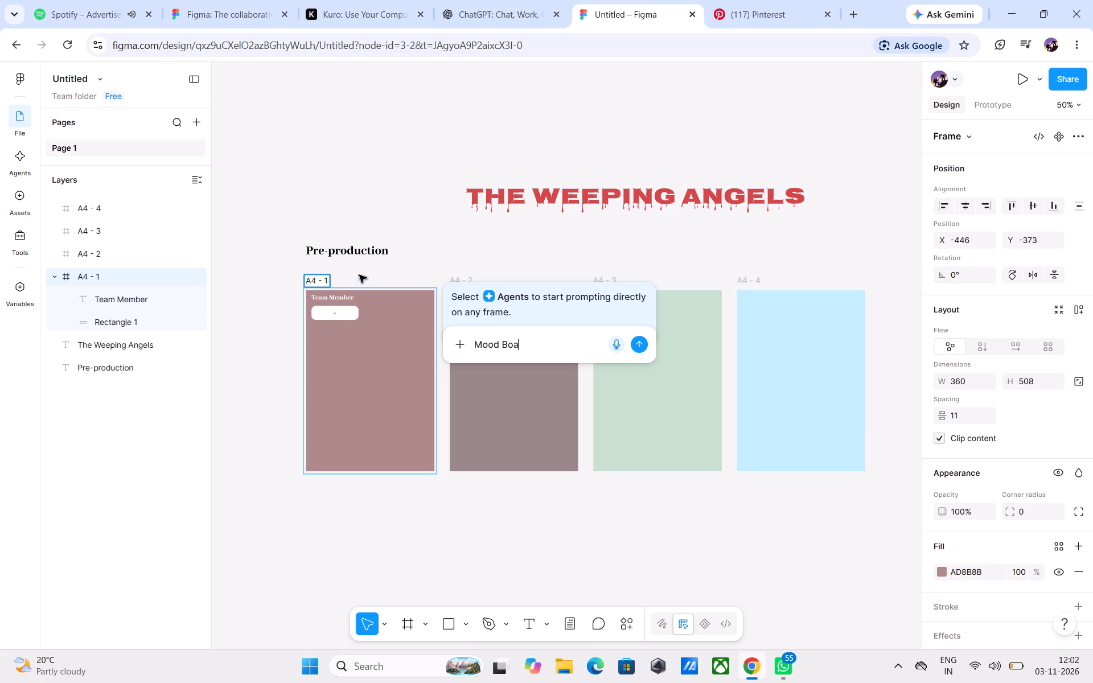
pyautogui.write('rd')
pyautogui.click(394, 232)
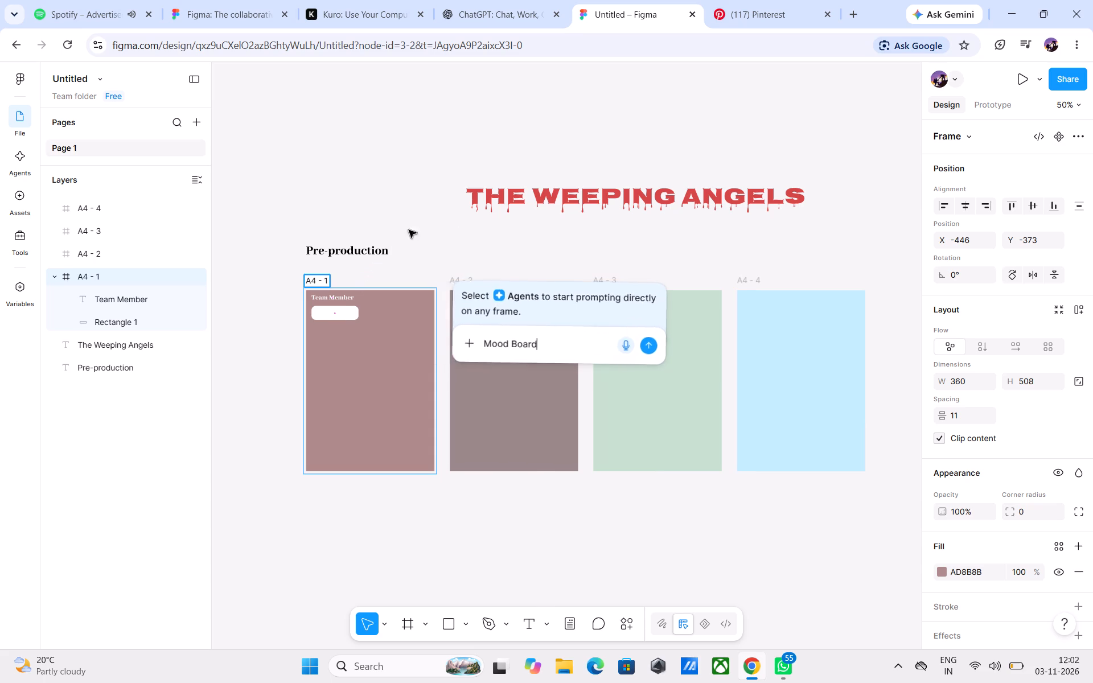
pyautogui.click(640, 346)
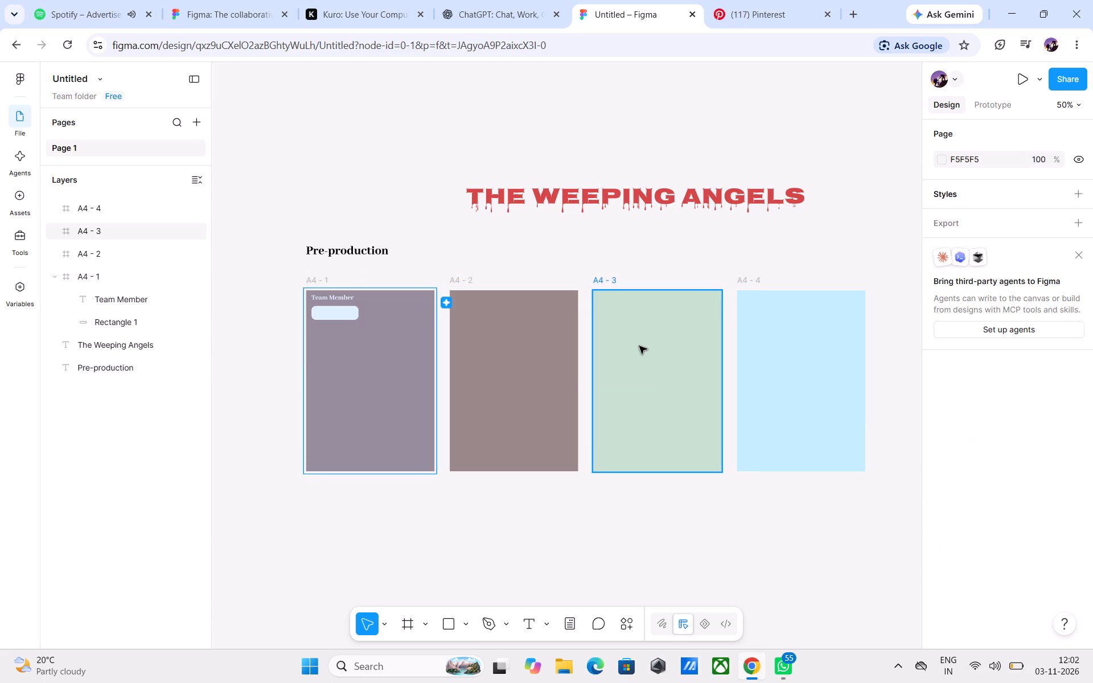
pyautogui.click(250, 248)
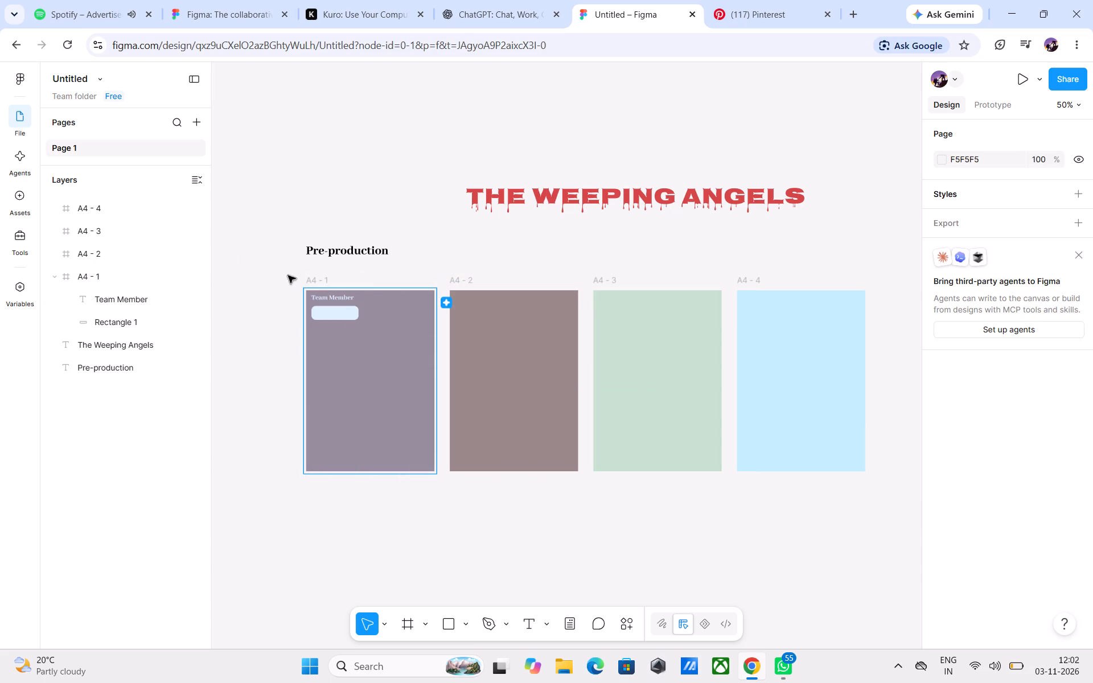
# Rename the A4 - 1 frame as Mood Board.
pyautogui.doubleClick(323, 277)
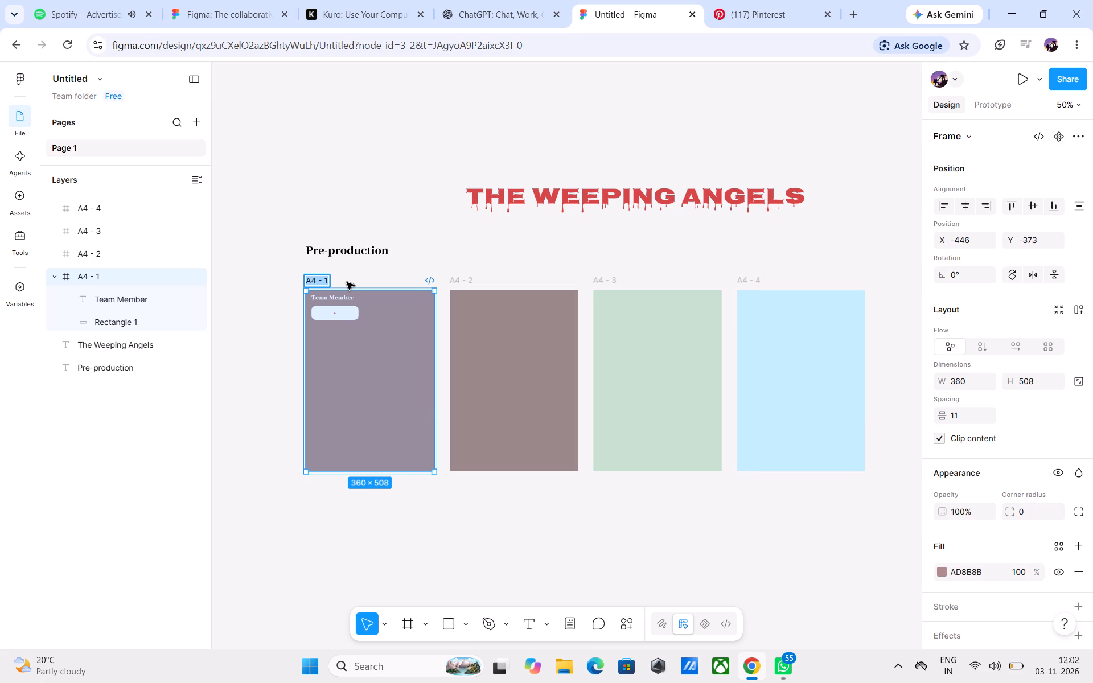
pyautogui.press('m')
pyautogui.write('OOD')
pyautogui.press('BackSpace')
pyautogui.press('BackSpace')
pyautogui.press('BackSpace')
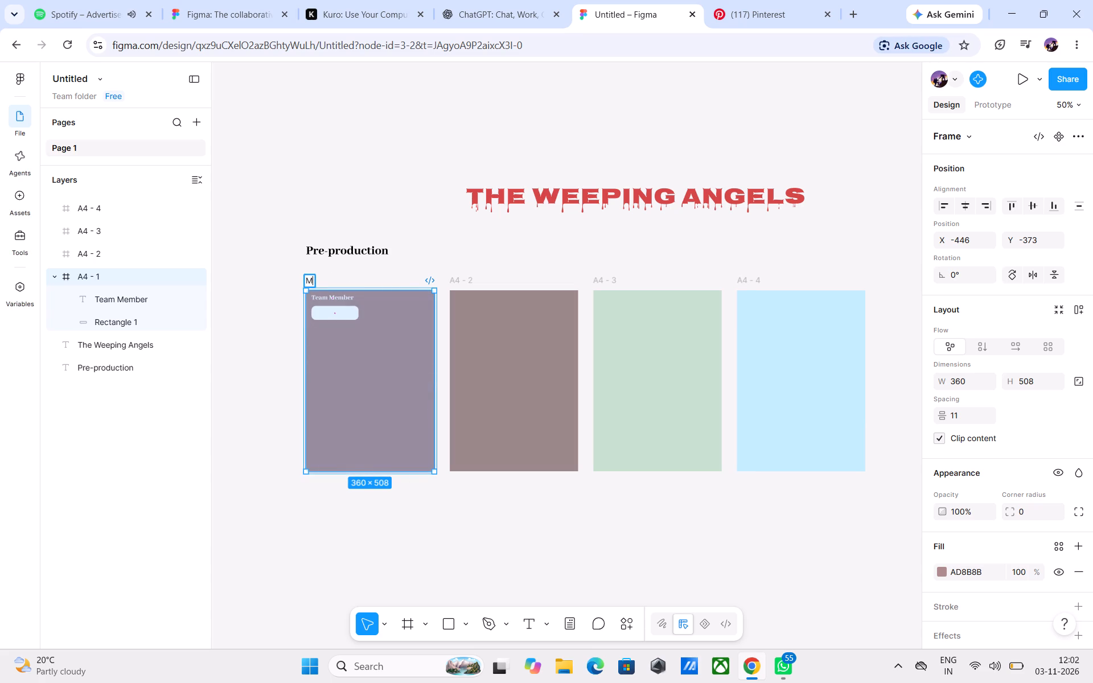
pyautogui.write('oo')
pyautogui.press('d')
pyautogui.press('space')
pyautogui.write('B')
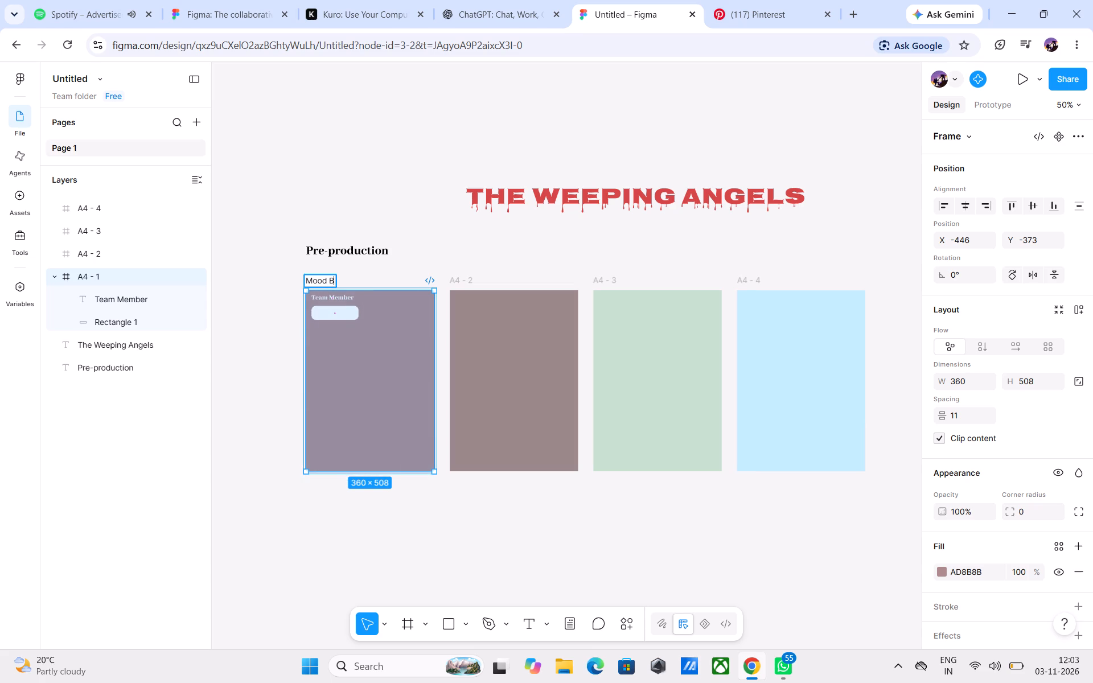
pyautogui.hscroll(-19, 347, 282)
pyautogui.write('io')
pyautogui.press('BackSpace')
pyautogui.press('BackSpace')
pyautogui.press('o')
pyautogui.write('ard')
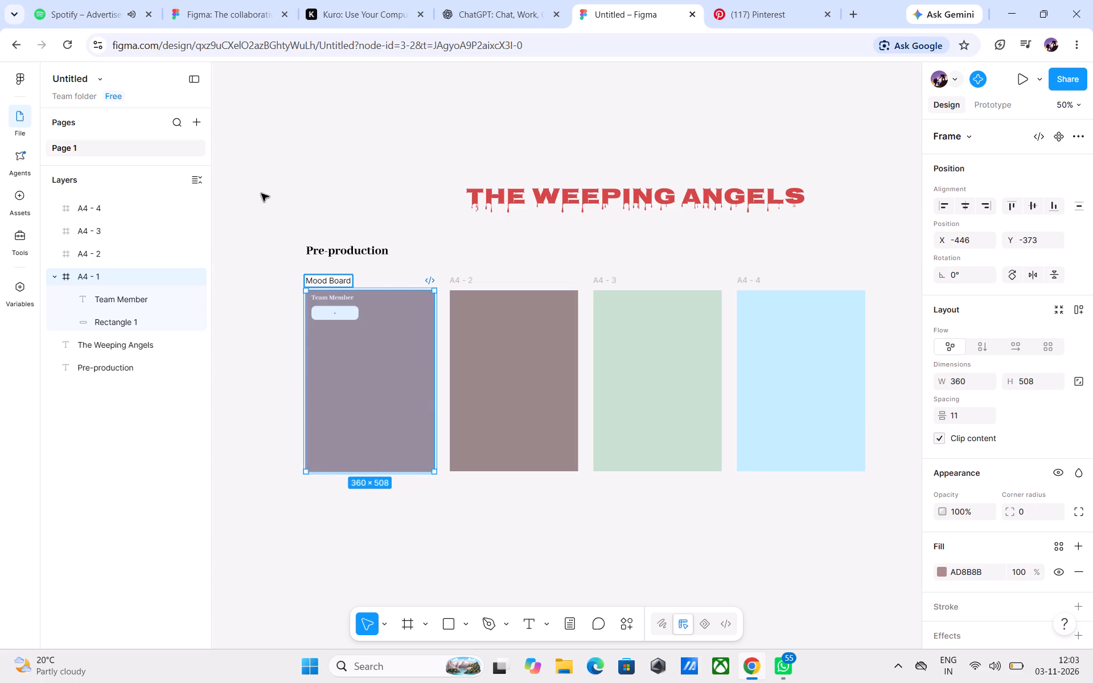
pyautogui.click(265, 194)
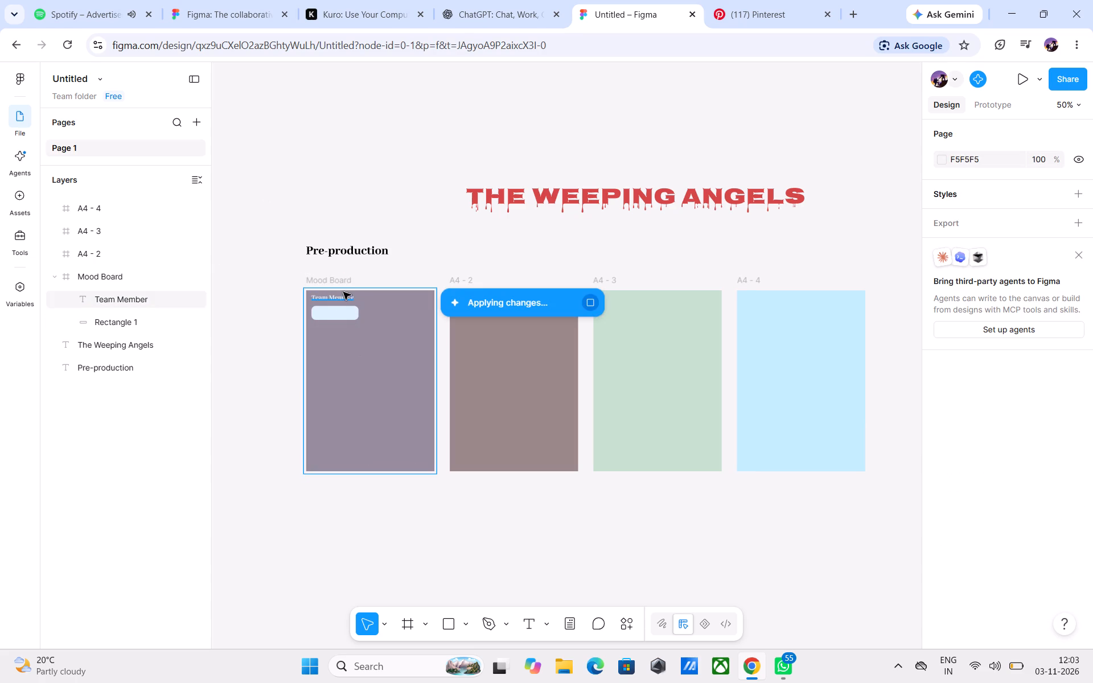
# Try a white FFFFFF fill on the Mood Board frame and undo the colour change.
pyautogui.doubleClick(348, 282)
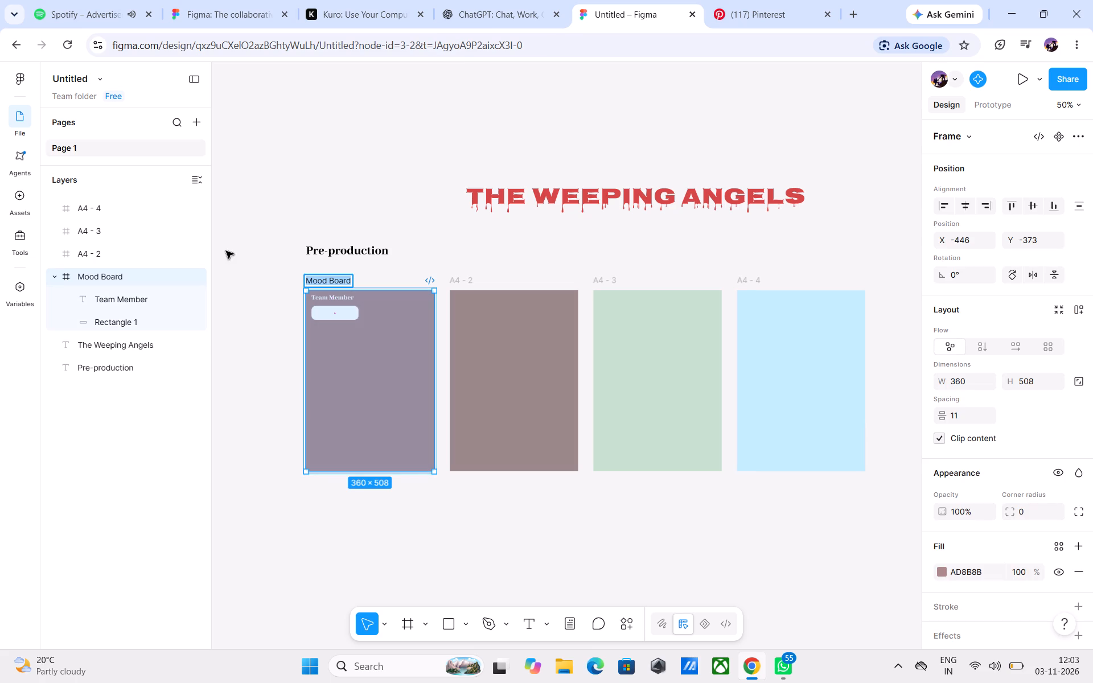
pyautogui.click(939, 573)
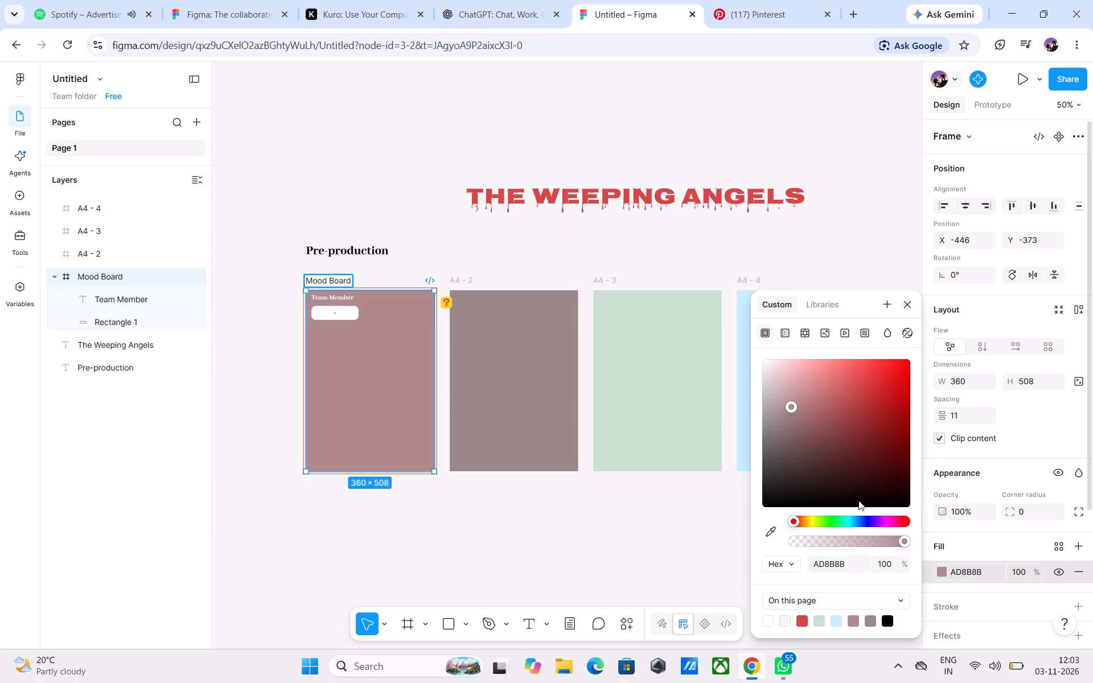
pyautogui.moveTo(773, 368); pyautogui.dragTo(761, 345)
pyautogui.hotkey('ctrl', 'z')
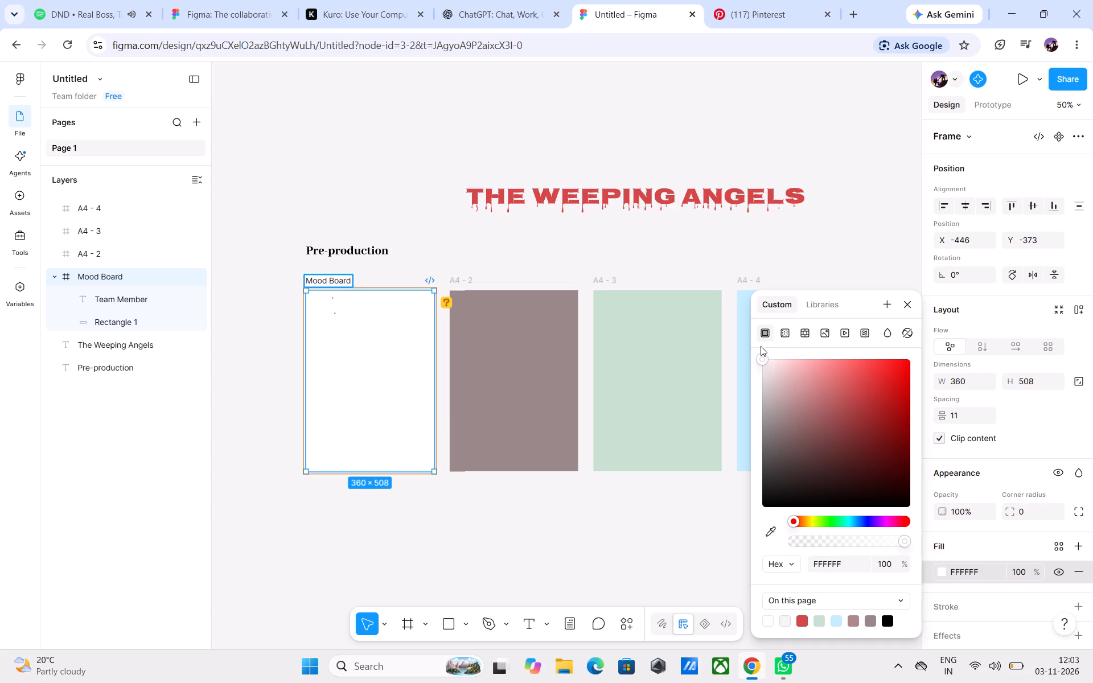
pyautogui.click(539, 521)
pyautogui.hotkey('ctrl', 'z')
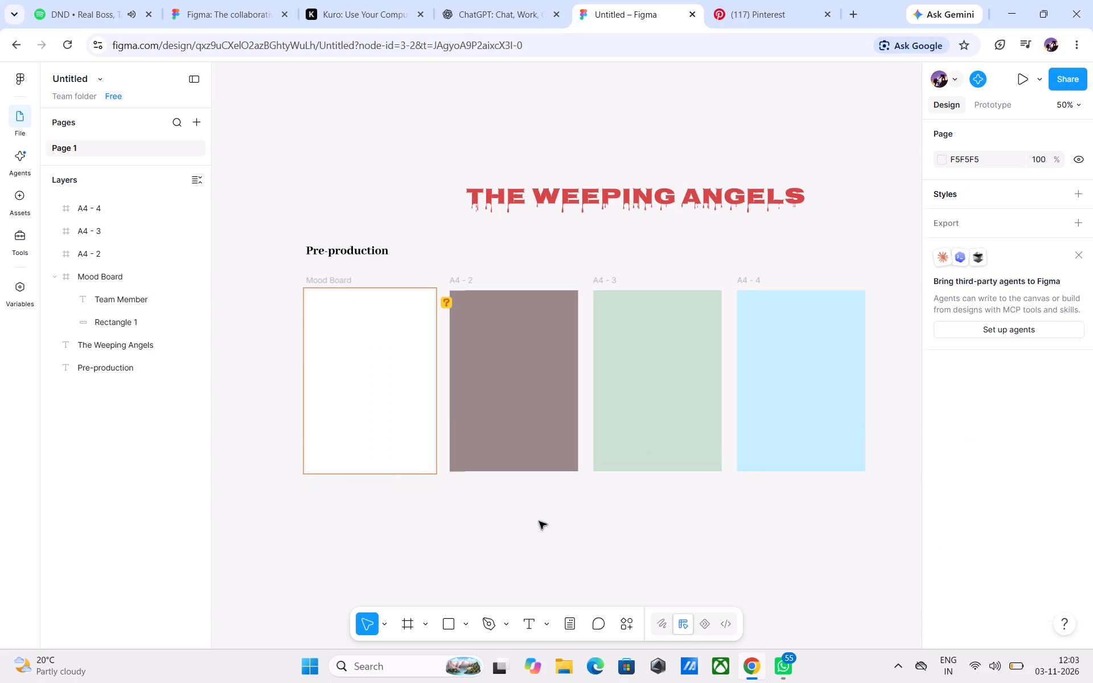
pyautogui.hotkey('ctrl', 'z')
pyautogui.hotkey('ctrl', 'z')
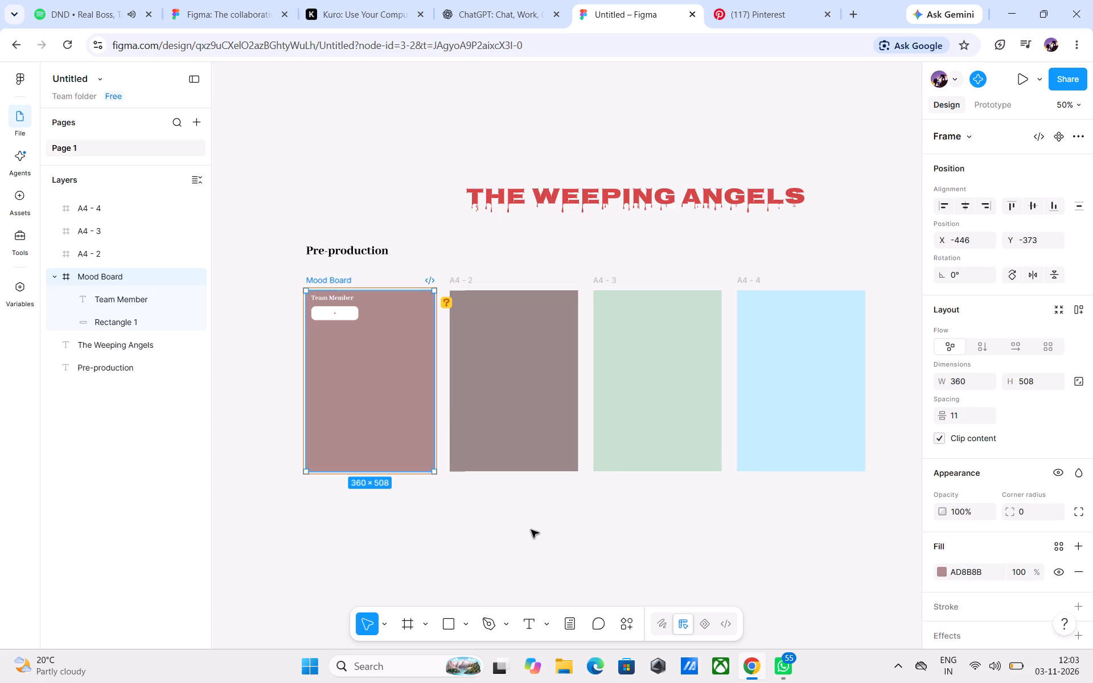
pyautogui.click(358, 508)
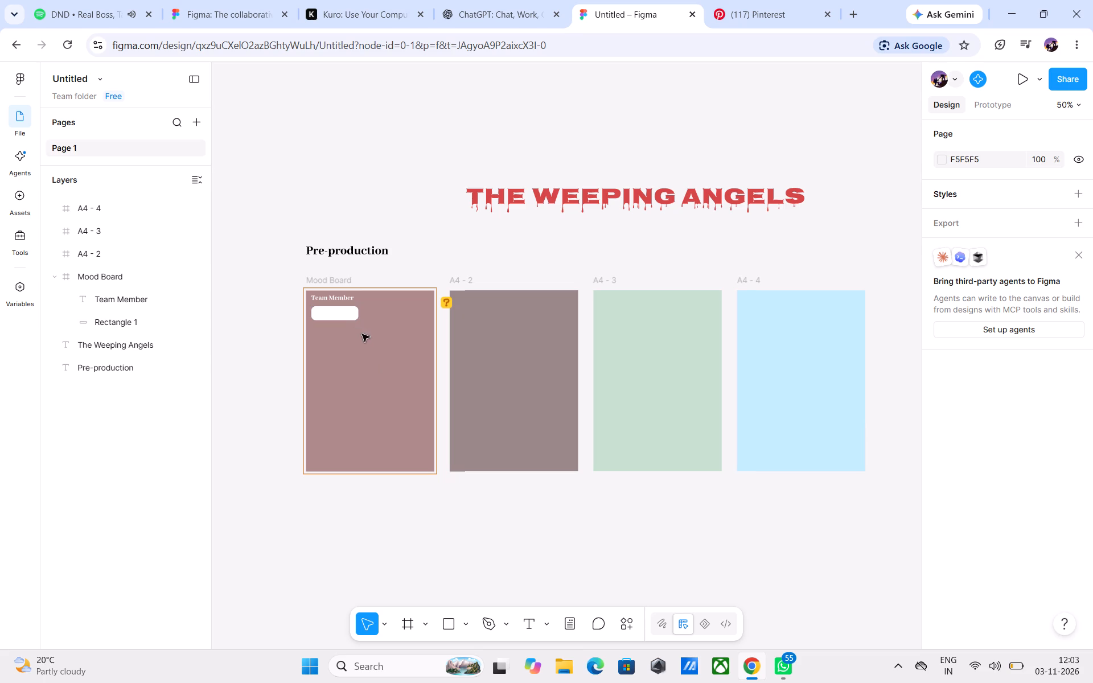
# Switch to Spotify and play the song G.O.D from the xyz search results.
pyautogui.click(92, 10)
pyautogui.scroll(-3, 419, 505)
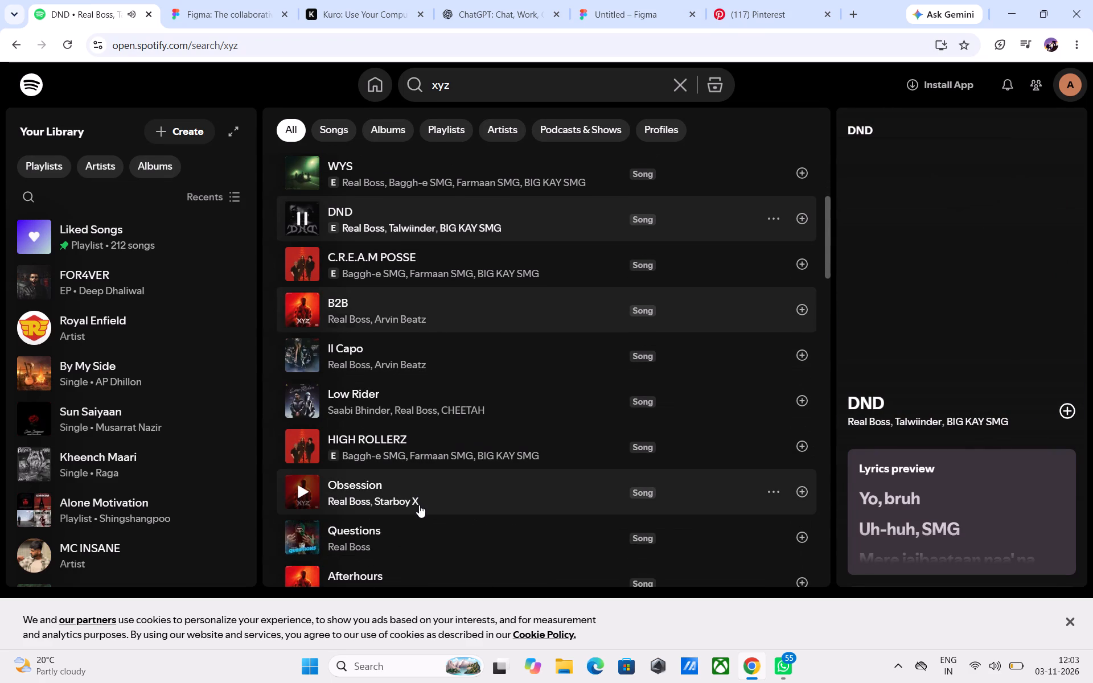
pyautogui.scroll(-3, 419, 504)
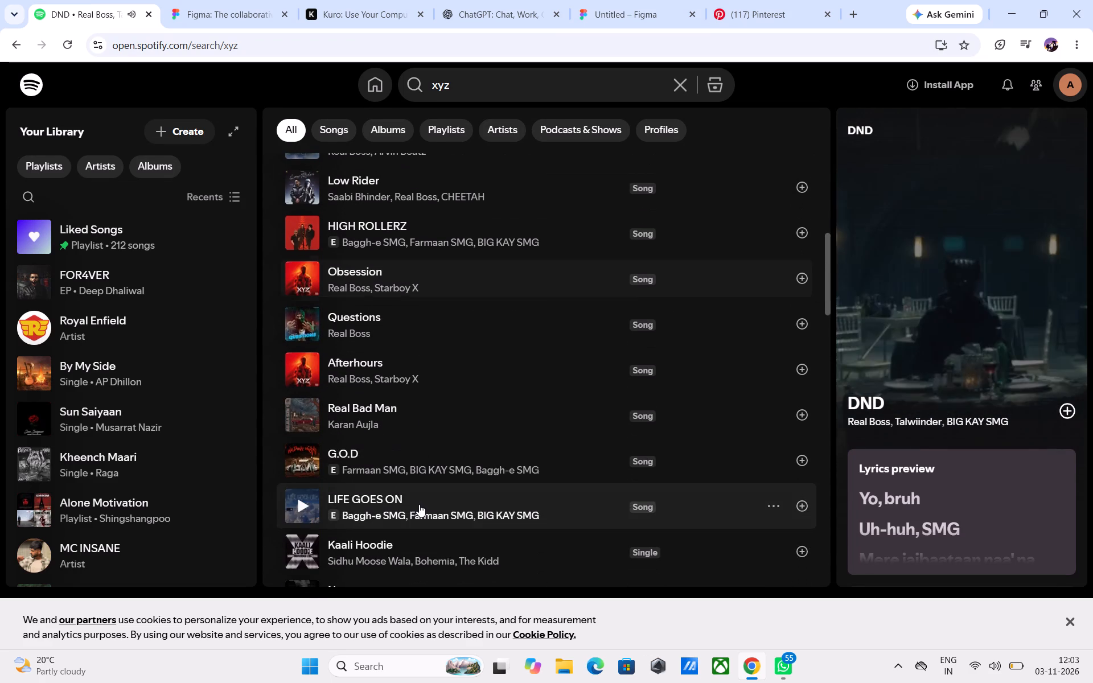
pyautogui.doubleClick(305, 458)
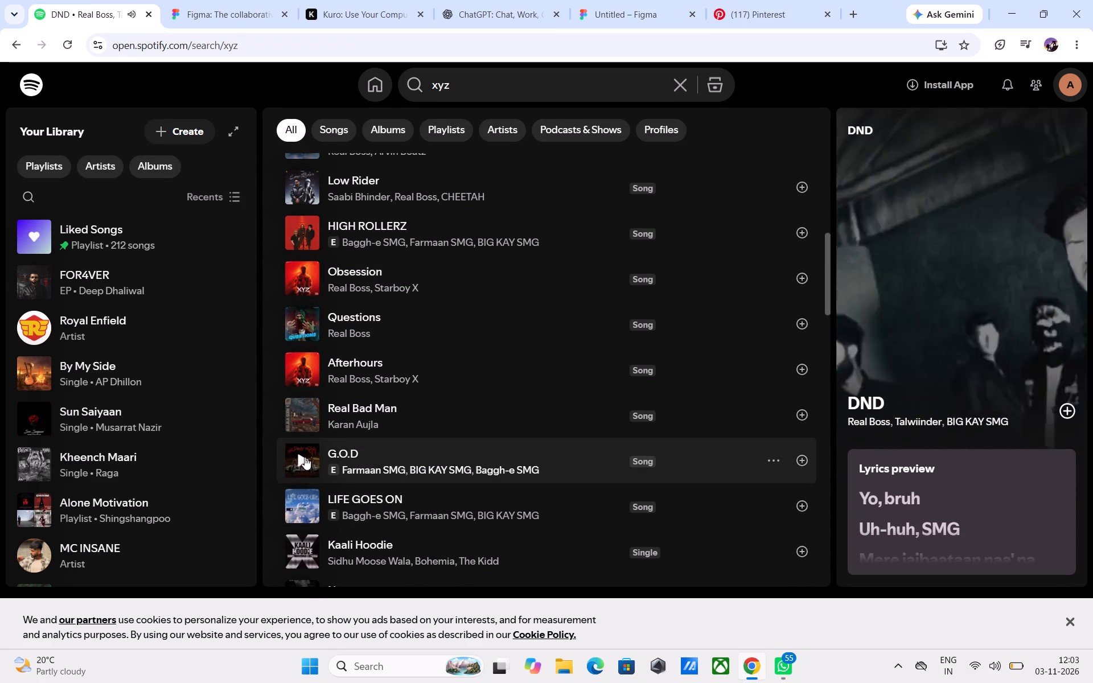
pyautogui.click(298, 456)
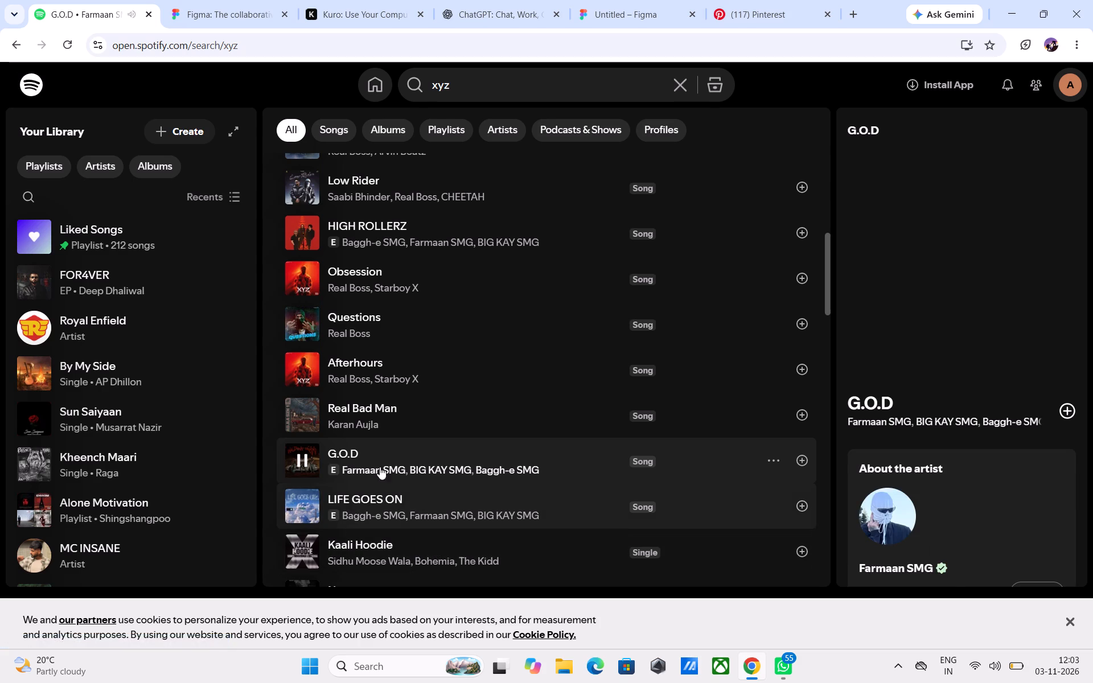
# Look through the rest of the xyz search results for other songs.
pyautogui.scroll(-5, 391, 454)
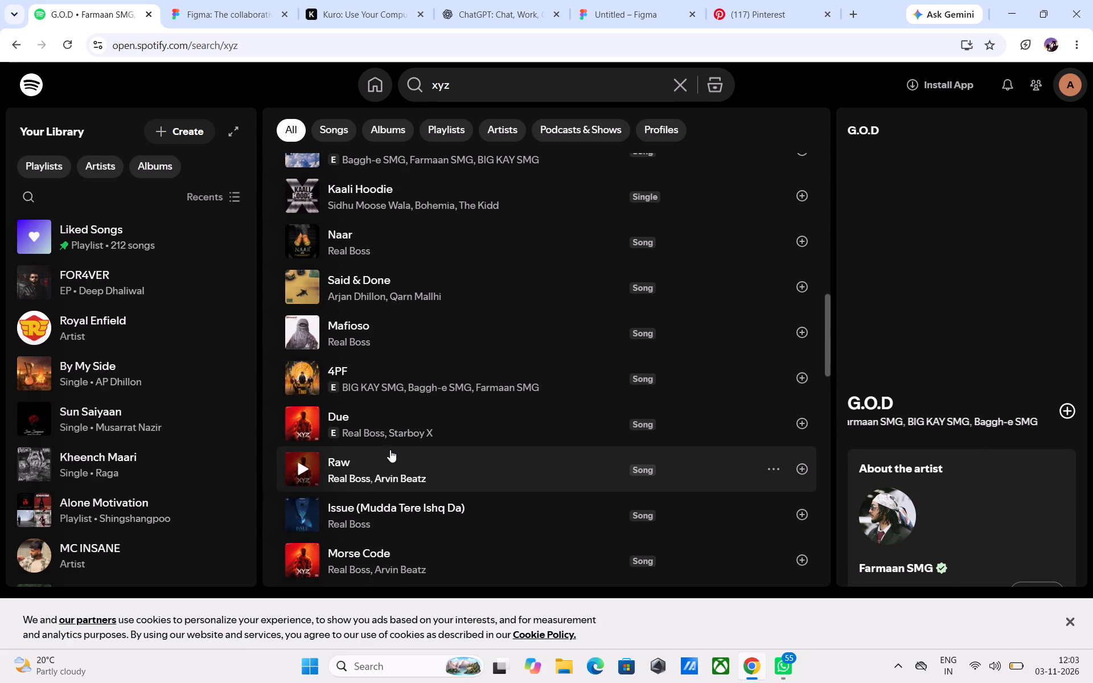
pyautogui.scroll(-3, 388, 443)
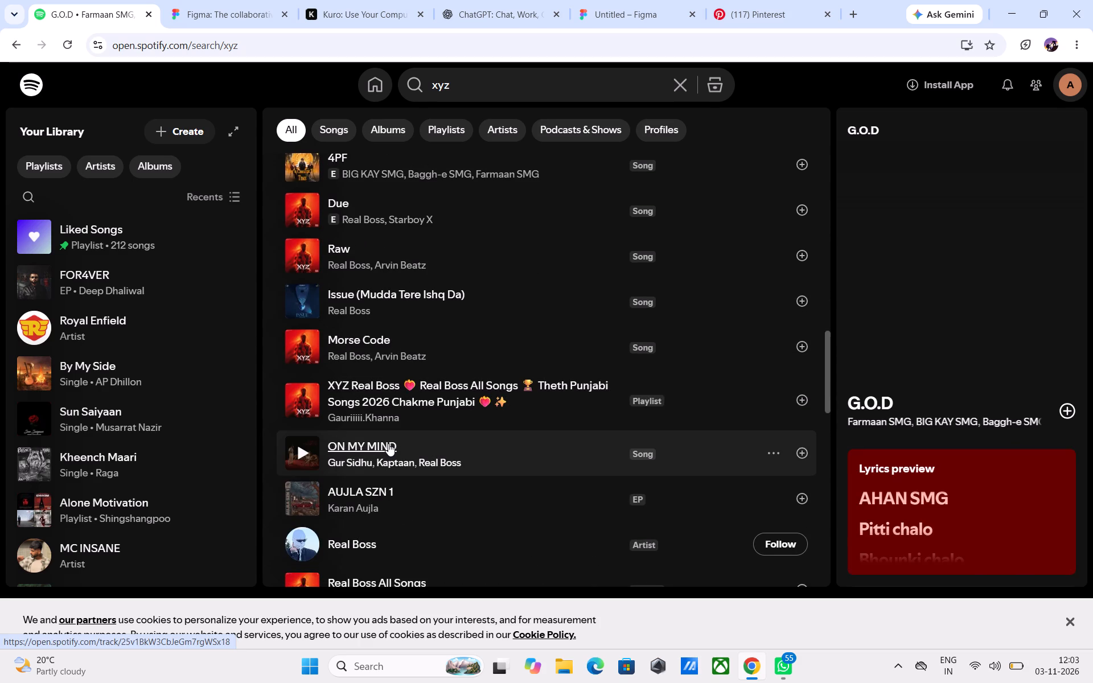
pyautogui.scroll(-5, 388, 443)
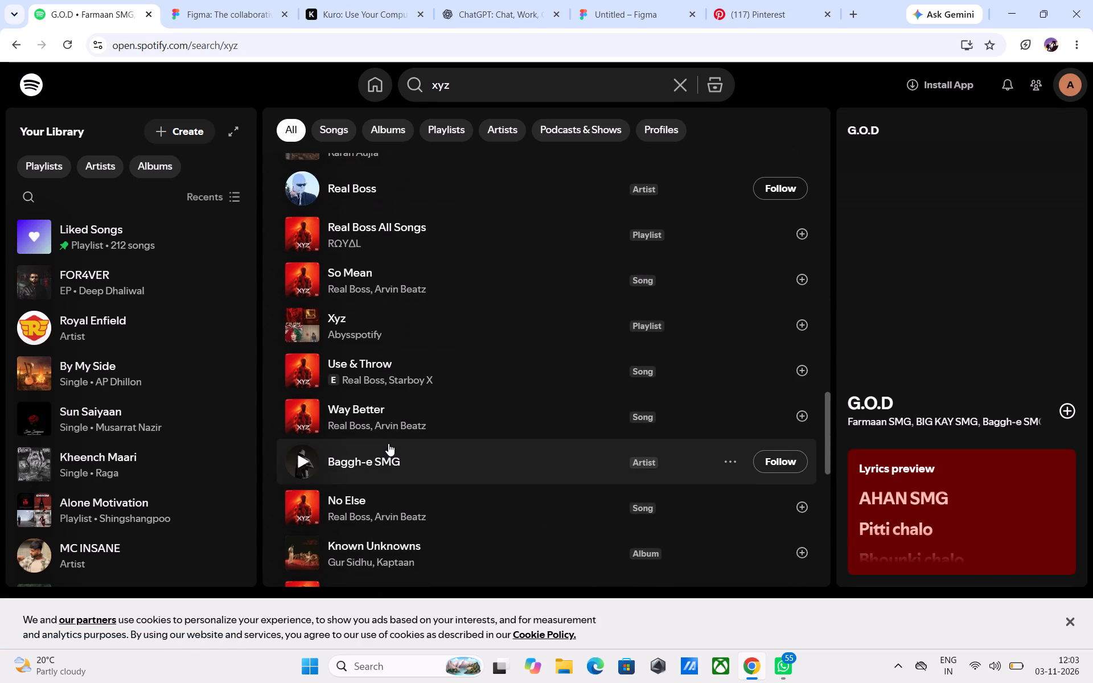
pyautogui.scroll(10, 388, 443)
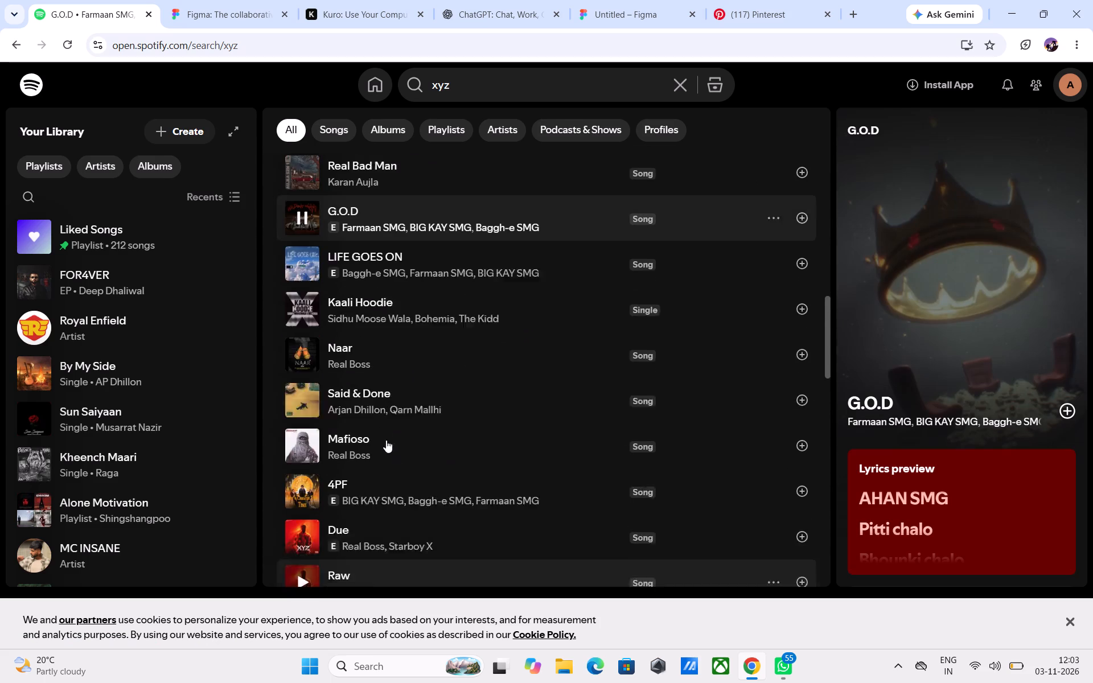
pyautogui.scroll(13, 386, 440)
pyautogui.scroll(9, 426, 324)
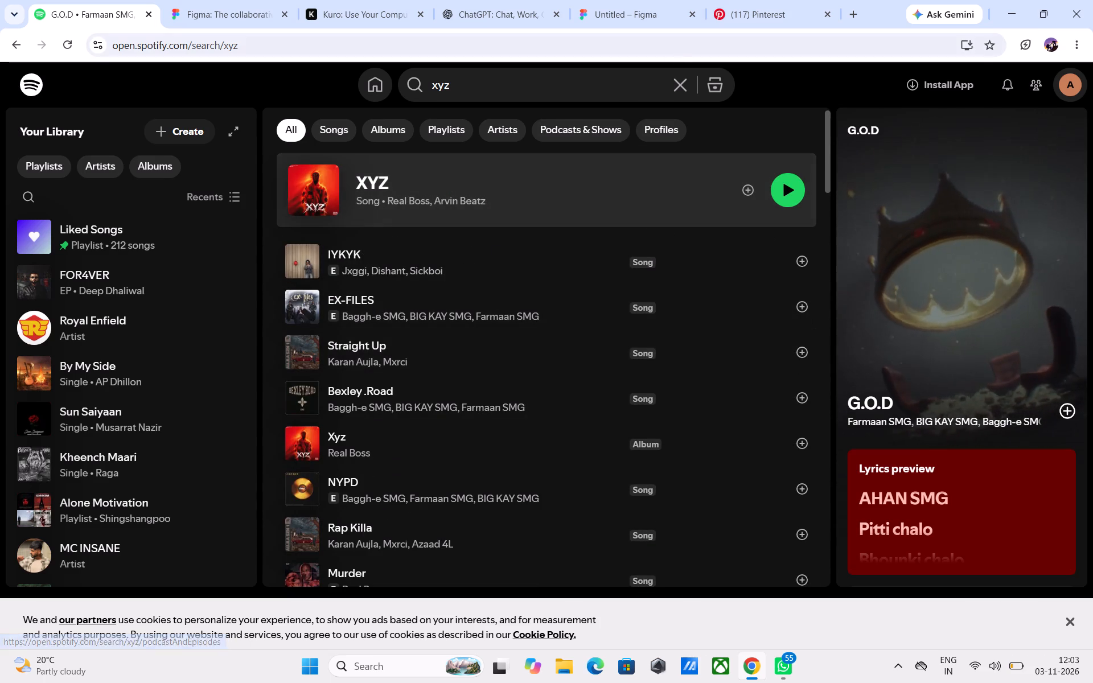
# Clear the xyz search and play Tere Naina by Shankar Mahadevan and Shreya Ghoshal from the recent searches.
pyautogui.click(677, 87)
pyautogui.doubleClick(557, 161)
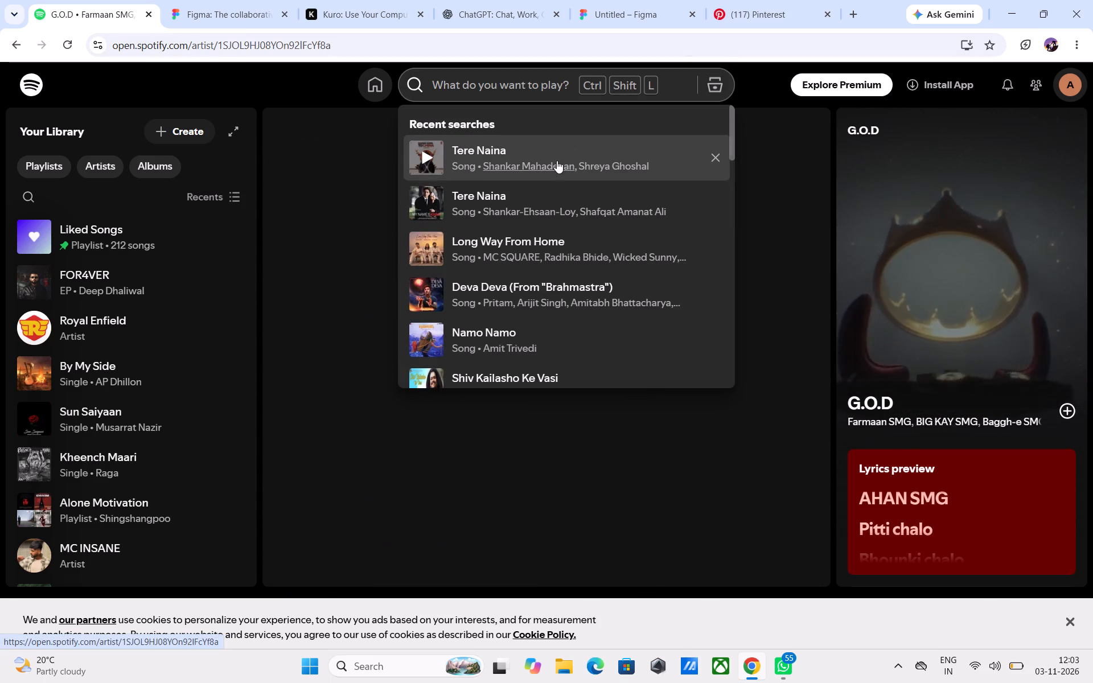
pyautogui.doubleClick(425, 153)
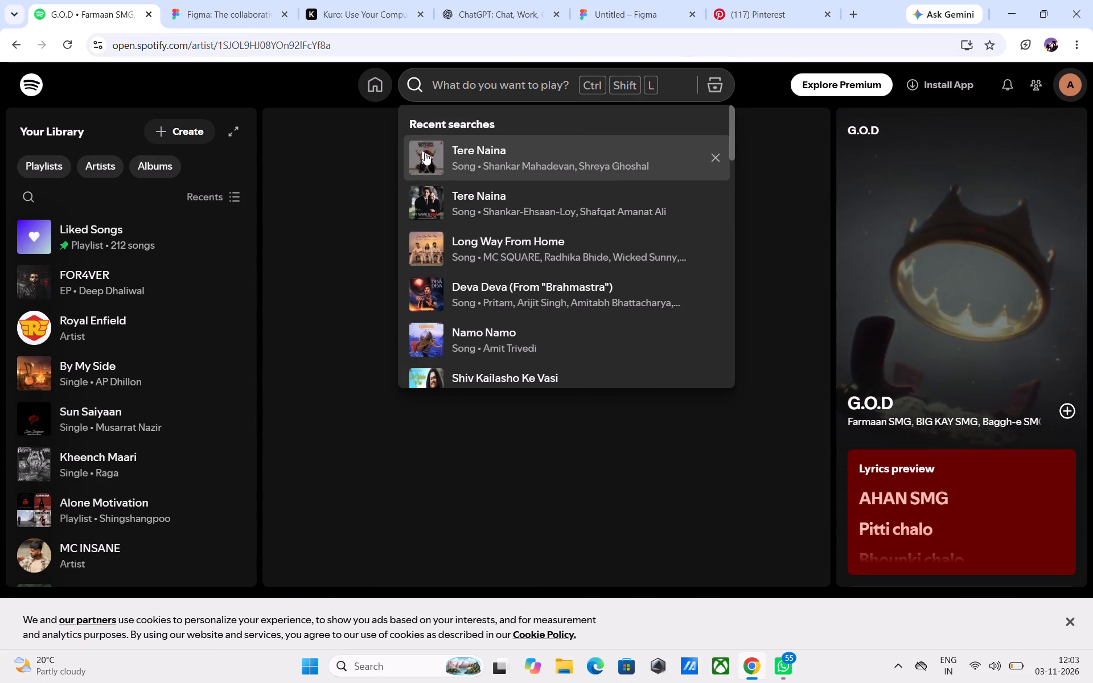
pyautogui.click(425, 153)
pyautogui.click(425, 154)
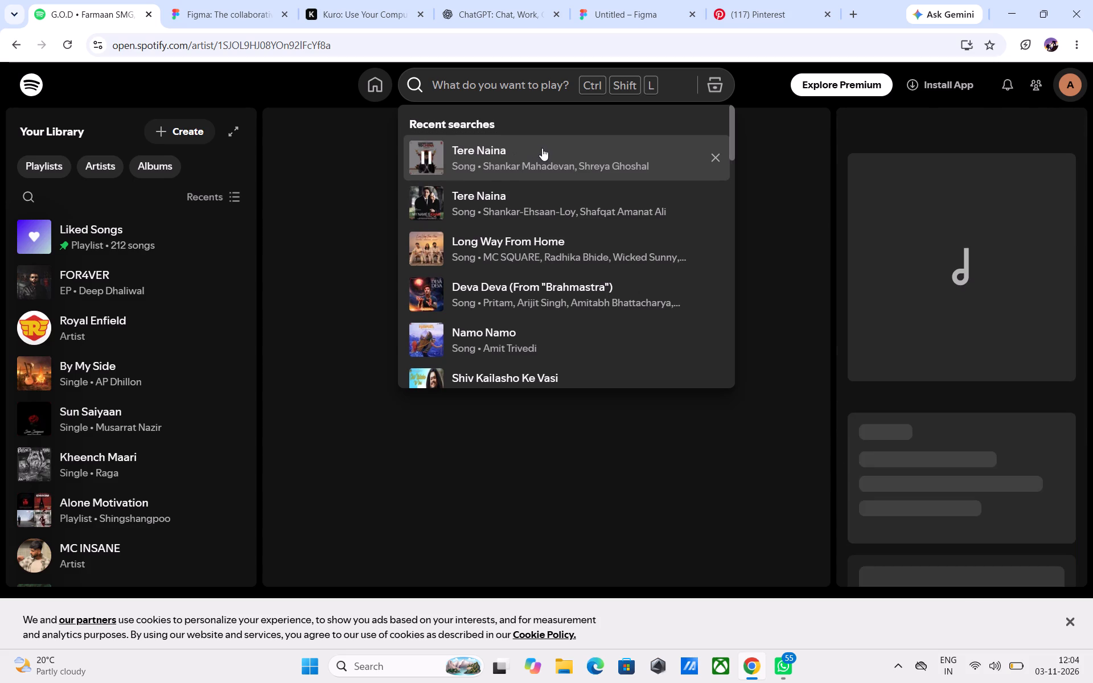
pyautogui.doubleClick(543, 147)
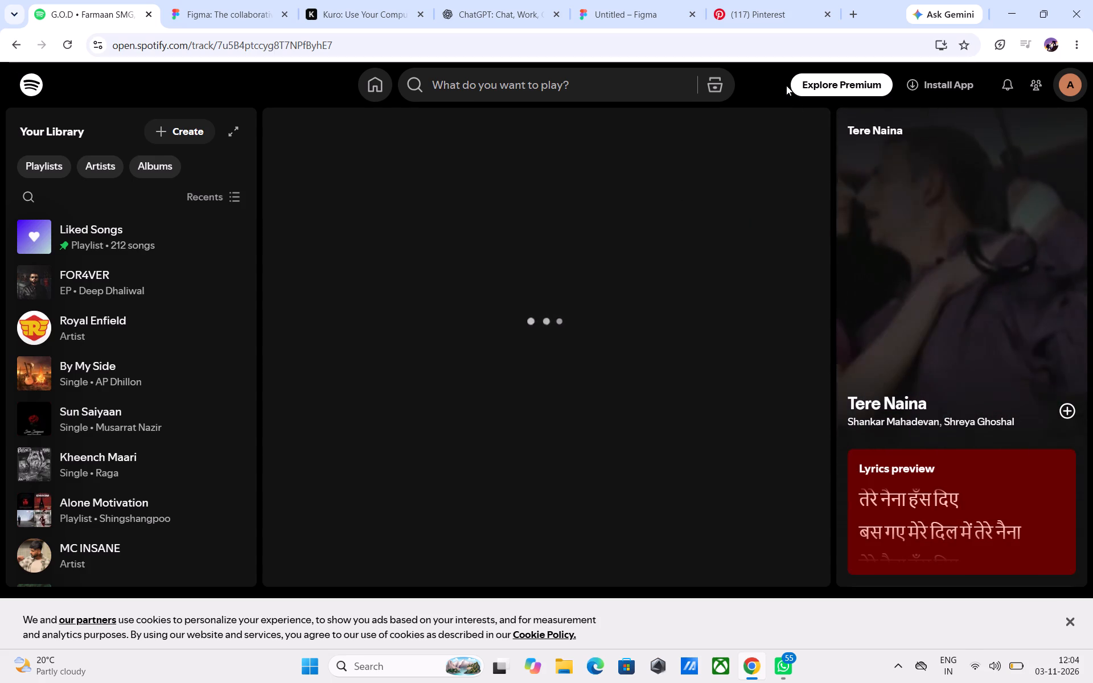
# Return to the Figma design and enlarge the white rounded rectangle under Team Member to about 162 × 48.
pyautogui.click(632, 15)
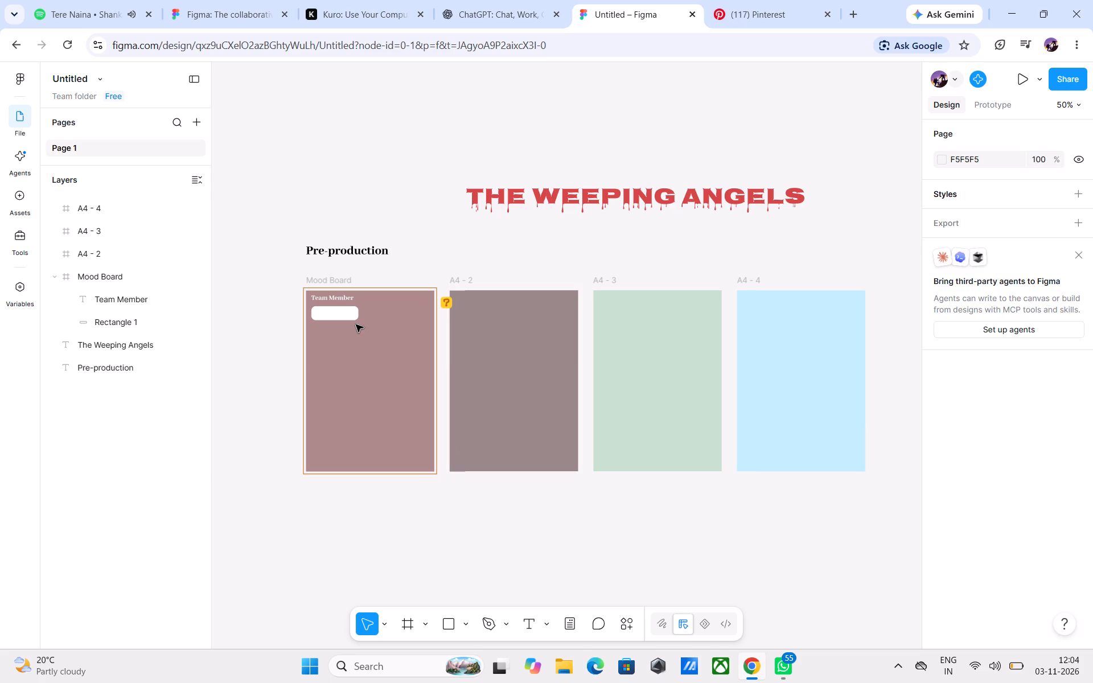
pyautogui.keyDown('ctrl'); pyautogui.scroll(6, 355, 324); pyautogui.keyUp('ctrl')
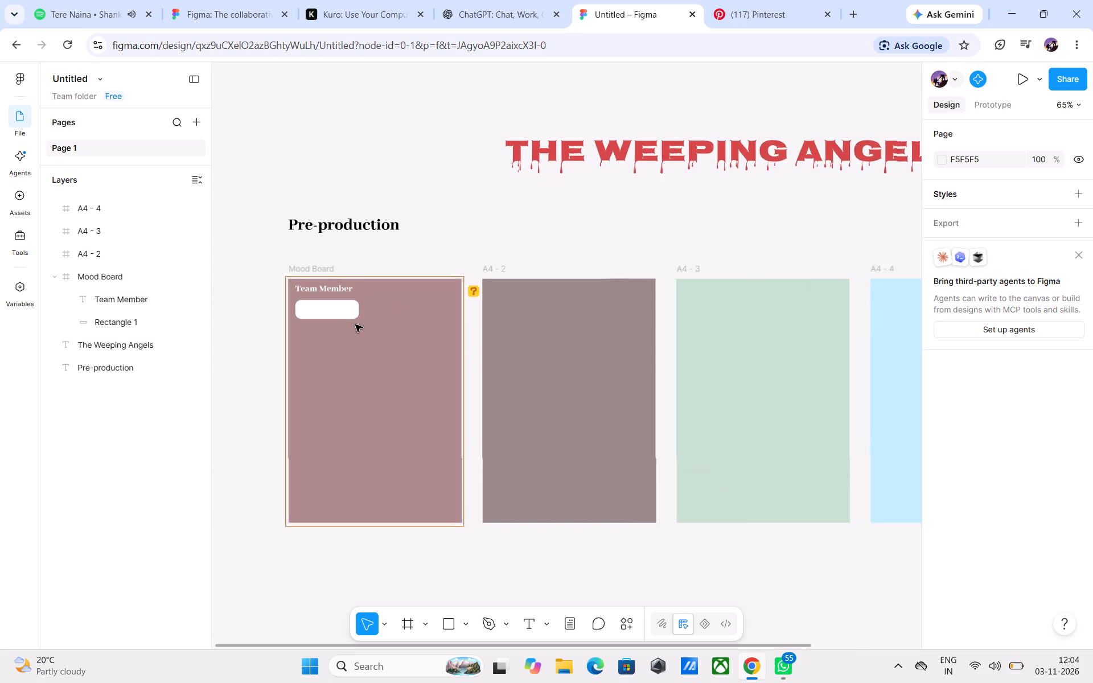
pyautogui.keyDown('ctrl'); pyautogui.scroll(8, 355, 324); pyautogui.keyUp('ctrl')
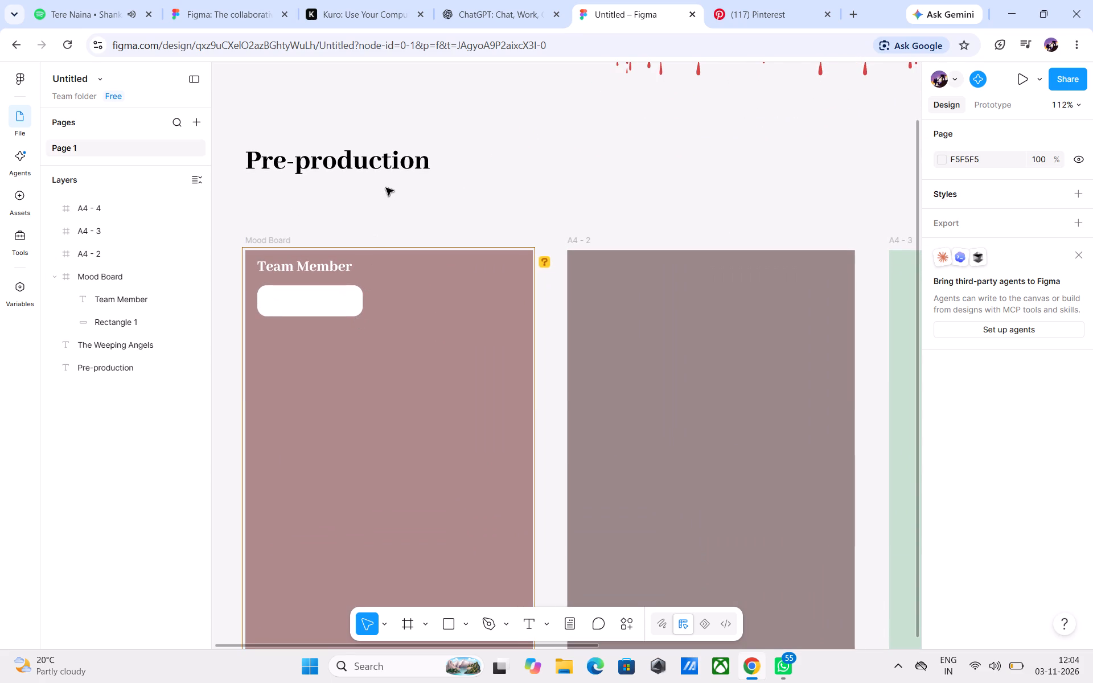
pyautogui.click(321, 295)
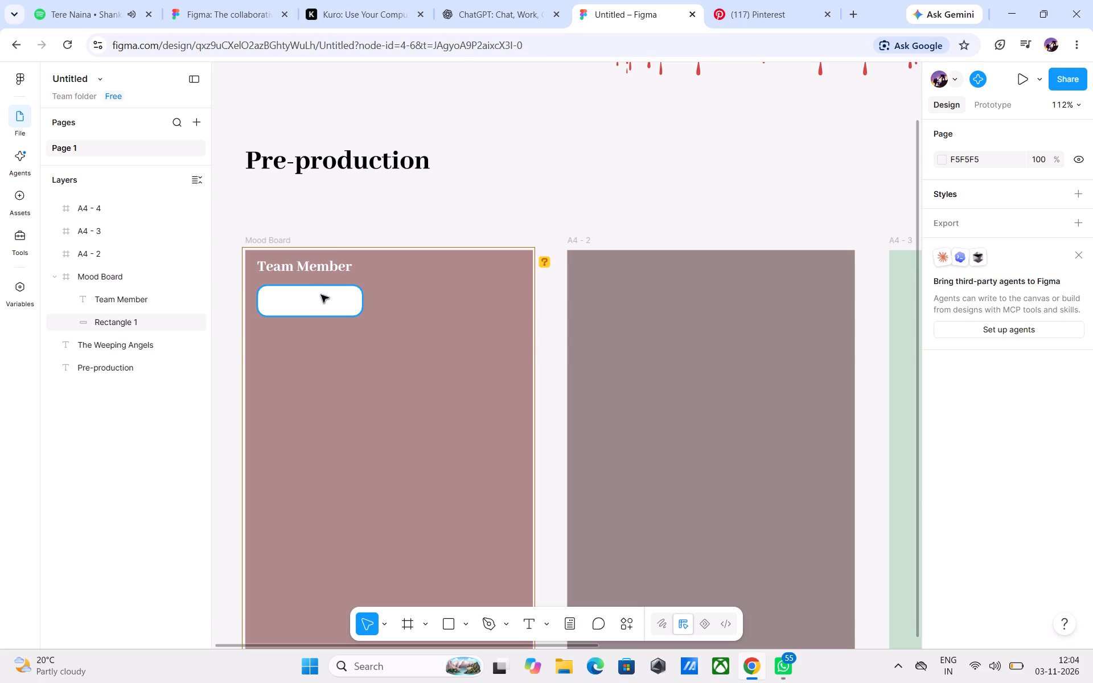
pyautogui.moveTo(361, 319); pyautogui.dragTo(367, 323)
pyautogui.click(534, 167)
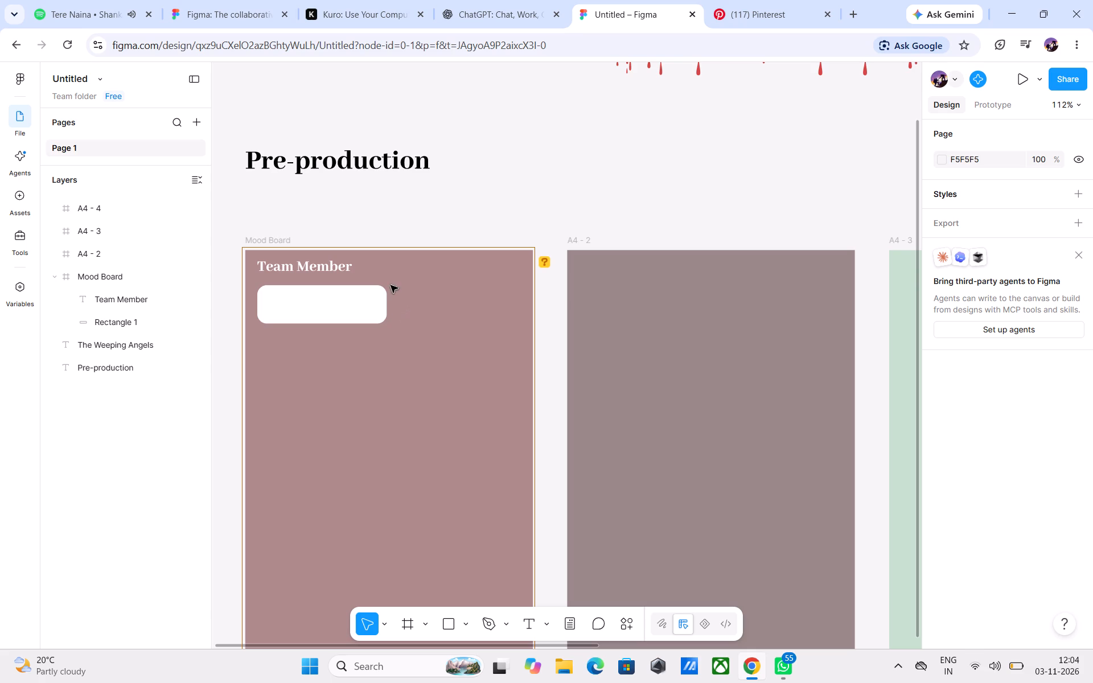
# Duplicate the white rectangle three times downward in the Mood Board frame, forming an evenly spaced column of four.
pyautogui.click(366, 301)
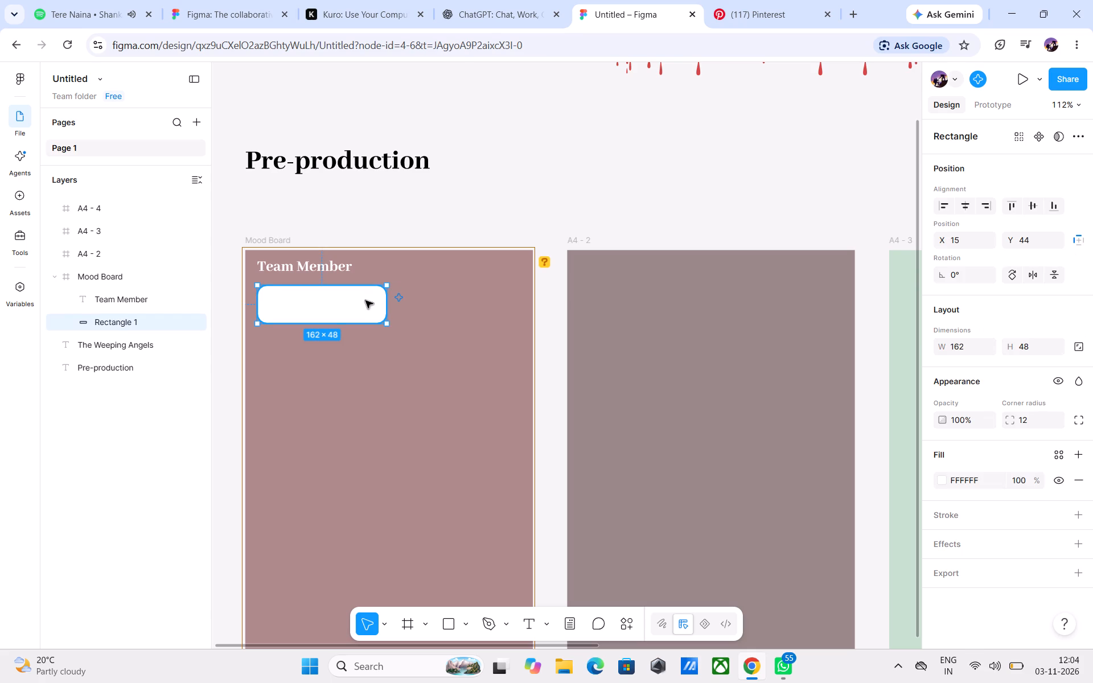
pyautogui.keyDown('alt'); pyautogui.moveTo(365, 301); pyautogui.dragTo(368, 320); pyautogui.keyUp('alt')
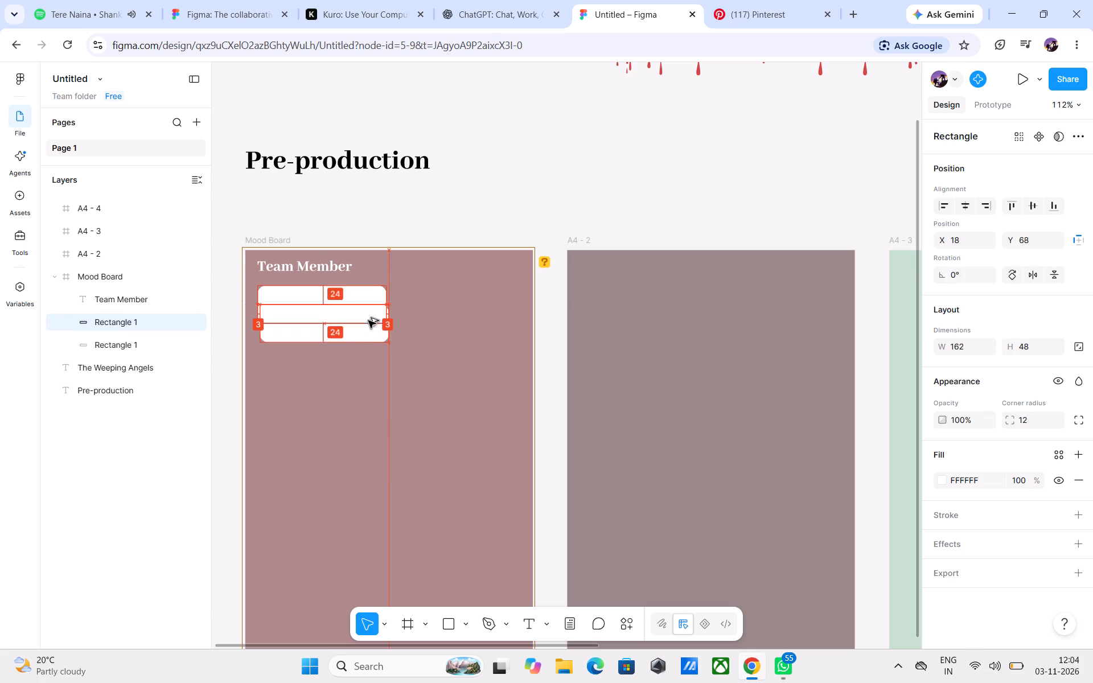
pyautogui.keyDown('alt'); pyautogui.moveTo(368, 320); pyautogui.dragTo(366, 345); pyautogui.keyUp('alt')
pyautogui.keyDown('alt'); pyautogui.moveTo(366, 345); pyautogui.dragTo(367, 395); pyautogui.keyUp('alt')
pyautogui.keyDown('alt'); pyautogui.moveTo(367, 396); pyautogui.dragTo(369, 437); pyautogui.keyUp('alt')
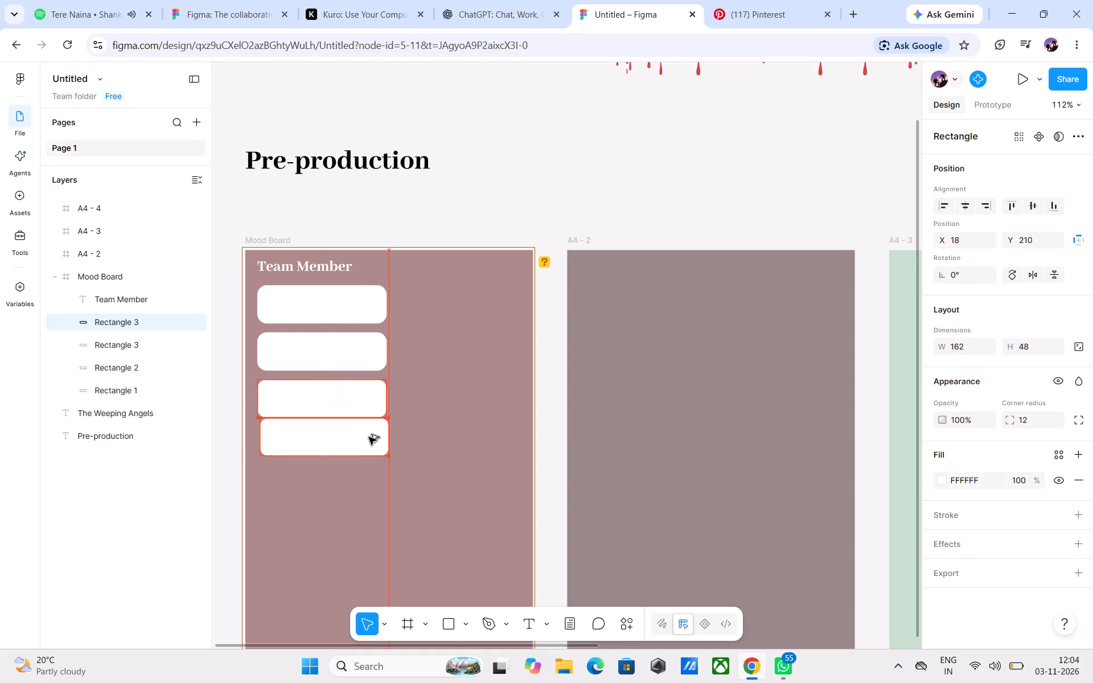
pyautogui.keyDown('alt'); pyautogui.moveTo(369, 437); pyautogui.dragTo(369, 443); pyautogui.keyUp('alt')
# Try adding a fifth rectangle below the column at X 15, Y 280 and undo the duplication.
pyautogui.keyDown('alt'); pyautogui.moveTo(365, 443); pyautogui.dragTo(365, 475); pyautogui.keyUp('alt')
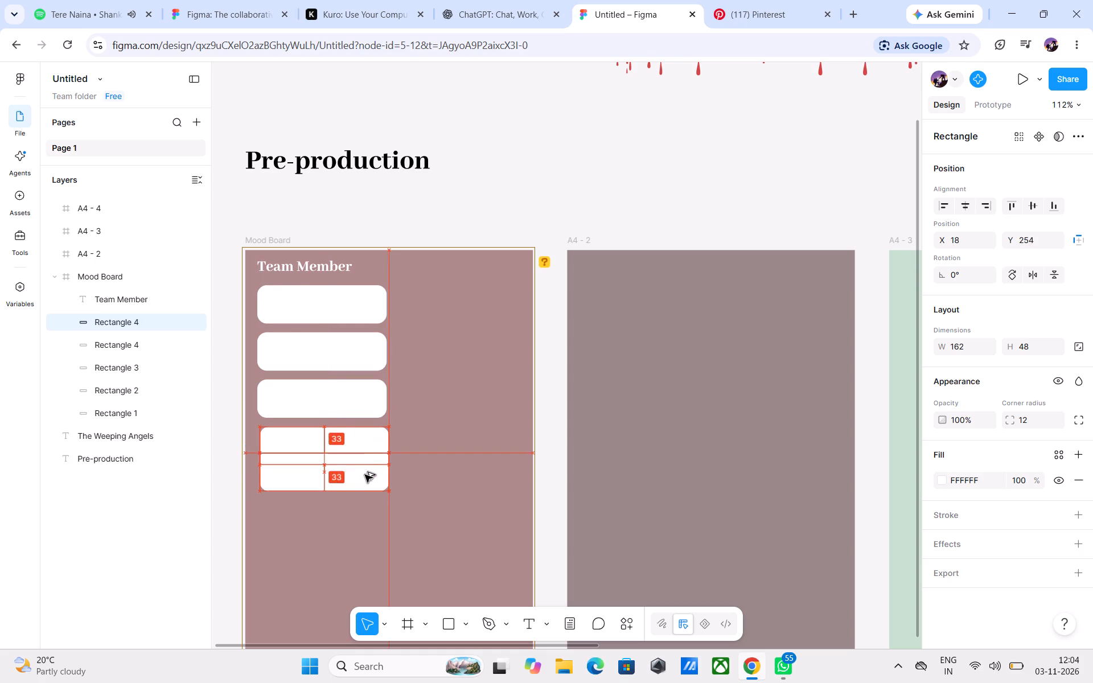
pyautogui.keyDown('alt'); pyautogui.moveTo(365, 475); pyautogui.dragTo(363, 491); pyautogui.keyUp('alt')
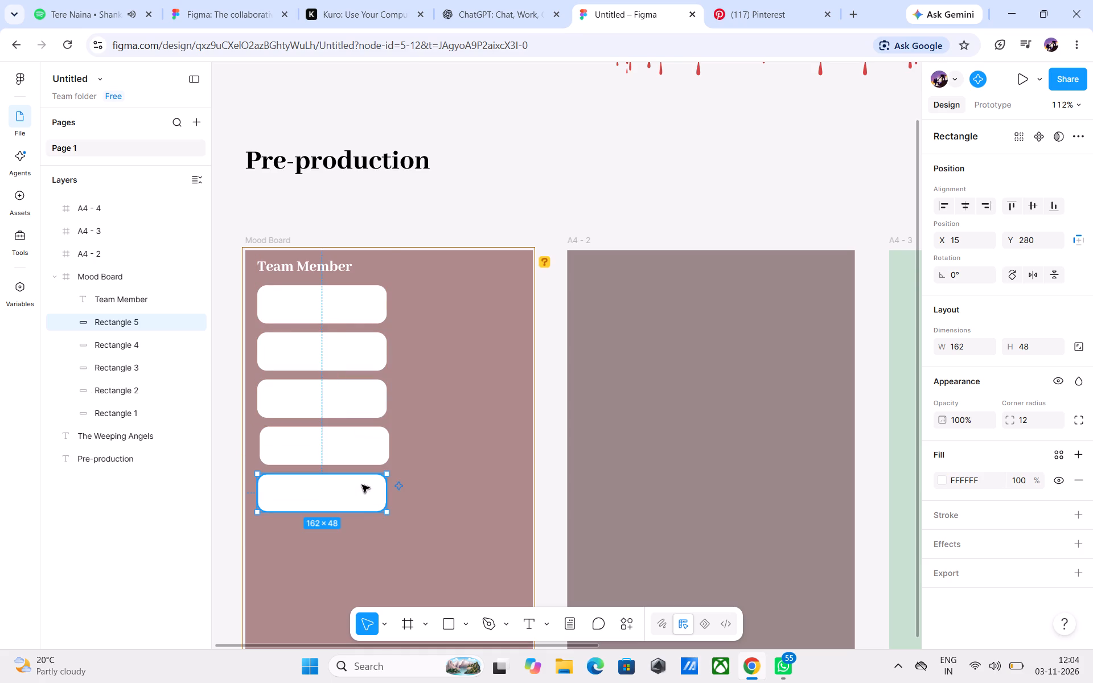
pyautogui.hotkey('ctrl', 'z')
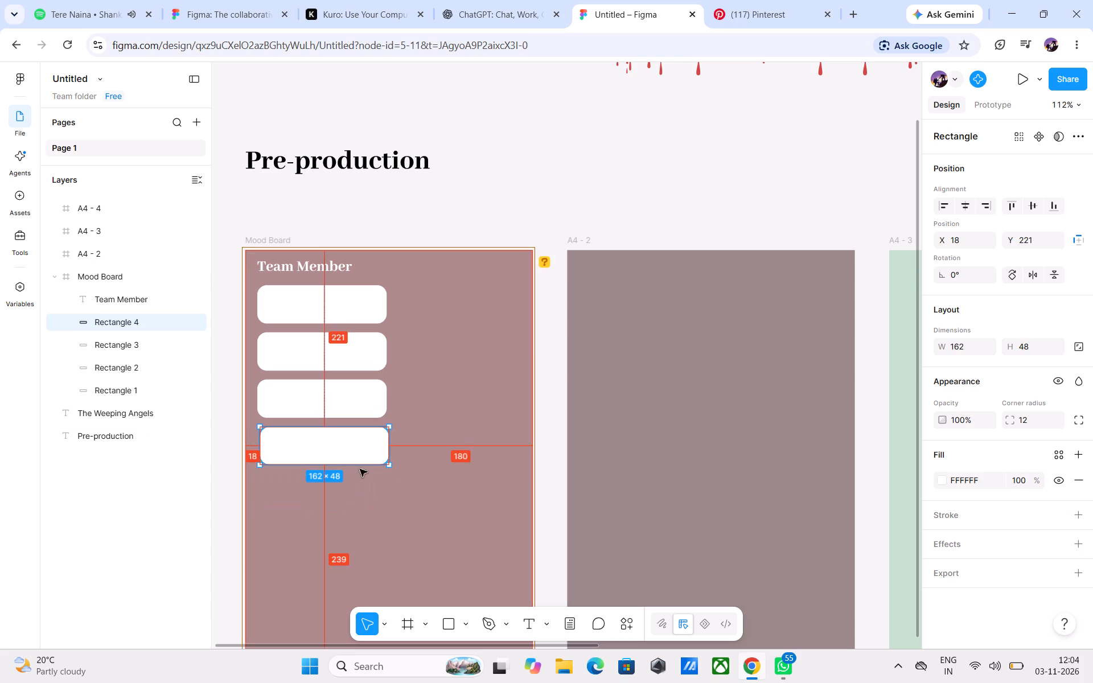
# Duplicate the fourth white rectangle again and place the copy below it in the Team Member column.
pyautogui.keyDown('alt'); pyautogui.moveTo(356, 451); pyautogui.dragTo(358, 488); pyautogui.keyUp('alt')
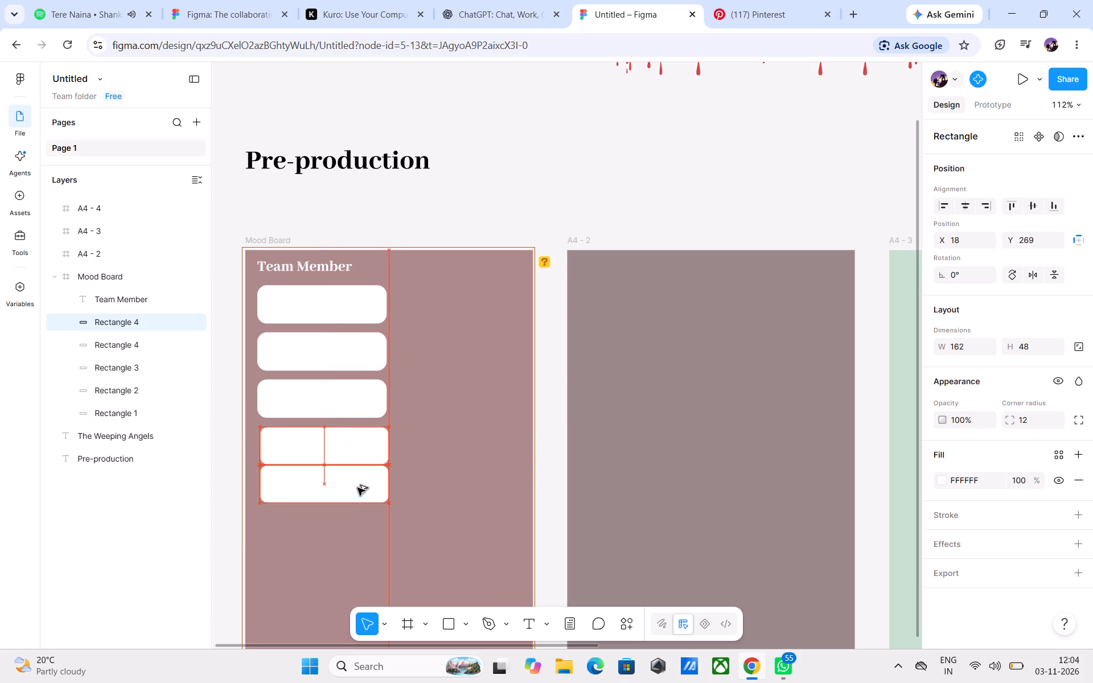
# Finish placing the fifth white rectangle and add three duplicates below at Y 339, 398 and 457, making a column of eight under Team Member.
pyautogui.keyDown('alt'); pyautogui.moveTo(358, 488); pyautogui.dragTo(355, 498); pyautogui.keyUp('alt')
pyautogui.keyDown('alt'); pyautogui.moveTo(355, 498); pyautogui.dragTo(358, 520); pyautogui.keyUp('alt')
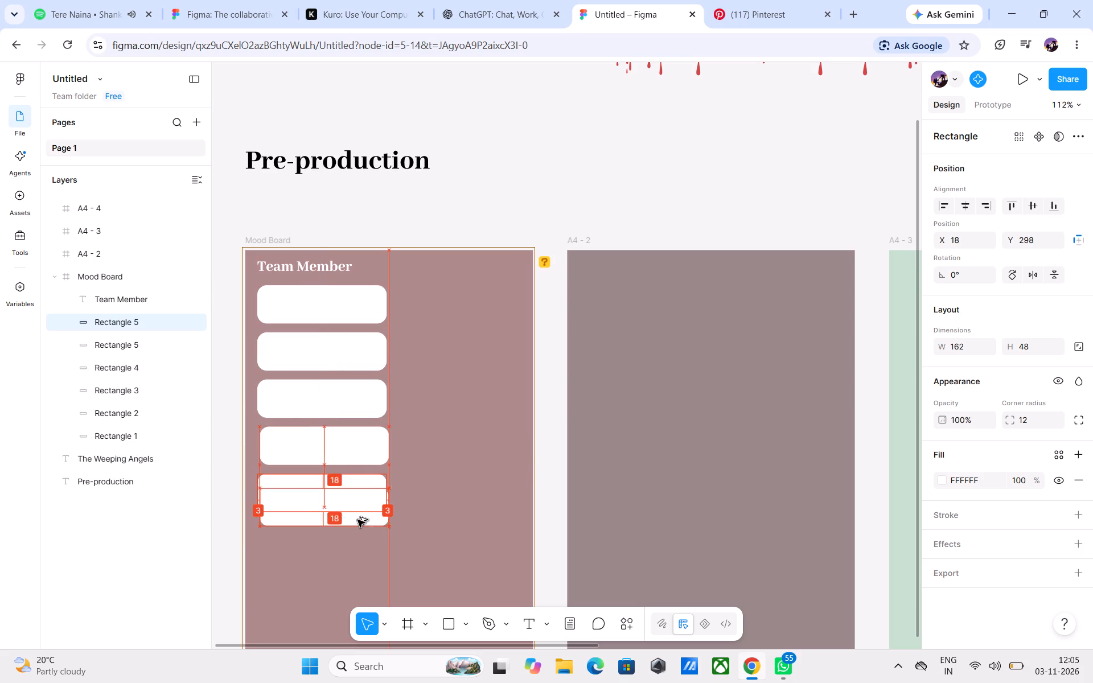
pyautogui.keyDown('alt'); pyautogui.moveTo(358, 520); pyautogui.dragTo(357, 546); pyautogui.keyUp('alt')
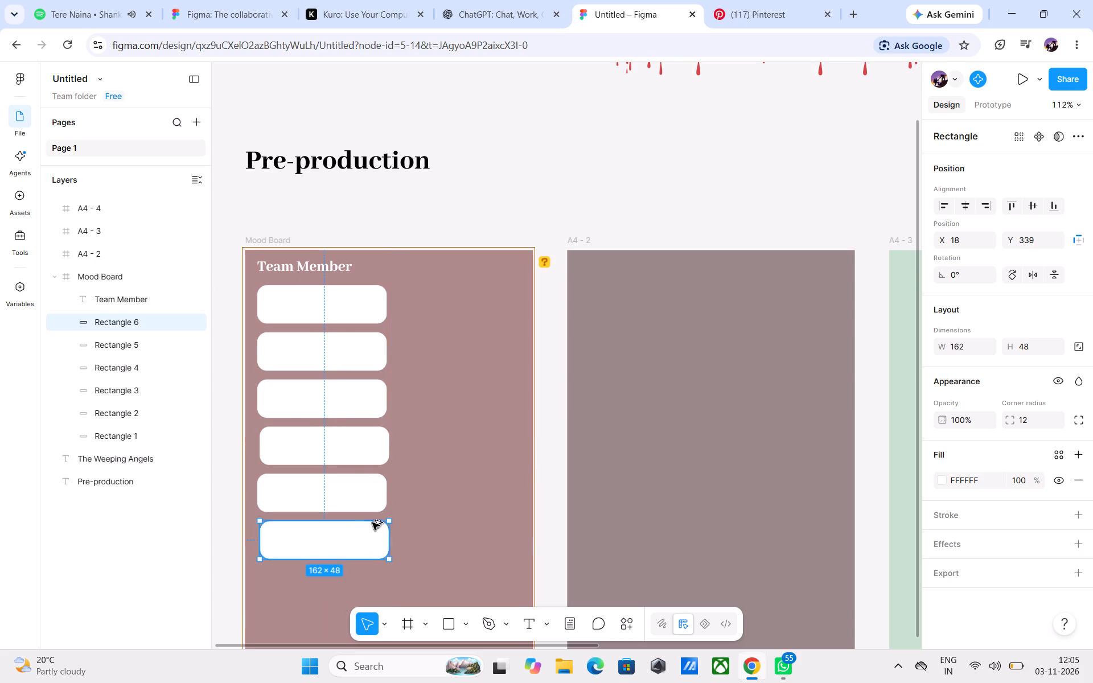
pyautogui.keyDown('alt'); pyautogui.scroll(3, 384, 484); pyautogui.keyUp('alt')
pyautogui.keyDown('alt'); pyautogui.scroll(-5, 384, 484); pyautogui.keyUp('alt')
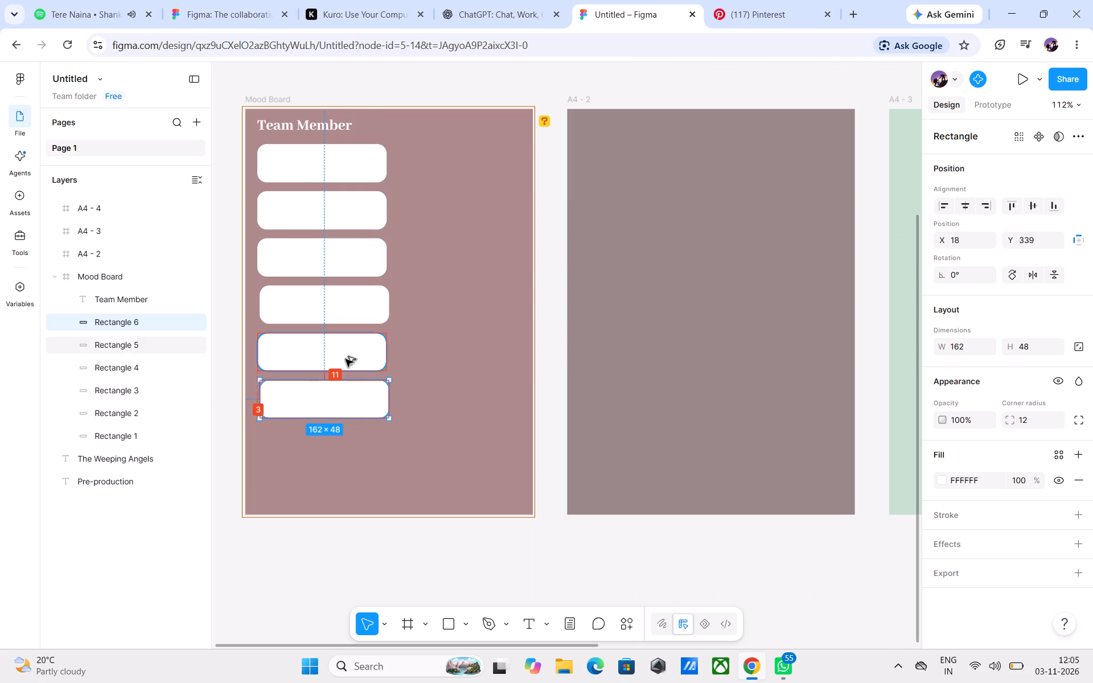
pyautogui.keyDown('alt'); pyautogui.moveTo(344, 407); pyautogui.dragTo(346, 442); pyautogui.keyUp('alt')
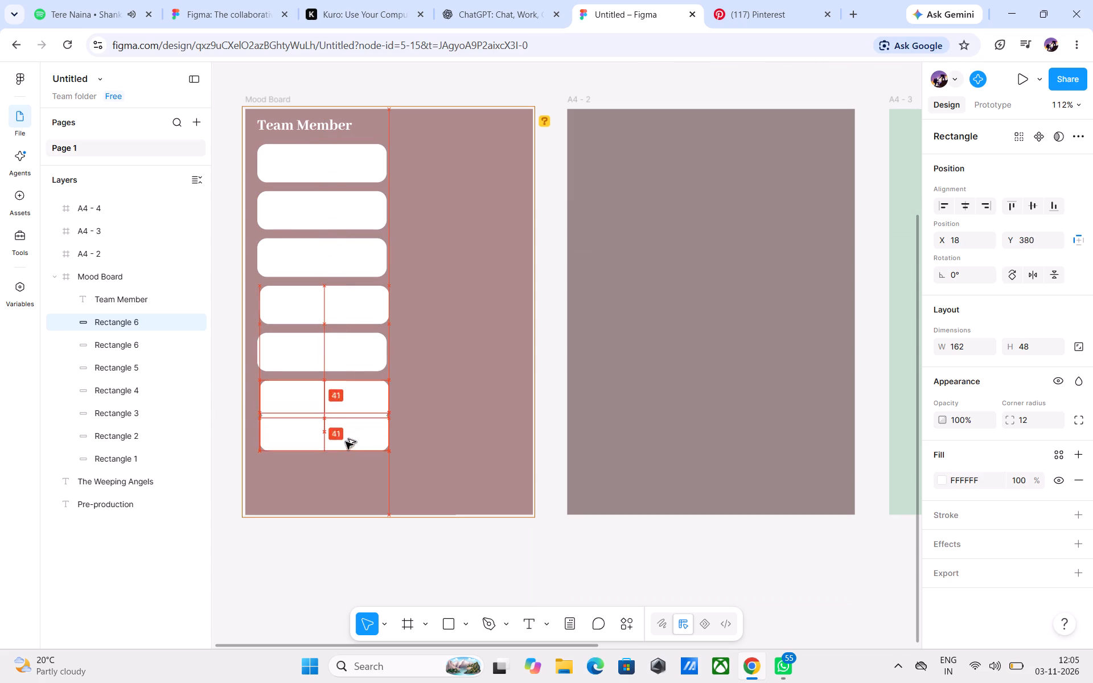
pyautogui.keyDown('alt'); pyautogui.moveTo(346, 442); pyautogui.dragTo(344, 458); pyautogui.keyUp('alt')
pyautogui.keyDown('alt'); pyautogui.moveTo(344, 458); pyautogui.dragTo(344, 459); pyautogui.keyUp('alt')
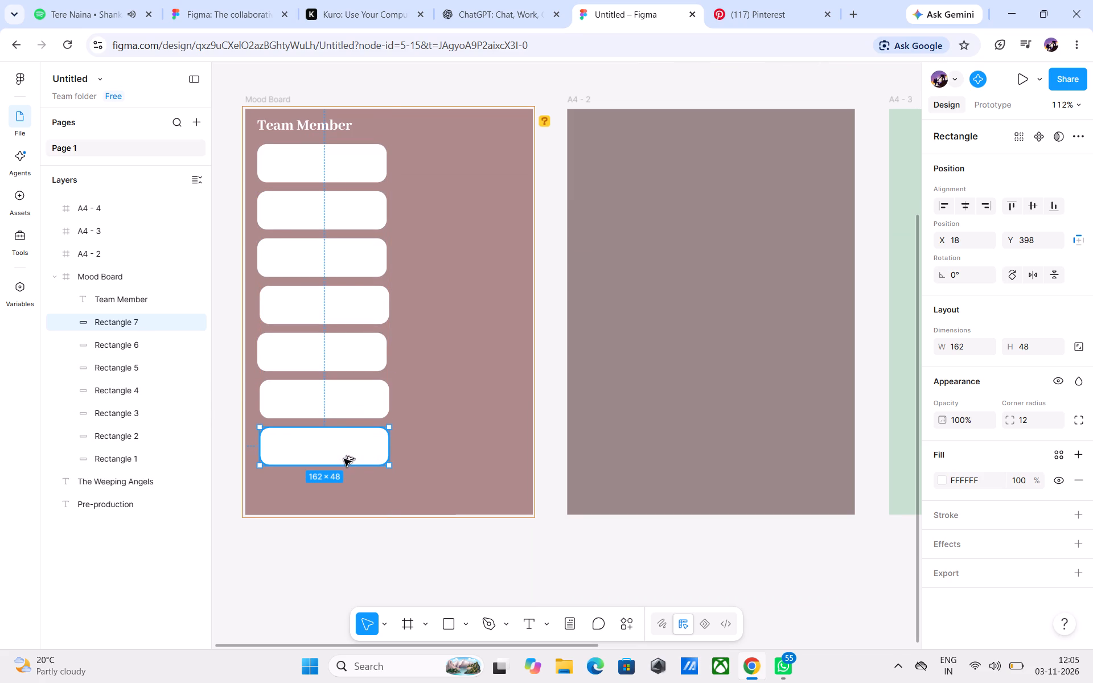
pyautogui.keyDown('alt'); pyautogui.moveTo(344, 459); pyautogui.dragTo(339, 505); pyautogui.keyUp('alt')
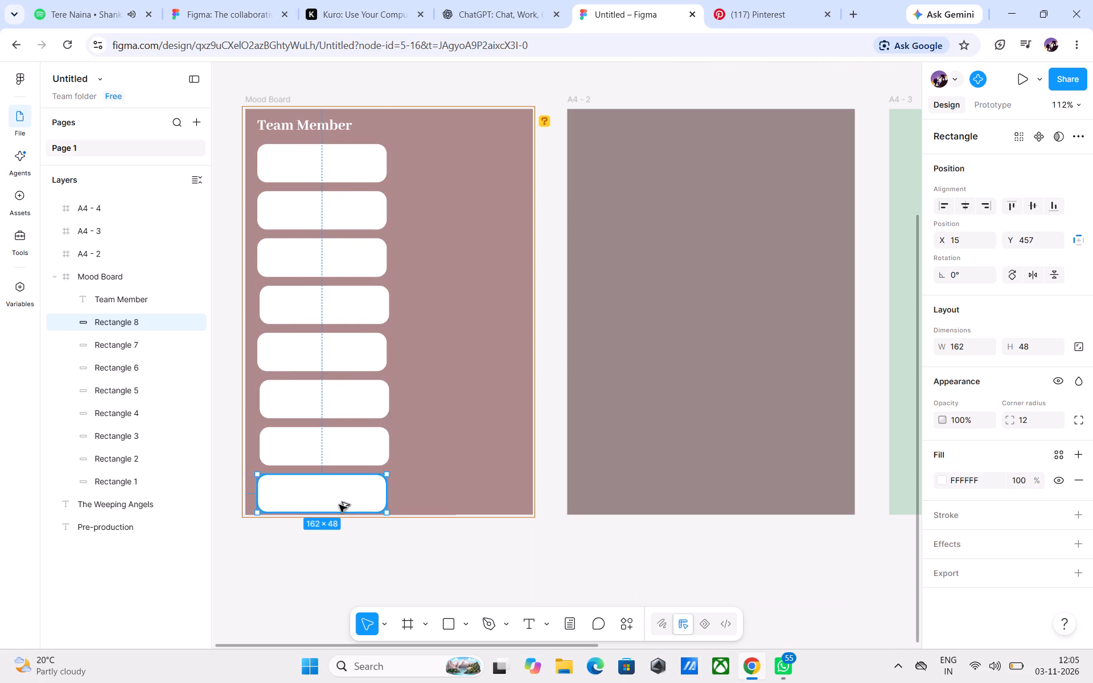
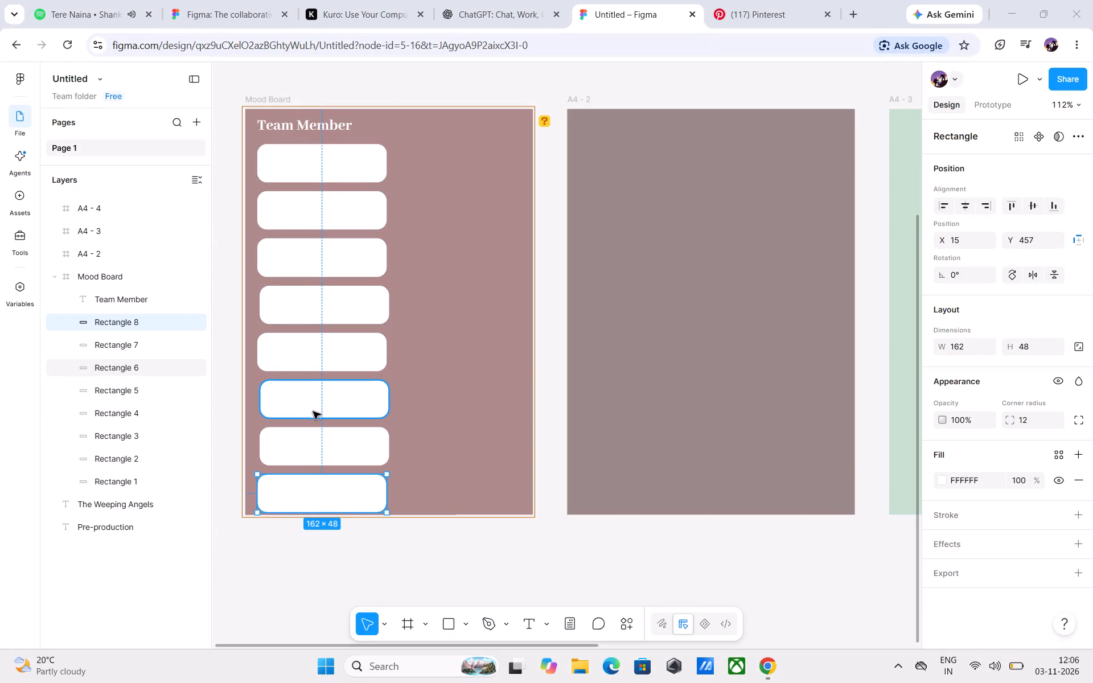
# Delete the two lowest white rectangles from the Team Member column in the Mood Board frame.
pyautogui.click(336, 450)
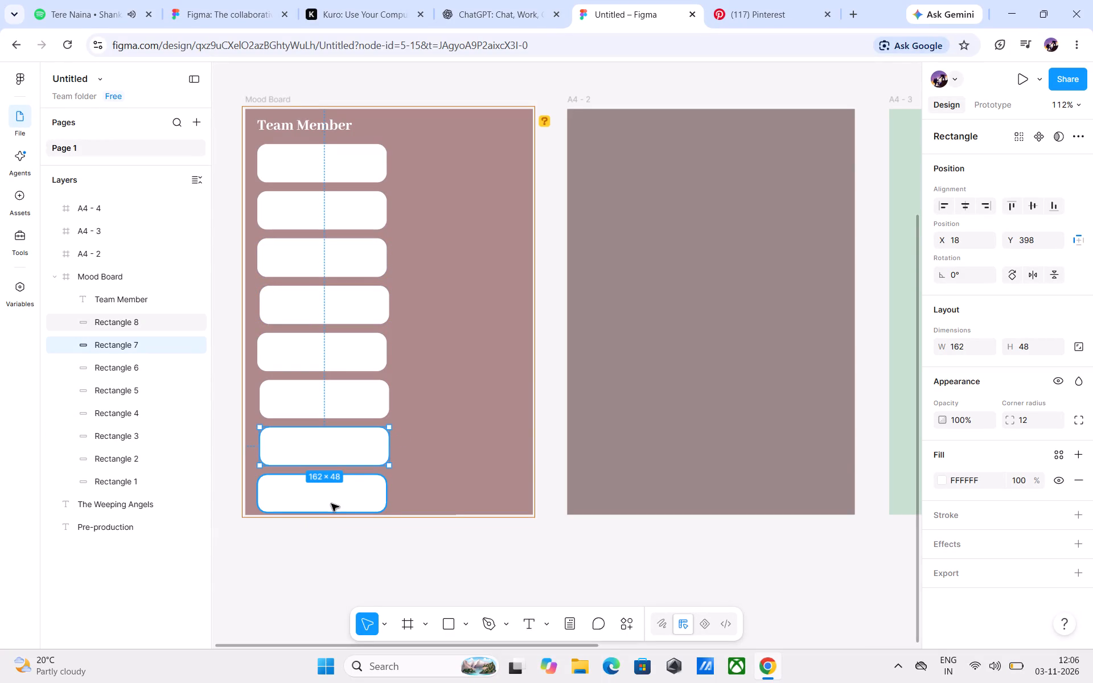
pyautogui.keyDown('shift'); pyautogui.click(335, 496); pyautogui.keyUp('shift')
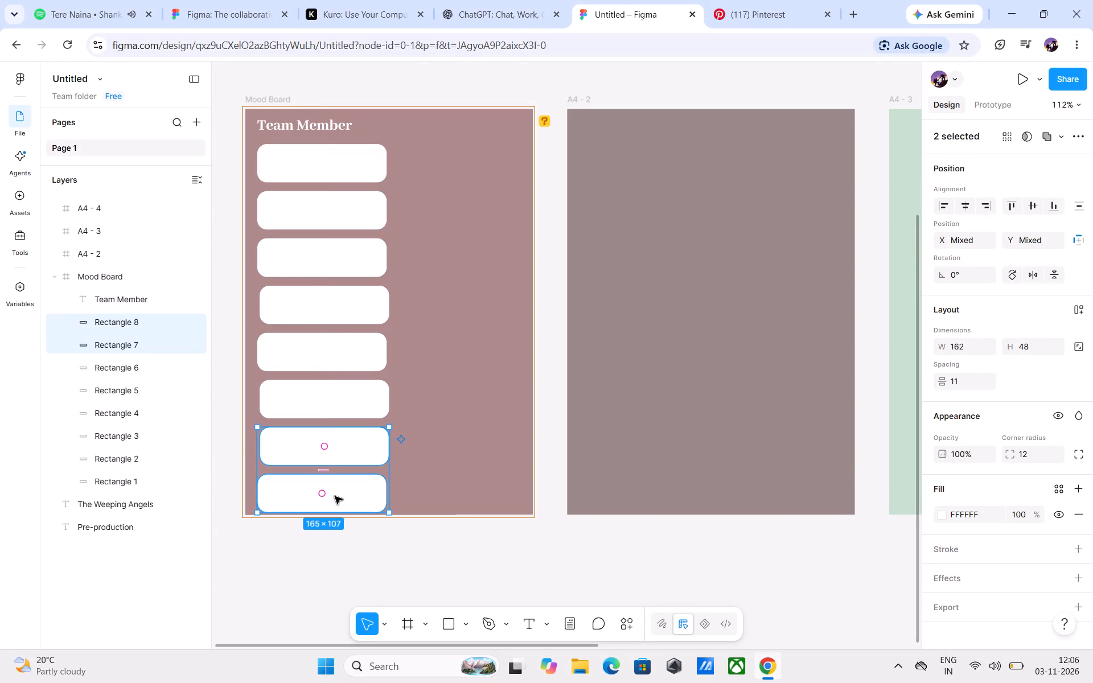
pyautogui.press('Delete')
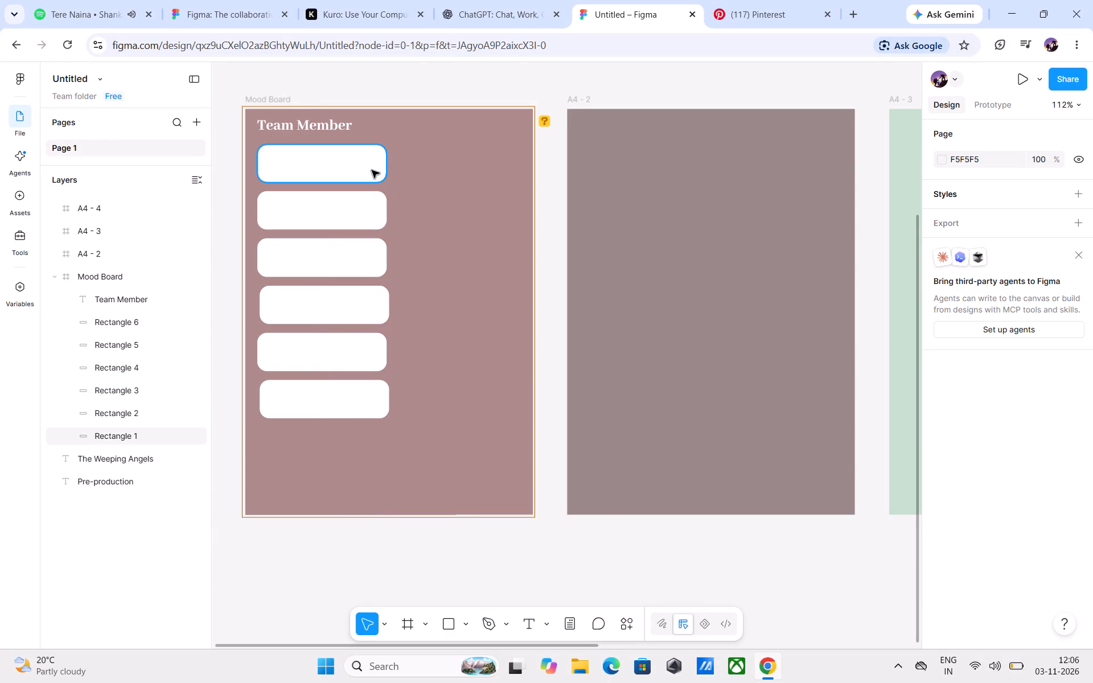
# Move the sixth, fifth and fourth white rectangles down to widen their gaps, aligned with the column, placing the fourth at X 15, Y 244.
pyautogui.click(322, 412)
pyautogui.moveTo(323, 404); pyautogui.dragTo(322, 463)
pyautogui.moveTo(324, 344); pyautogui.dragTo(323, 392)
pyautogui.moveTo(331, 306); pyautogui.dragTo(330, 327)
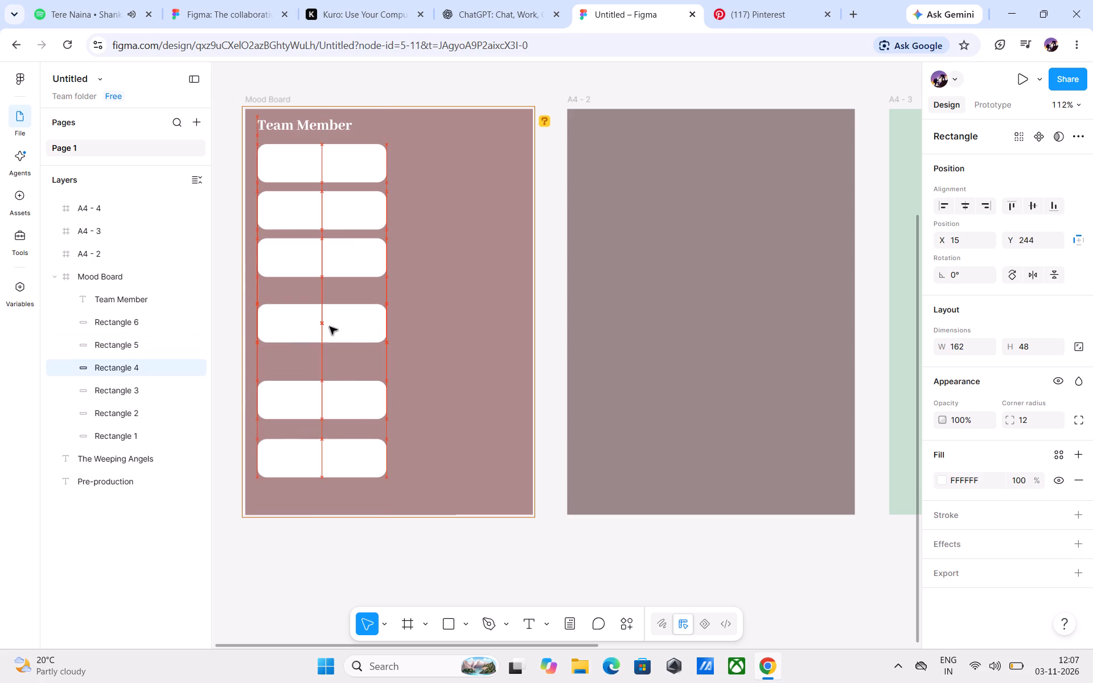
# Move the upper four white rectangles of the Team Member column down, placing the top three at Y 66, 136 and 206.
pyautogui.moveTo(330, 327); pyautogui.dragTo(330, 327)
pyautogui.moveTo(332, 256); pyautogui.dragTo(338, 265)
pyautogui.moveTo(332, 202); pyautogui.dragTo(332, 213)
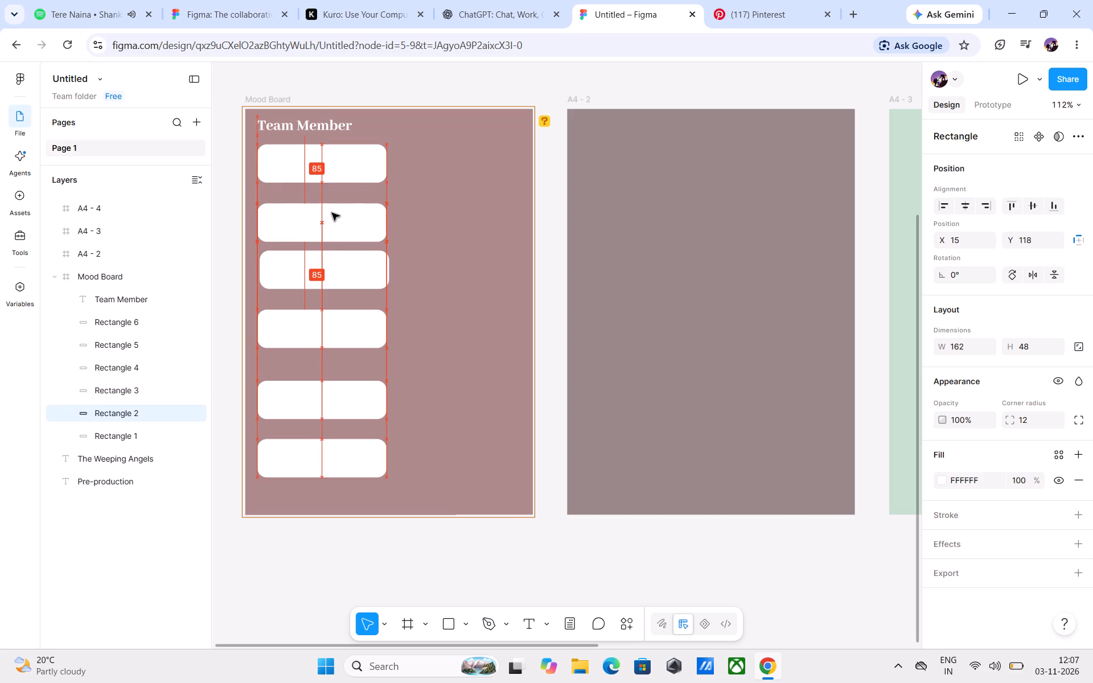
pyautogui.moveTo(332, 213); pyautogui.dragTo(331, 209)
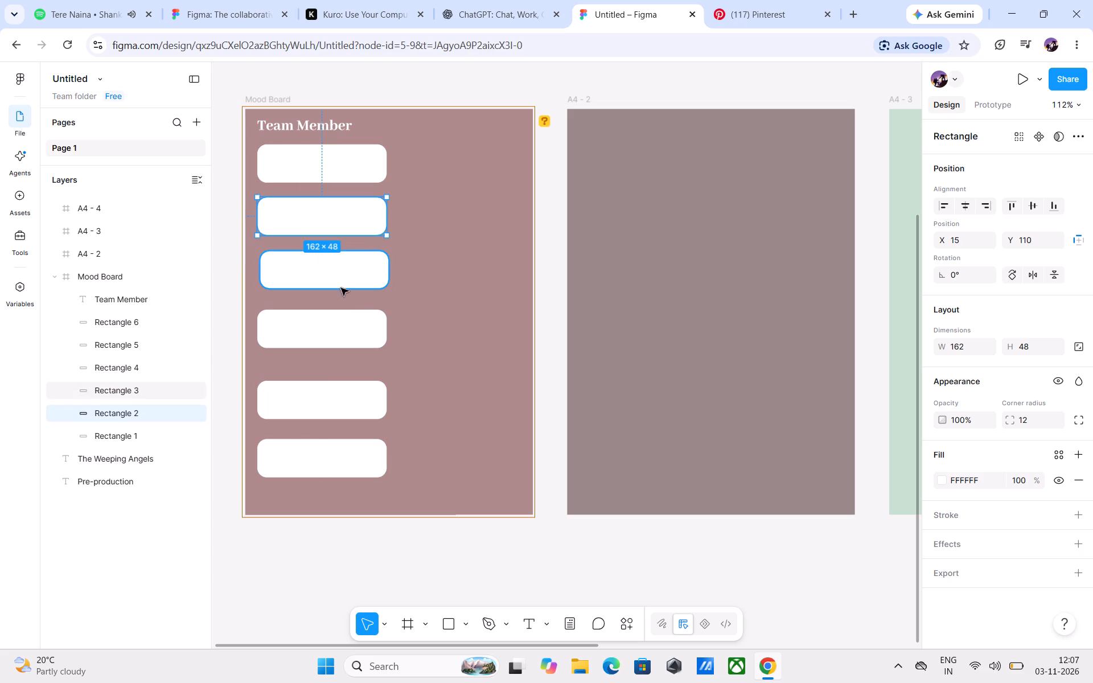
pyautogui.moveTo(321, 324); pyautogui.dragTo(319, 344)
pyautogui.moveTo(326, 268); pyautogui.dragTo(328, 290)
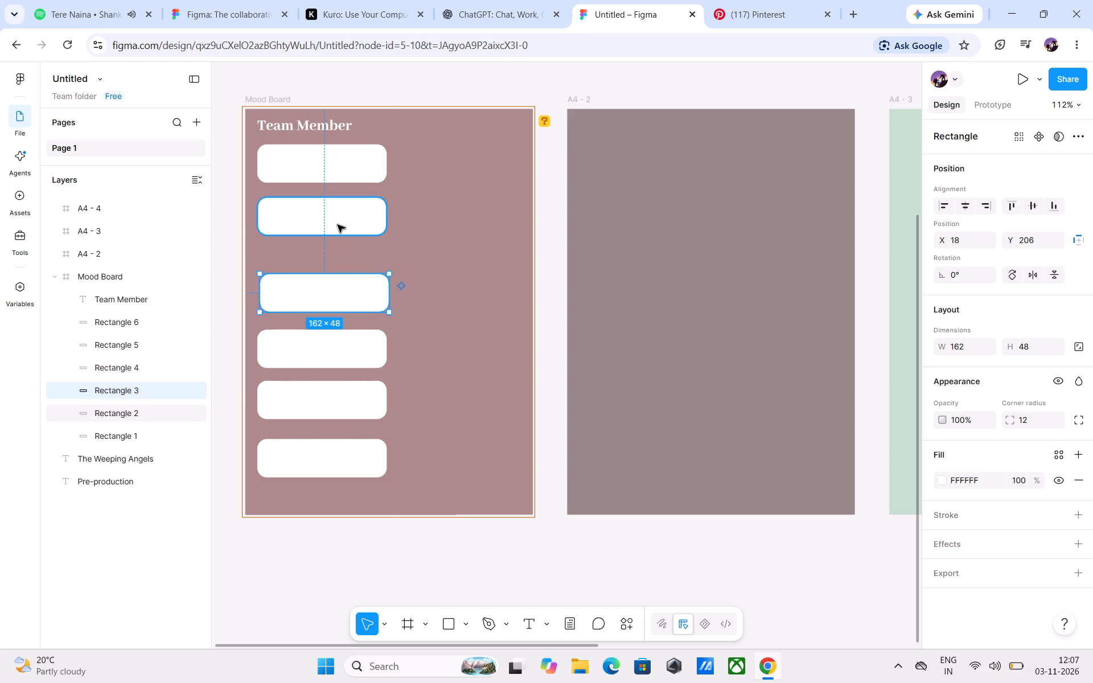
pyautogui.moveTo(338, 219); pyautogui.dragTo(336, 240)
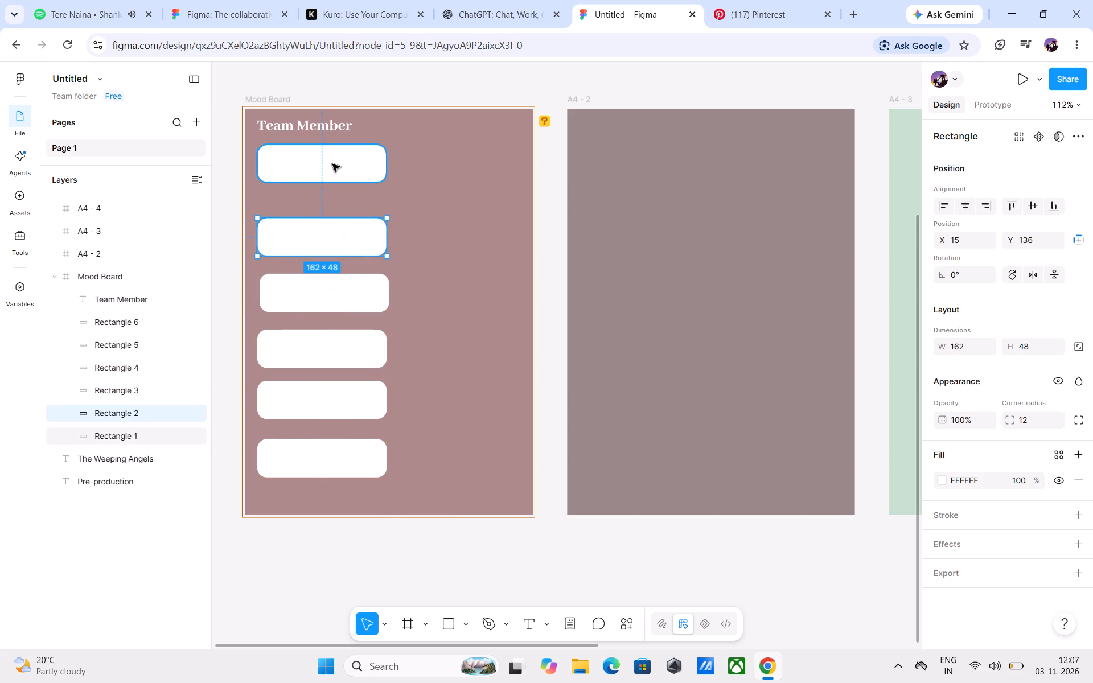
pyautogui.moveTo(332, 164); pyautogui.dragTo(332, 184)
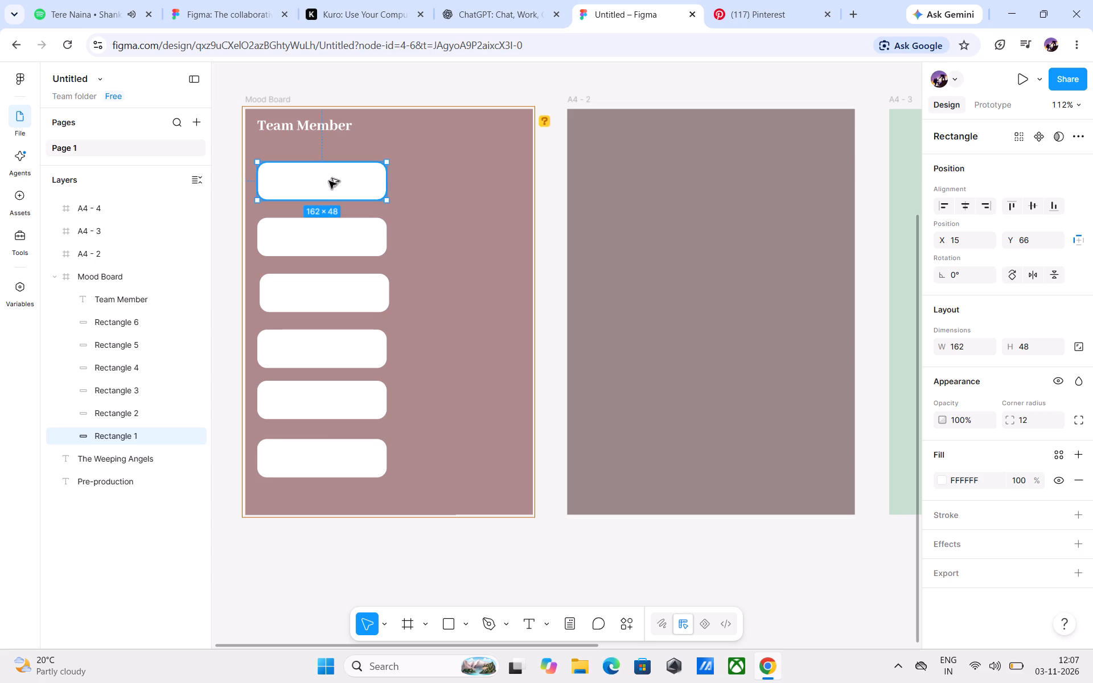
# Start a second column by duplicating the top rectangle to X 188, Y 66, and copy it below at Y 131.
pyautogui.keyDown('alt'); pyautogui.moveTo(329, 181); pyautogui.dragTo(461, 187); pyautogui.keyUp('alt')
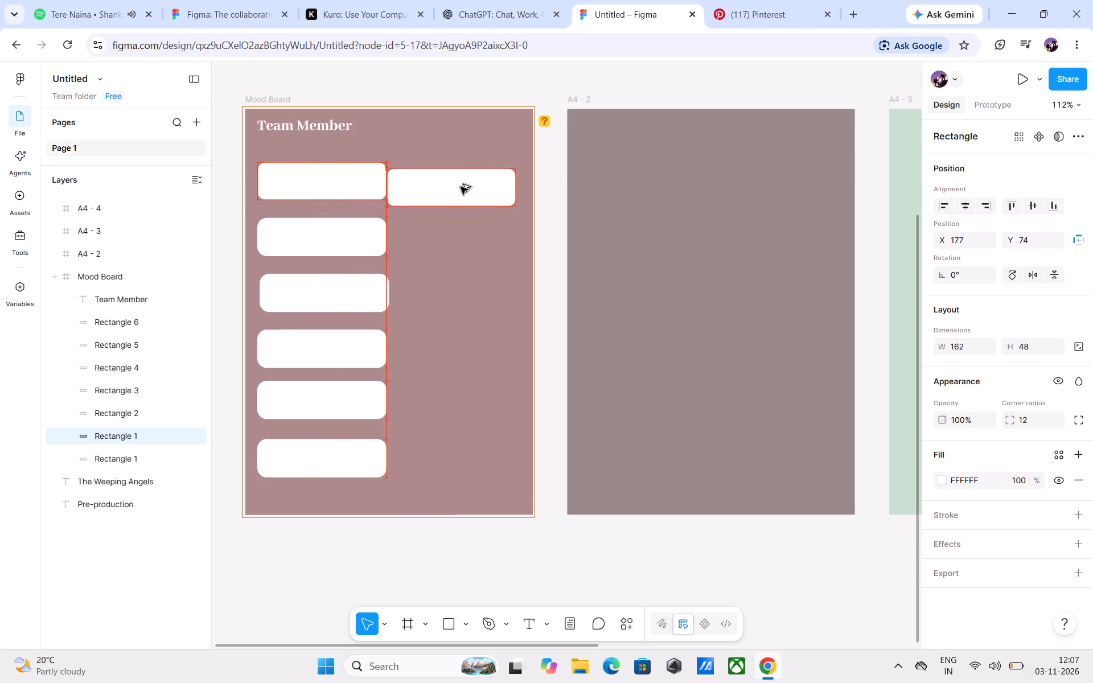
pyautogui.keyDown('alt'); pyautogui.moveTo(461, 187); pyautogui.dragTo(467, 183); pyautogui.keyUp('alt')
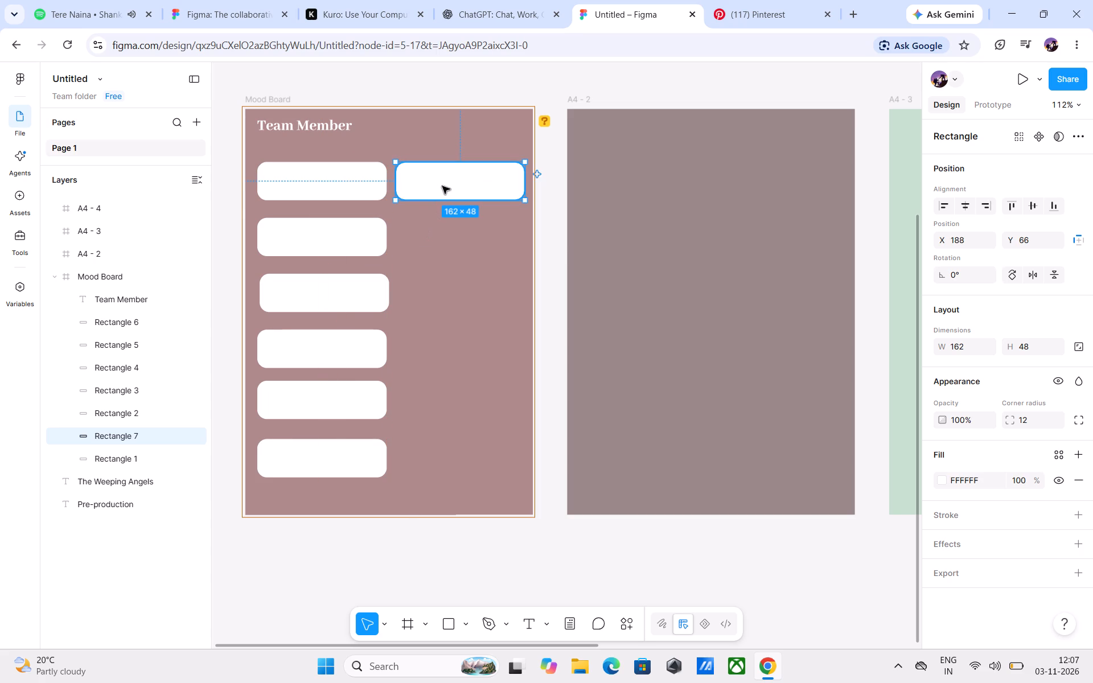
pyautogui.keyDown('alt'); pyautogui.moveTo(442, 180); pyautogui.dragTo(443, 232); pyautogui.keyUp('alt')
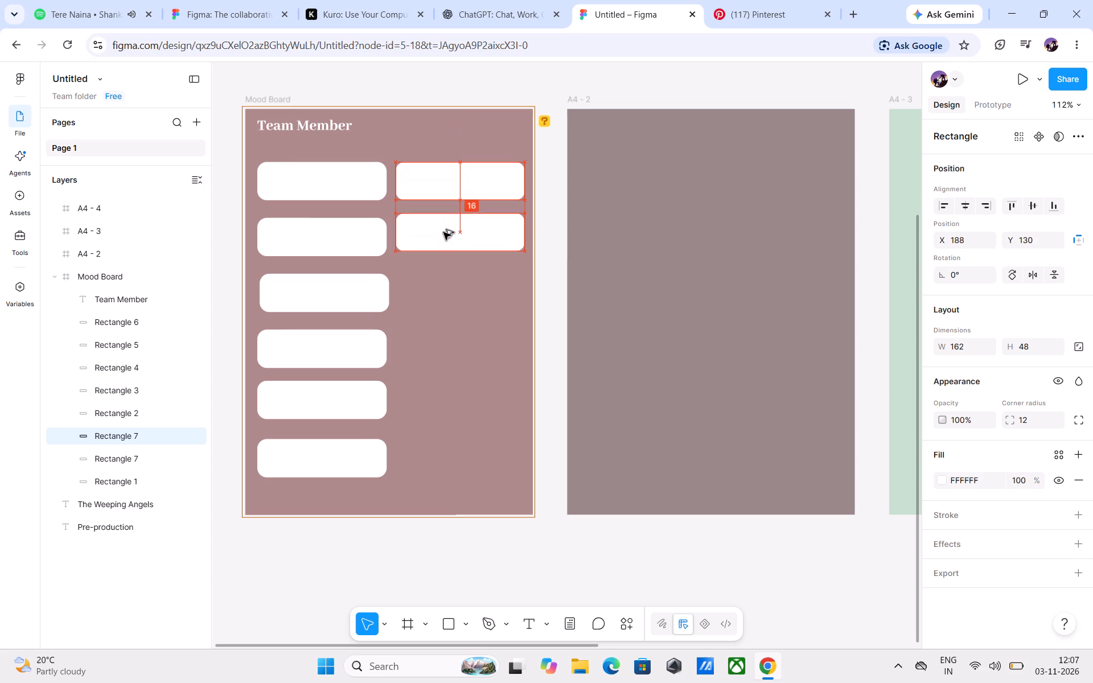
pyautogui.keyDown('alt'); pyautogui.moveTo(443, 232); pyautogui.dragTo(443, 233); pyautogui.keyUp('alt')
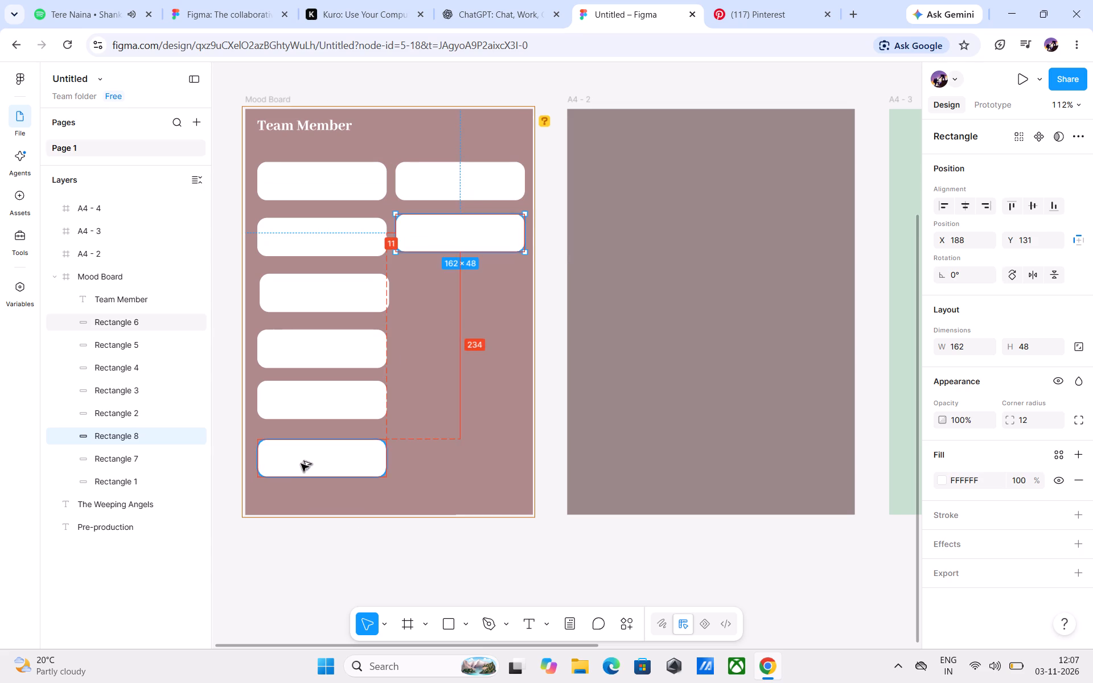
# Duplicate the bottom rectangle of the first column into the second column at X 188, Y 413.
pyautogui.keyDown('alt'); pyautogui.moveTo(301, 464); pyautogui.dragTo(444, 460); pyautogui.keyUp('alt')
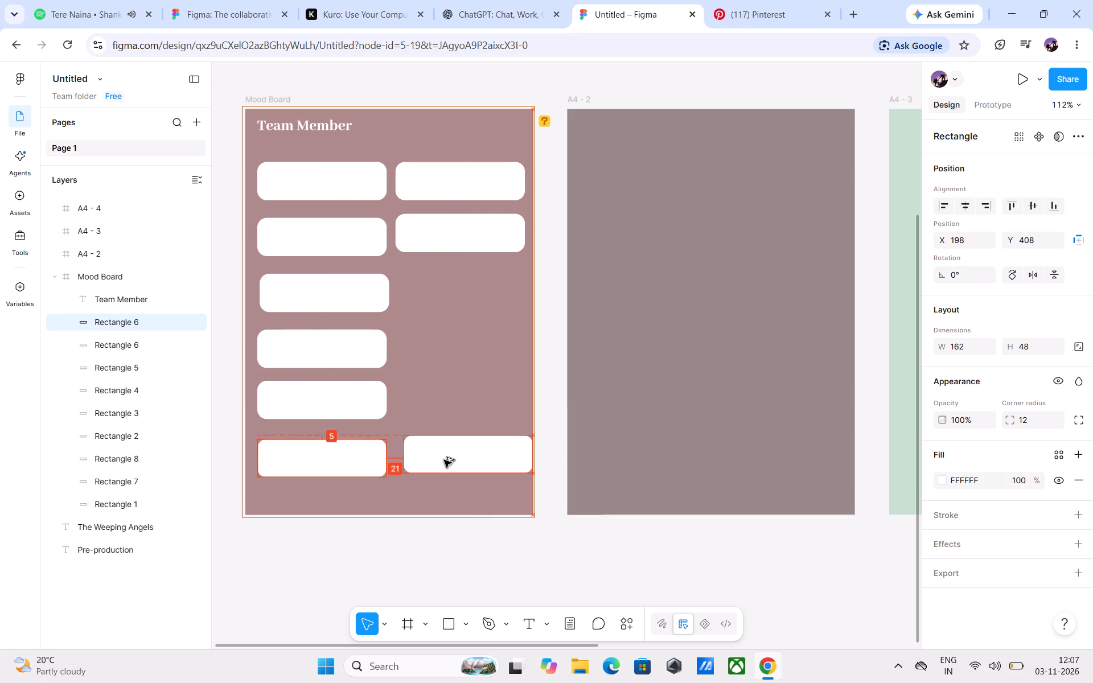
pyautogui.keyDown('alt'); pyautogui.moveTo(444, 460); pyautogui.dragTo(443, 463); pyautogui.keyUp('alt')
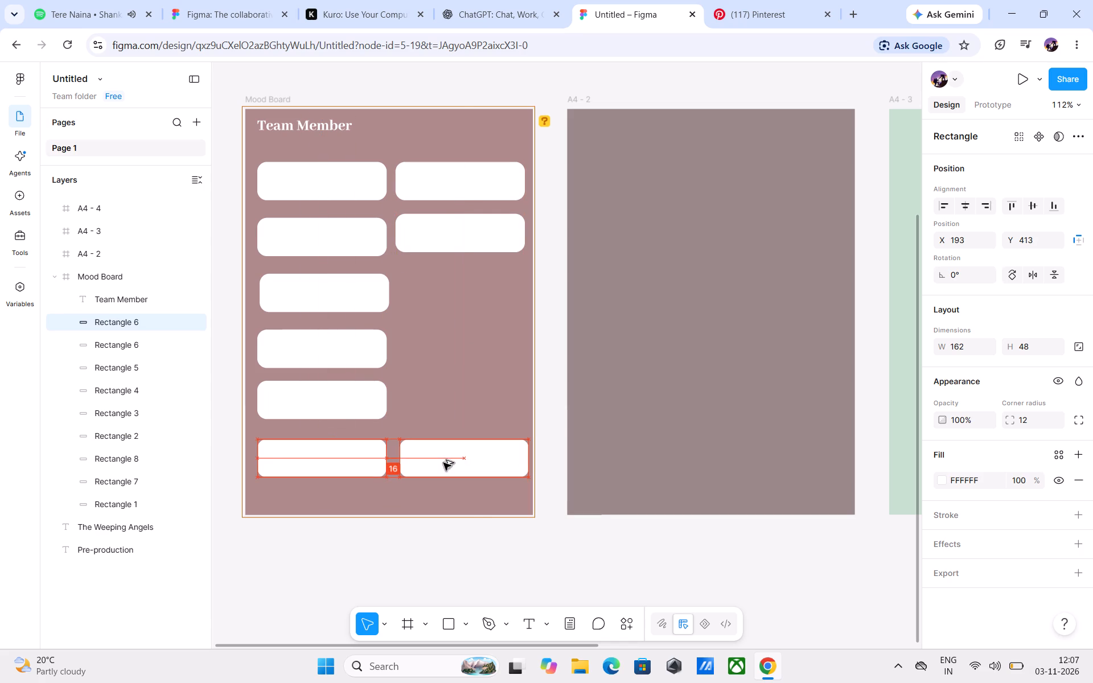
pyautogui.keyDown('alt'); pyautogui.moveTo(443, 463); pyautogui.dragTo(441, 463); pyautogui.keyUp('alt')
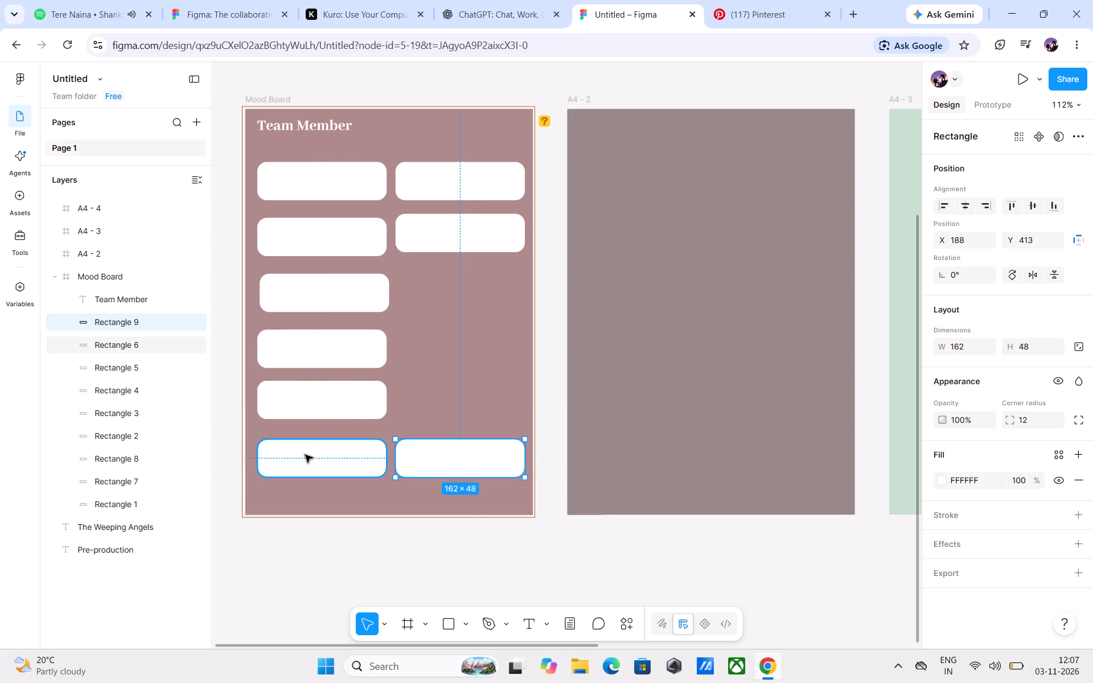
pyautogui.click(551, 467)
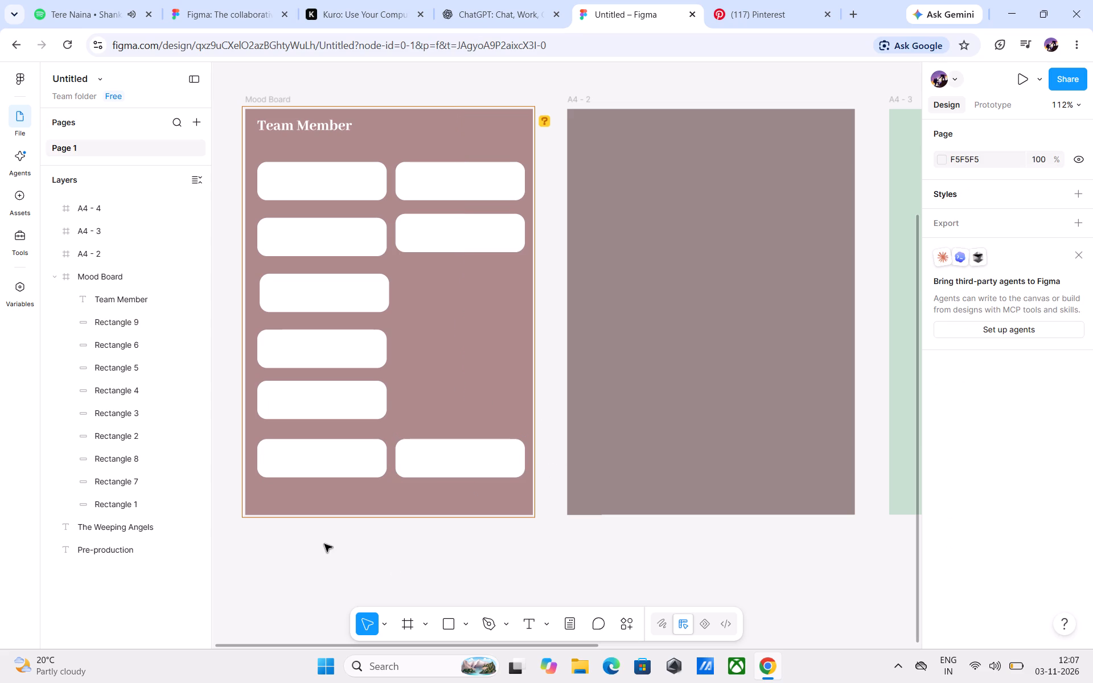
# Nudge the bottom rectangle of the first column to X 14.
pyautogui.click(286, 456)
pyautogui.press('Left')
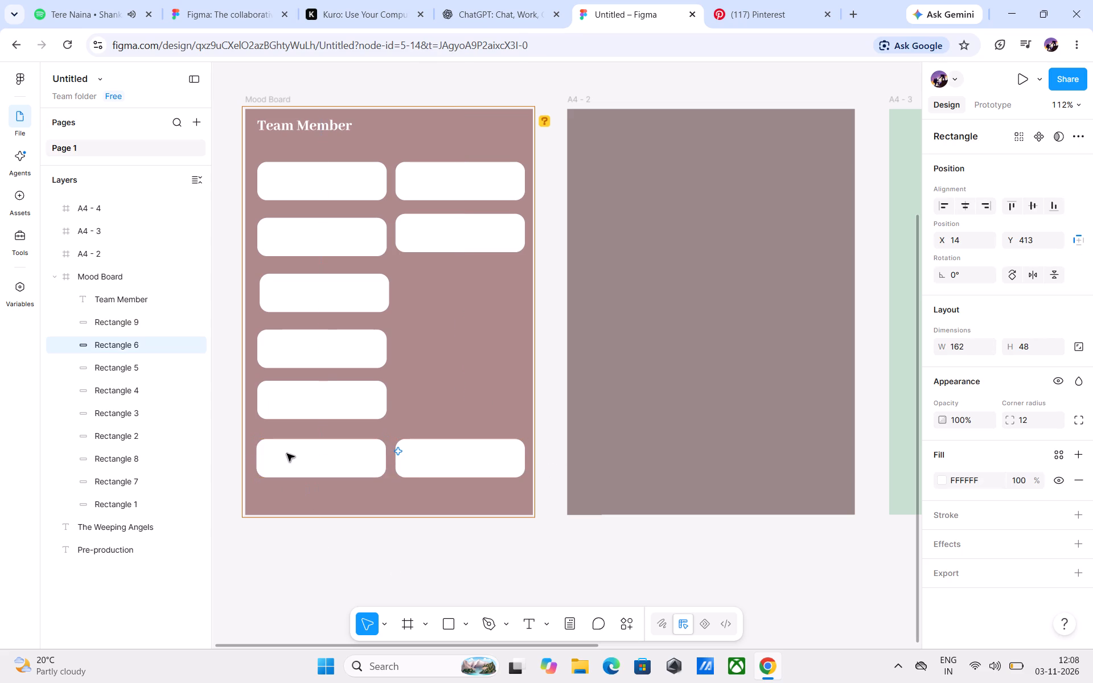
# Nudge the bottom rectangle of the second column to X 184, closer to its neighbour in the first column.
pyautogui.click(479, 455)
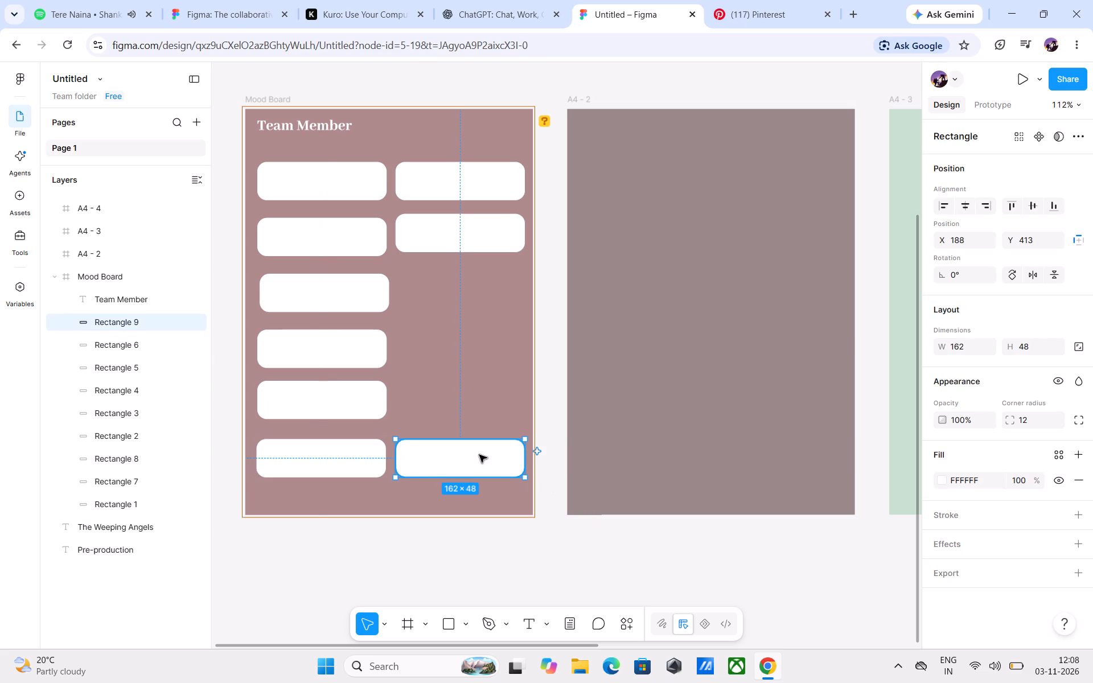
pyautogui.press('Left')
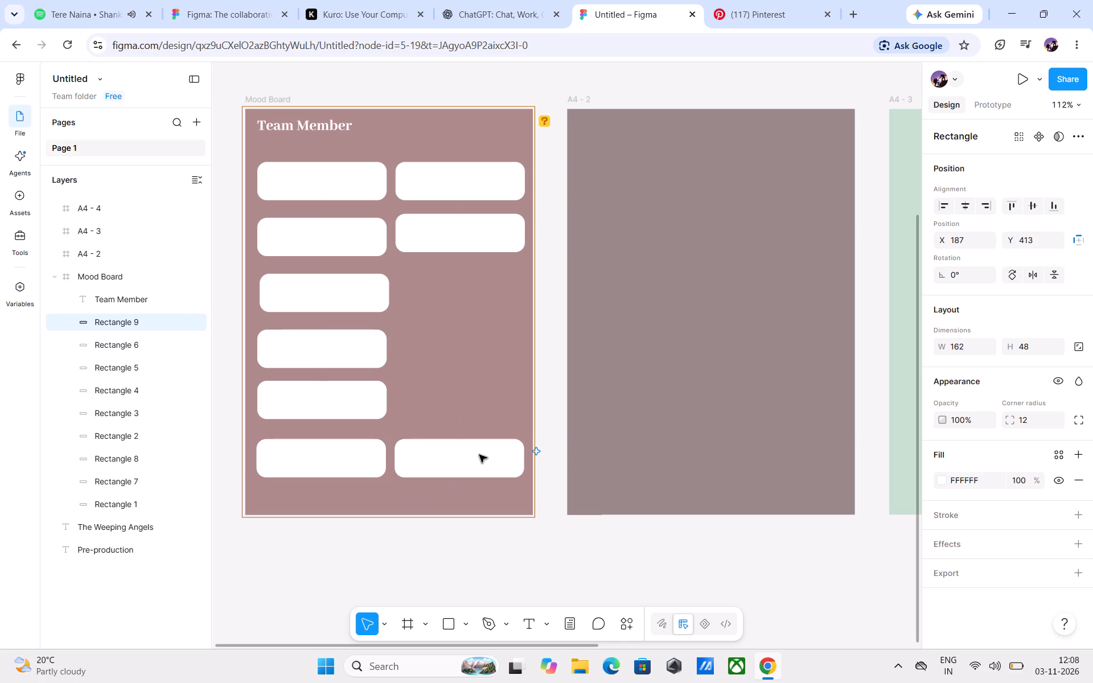
pyautogui.press('Left')
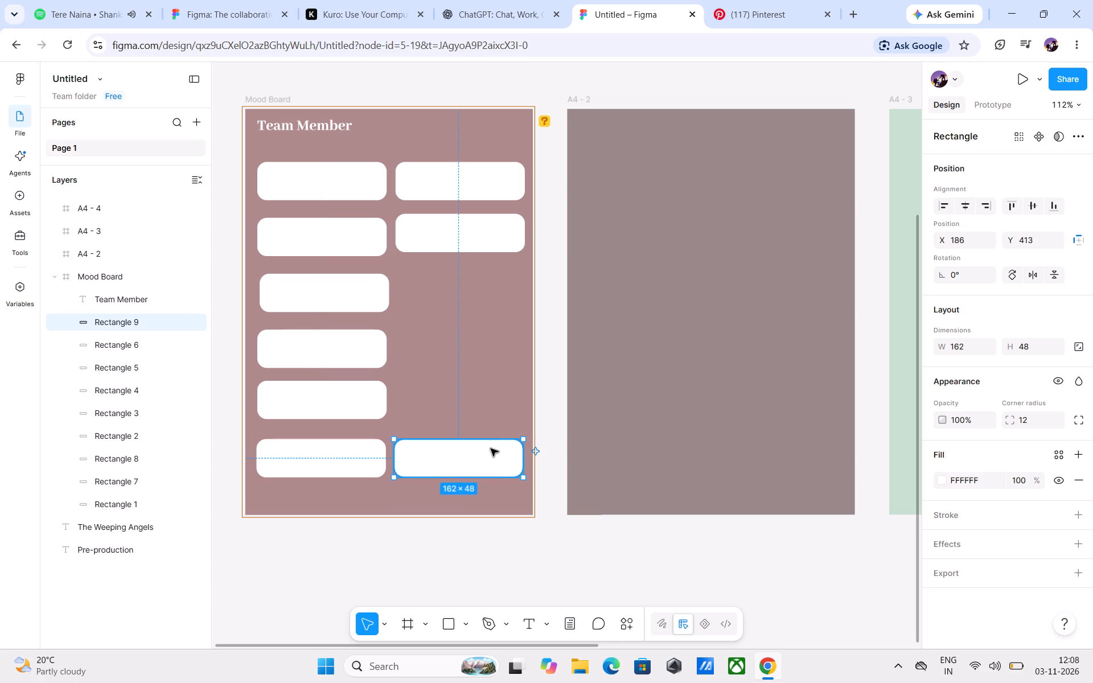
pyautogui.click(565, 436)
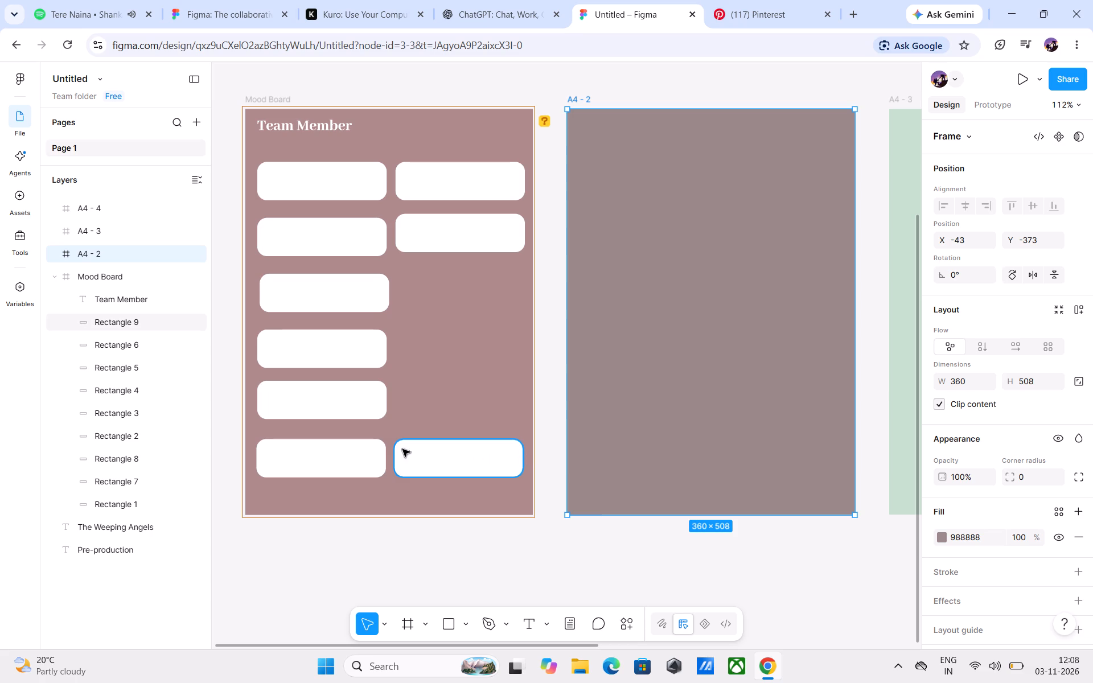
pyautogui.click(423, 457)
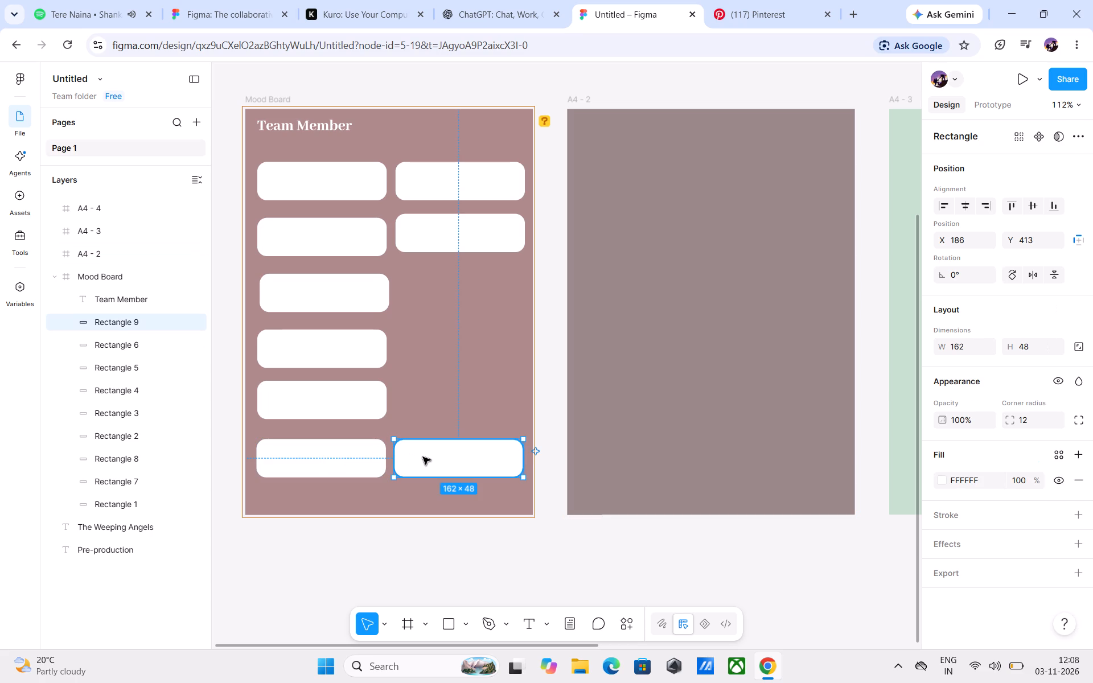
pyautogui.press('Left')
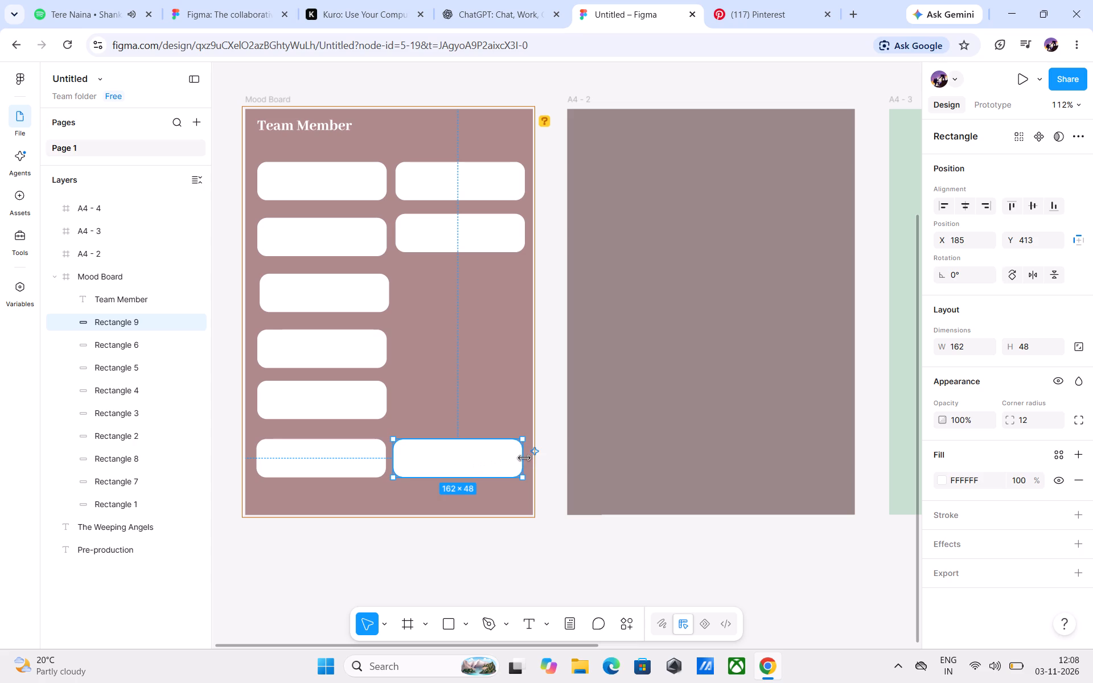
pyautogui.click(550, 484)
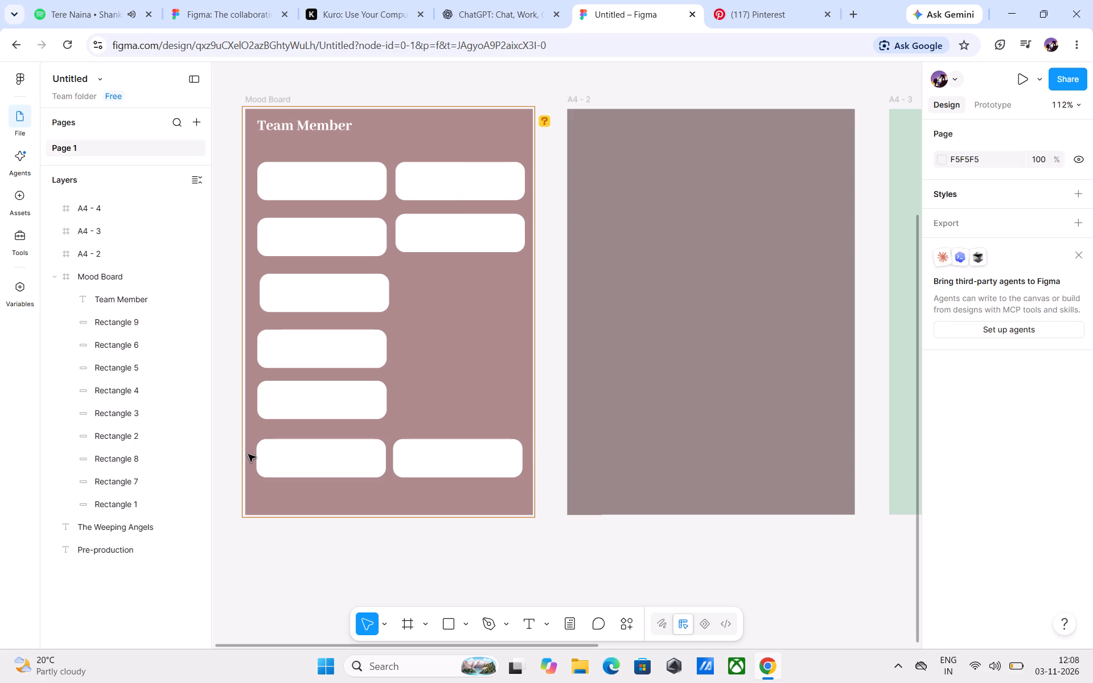
pyautogui.click(458, 464)
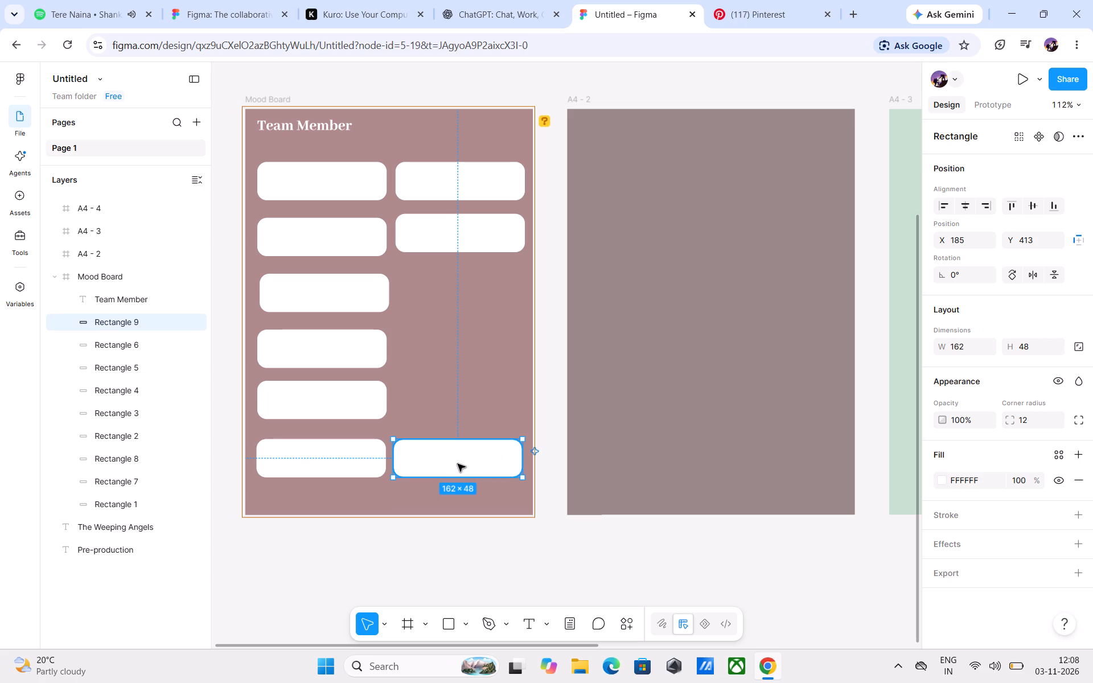
pyautogui.press('Left')
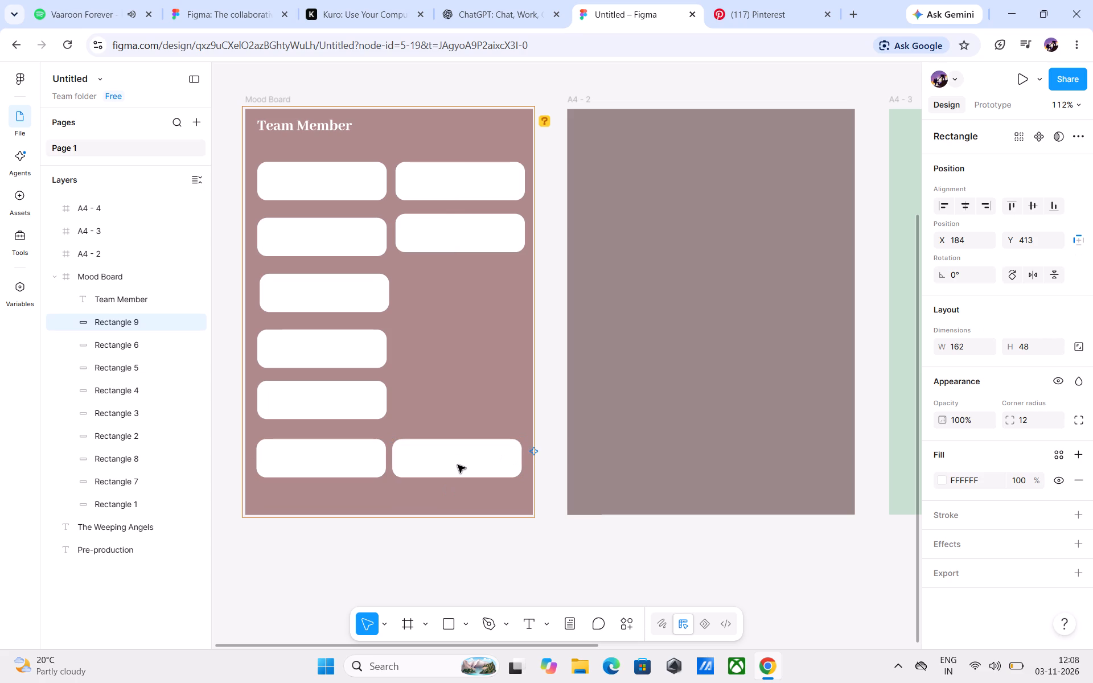
pyautogui.press('Left')
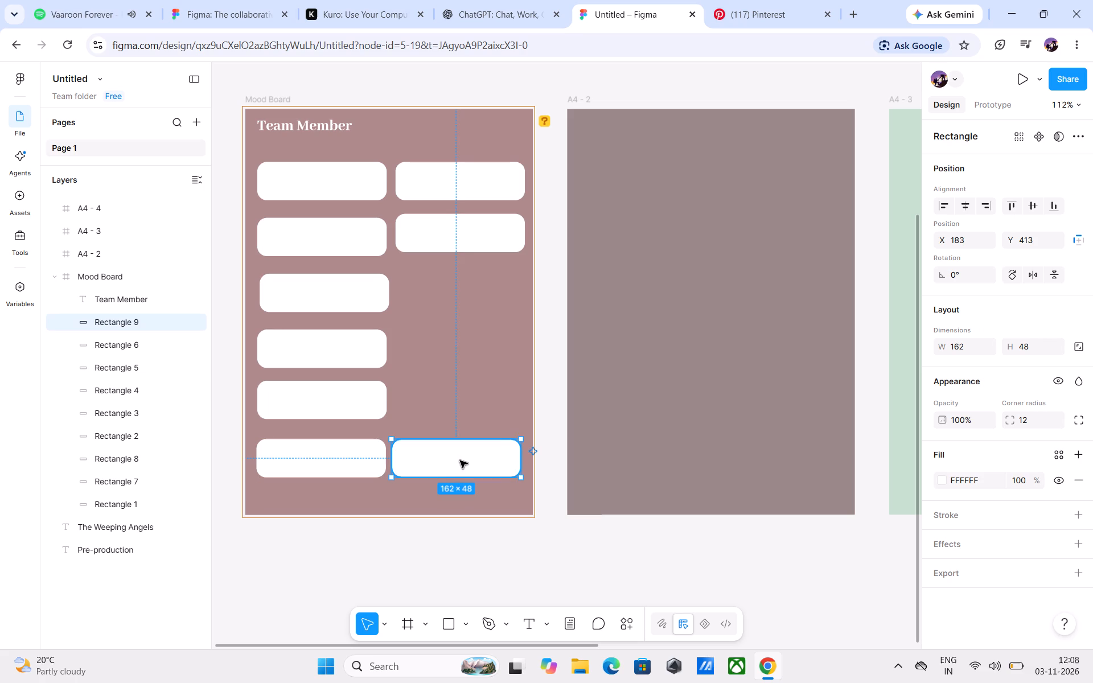
pyautogui.click(548, 452)
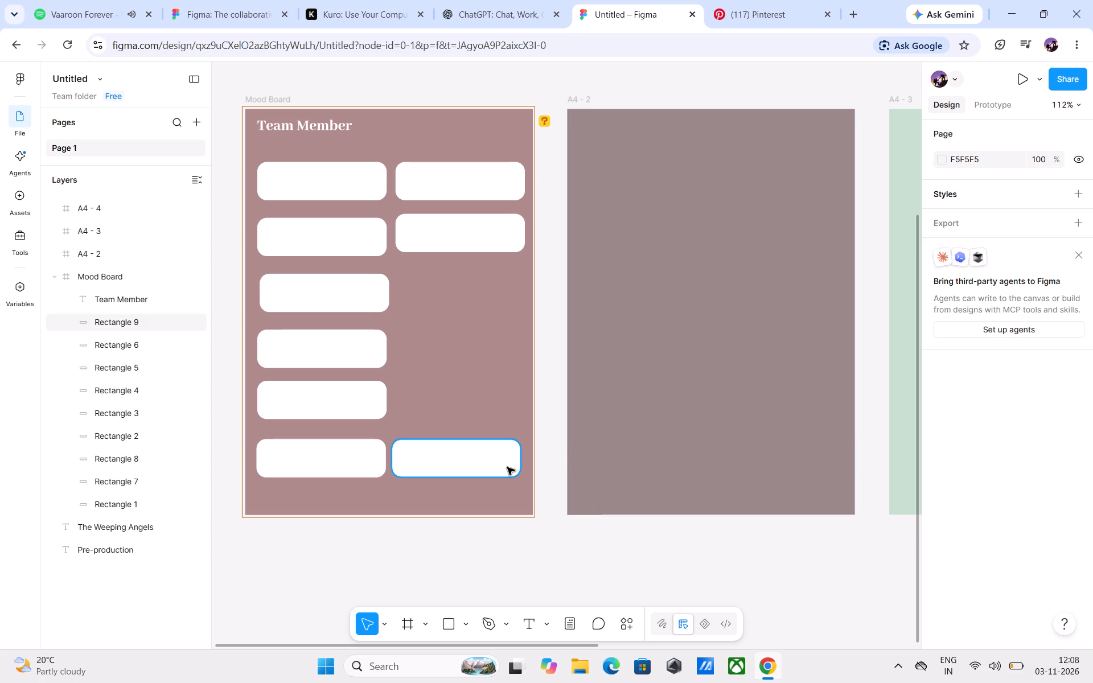
pyautogui.click(492, 464)
pyautogui.press('Right')
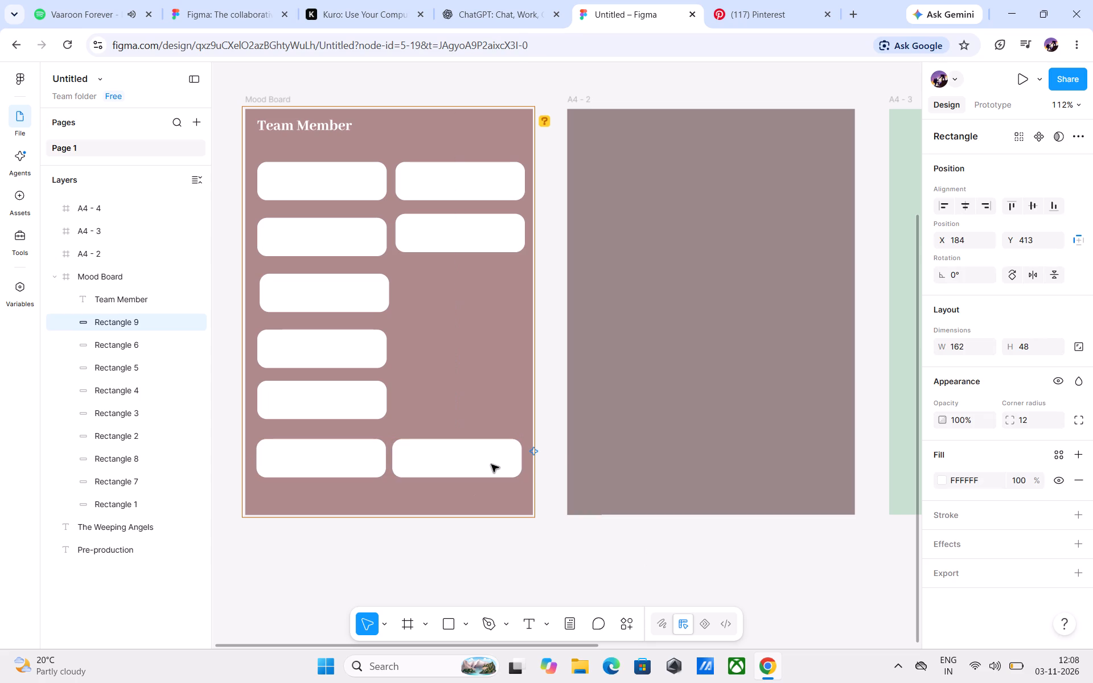
pyautogui.click(582, 544)
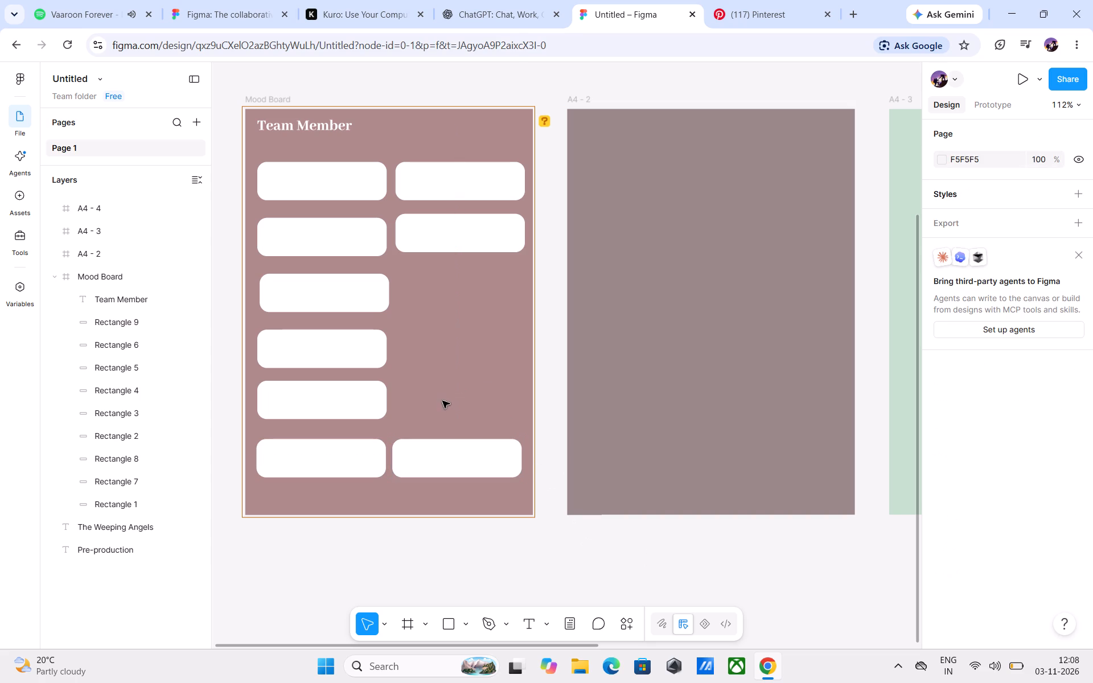
# Move the fifth rectangle of the first column closer to the bottom one, at X 14, Y 351.
pyautogui.moveTo(319, 401); pyautogui.dragTo(319, 400)
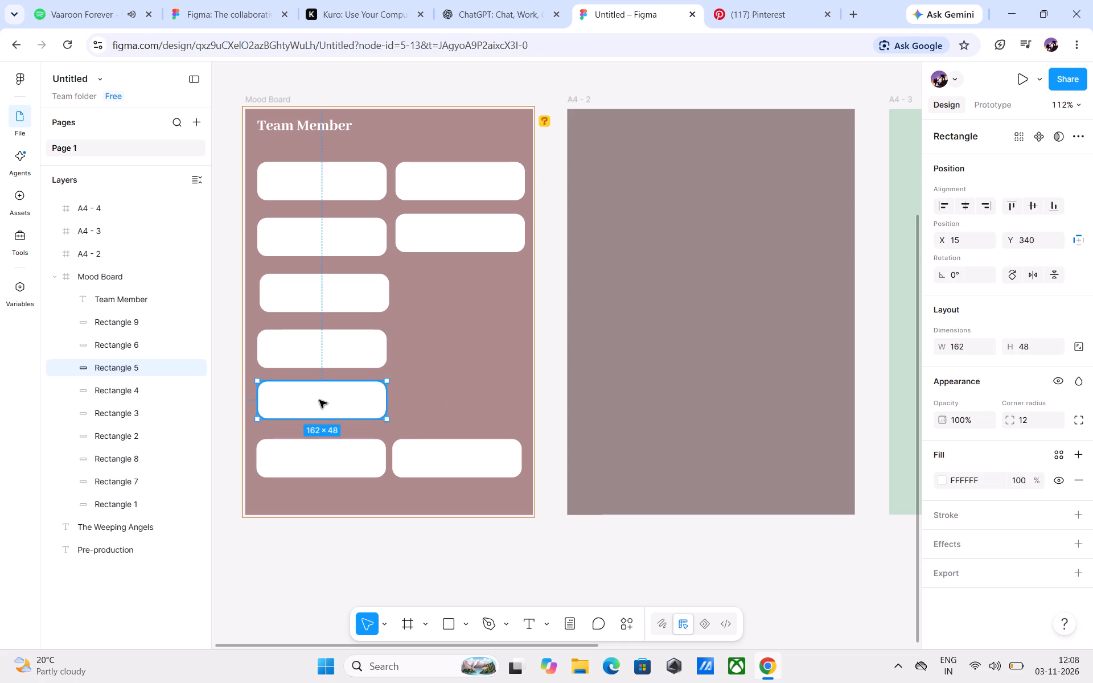
pyautogui.moveTo(319, 400); pyautogui.dragTo(320, 412)
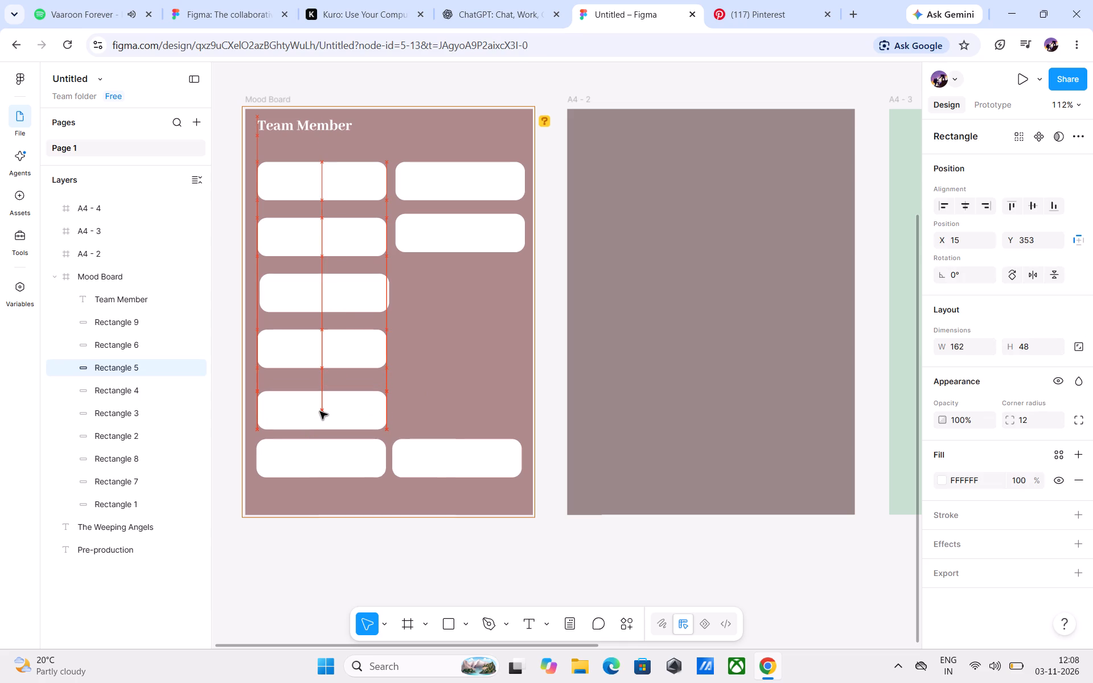
pyautogui.moveTo(320, 412); pyautogui.dragTo(319, 413)
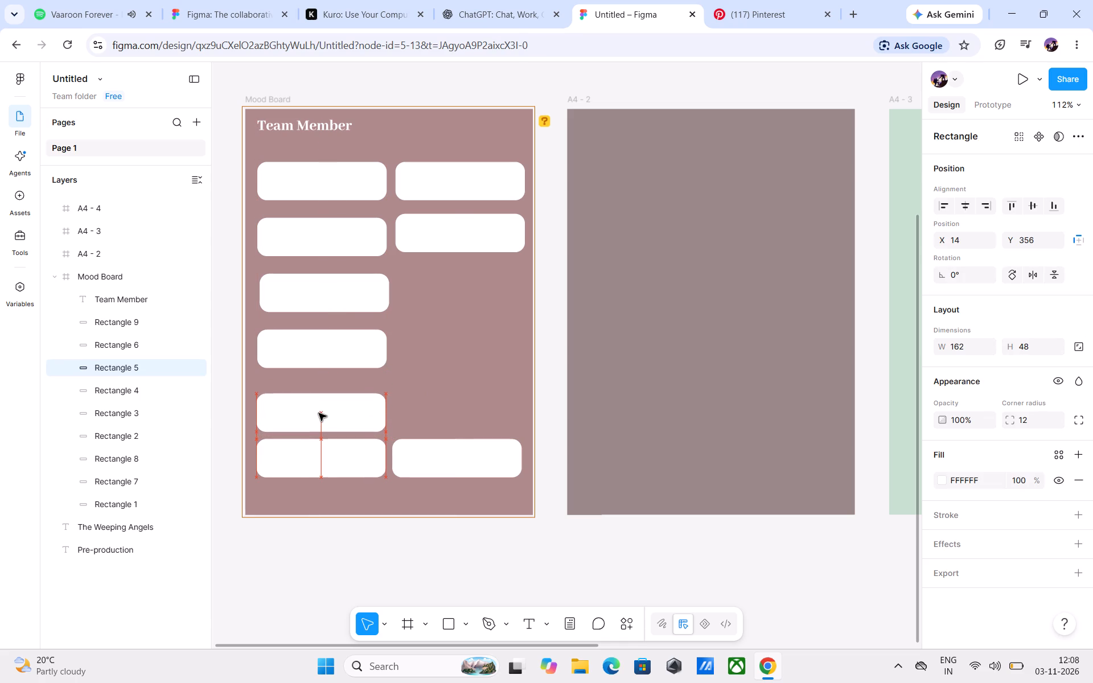
pyautogui.moveTo(319, 413); pyautogui.dragTo(318, 409)
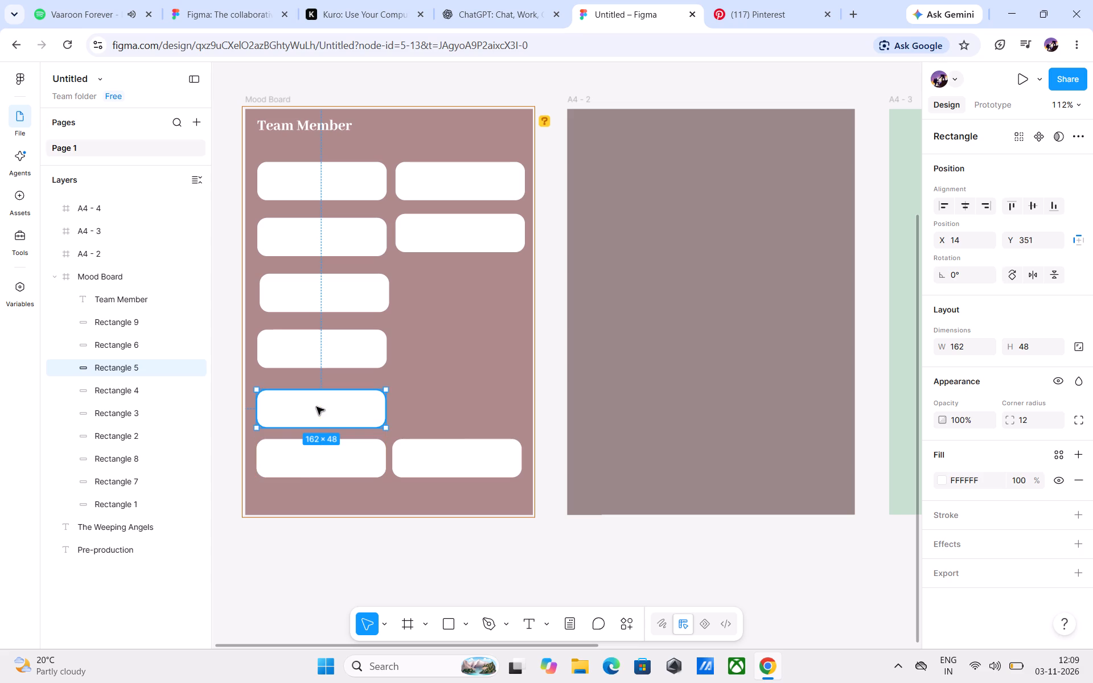
pyautogui.keyDown('alt'); pyautogui.moveTo(317, 406); pyautogui.dragTo(317, 406); pyautogui.keyUp('alt')
# Duplicate the fifth rectangle into the second column at X 184, Y 351.
pyautogui.keyDown('alt'); pyautogui.moveTo(317, 406); pyautogui.dragTo(445, 405); pyautogui.keyUp('alt')
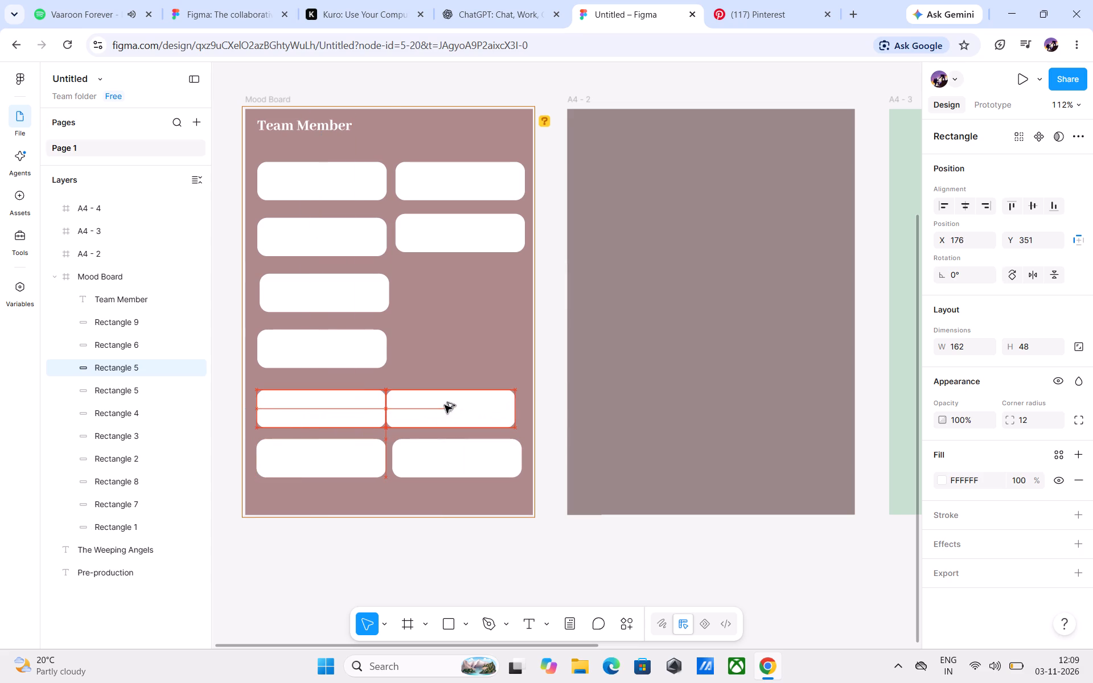
pyautogui.keyDown('alt'); pyautogui.moveTo(445, 405); pyautogui.dragTo(450, 404); pyautogui.keyUp('alt')
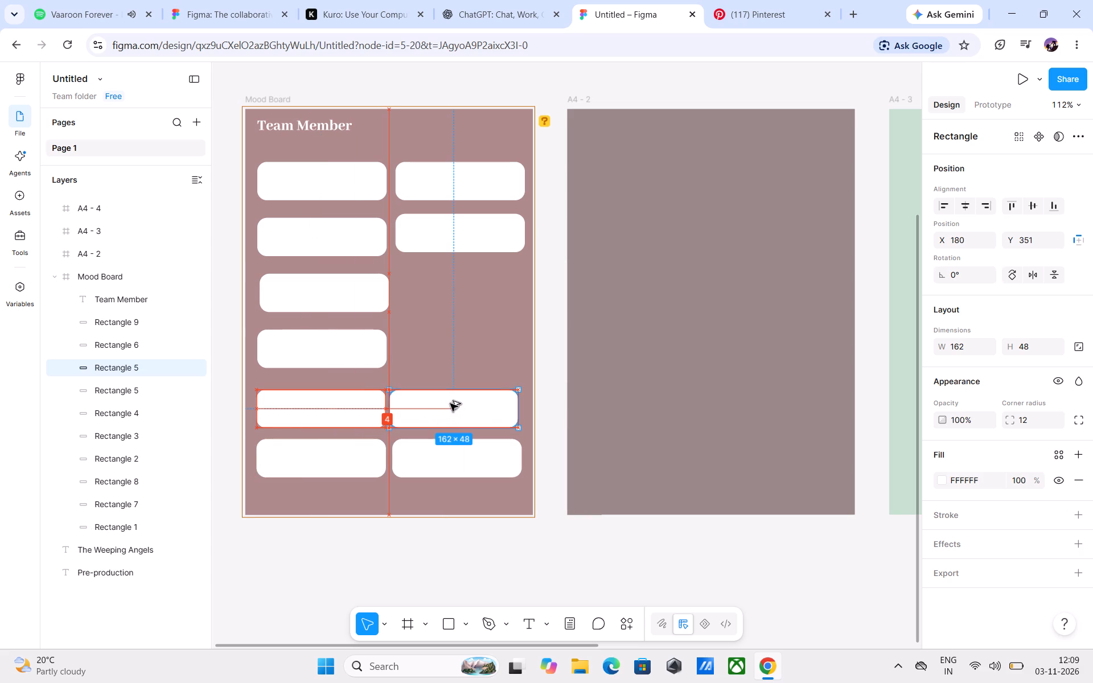
pyautogui.keyDown('alt'); pyautogui.moveTo(450, 404); pyautogui.dragTo(453, 403); pyautogui.keyUp('alt')
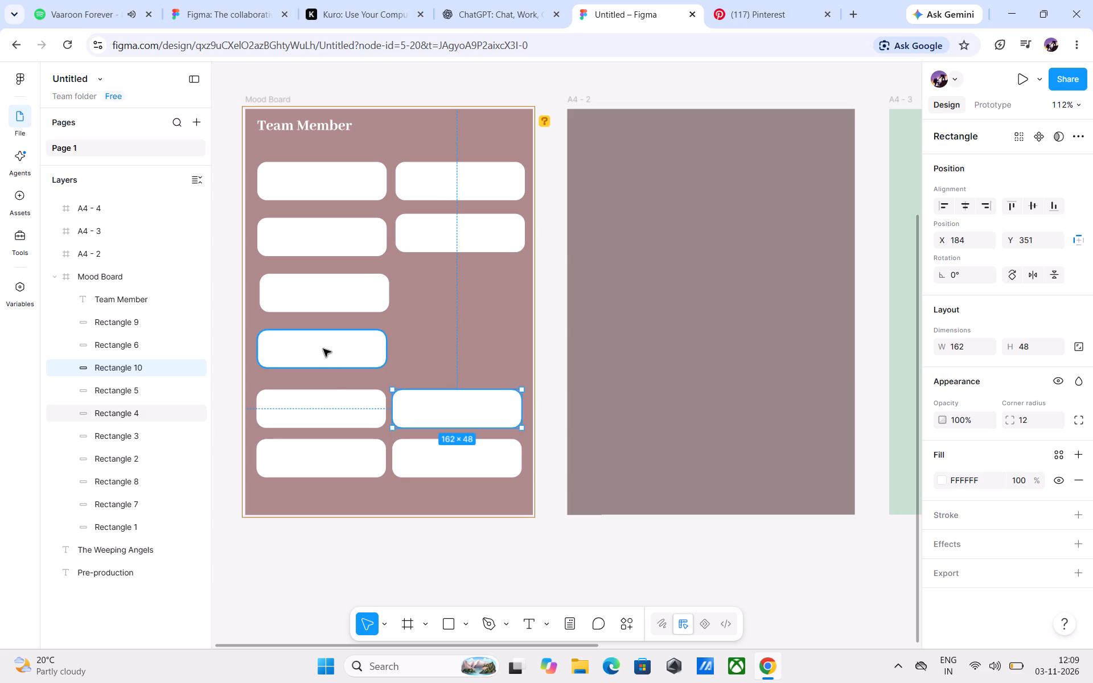
# Move the fourth rectangle of the first column down closer to the fifth one, at X 14, Y 289.
pyautogui.click(323, 349)
pyautogui.moveTo(323, 349); pyautogui.dragTo(325, 368)
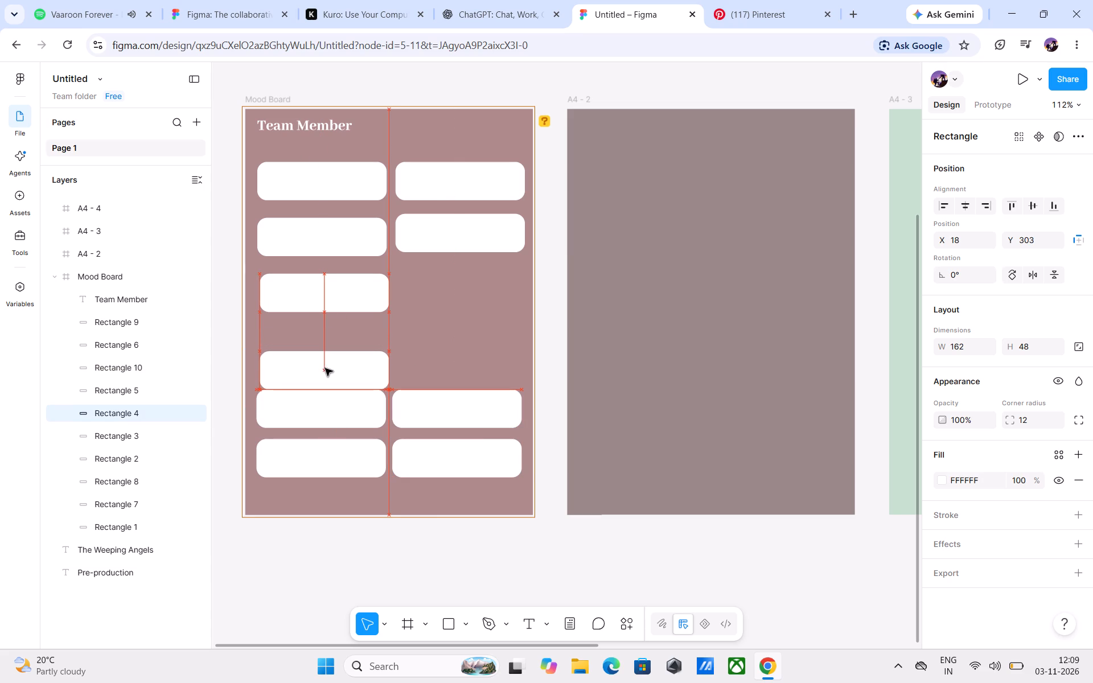
pyautogui.moveTo(325, 368); pyautogui.dragTo(320, 377)
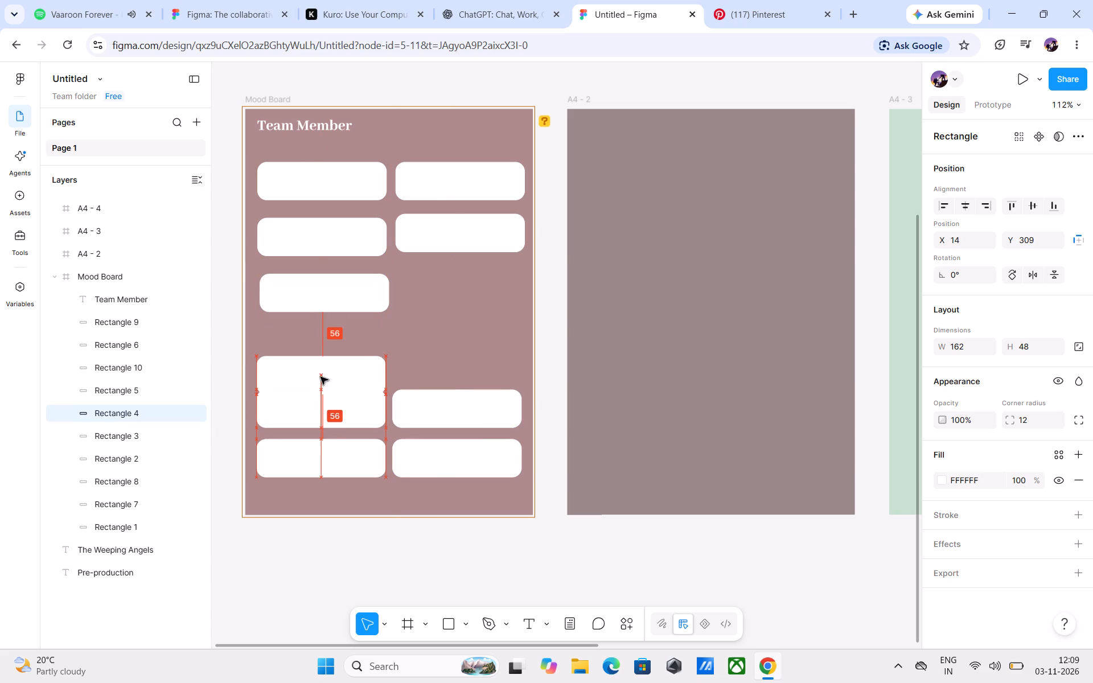
pyautogui.moveTo(320, 377); pyautogui.dragTo(323, 364)
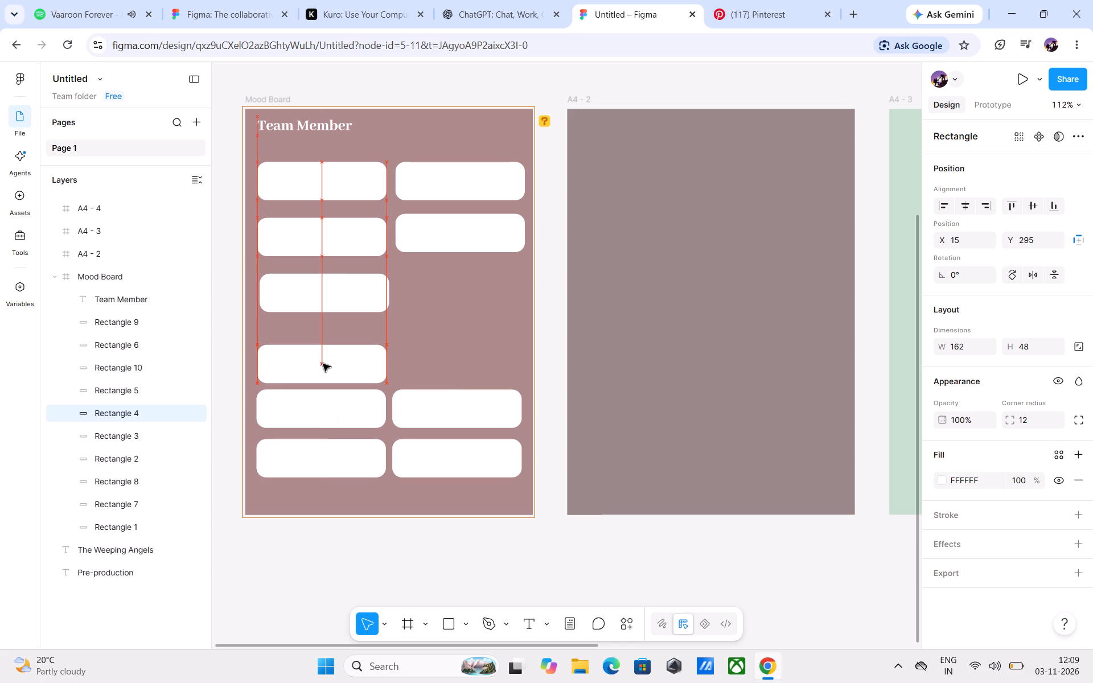
pyautogui.moveTo(323, 364); pyautogui.dragTo(320, 361)
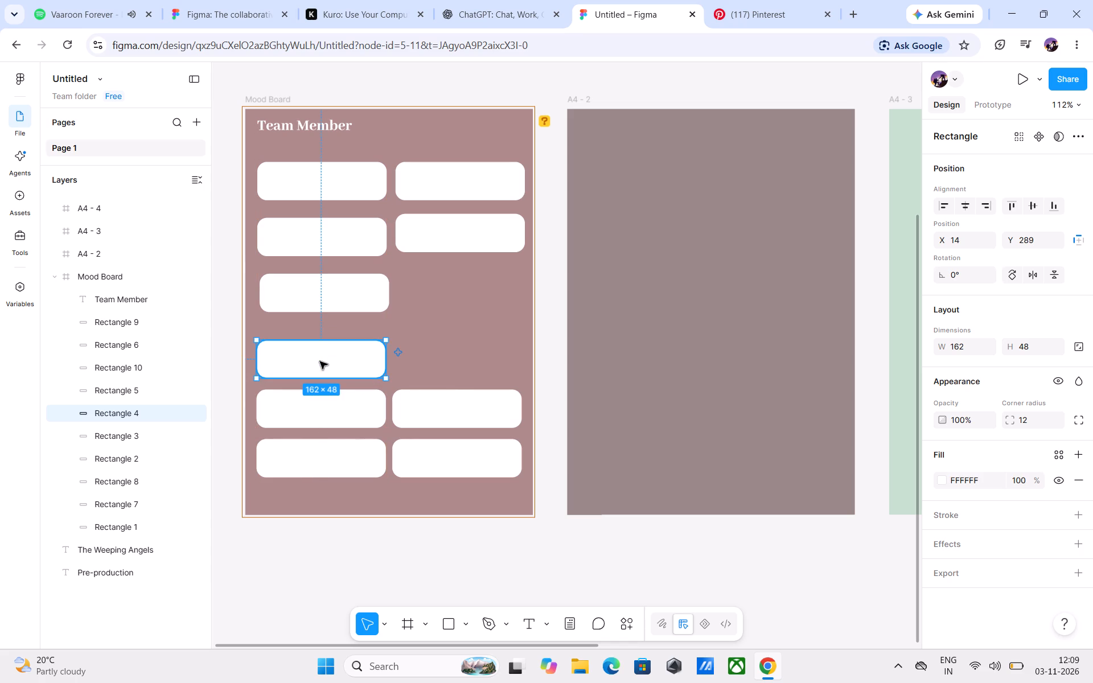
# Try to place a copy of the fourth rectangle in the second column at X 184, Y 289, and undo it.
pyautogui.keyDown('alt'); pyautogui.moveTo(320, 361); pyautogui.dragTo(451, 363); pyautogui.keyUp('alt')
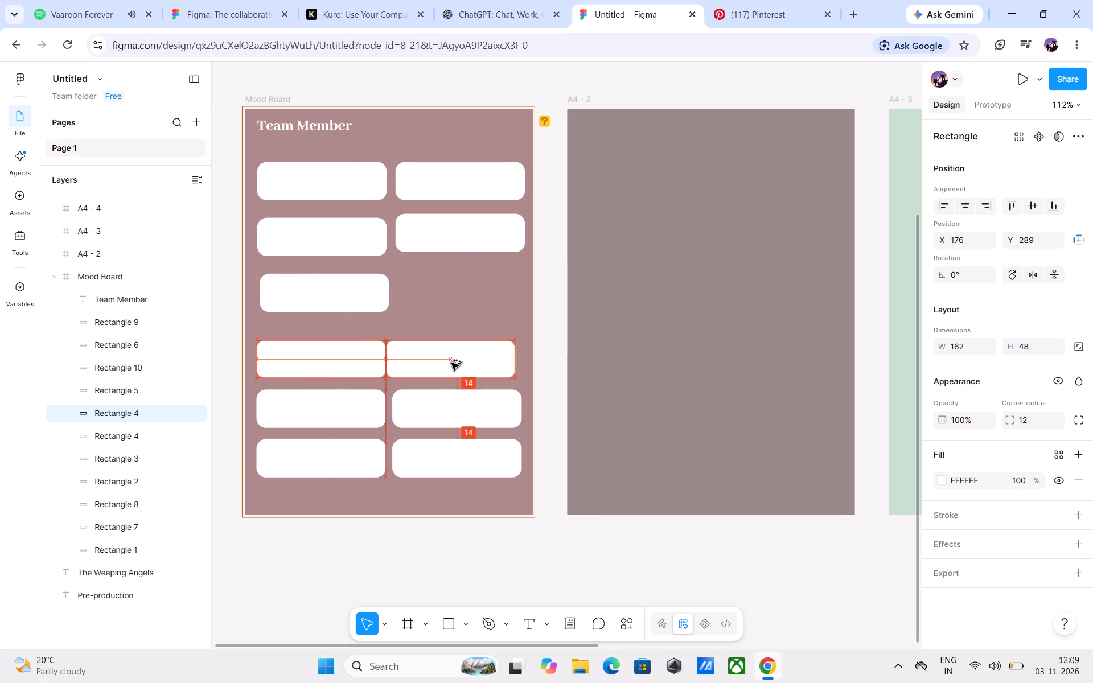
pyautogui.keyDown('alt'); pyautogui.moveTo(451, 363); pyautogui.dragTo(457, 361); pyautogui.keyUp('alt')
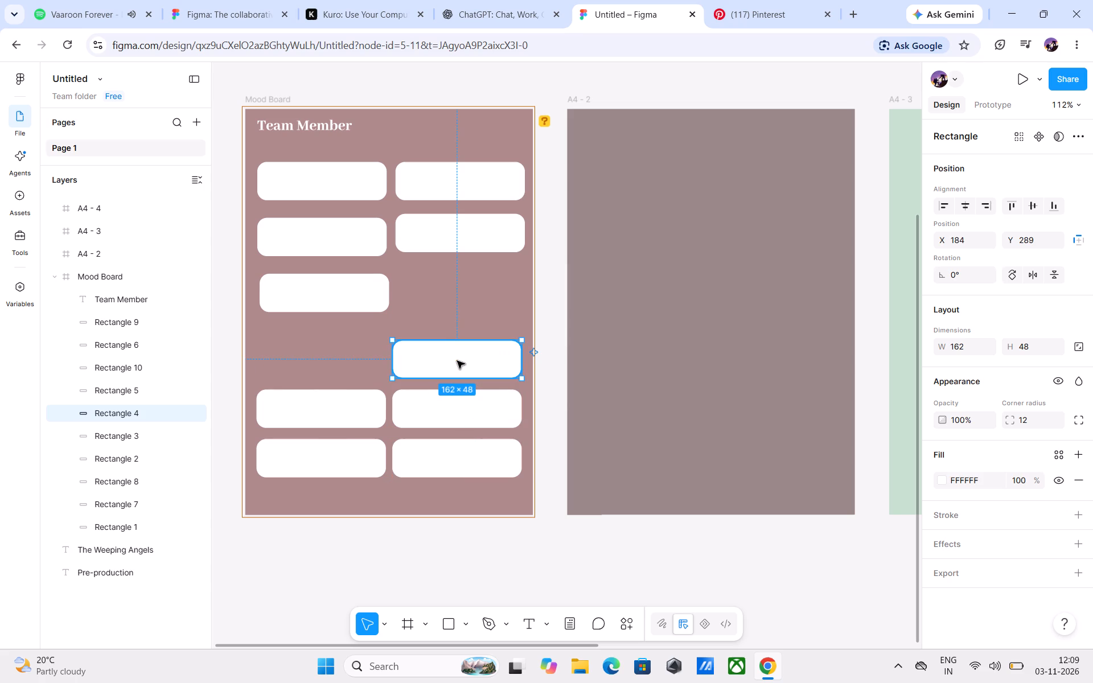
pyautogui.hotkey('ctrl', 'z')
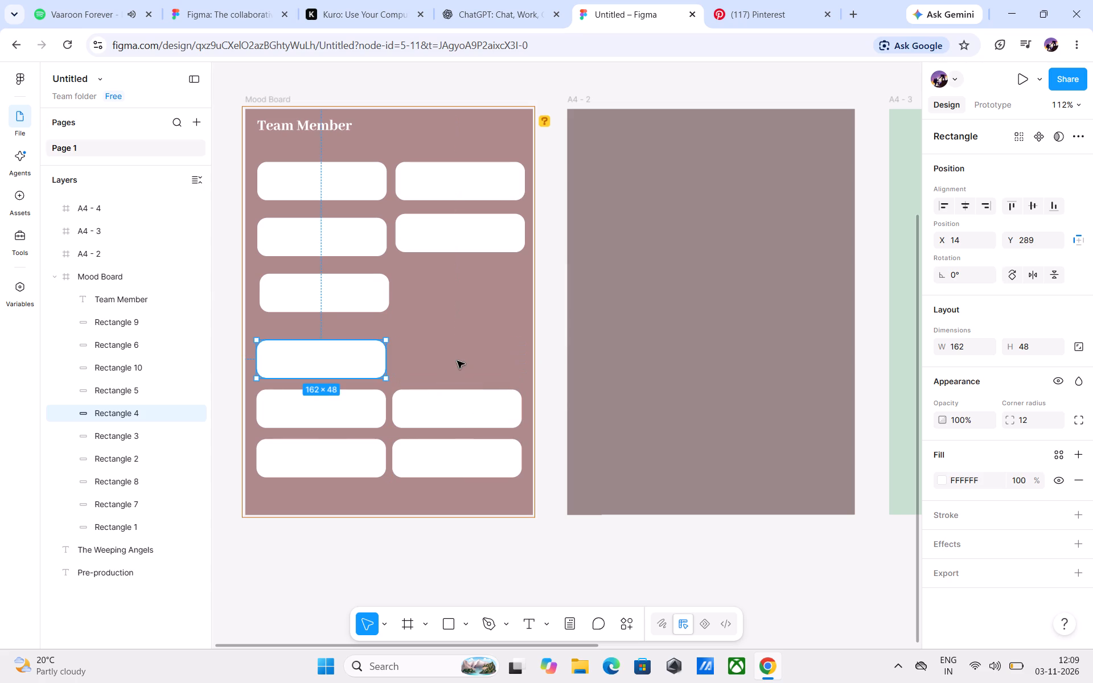
# Duplicate the fourth rectangle of the first column into the second column at X 184, Y 289, and deselect it.
pyautogui.keyDown('alt'); pyautogui.moveTo(343, 357); pyautogui.dragTo(343, 357); pyautogui.keyUp('alt')
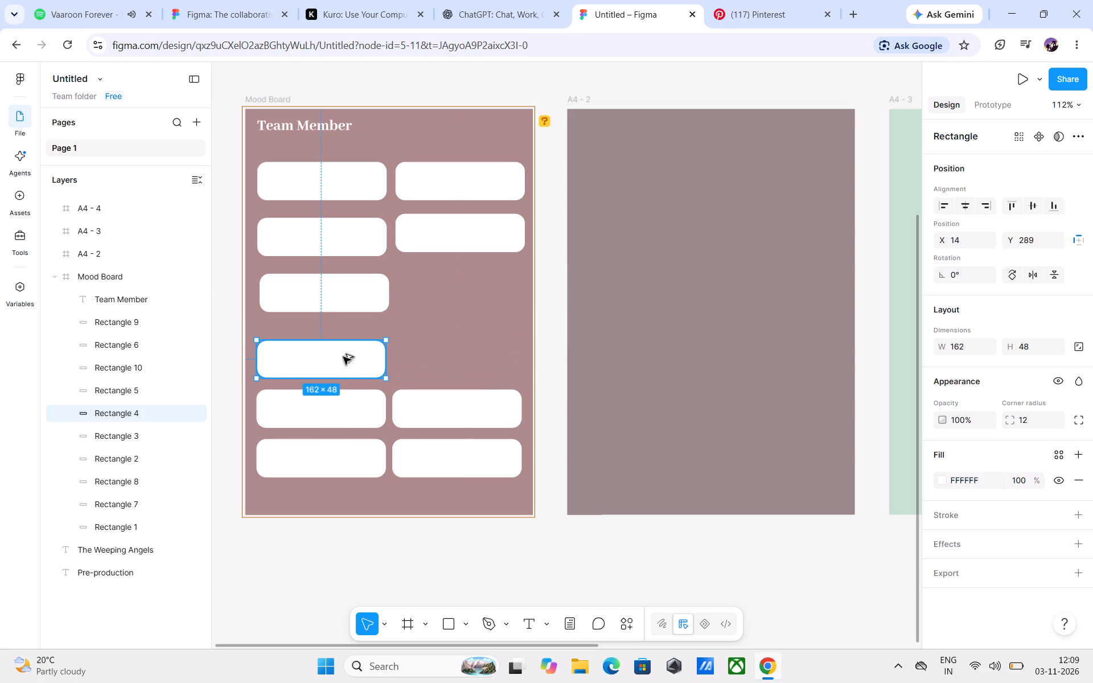
pyautogui.keyDown('alt'); pyautogui.moveTo(343, 357); pyautogui.dragTo(483, 359); pyautogui.keyUp('alt')
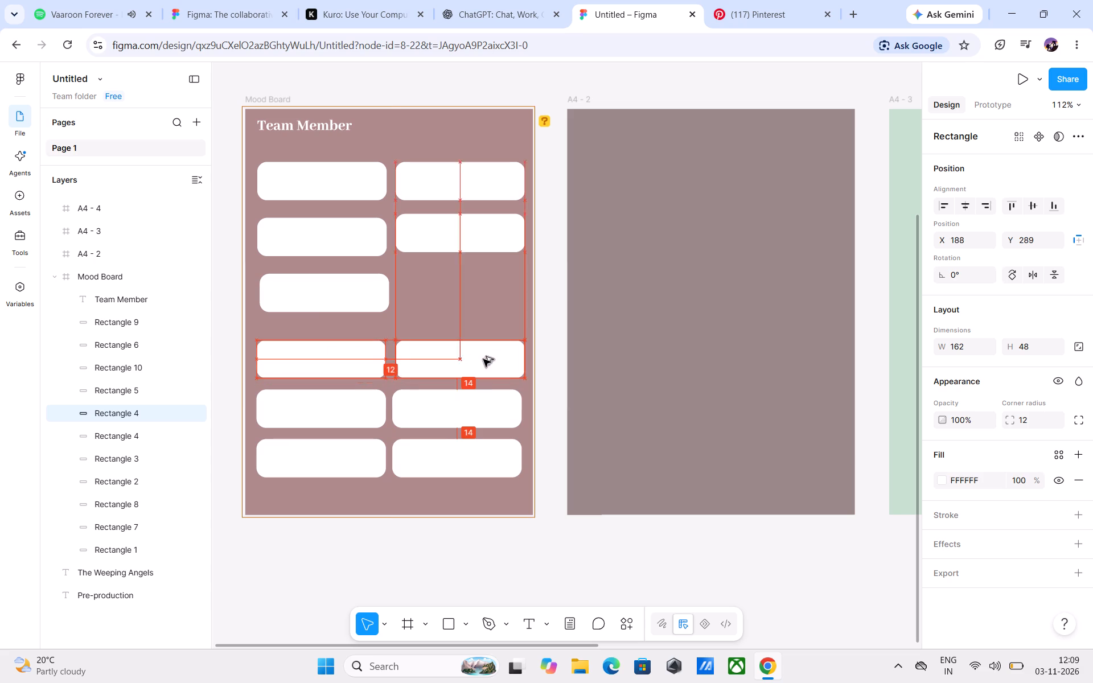
pyautogui.keyDown('alt'); pyautogui.moveTo(483, 359); pyautogui.dragTo(479, 359); pyautogui.keyUp('alt')
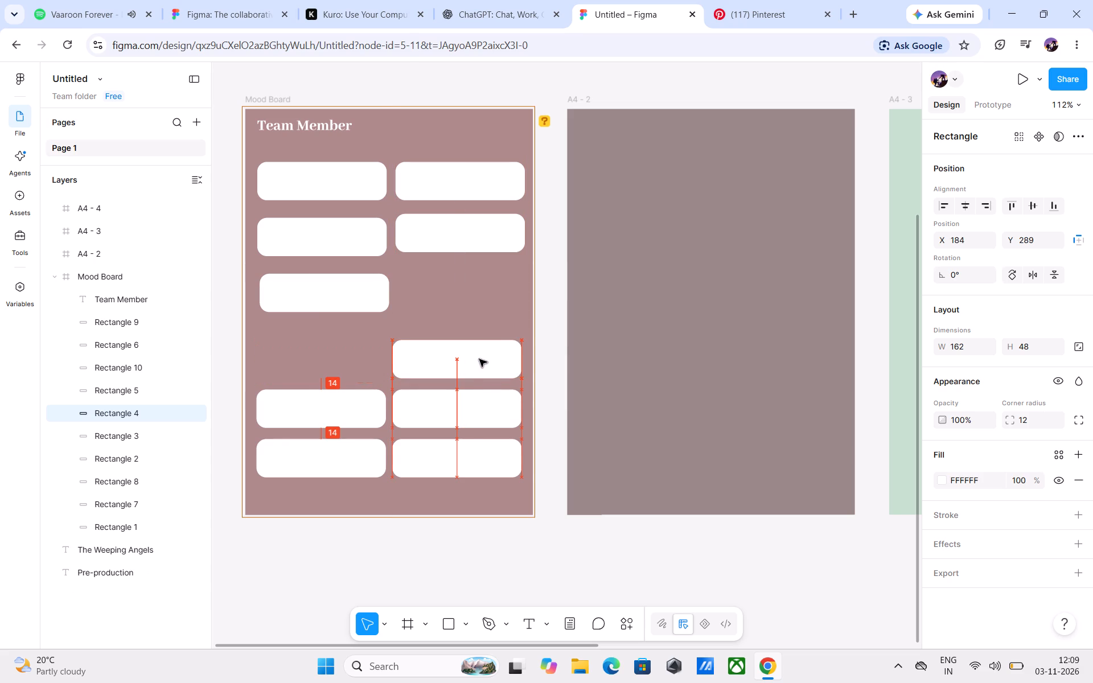
pyautogui.keyDown('alt'); pyautogui.moveTo(479, 359); pyautogui.dragTo(476, 358); pyautogui.keyUp('alt')
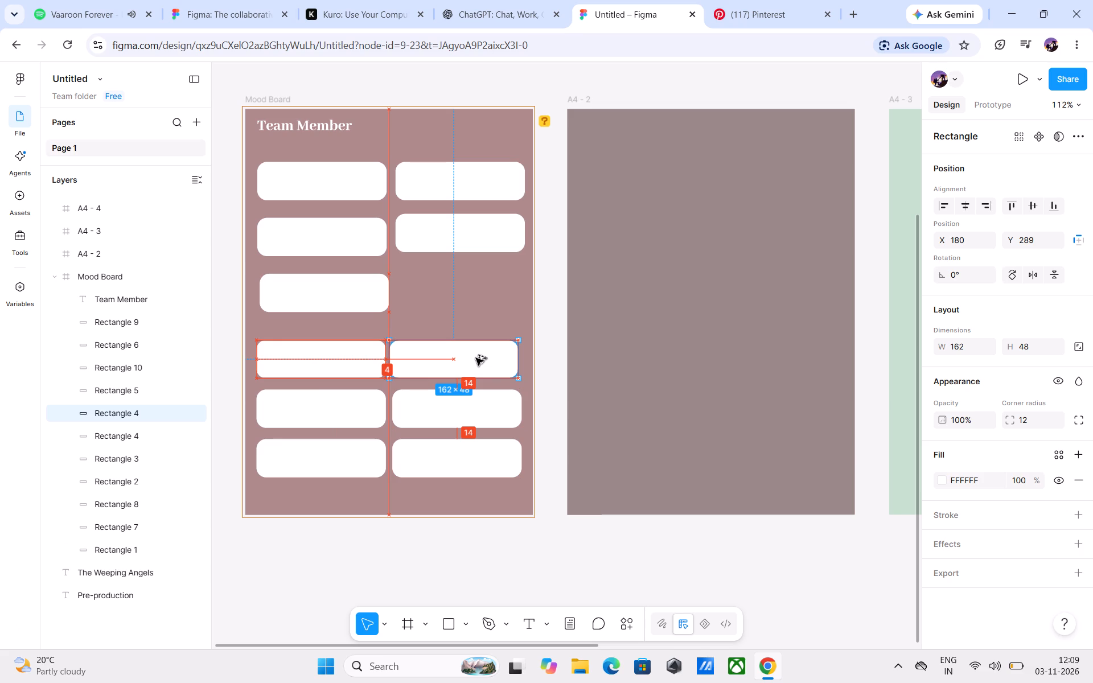
pyautogui.keyDown('alt'); pyautogui.moveTo(476, 358); pyautogui.dragTo(475, 358); pyautogui.keyUp('alt')
pyautogui.keyDown('alt'); pyautogui.moveTo(475, 358); pyautogui.dragTo(479, 357); pyautogui.keyUp('alt')
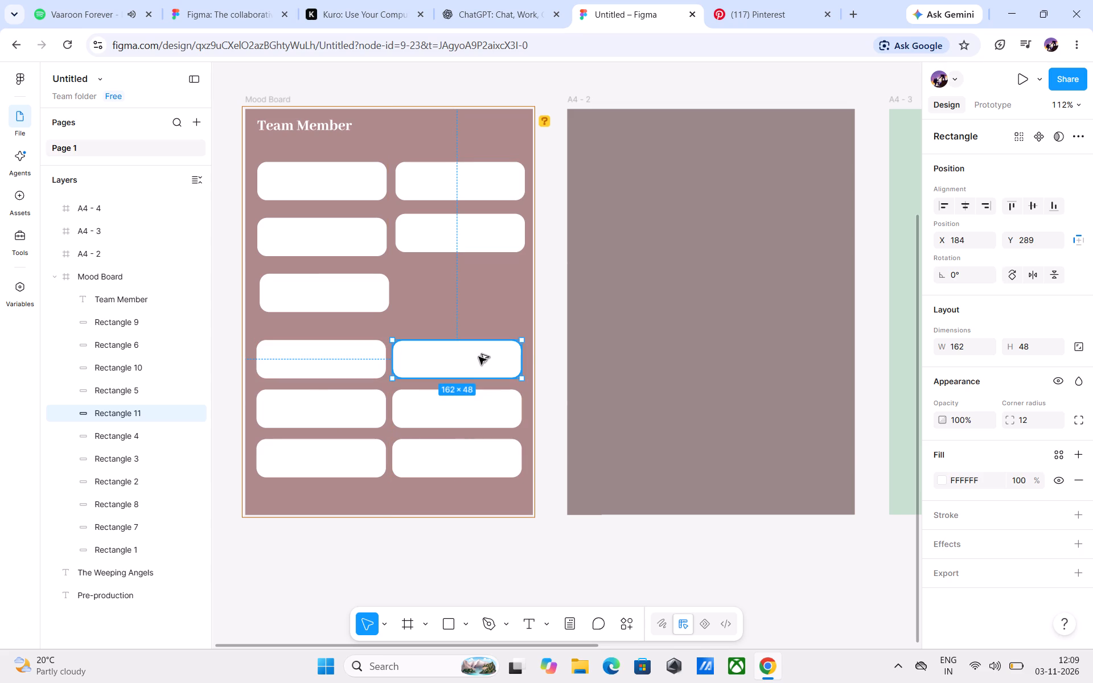
pyautogui.click(562, 466)
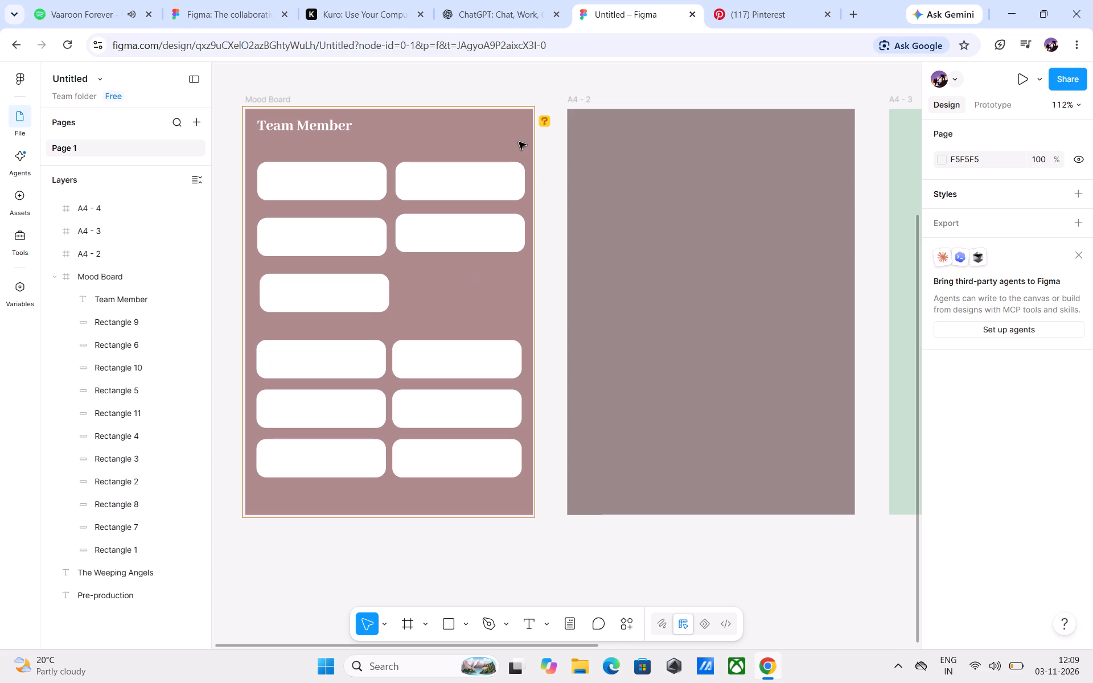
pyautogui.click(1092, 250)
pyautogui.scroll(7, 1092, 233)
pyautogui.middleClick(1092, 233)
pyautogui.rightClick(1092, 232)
# Move the third rectangle of the first column down closer to the fourth one, at X 14, Y 227.
pyautogui.moveTo(328, 290); pyautogui.dragTo(324, 306)
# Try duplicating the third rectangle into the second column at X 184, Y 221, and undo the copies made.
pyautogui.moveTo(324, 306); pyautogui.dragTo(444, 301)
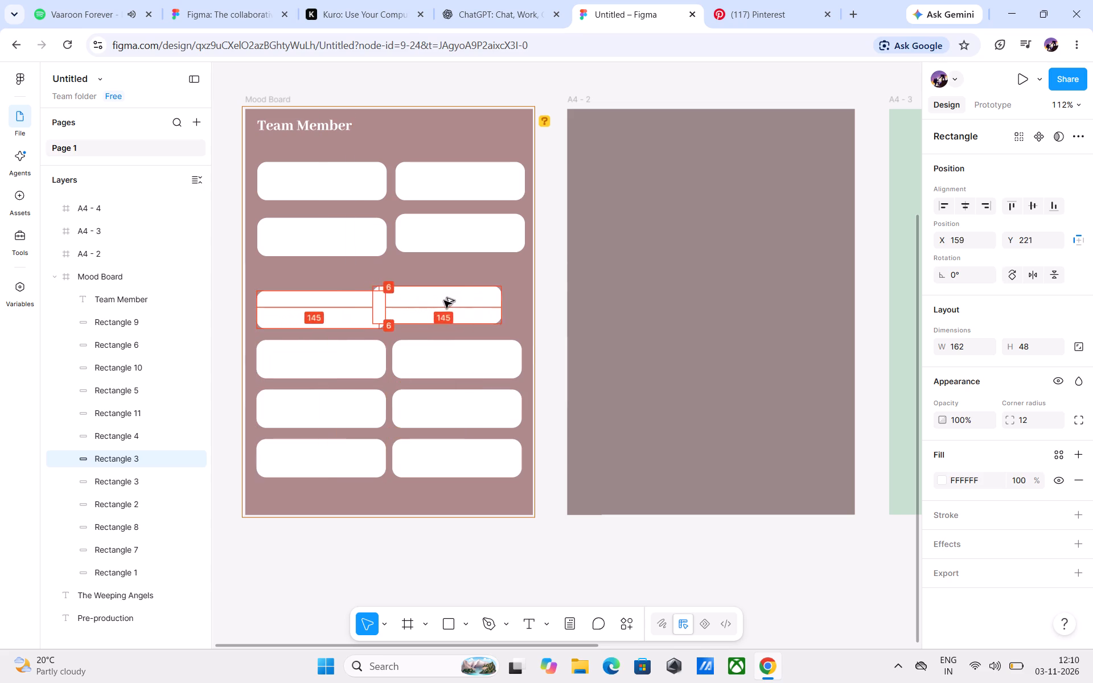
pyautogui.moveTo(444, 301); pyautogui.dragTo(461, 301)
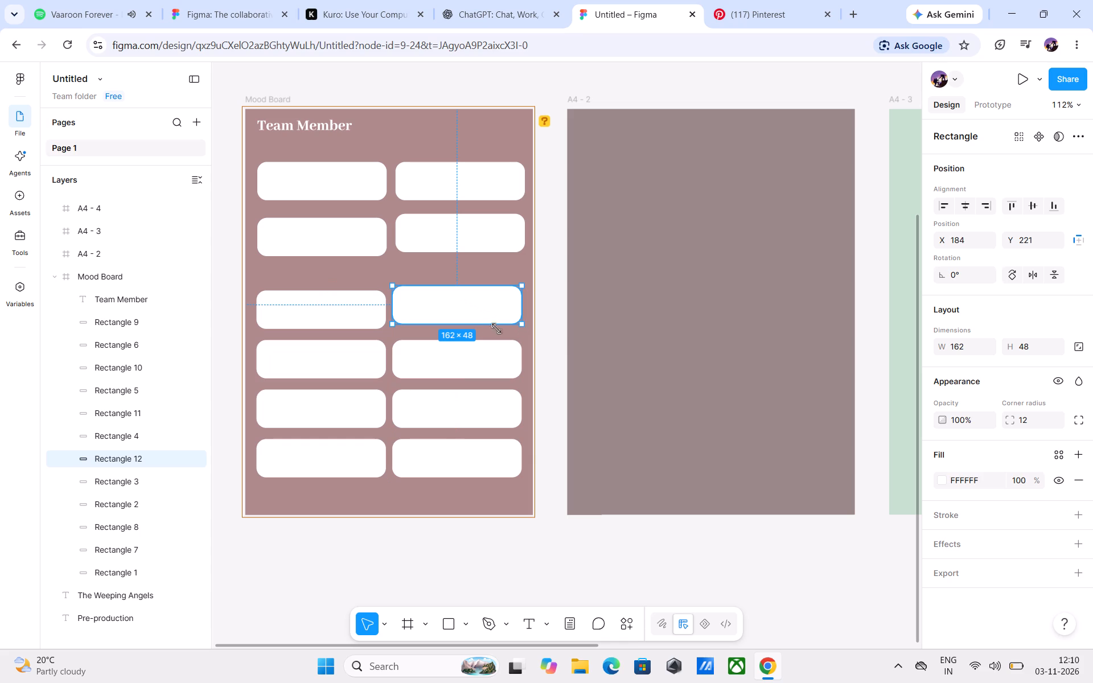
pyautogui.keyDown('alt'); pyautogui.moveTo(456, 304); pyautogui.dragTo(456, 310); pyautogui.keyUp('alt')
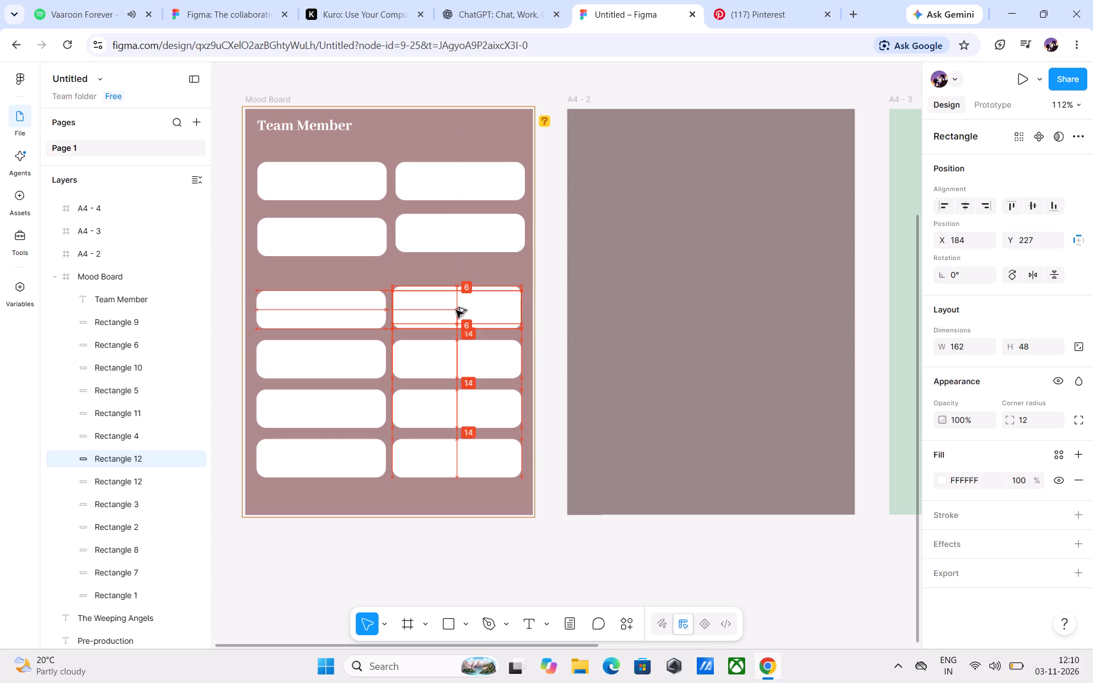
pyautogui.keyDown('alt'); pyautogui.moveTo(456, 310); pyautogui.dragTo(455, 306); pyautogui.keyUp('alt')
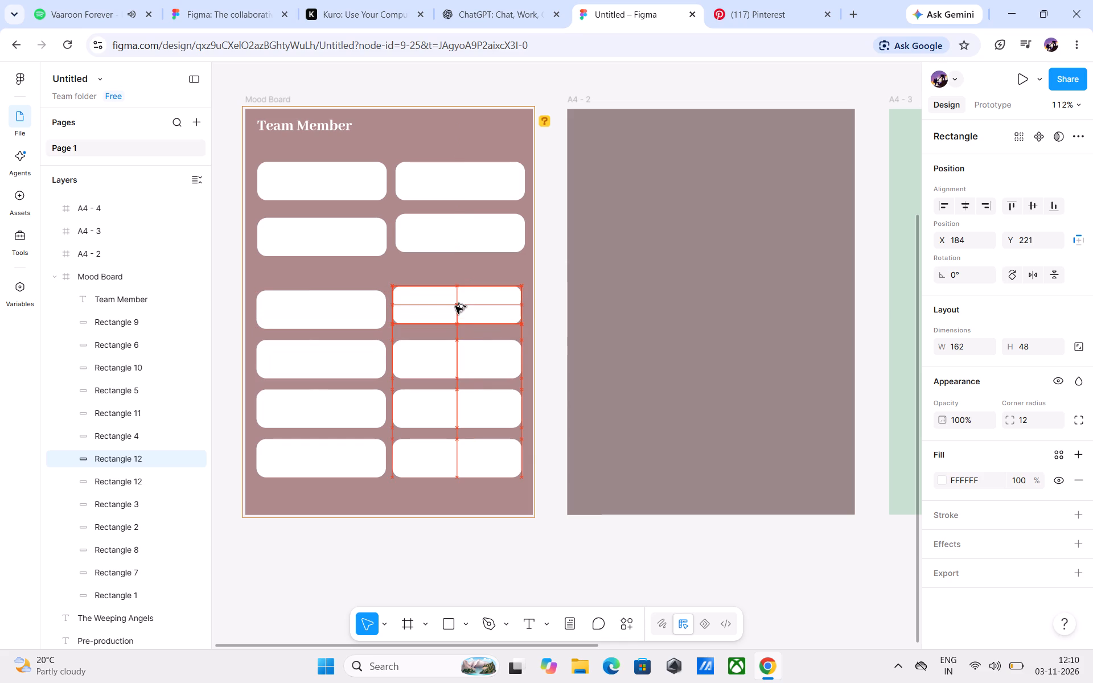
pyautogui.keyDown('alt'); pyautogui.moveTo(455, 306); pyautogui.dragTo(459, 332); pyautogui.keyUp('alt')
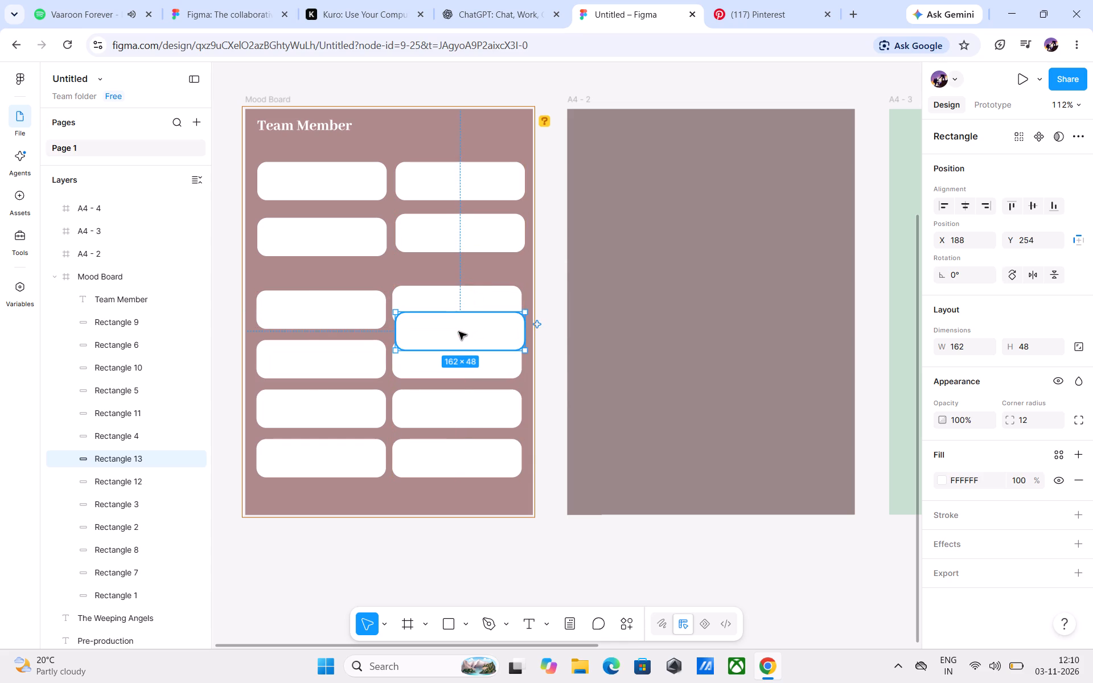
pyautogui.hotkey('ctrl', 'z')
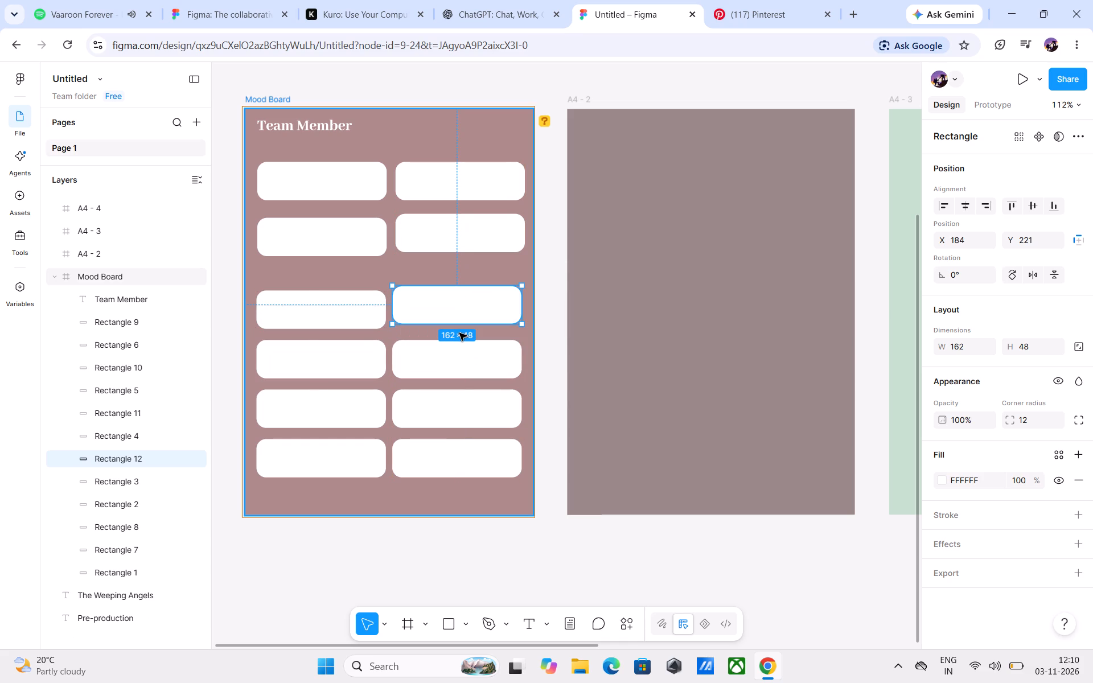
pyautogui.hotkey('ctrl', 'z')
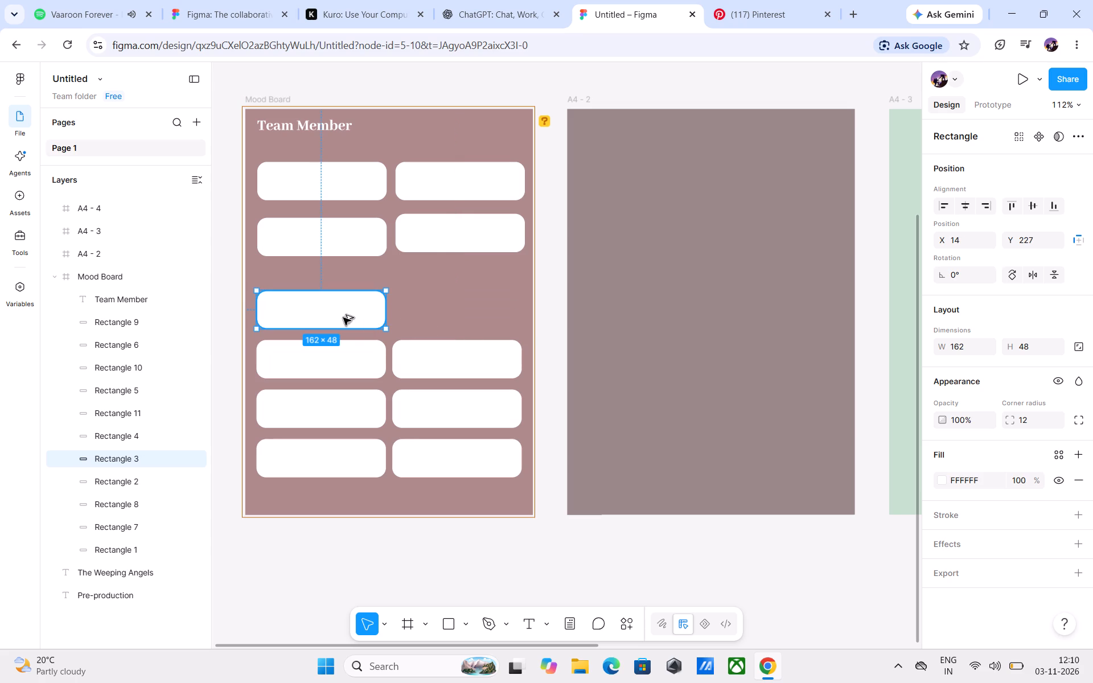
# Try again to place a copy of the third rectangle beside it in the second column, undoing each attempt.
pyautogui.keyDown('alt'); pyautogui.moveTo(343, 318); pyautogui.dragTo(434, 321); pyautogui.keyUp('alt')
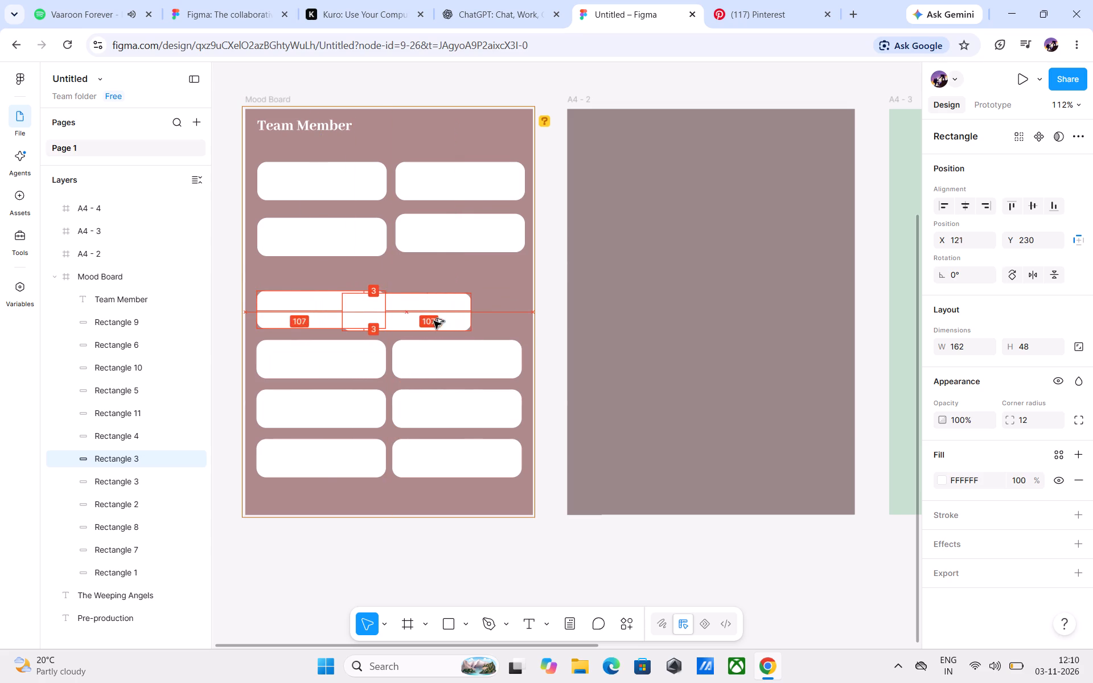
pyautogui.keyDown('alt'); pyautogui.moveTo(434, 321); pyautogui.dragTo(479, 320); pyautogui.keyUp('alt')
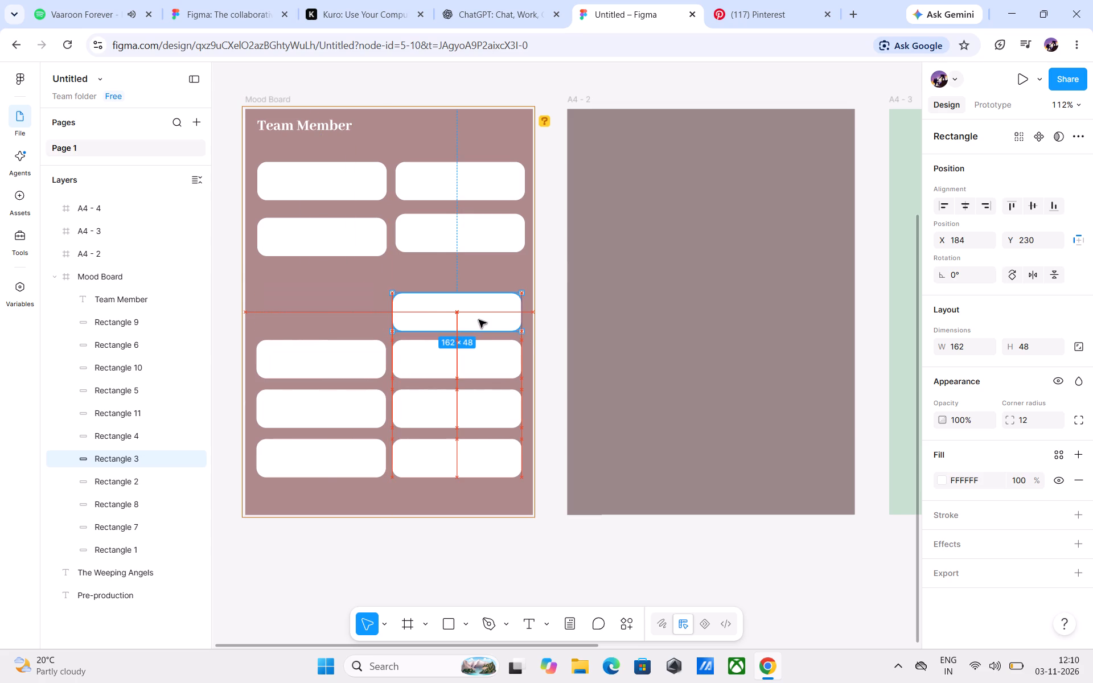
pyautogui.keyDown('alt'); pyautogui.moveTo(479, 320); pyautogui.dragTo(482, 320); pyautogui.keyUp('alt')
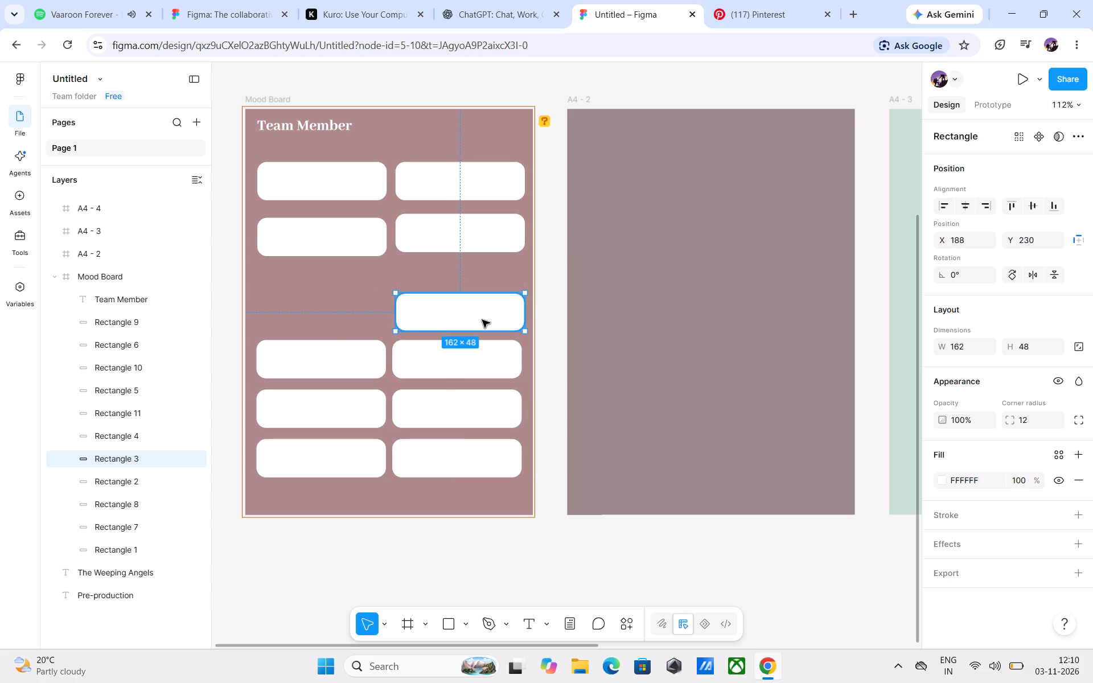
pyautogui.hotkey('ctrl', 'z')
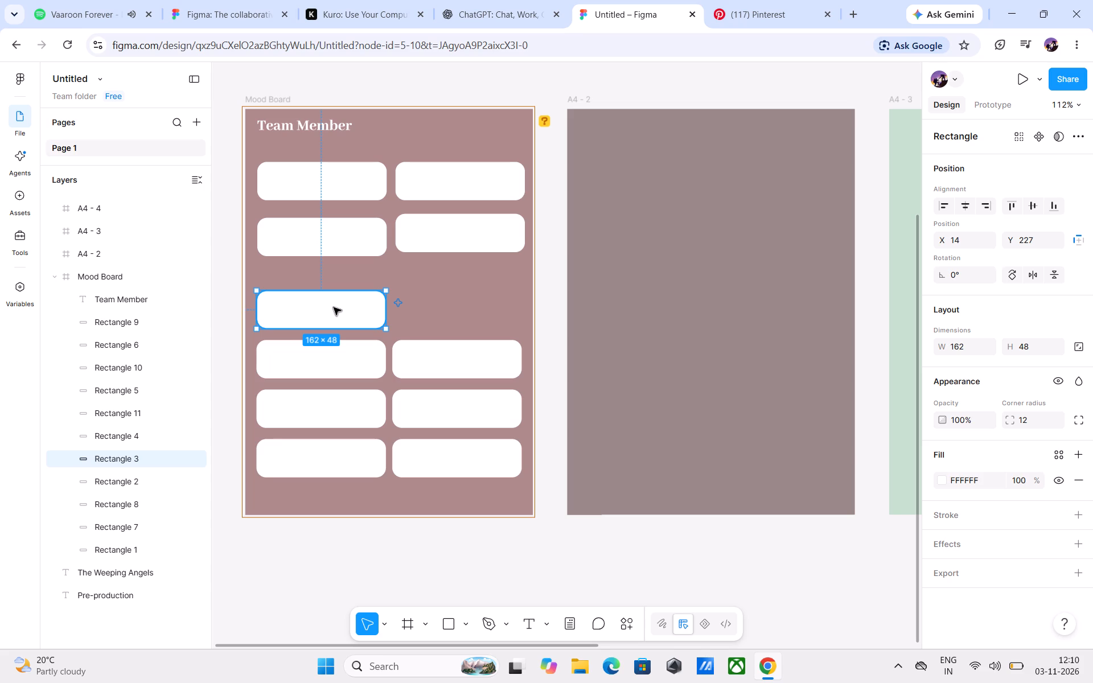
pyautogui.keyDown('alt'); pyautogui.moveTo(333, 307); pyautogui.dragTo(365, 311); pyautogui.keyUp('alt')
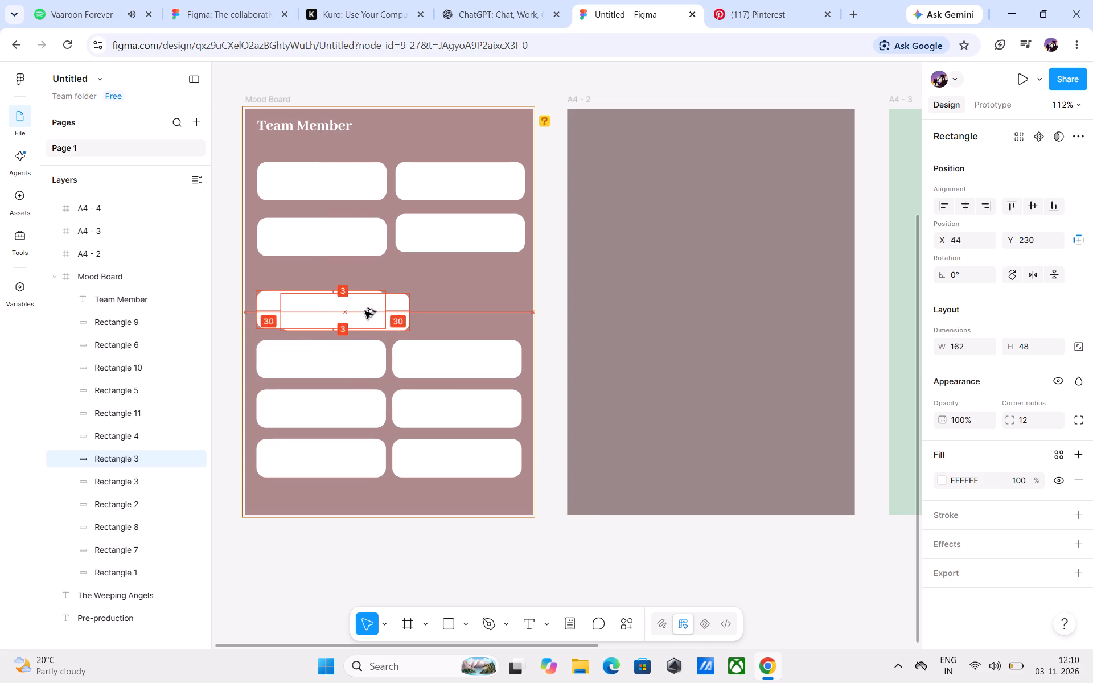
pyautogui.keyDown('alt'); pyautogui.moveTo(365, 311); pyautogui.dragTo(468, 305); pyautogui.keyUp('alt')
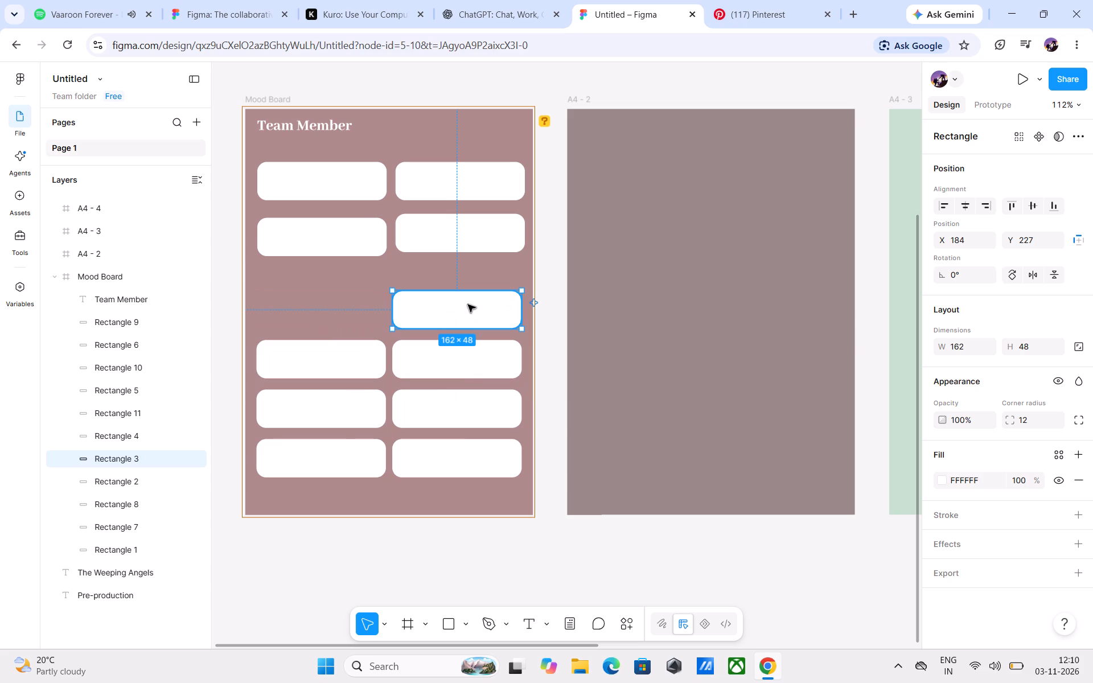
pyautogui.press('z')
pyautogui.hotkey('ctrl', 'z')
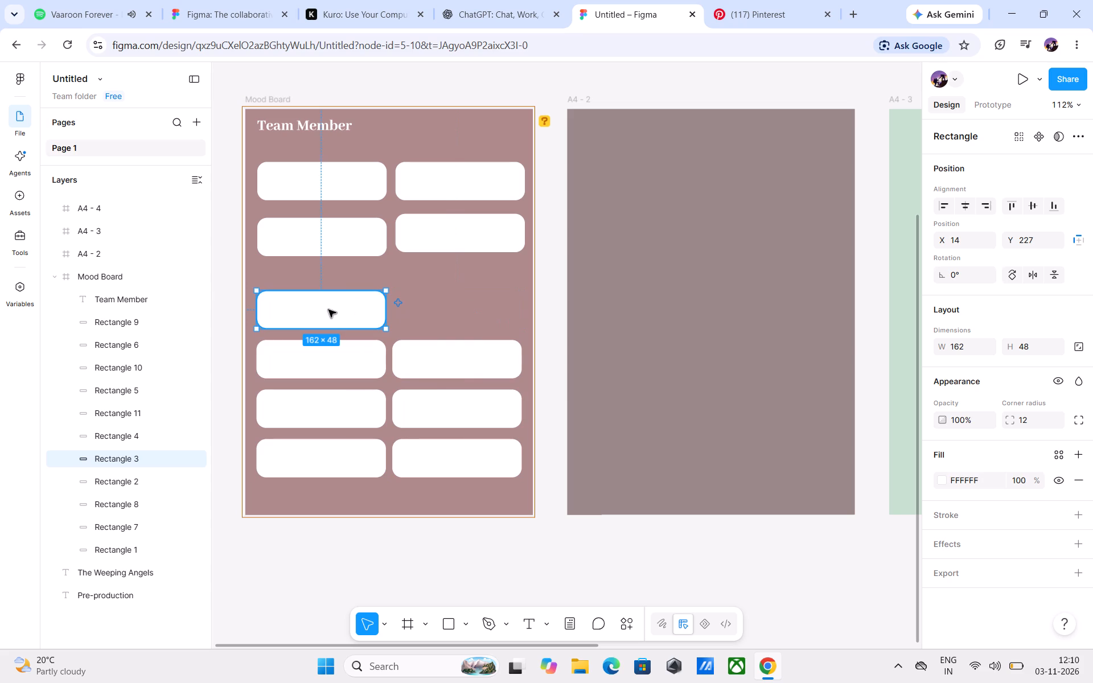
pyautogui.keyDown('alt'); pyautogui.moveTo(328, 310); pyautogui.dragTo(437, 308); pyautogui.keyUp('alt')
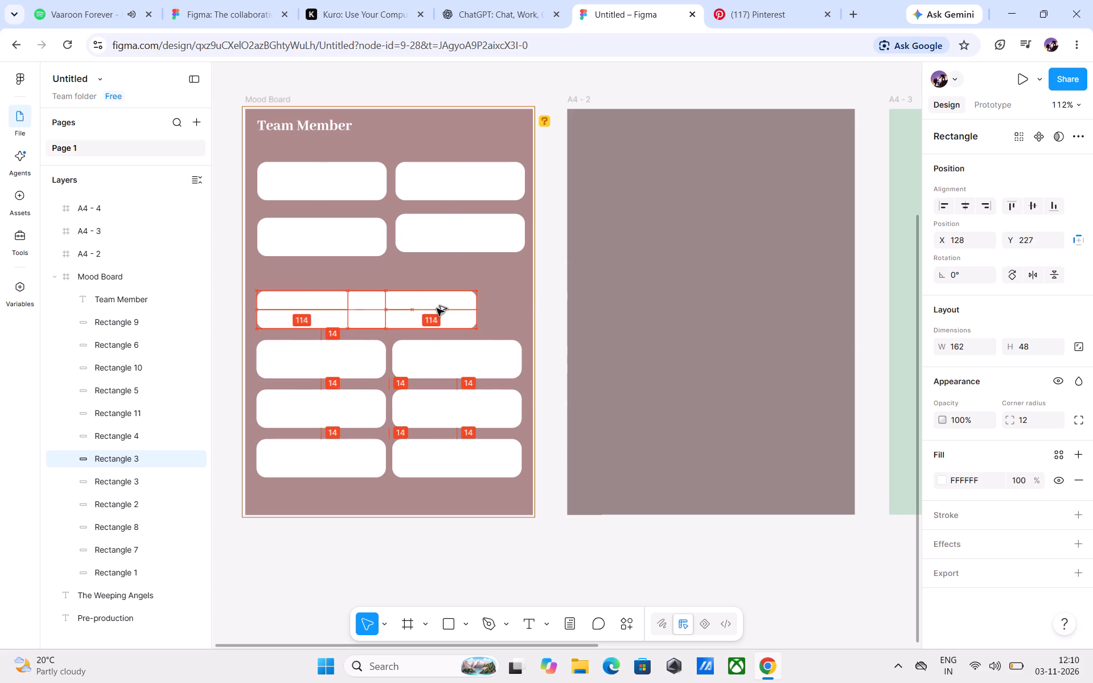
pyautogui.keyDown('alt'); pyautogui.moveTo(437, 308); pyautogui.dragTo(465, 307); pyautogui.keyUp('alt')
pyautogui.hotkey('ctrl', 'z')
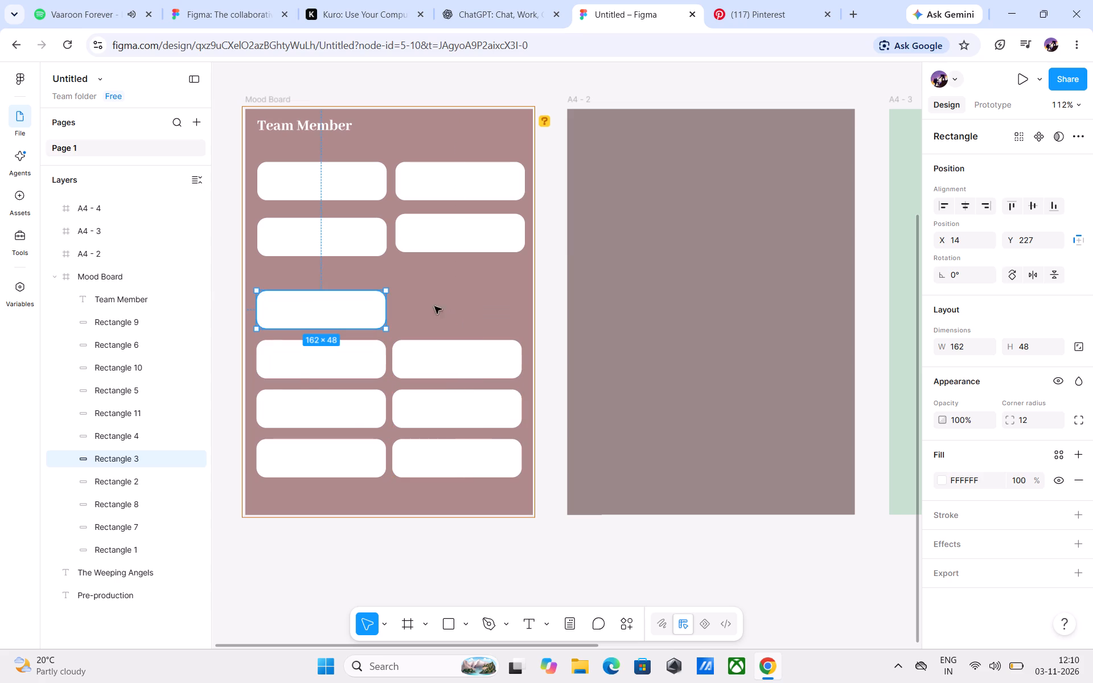
# Duplicate the third rectangle of the first column into the second column at X 184, Y 227.
pyautogui.moveTo(354, 314); pyautogui.dragTo(421, 310)
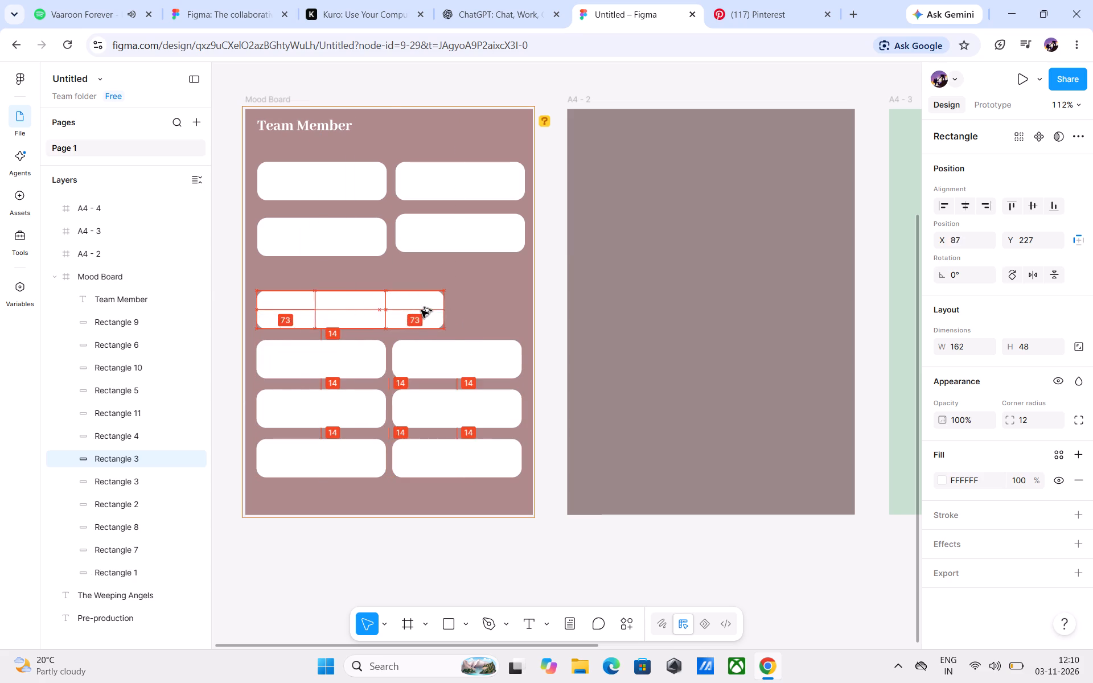
pyautogui.moveTo(421, 310); pyautogui.dragTo(489, 312)
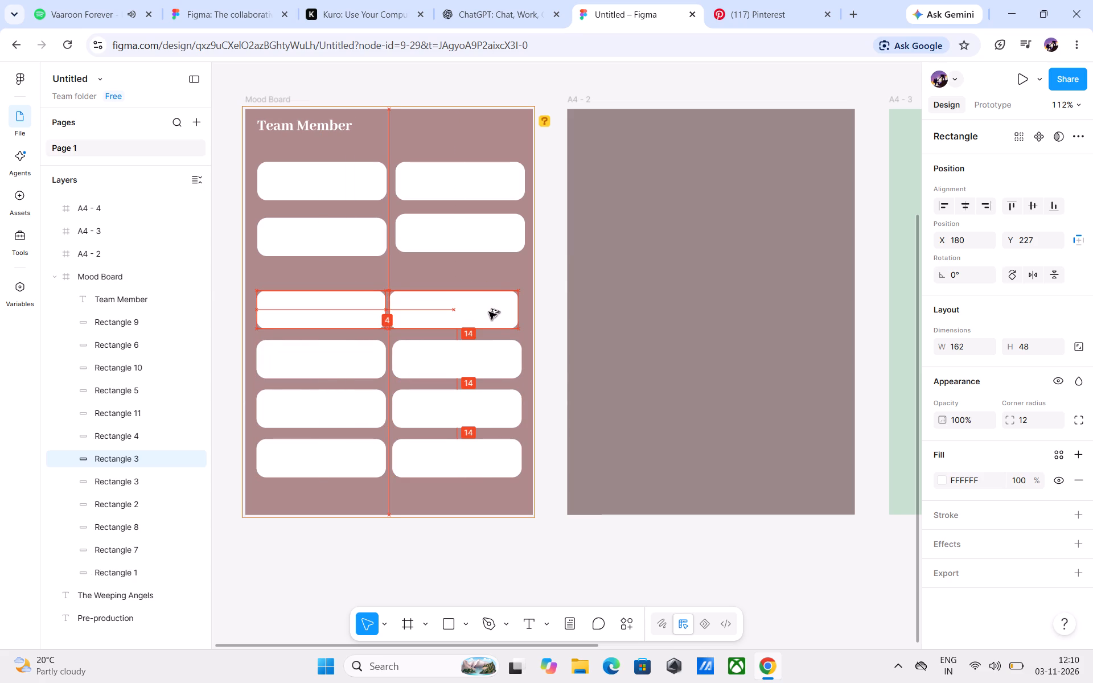
pyautogui.moveTo(489, 312); pyautogui.dragTo(491, 314)
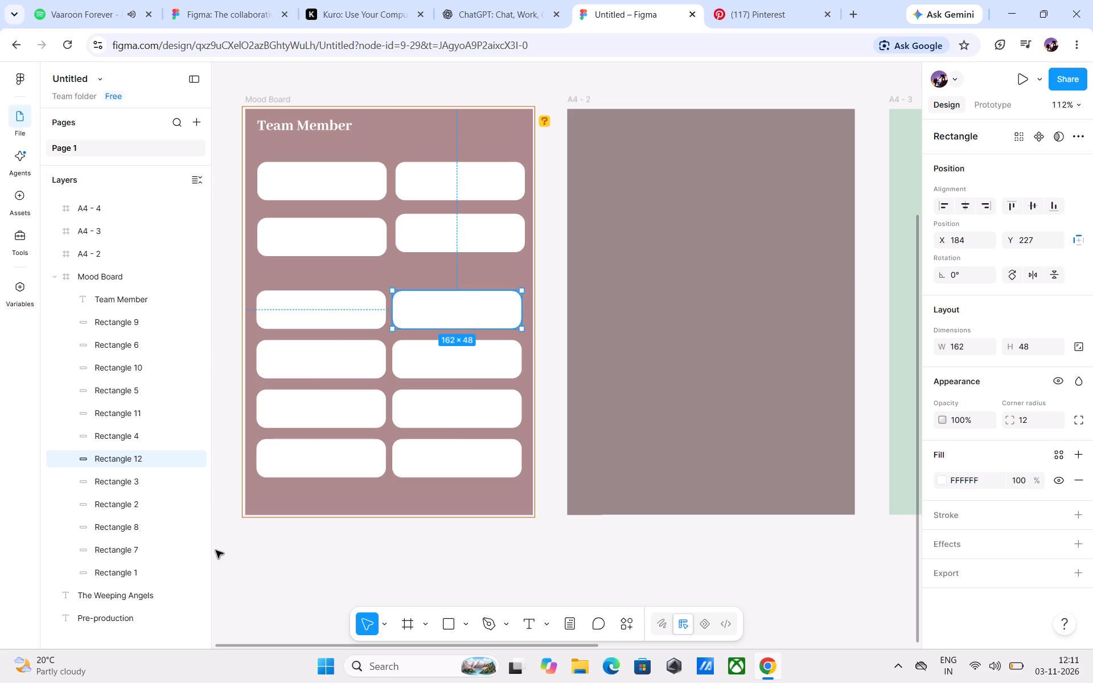
# Move the second rectangle of the first column down closer to the third one, at X 14, Y 165.
pyautogui.click(263, 549)
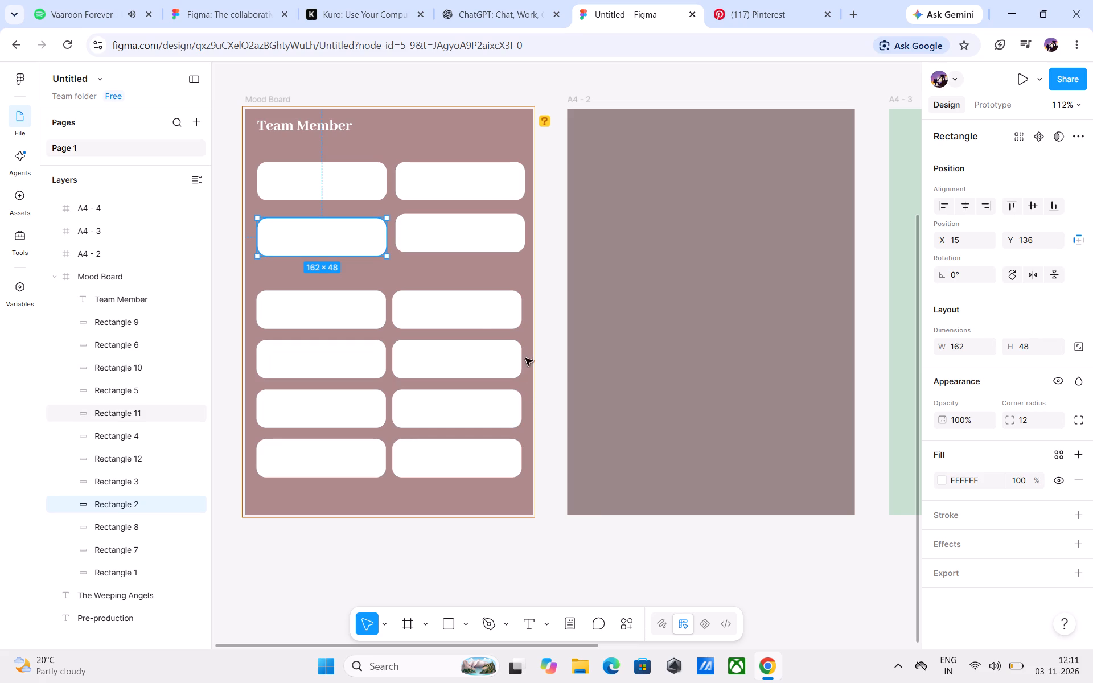
pyautogui.moveTo(314, 228); pyautogui.dragTo(314, 237)
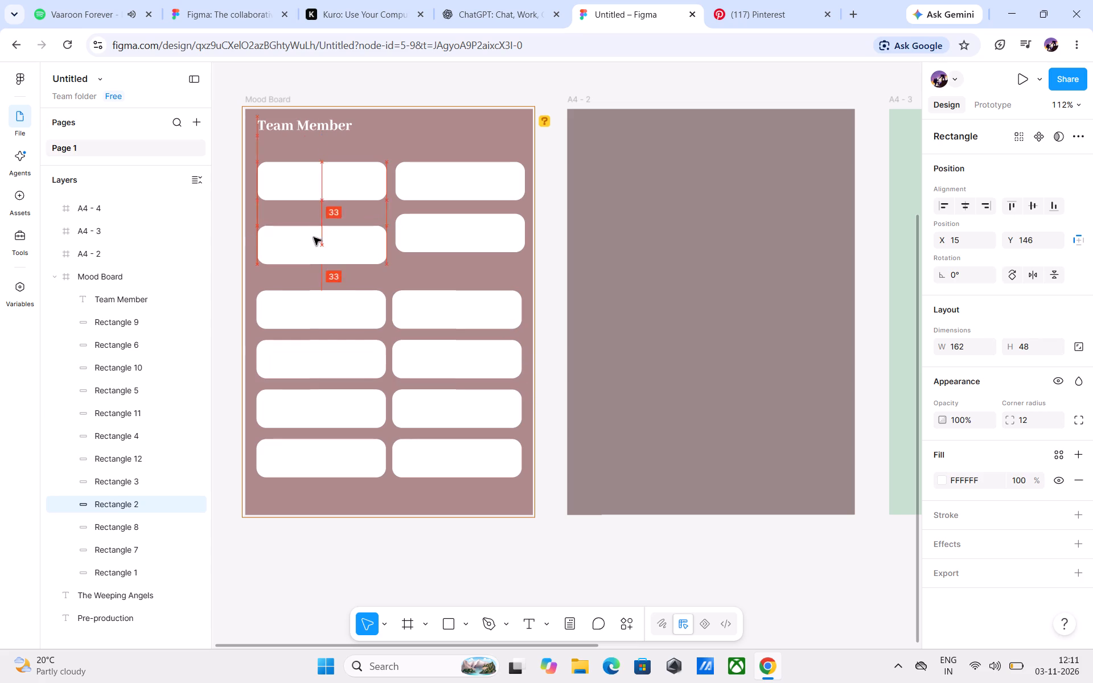
pyautogui.moveTo(314, 237); pyautogui.dragTo(311, 251)
# Delete the two misaligned upper rectangles of the second column in the Mood Board frame.
pyautogui.click(479, 224)
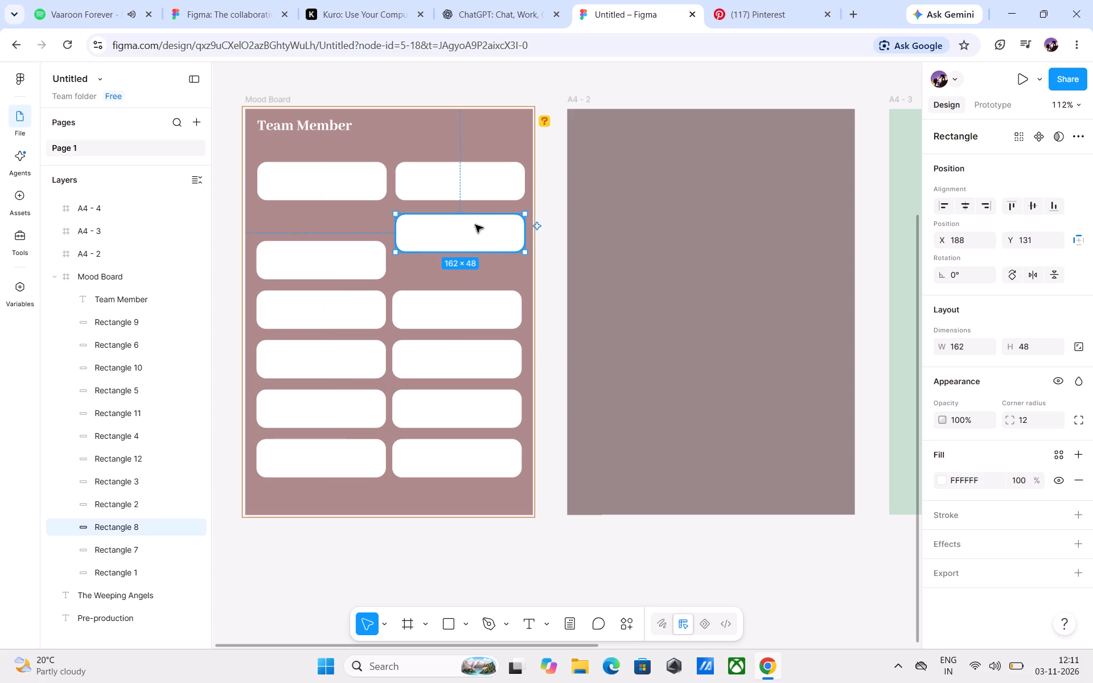
pyautogui.press('Delete')
pyautogui.click(461, 176)
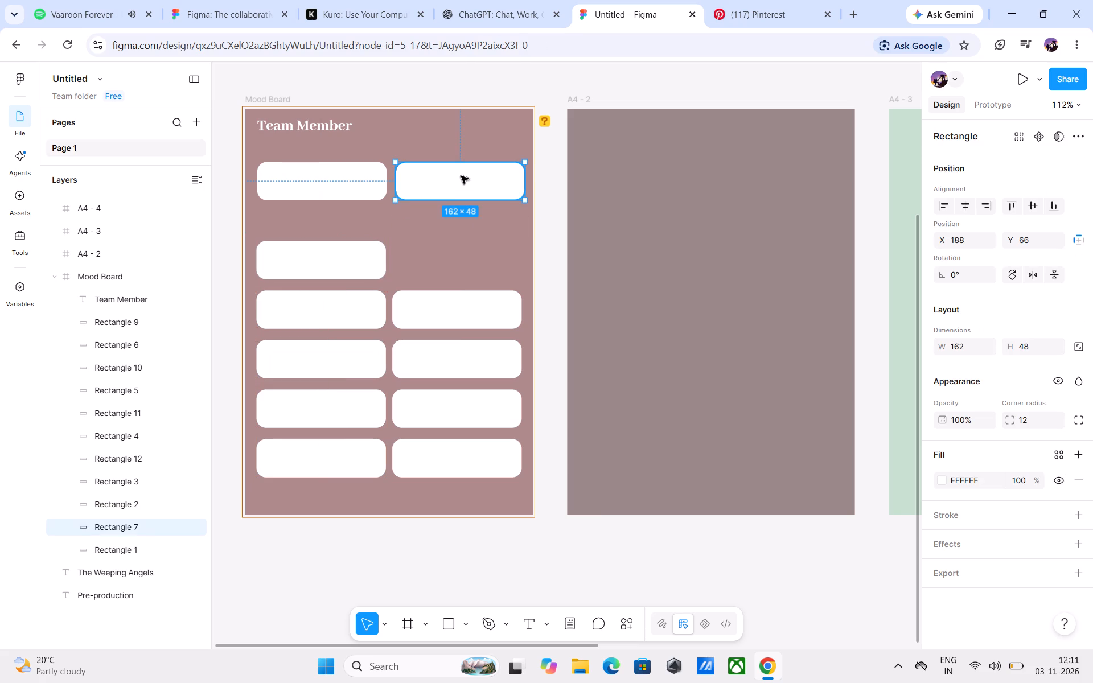
pyautogui.press('Delete')
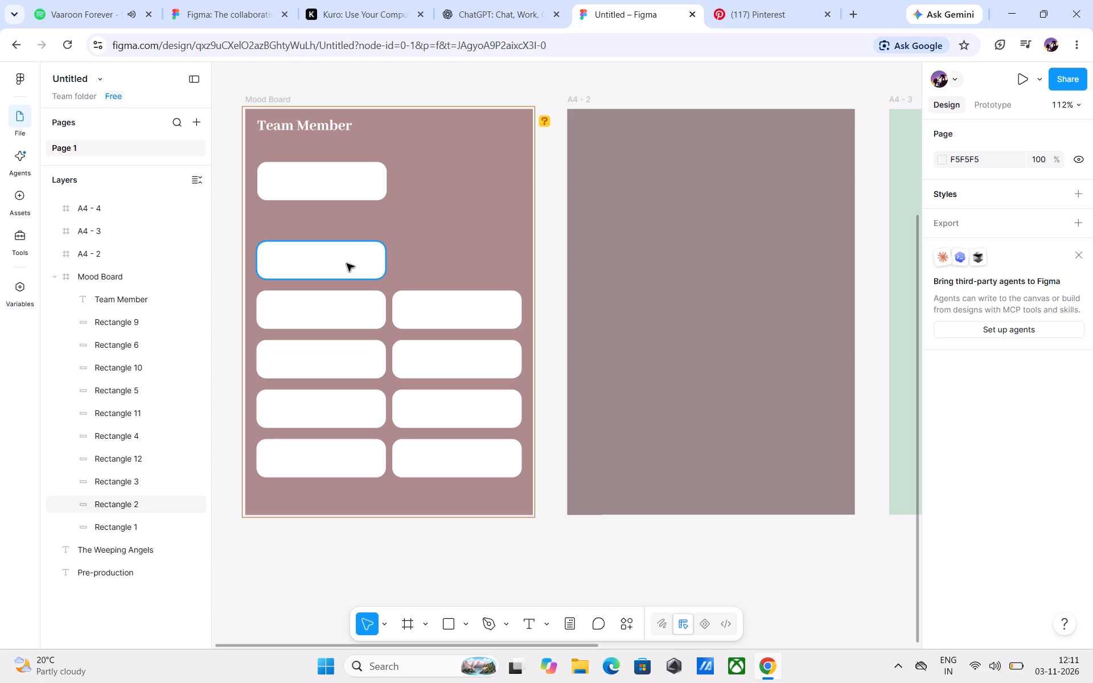
# Duplicate the second rectangle of the first column into the second column at X 184, Y 165.
pyautogui.keyDown('alt'); pyautogui.moveTo(347, 264); pyautogui.dragTo(348, 265); pyautogui.keyUp('alt')
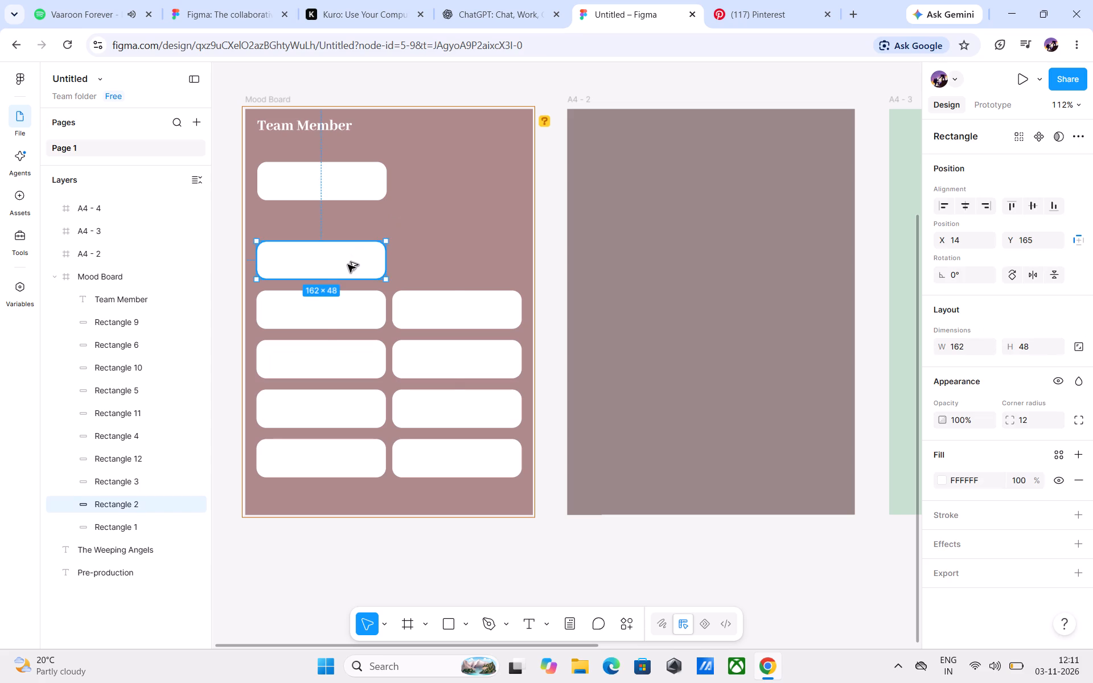
pyautogui.keyDown('alt'); pyautogui.moveTo(348, 265); pyautogui.dragTo(484, 260); pyautogui.keyUp('alt')
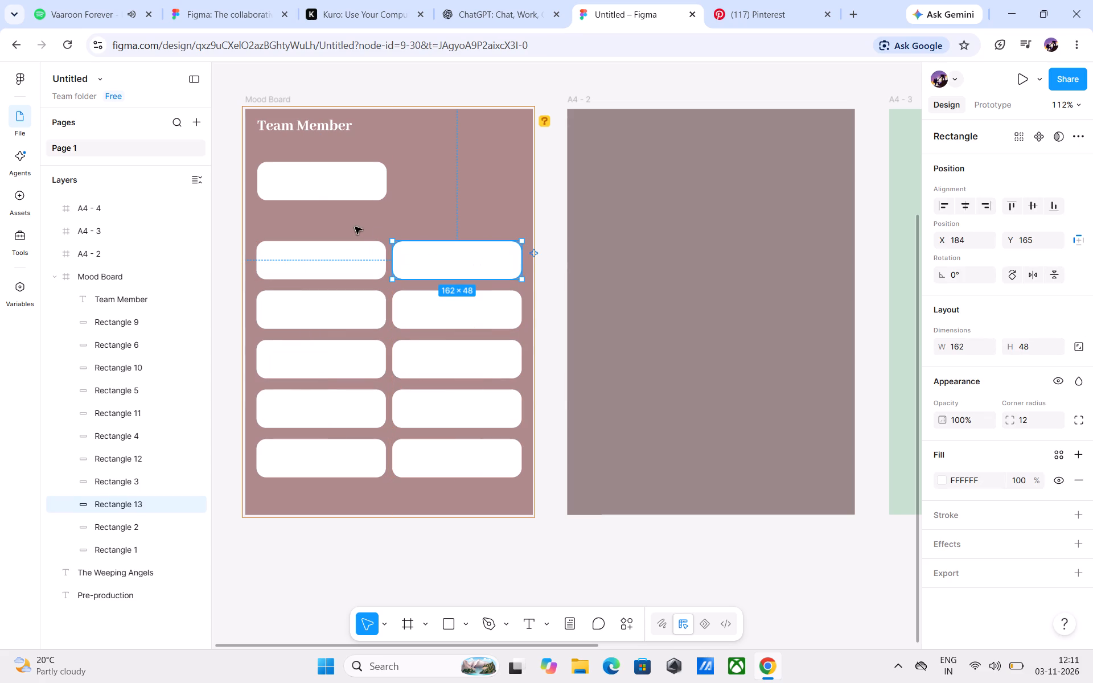
# Move the top rectangle of the first column down closer to the second one, at X 14, Y 103.
pyautogui.click(324, 185)
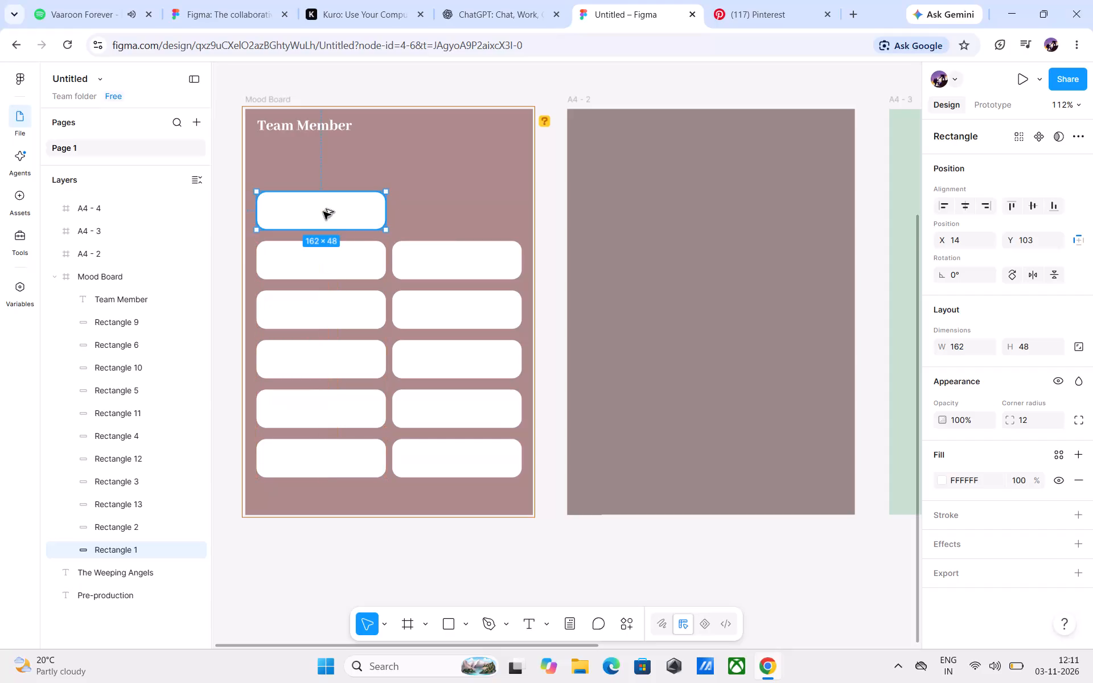
# Duplicate the top rectangle of the first column into the second column at X 184, Y 103.
pyautogui.keyDown('alt'); pyautogui.moveTo(323, 212); pyautogui.dragTo(427, 207); pyautogui.keyUp('alt')
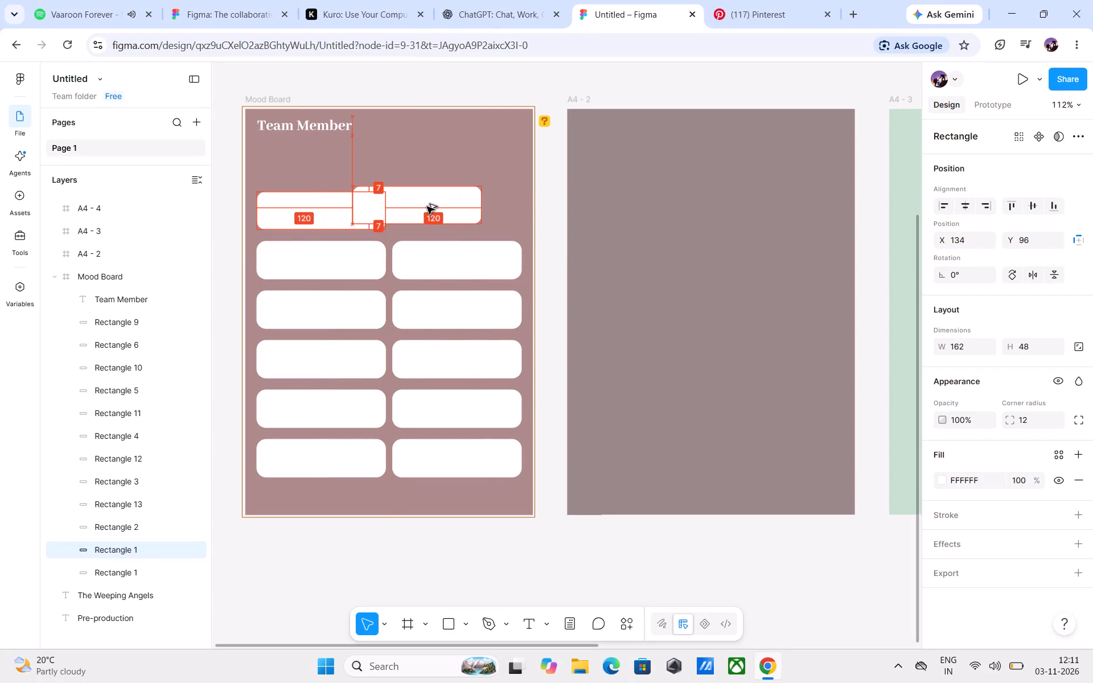
pyautogui.keyDown('alt'); pyautogui.moveTo(427, 207); pyautogui.dragTo(461, 212); pyautogui.keyUp('alt')
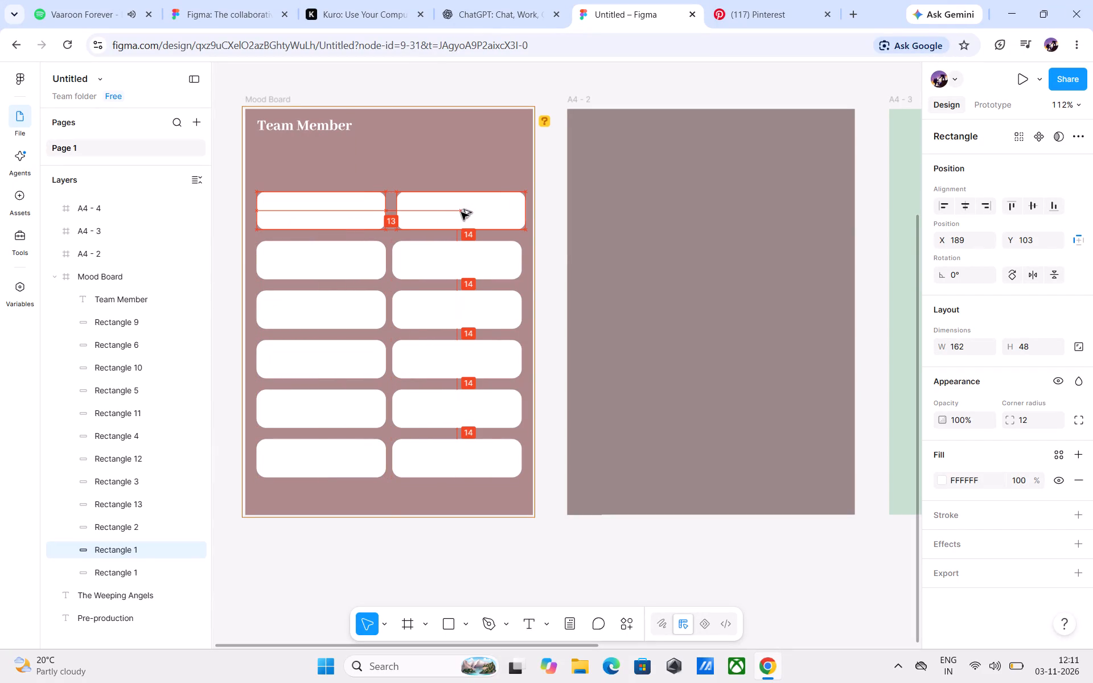
pyautogui.keyDown('alt'); pyautogui.moveTo(461, 212); pyautogui.dragTo(458, 213); pyautogui.keyUp('alt')
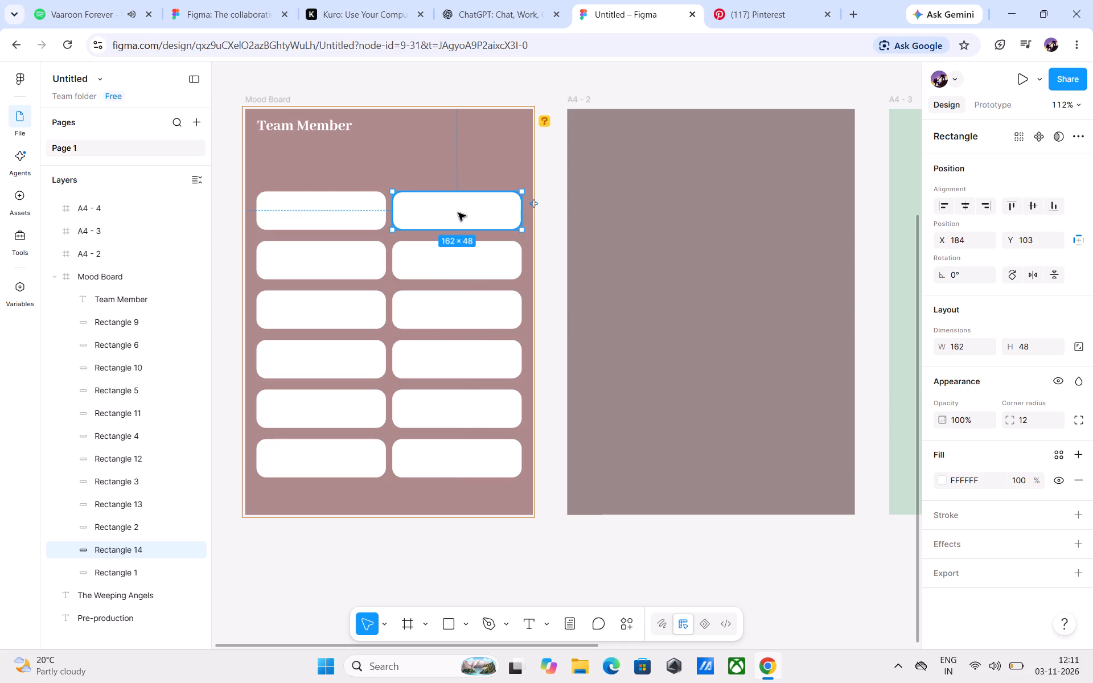
pyautogui.click(543, 412)
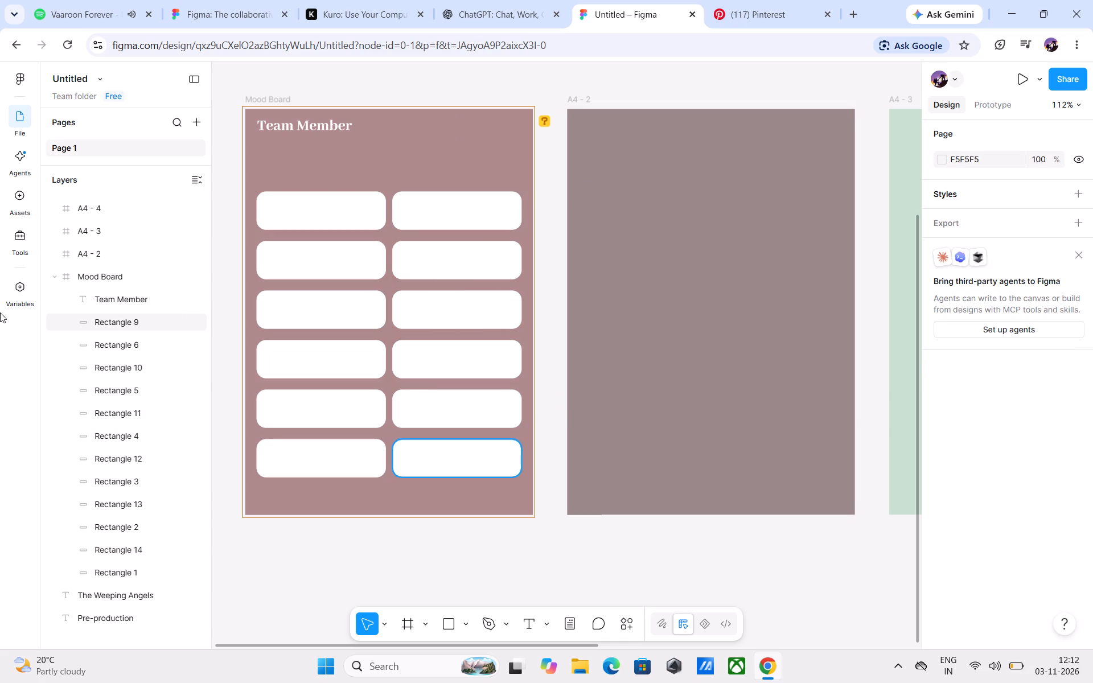
# Nudge all twelve rectangles of both columns together upward by 15 px in the Mood Board frame.
pyautogui.click(336, 204)
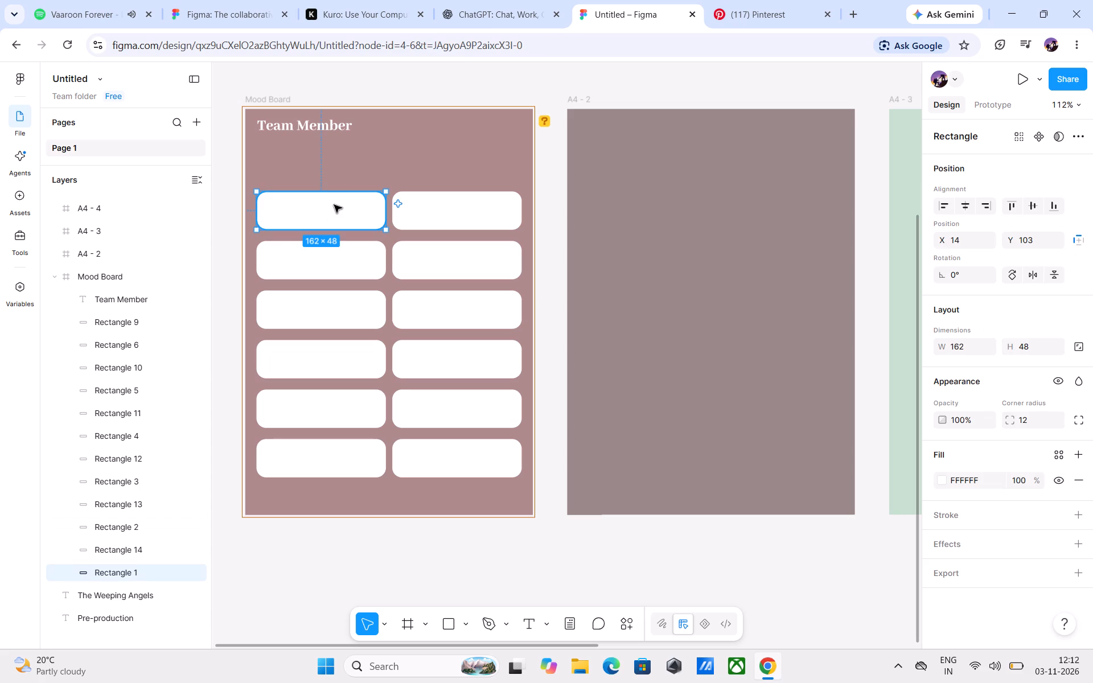
pyautogui.keyDown('shift'); pyautogui.click(413, 208); pyautogui.keyUp('shift')
pyautogui.keyDown('shift'); pyautogui.click(302, 268); pyautogui.keyUp('shift')
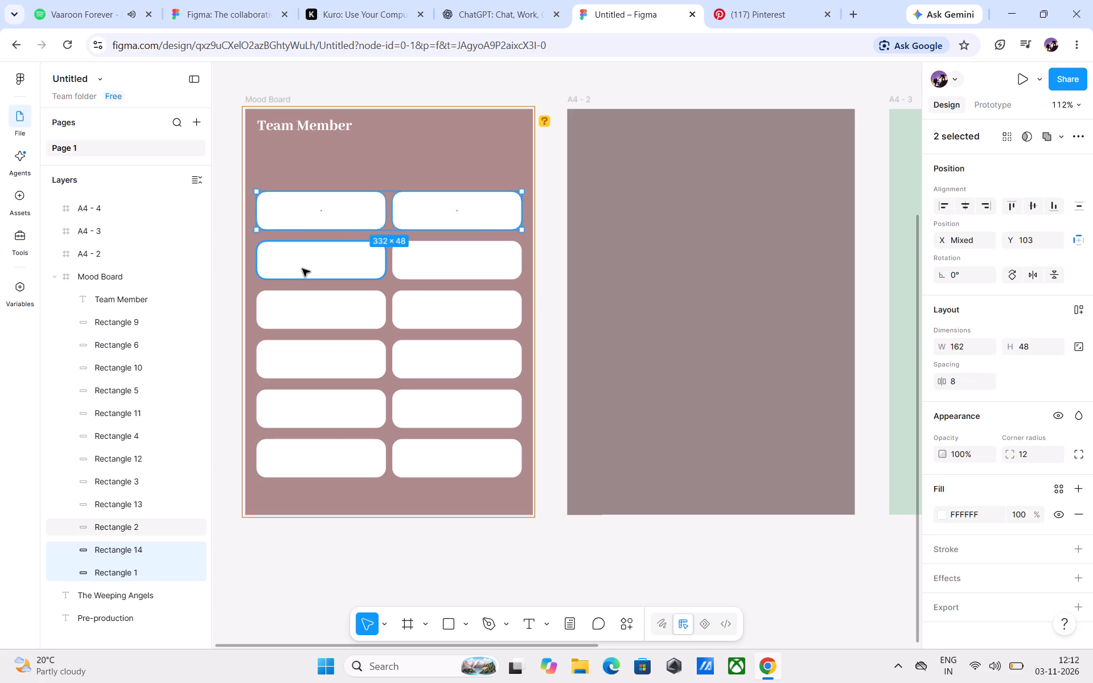
pyautogui.keyDown('shift'); pyautogui.click(416, 265); pyautogui.keyUp('shift')
pyautogui.keyDown('shift'); pyautogui.click(324, 313); pyautogui.keyUp('shift')
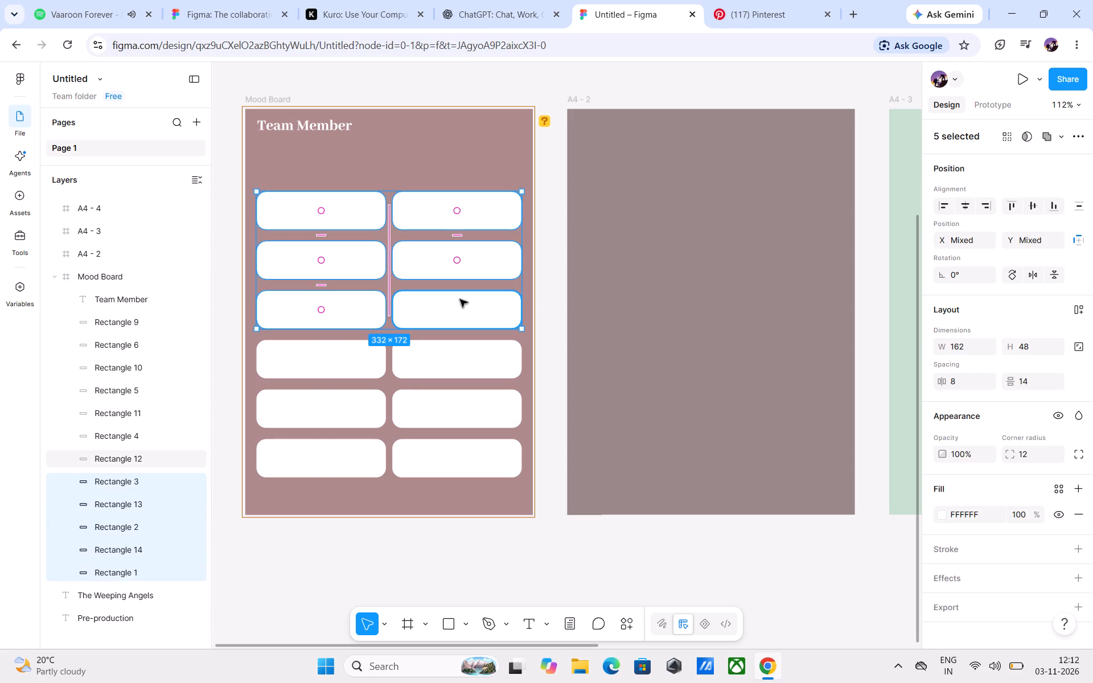
pyautogui.keyDown('shift'); pyautogui.click(461, 299); pyautogui.keyUp('shift')
pyautogui.keyDown('shift'); pyautogui.click(336, 354); pyautogui.keyUp('shift')
pyautogui.keyDown('shift'); pyautogui.click(450, 353); pyautogui.keyUp('shift')
pyautogui.keyDown('shift'); pyautogui.click(348, 404); pyautogui.keyUp('shift')
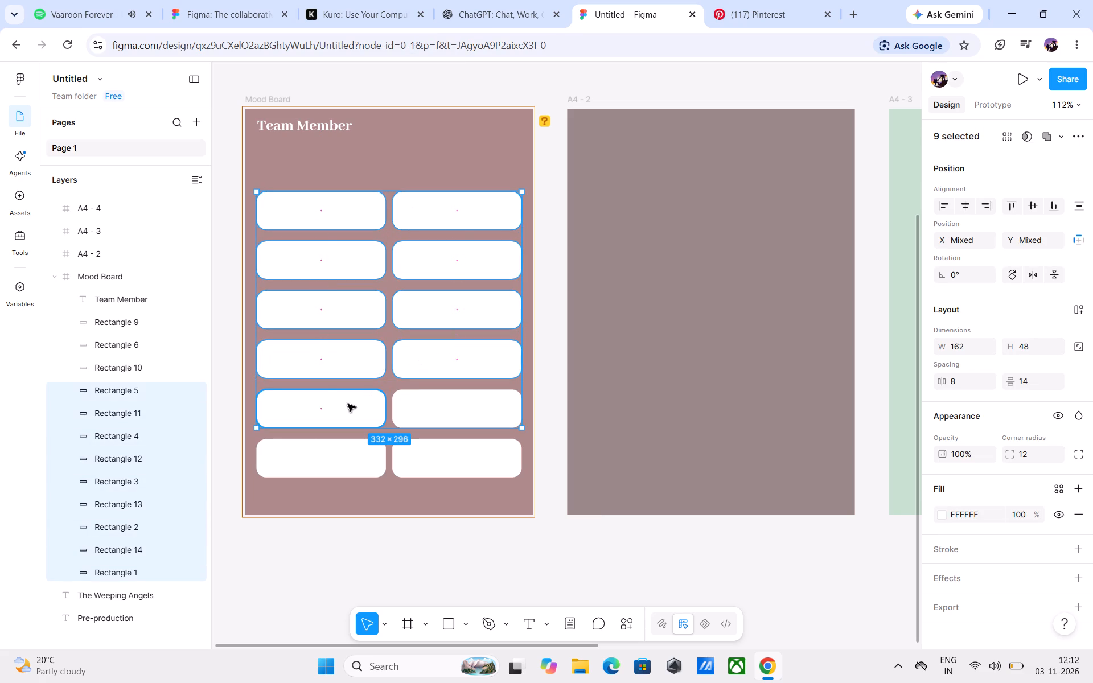
pyautogui.keyDown('shift'); pyautogui.click(437, 405); pyautogui.keyUp('shift')
pyautogui.keyDown('shift'); pyautogui.click(348, 460); pyautogui.keyUp('shift')
pyautogui.keyDown('shift'); pyautogui.click(438, 459); pyautogui.keyUp('shift')
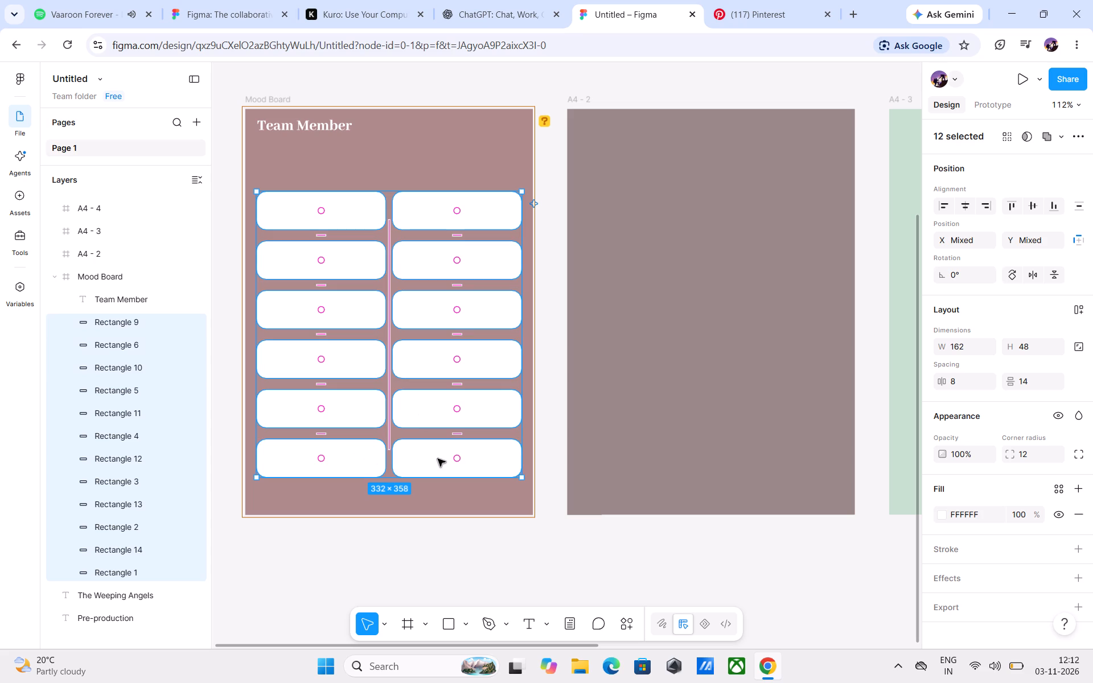
pyautogui.press('Up')
pyautogui.press('Up')
pyautogui.press('Up')
pyautogui.press('Up')
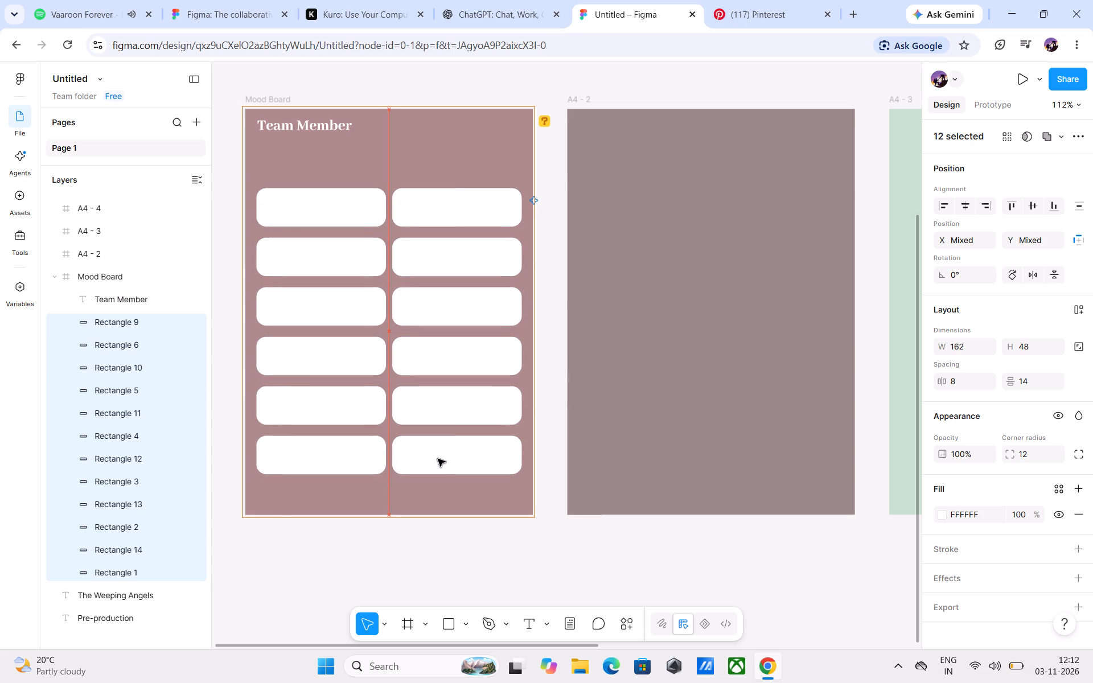
pyautogui.press('Up')
pyautogui.press('Up')
pyautogui.press('Up')
pyautogui.press('Up')
pyautogui.press('Up')
pyautogui.press('Up')
pyautogui.press('Up')
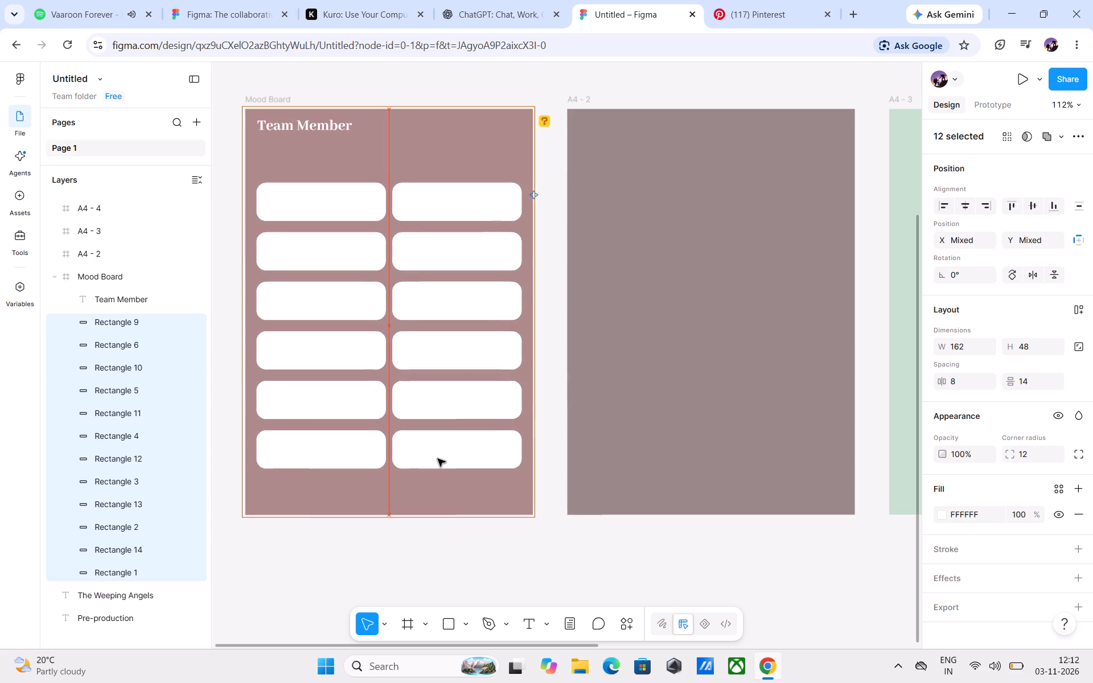
pyautogui.press('Up')
pyautogui.press('Up')
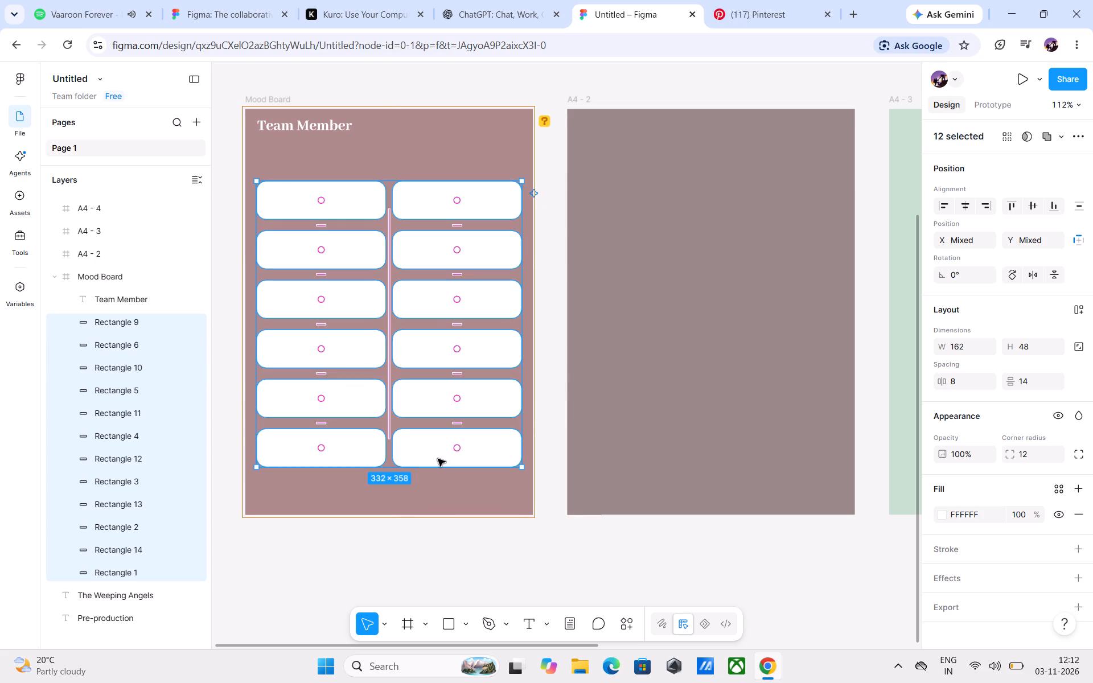
pyautogui.press('Up')
pyautogui.press('Up')
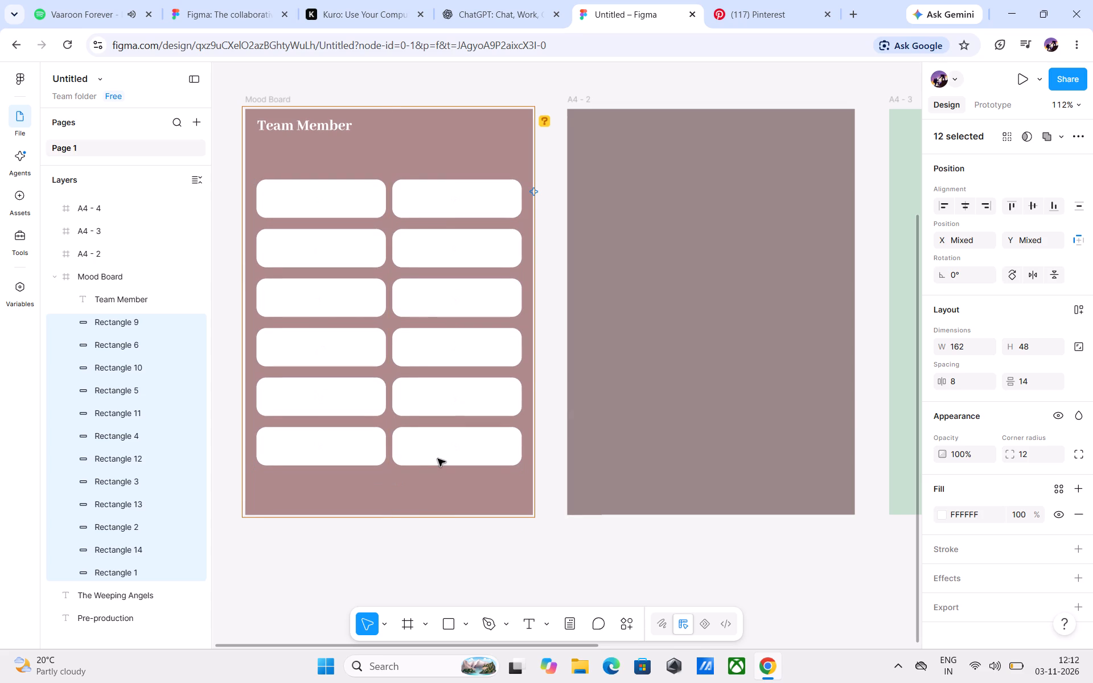
pyautogui.click(581, 546)
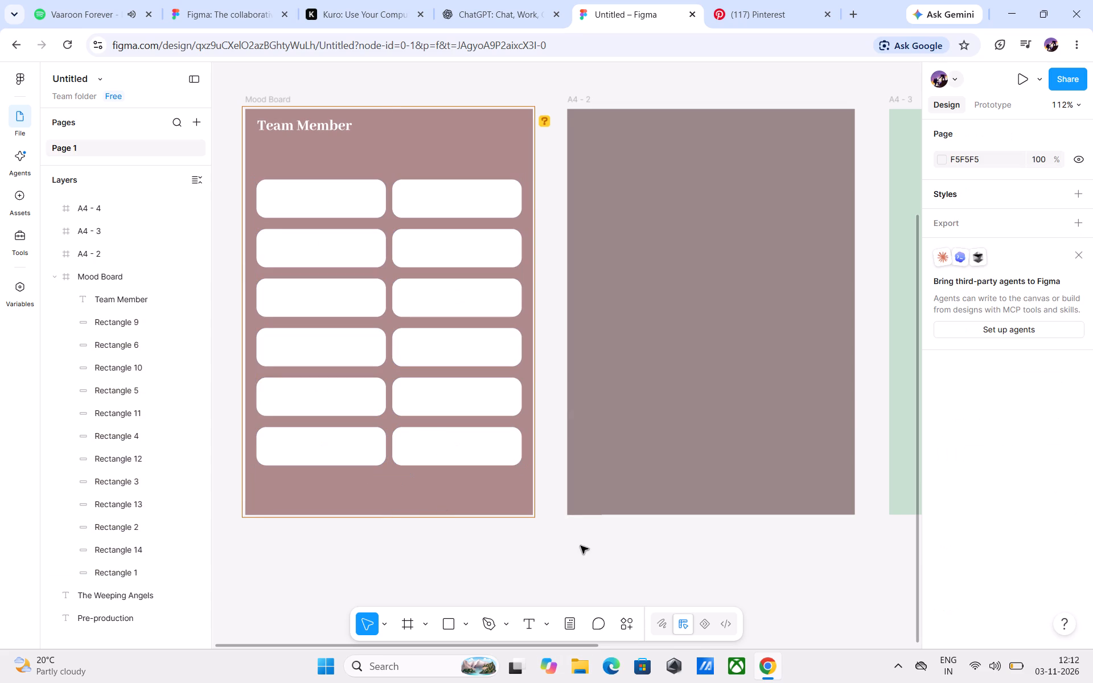
# Open the "Team Member" heading of the Mood Board frame for editing with all its text selected.
pyautogui.click(303, 124)
pyautogui.doubleClick(303, 124)
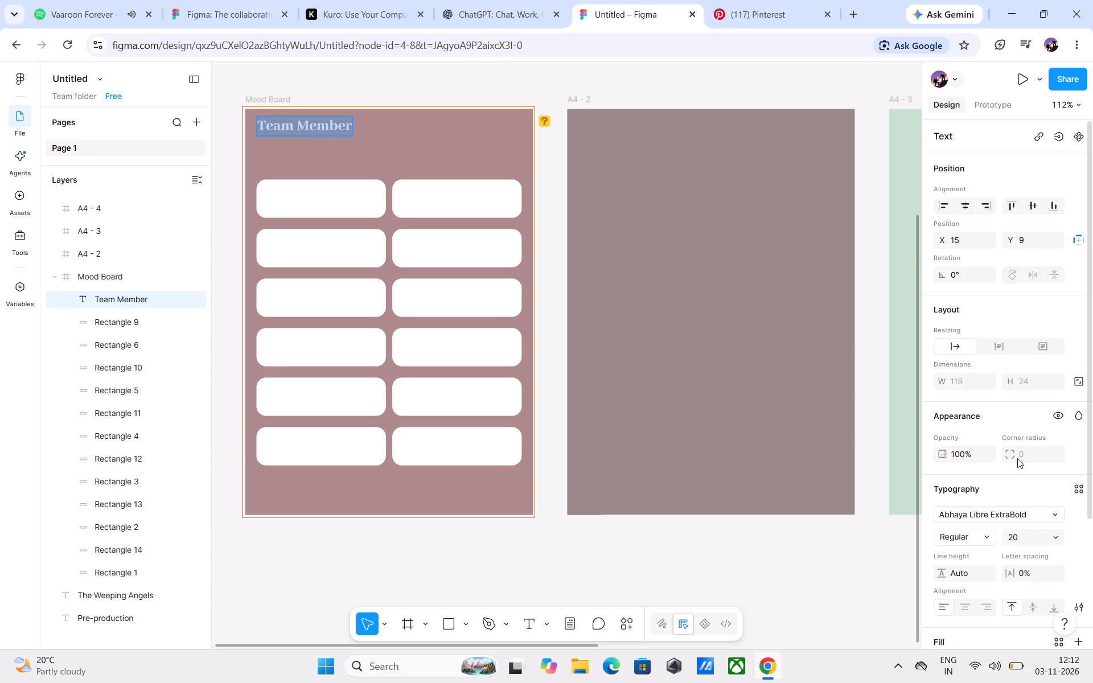
# Set the font size of the "Team Member" heading in the Mood Board frame to 36.
pyautogui.click(1051, 534)
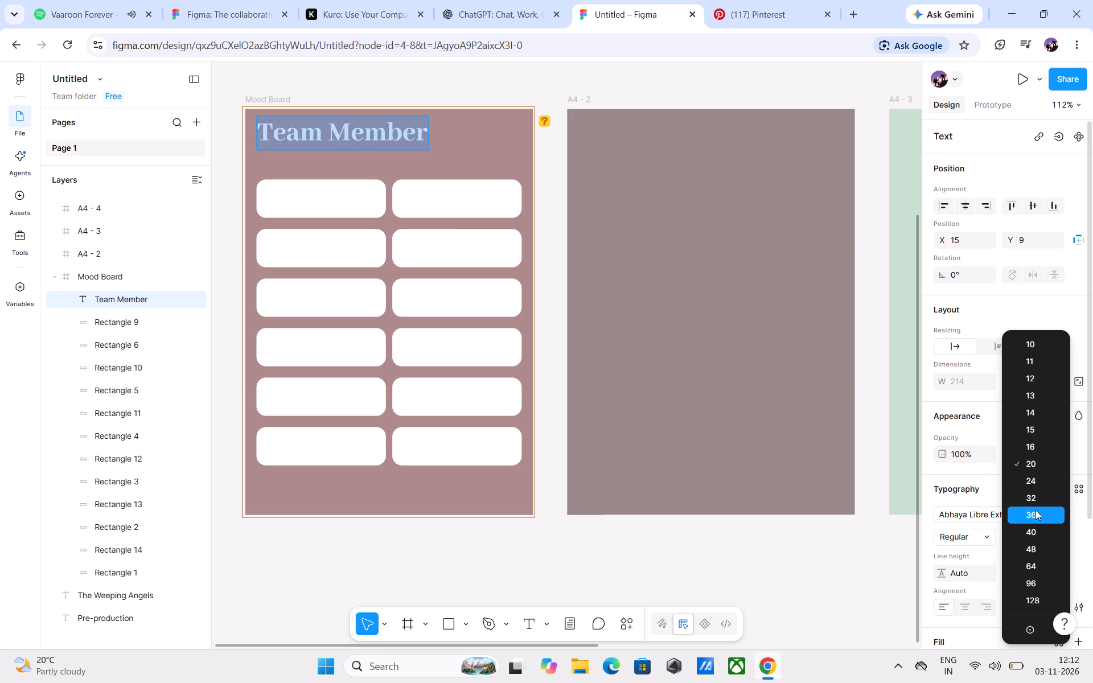
pyautogui.click(1036, 510)
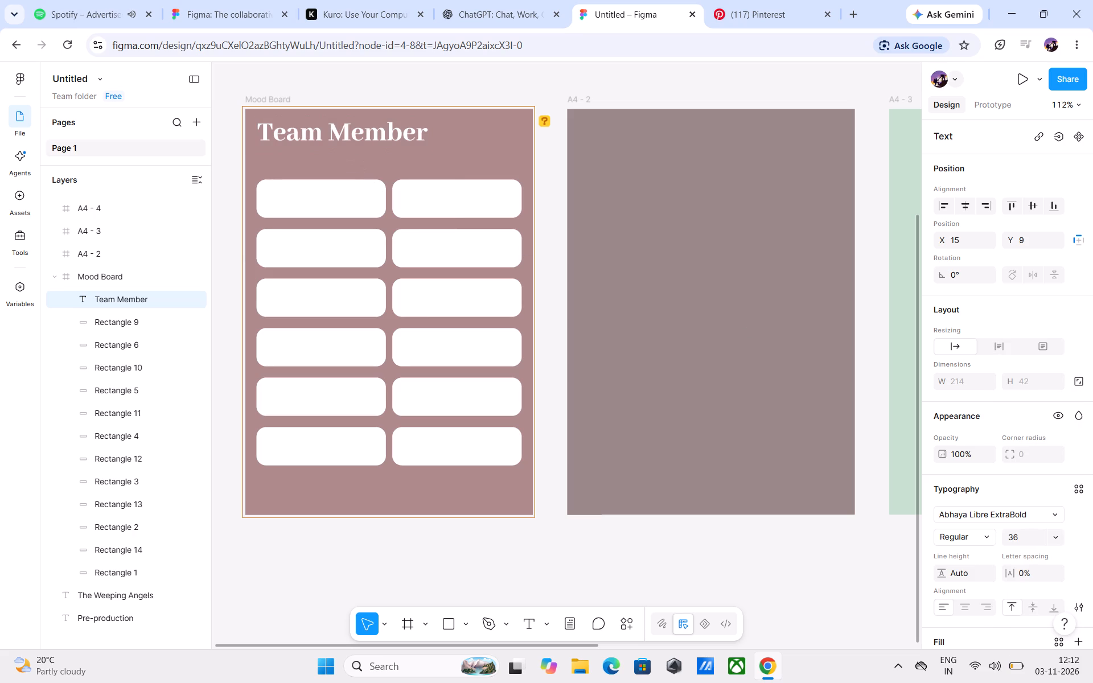
pyautogui.click(459, 80)
# Reposition the "Team Member" heading at X 14, Y 10 in the Mood Board frame.
pyautogui.click(373, 127)
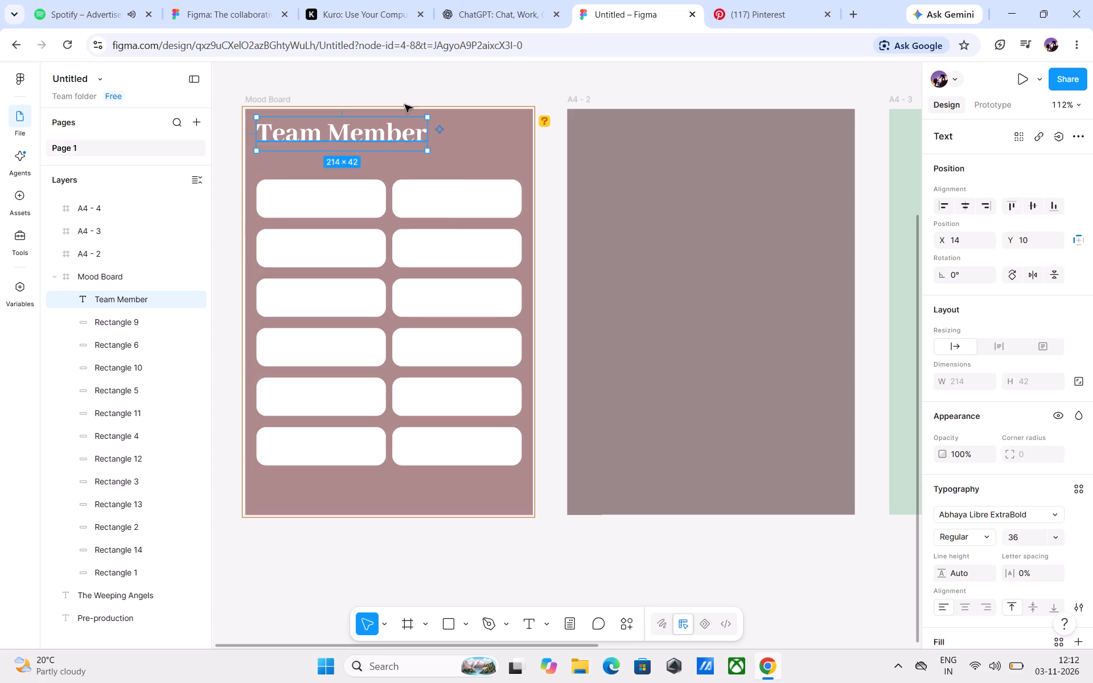
pyautogui.click(459, 84)
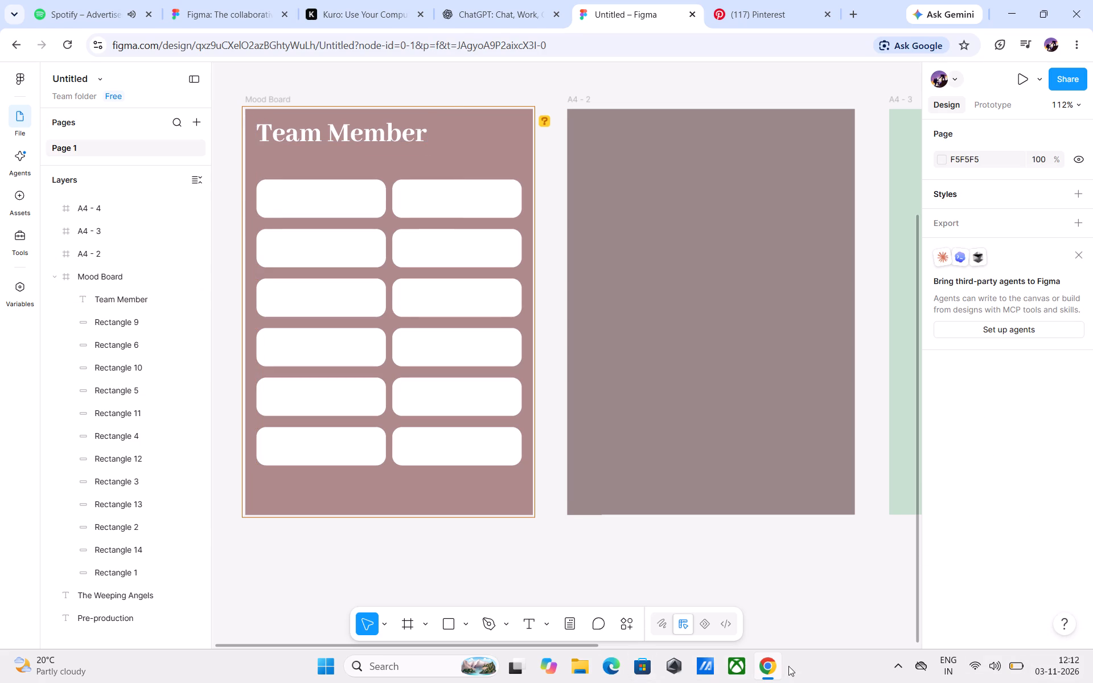
# Search the computer's installed apps for WhatsApp.
pyautogui.click(325, 665)
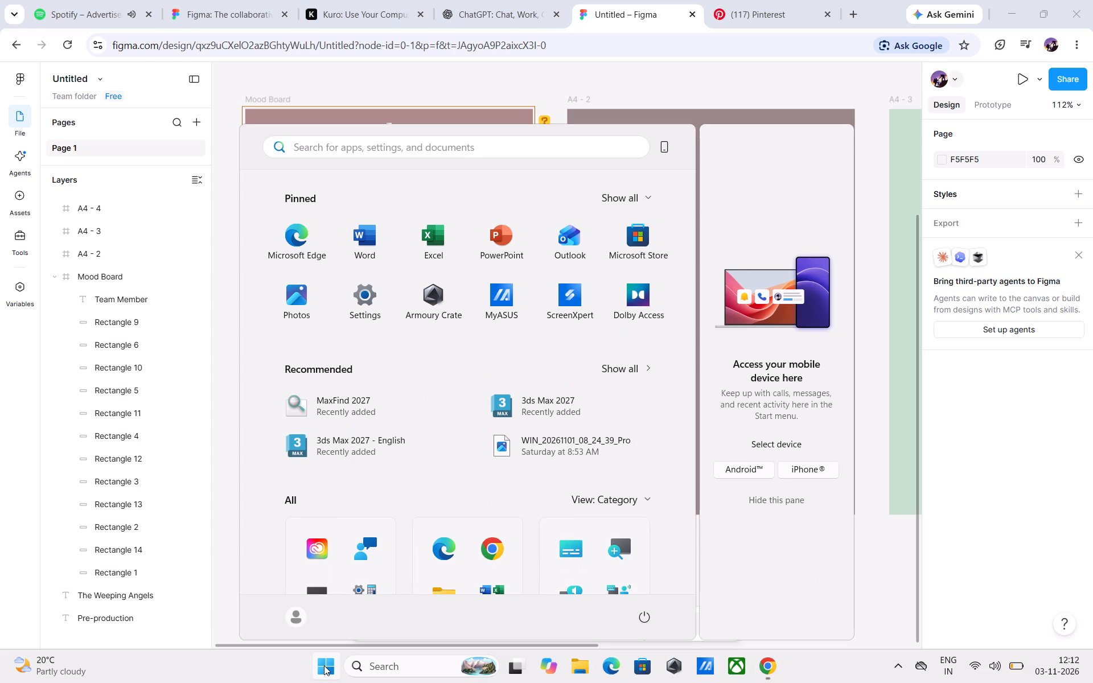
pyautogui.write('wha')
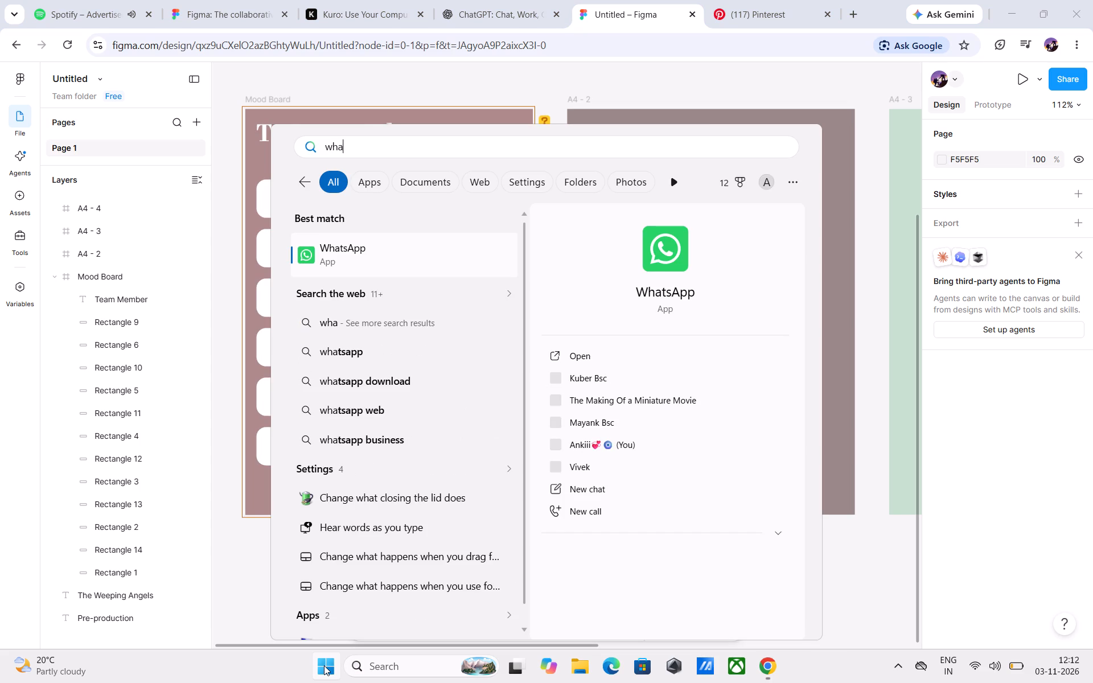
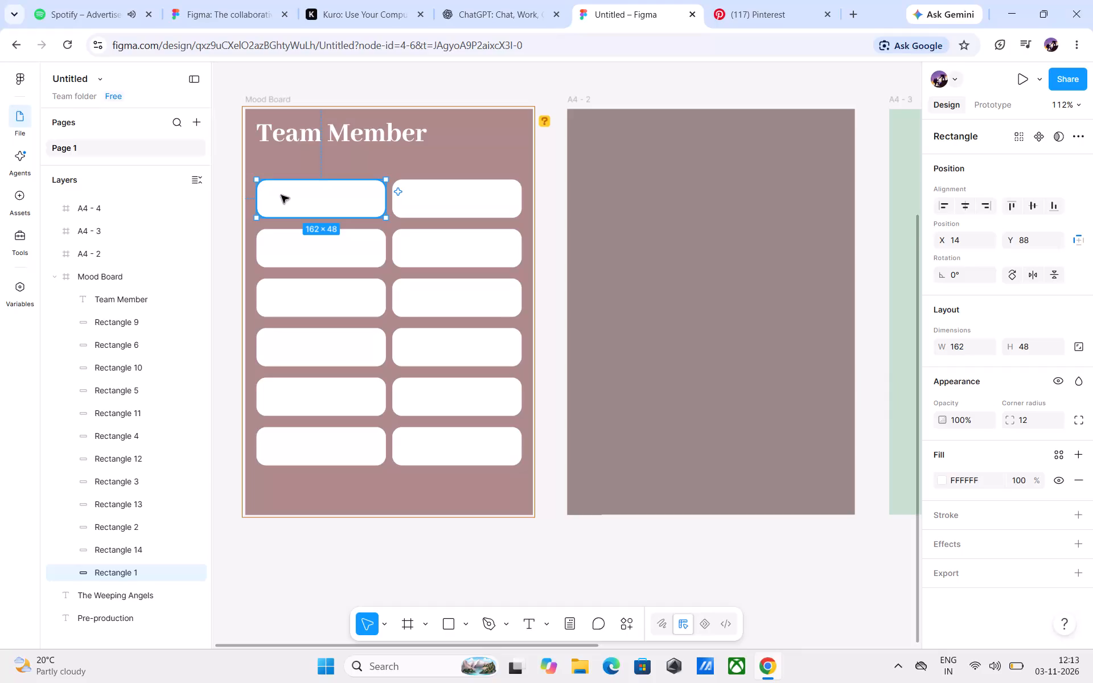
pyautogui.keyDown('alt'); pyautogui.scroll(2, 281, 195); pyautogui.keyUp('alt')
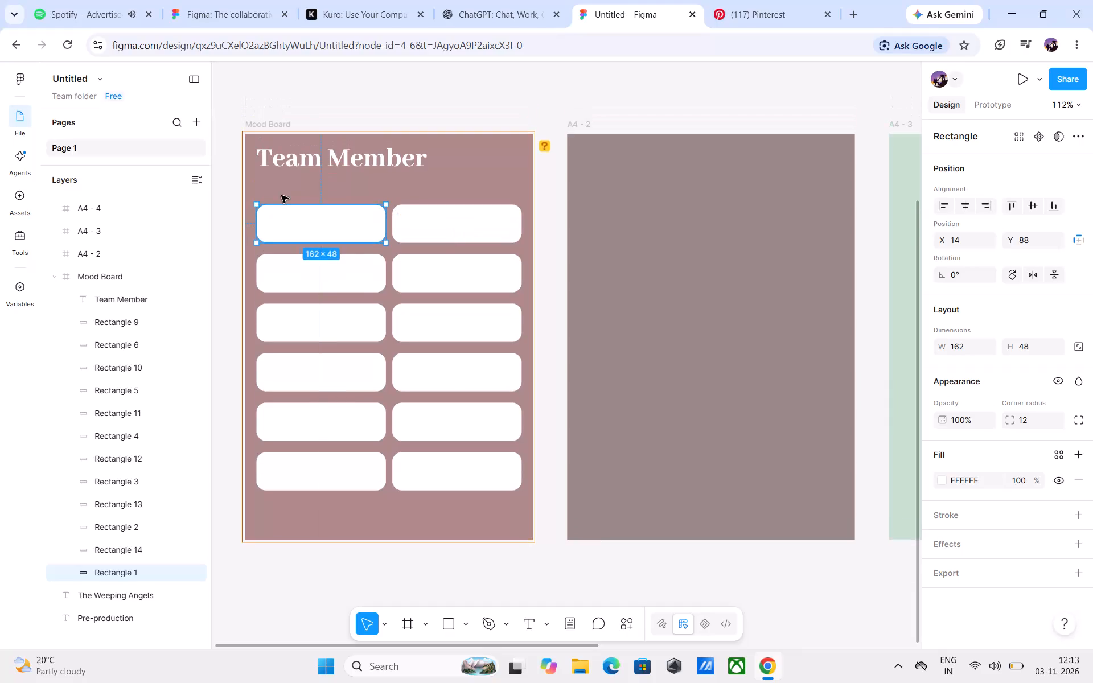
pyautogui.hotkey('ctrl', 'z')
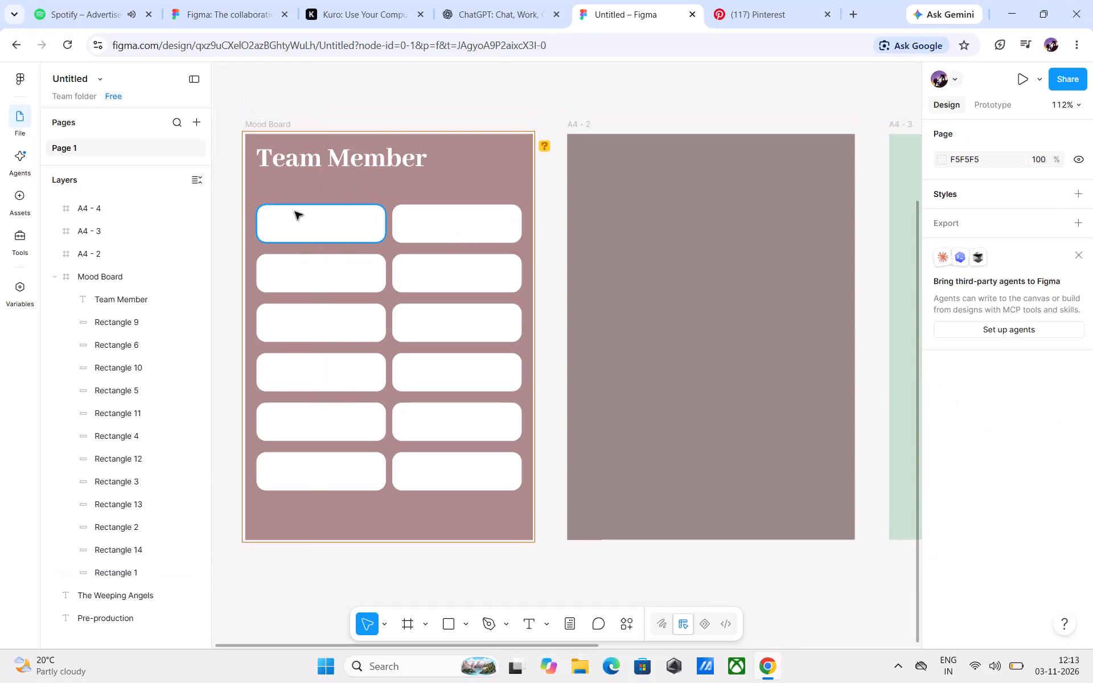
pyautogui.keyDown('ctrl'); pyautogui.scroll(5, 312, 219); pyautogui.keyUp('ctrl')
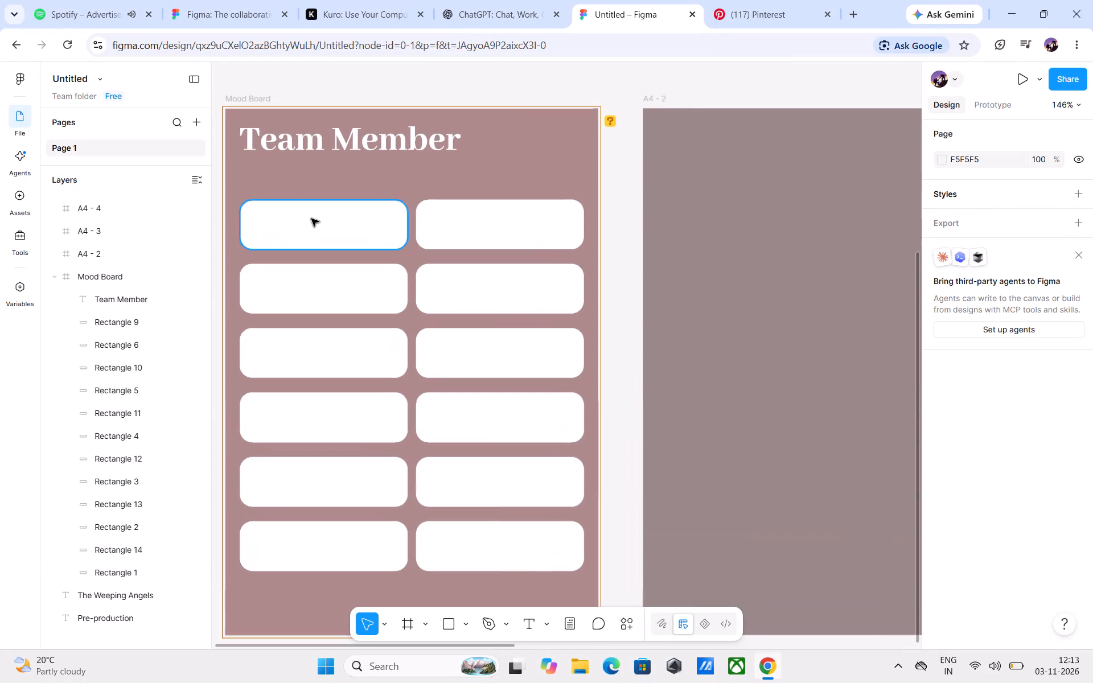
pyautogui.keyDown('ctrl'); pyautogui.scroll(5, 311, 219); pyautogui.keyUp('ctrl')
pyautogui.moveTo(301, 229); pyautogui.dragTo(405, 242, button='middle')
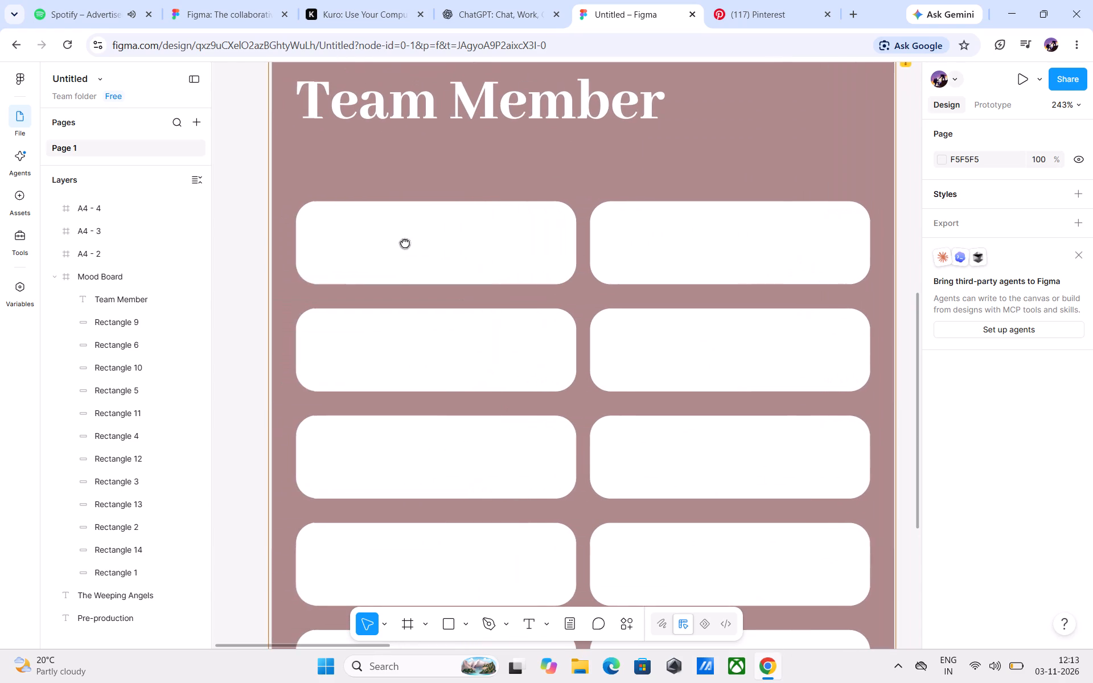
# Add the text "Kuber" at font size 14 in the top rectangle of the first column, at X 26, Y 112.
pyautogui.moveTo(405, 242); pyautogui.dragTo(405, 242, button='middle')
pyautogui.click(531, 619)
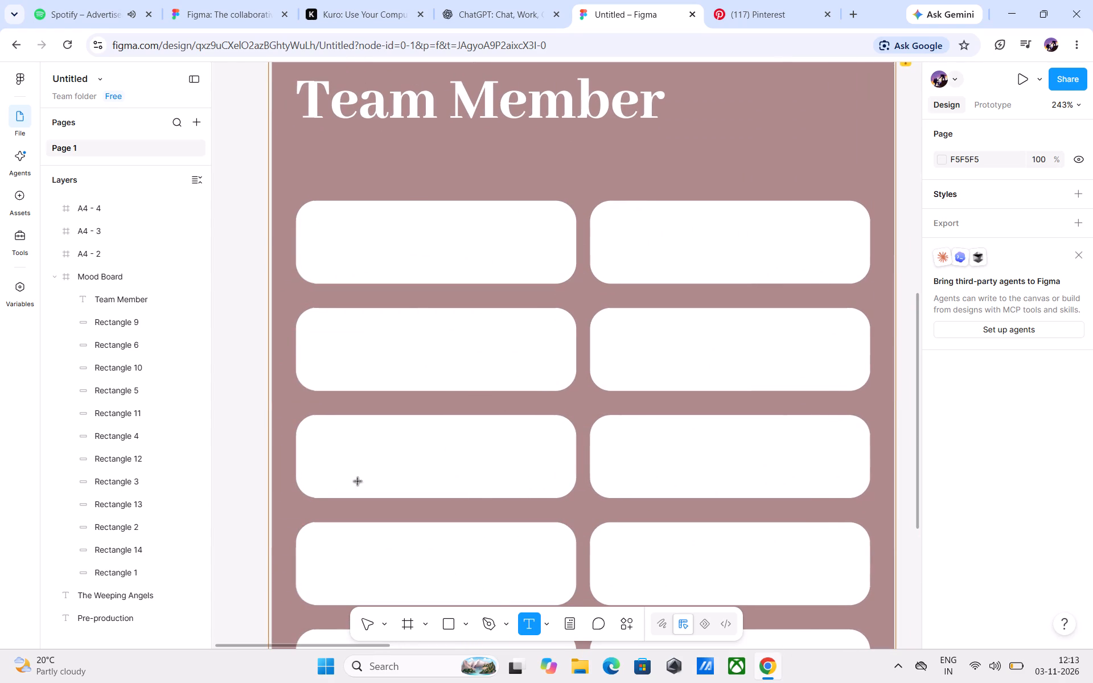
pyautogui.click(316, 242)
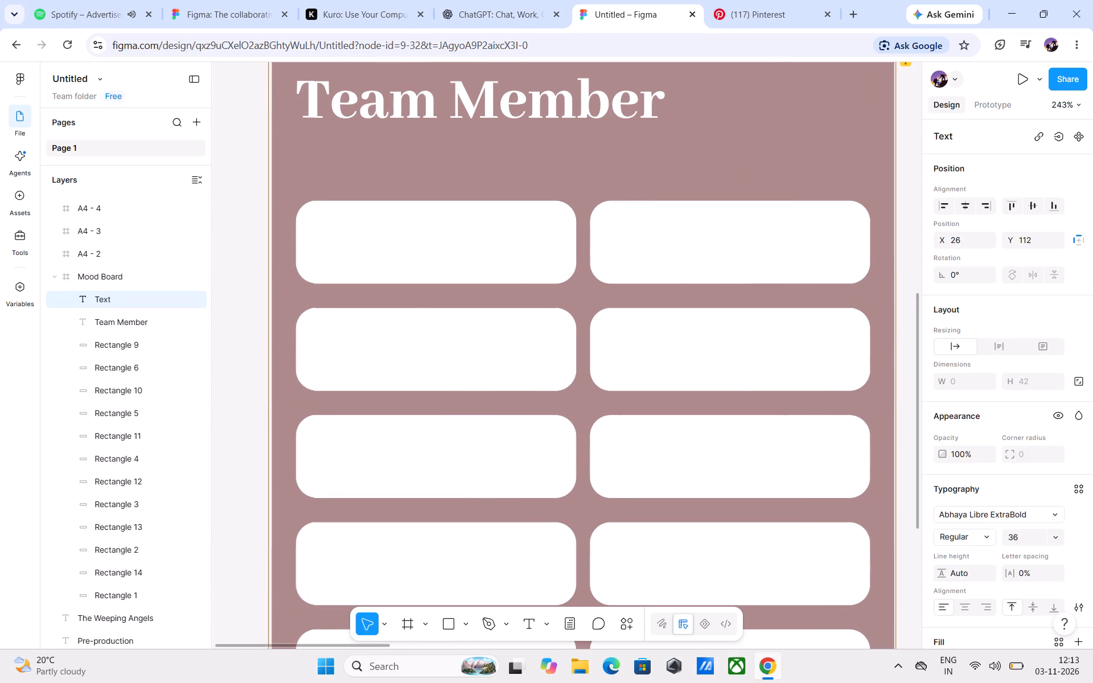
pyautogui.click(1058, 532)
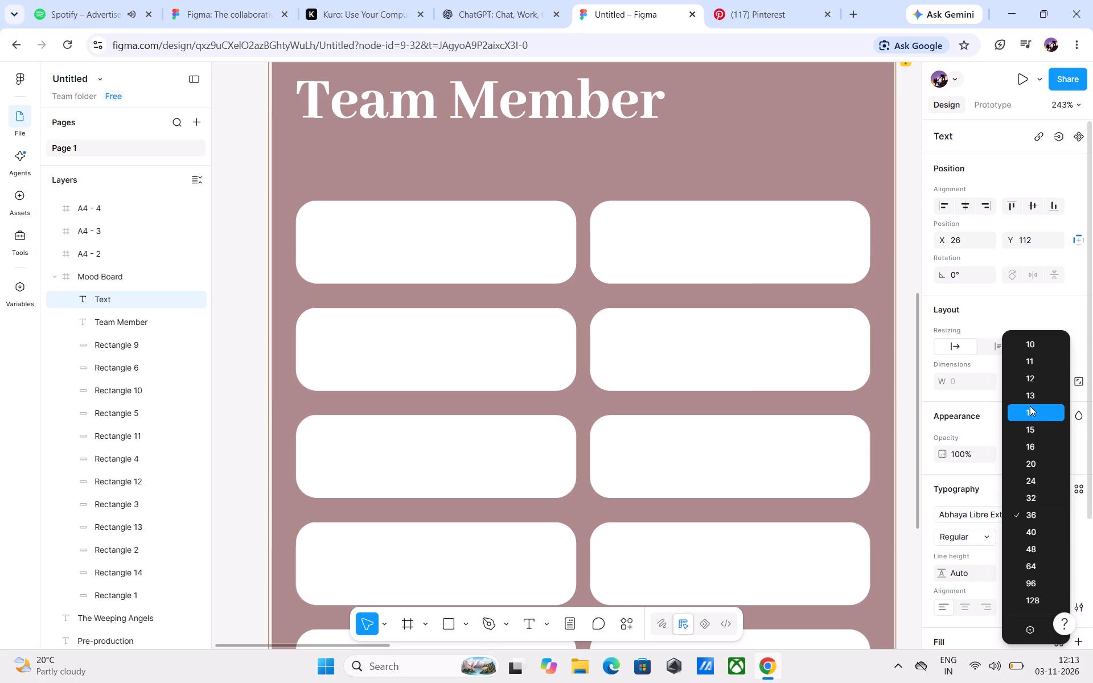
pyautogui.click(1030, 406)
pyautogui.click(523, 624)
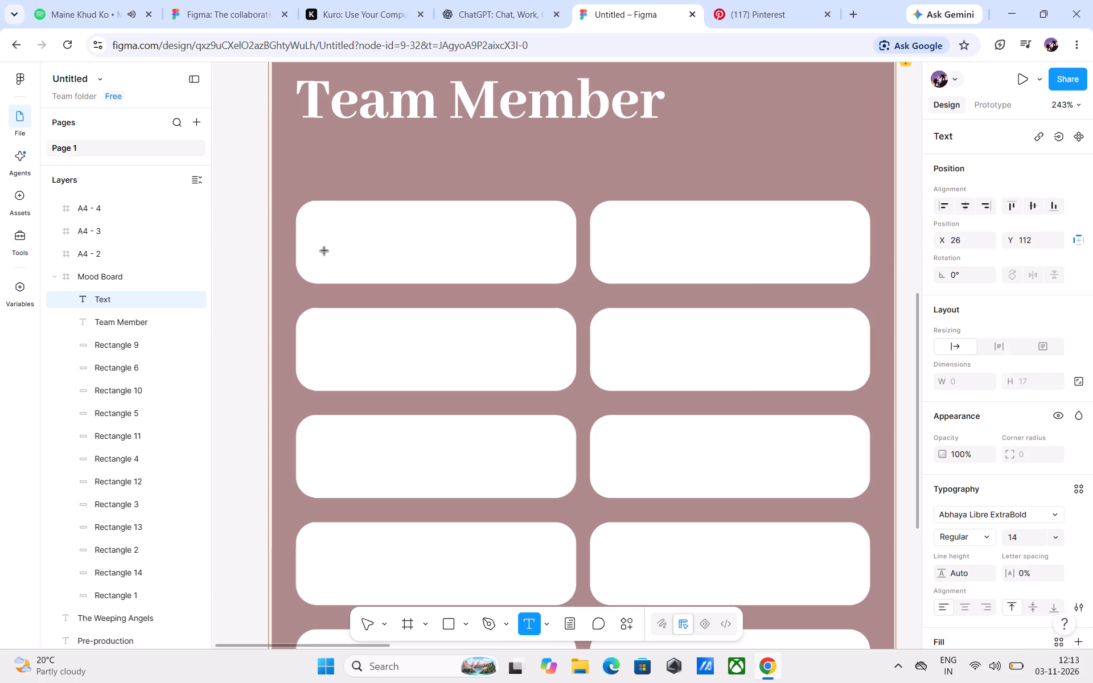
pyautogui.press('k')
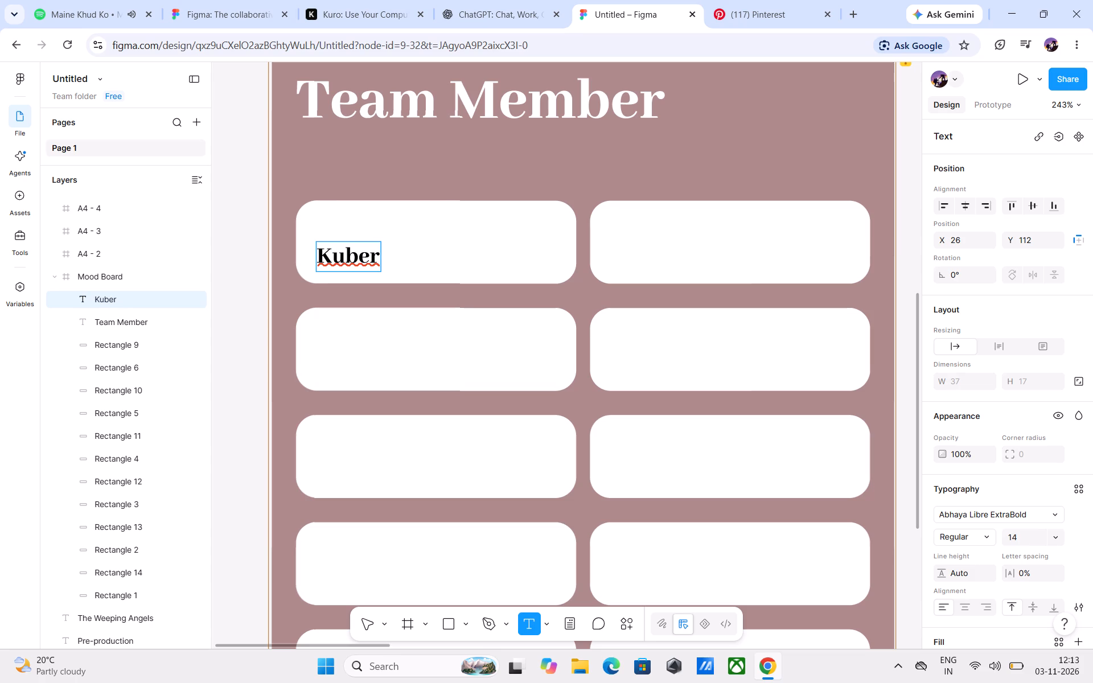
pyautogui.press('space')
pyautogui.press('BackSpace')
pyautogui.press('space')
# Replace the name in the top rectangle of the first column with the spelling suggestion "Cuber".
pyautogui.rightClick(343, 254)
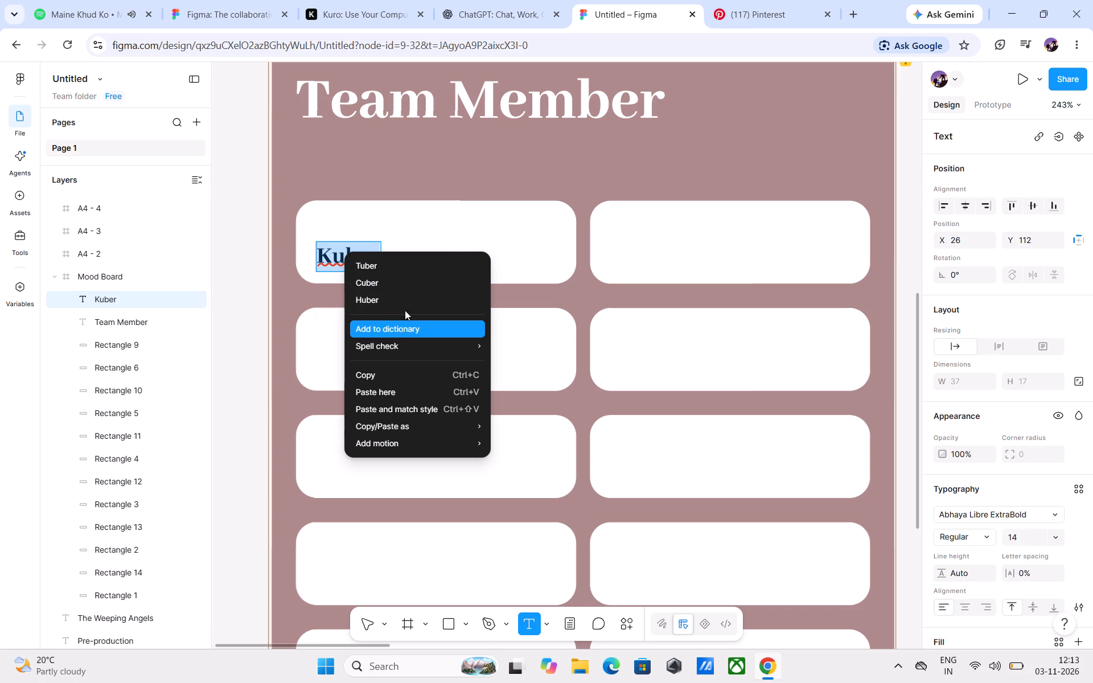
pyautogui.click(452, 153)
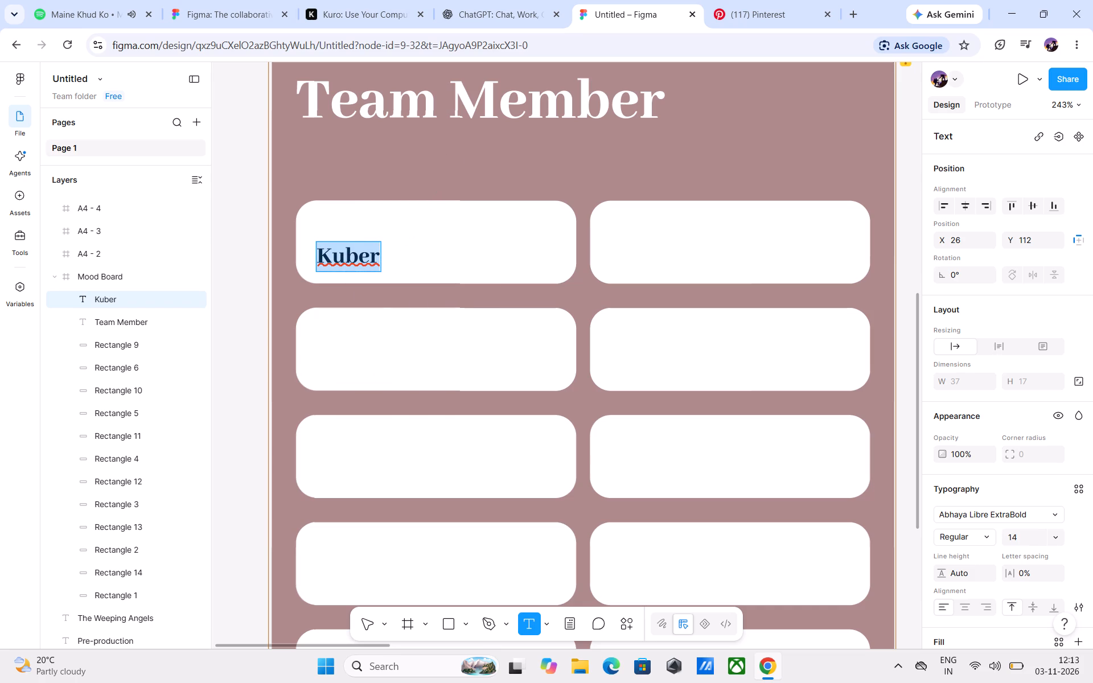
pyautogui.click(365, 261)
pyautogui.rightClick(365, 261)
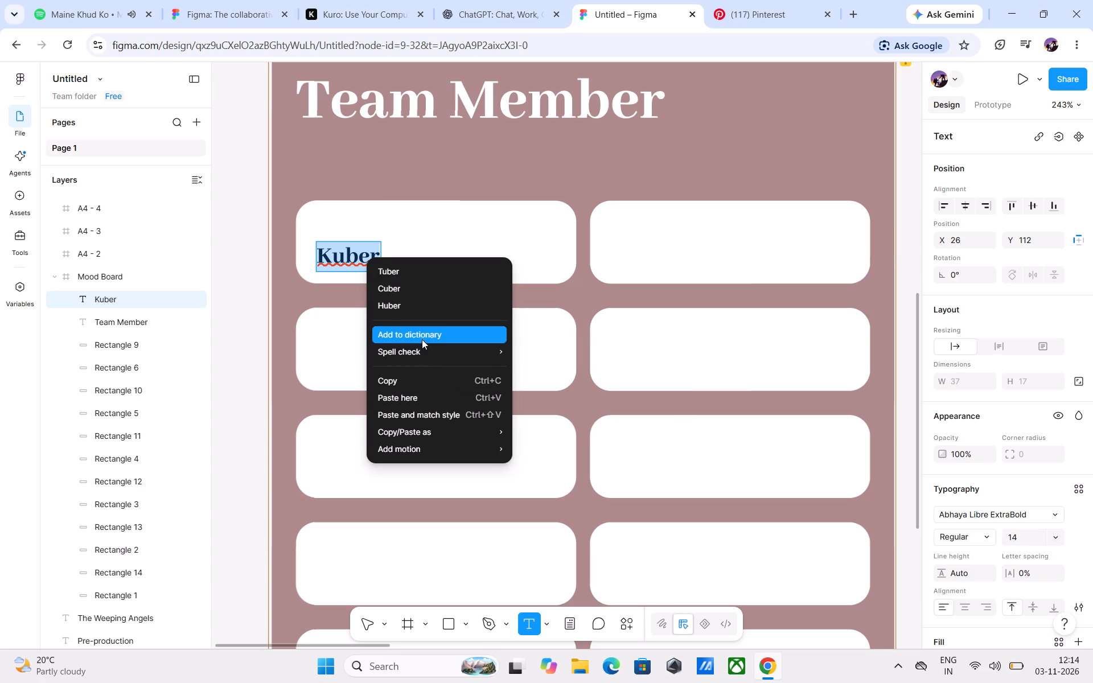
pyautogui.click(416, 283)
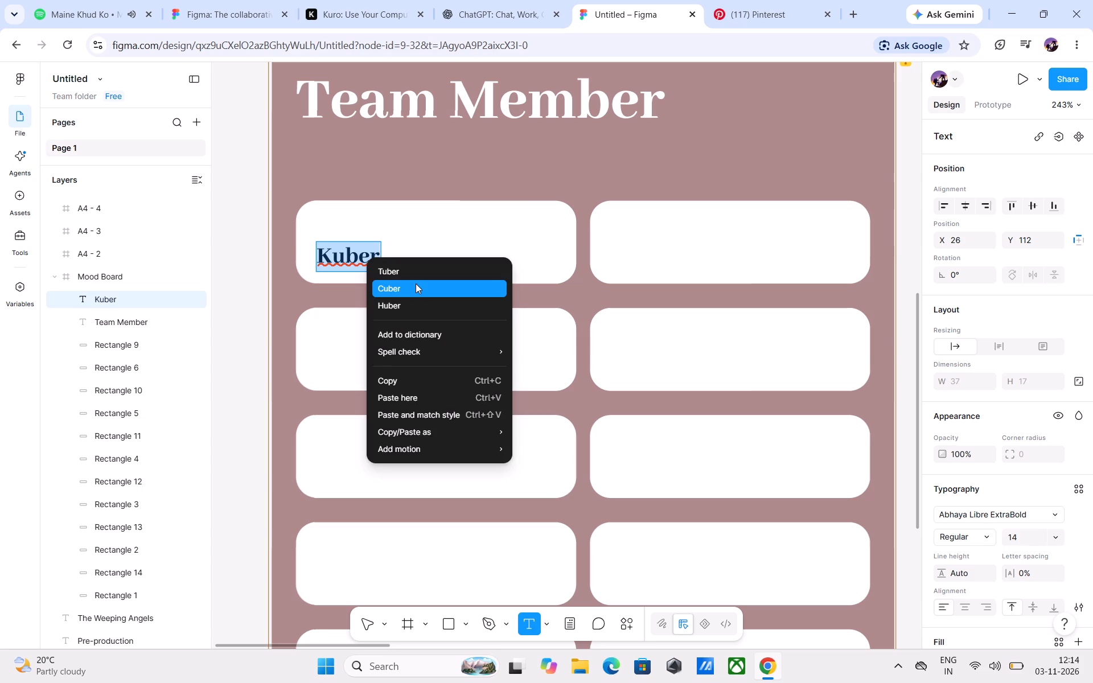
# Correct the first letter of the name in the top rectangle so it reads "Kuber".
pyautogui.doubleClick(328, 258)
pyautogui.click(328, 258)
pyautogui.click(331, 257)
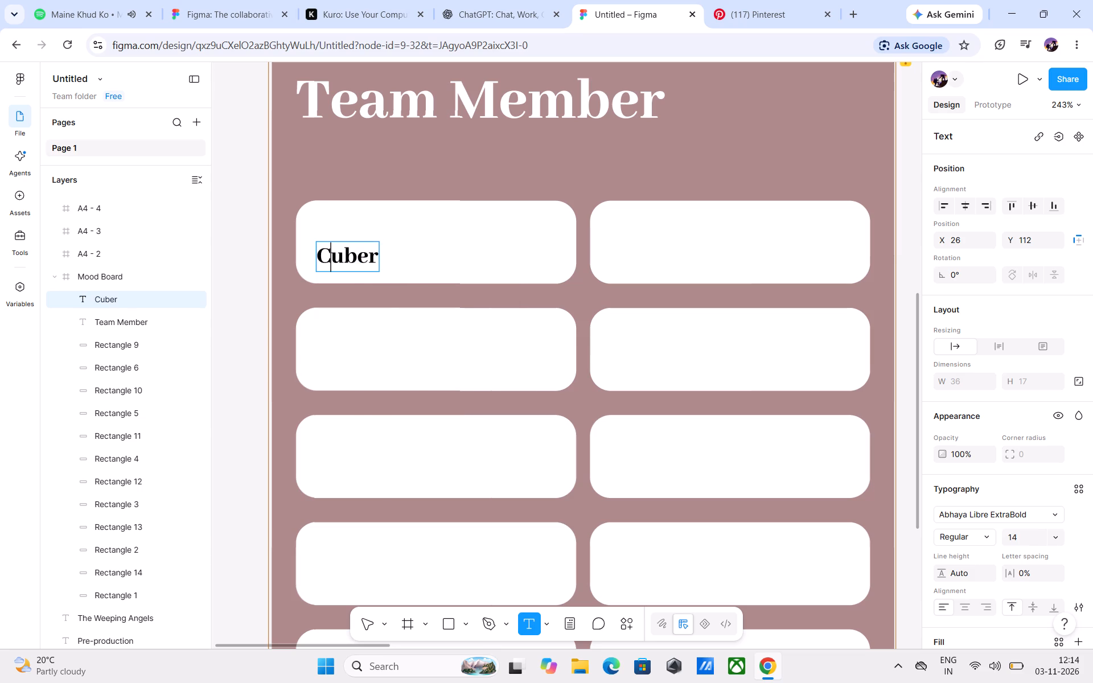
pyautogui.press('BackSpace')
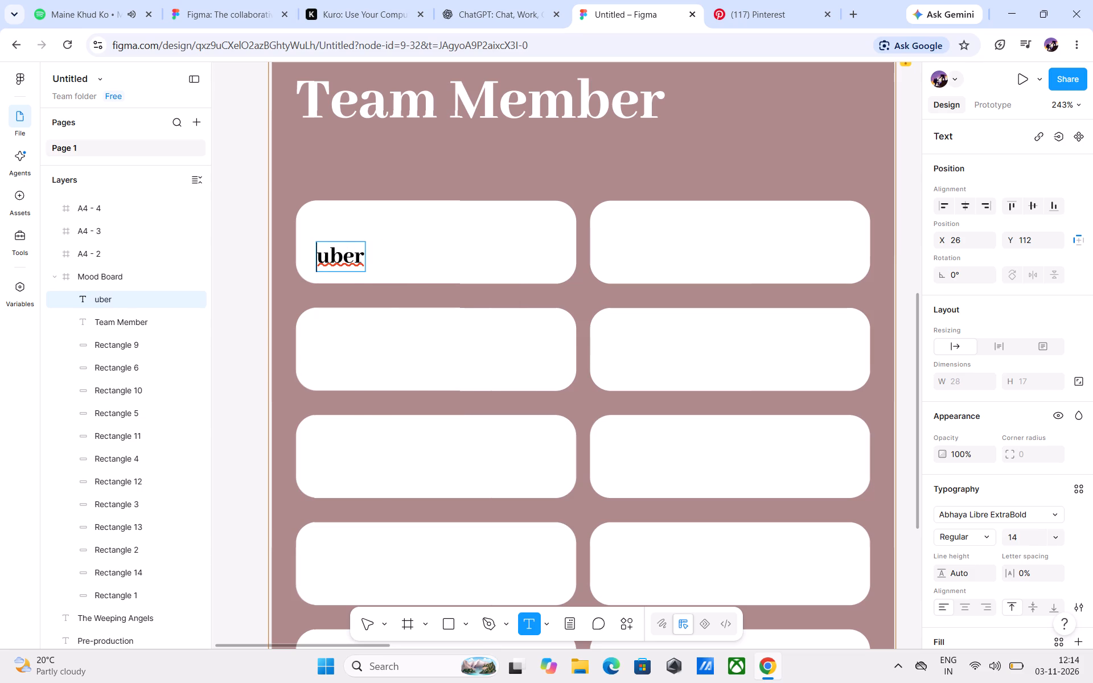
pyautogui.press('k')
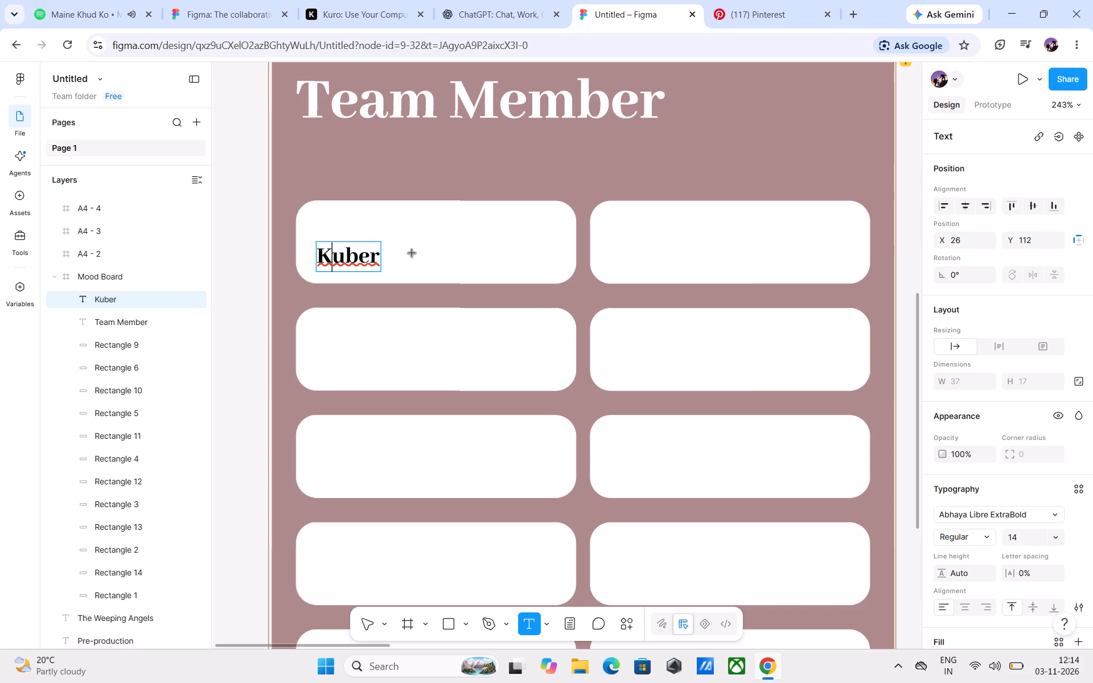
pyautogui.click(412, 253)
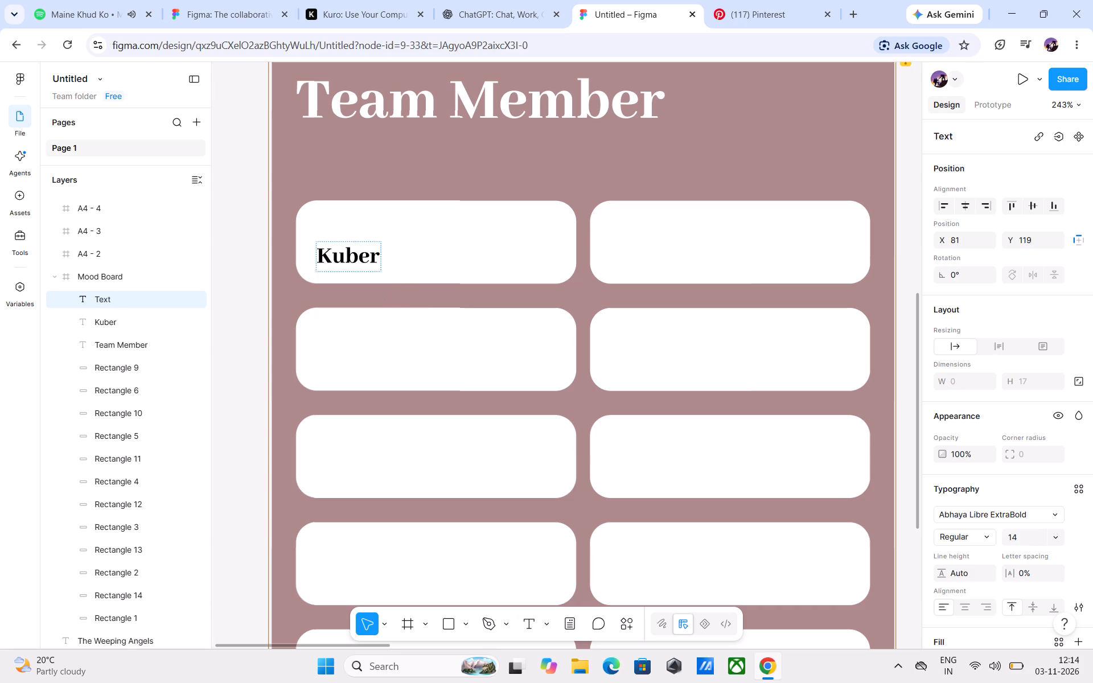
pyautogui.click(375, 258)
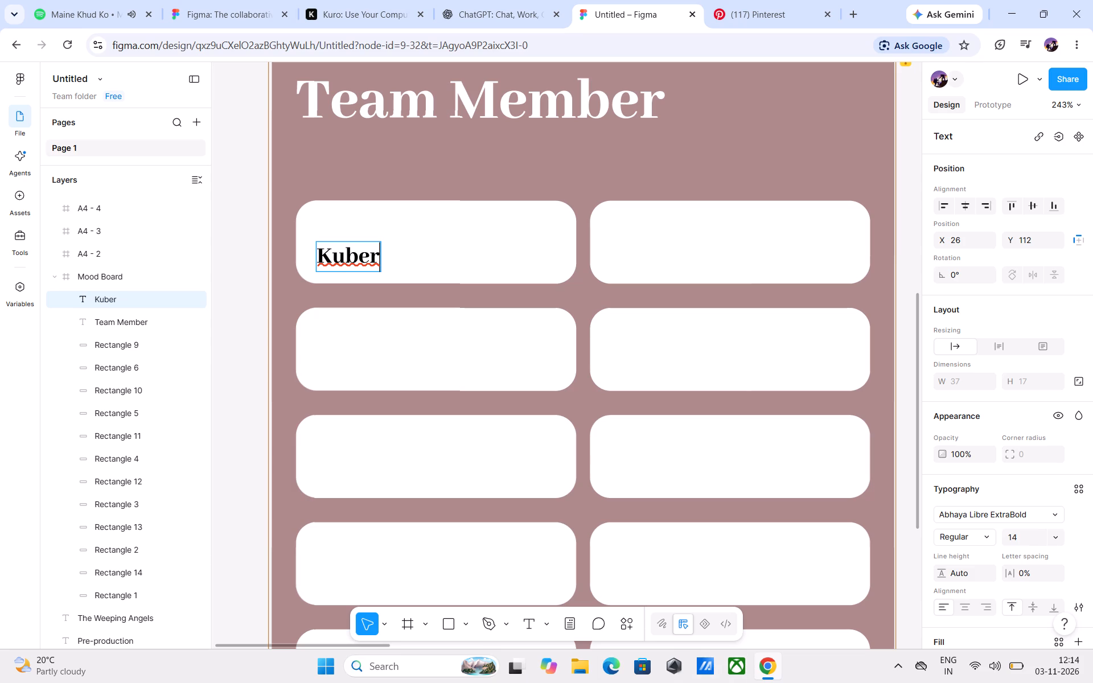
# Search the computer for the WhatsApp app.
pyautogui.click(332, 664)
pyautogui.press('w')
pyautogui.press('h')
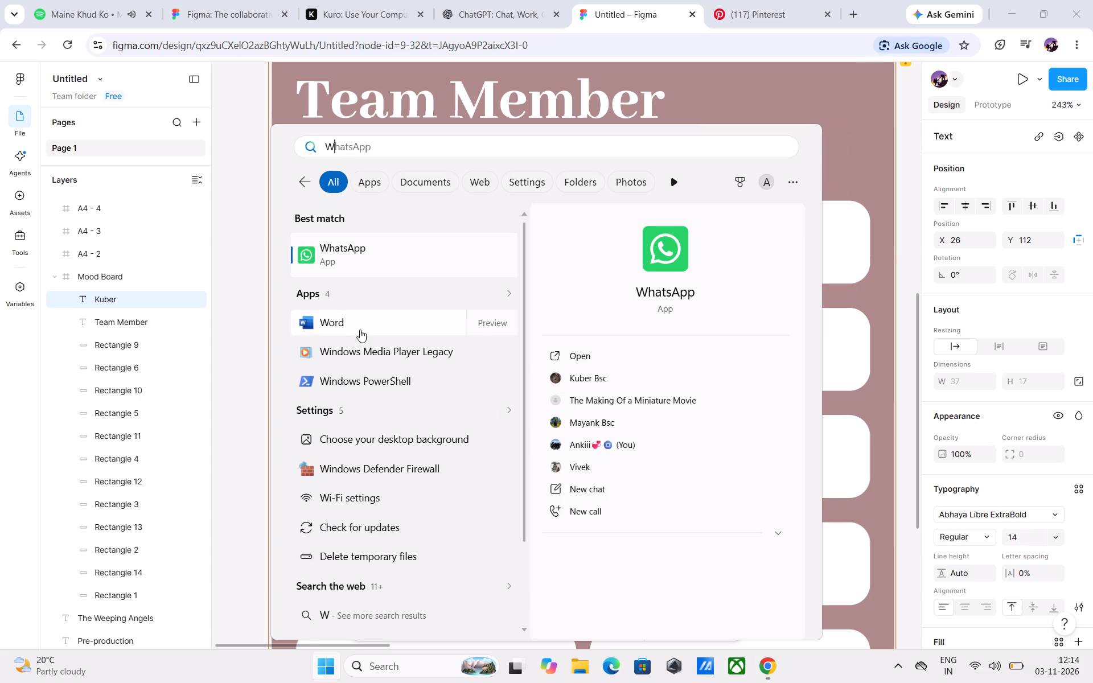
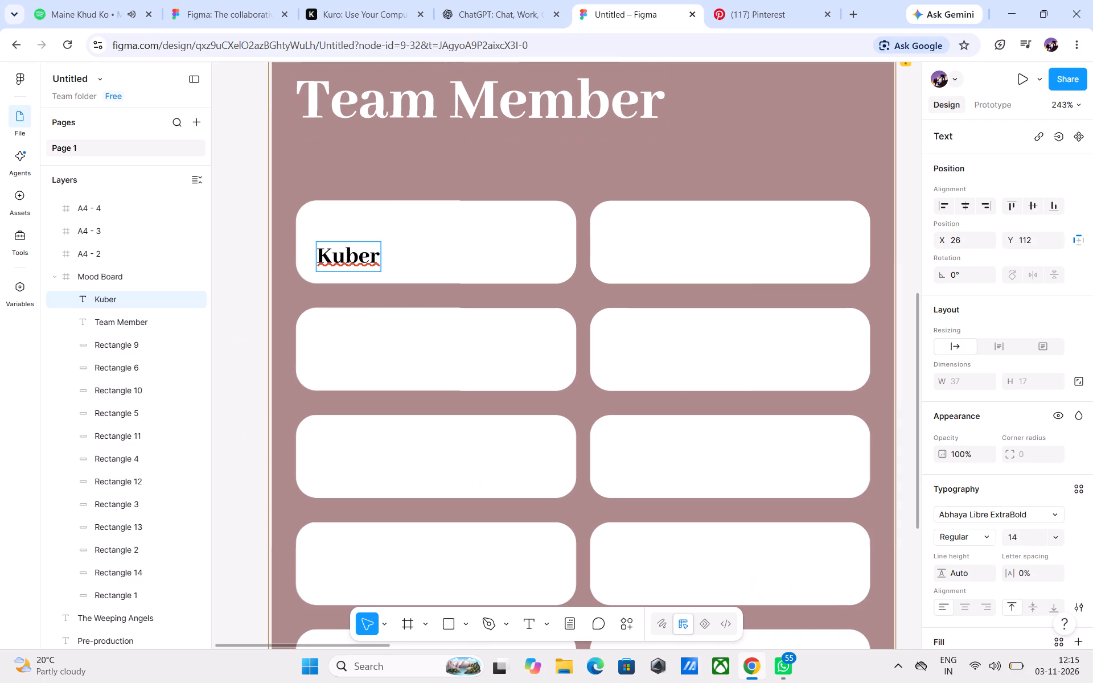
# Extend the name in the first column's top rectangle so the text reads "Kuber - Manager/story writing".
pyautogui.press('-')
pyautogui.press('BackSpace')
pyautogui.press('space')
pyautogui.write('-')
pyautogui.press('space')
pyautogui.press('m')
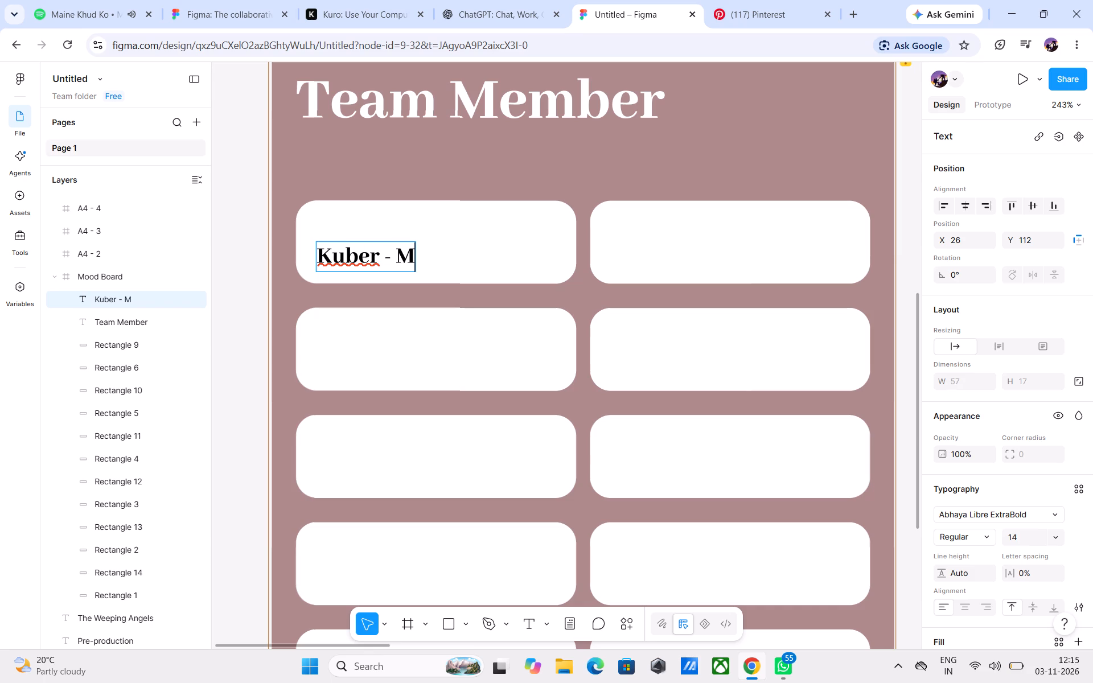
pyautogui.write('anager')
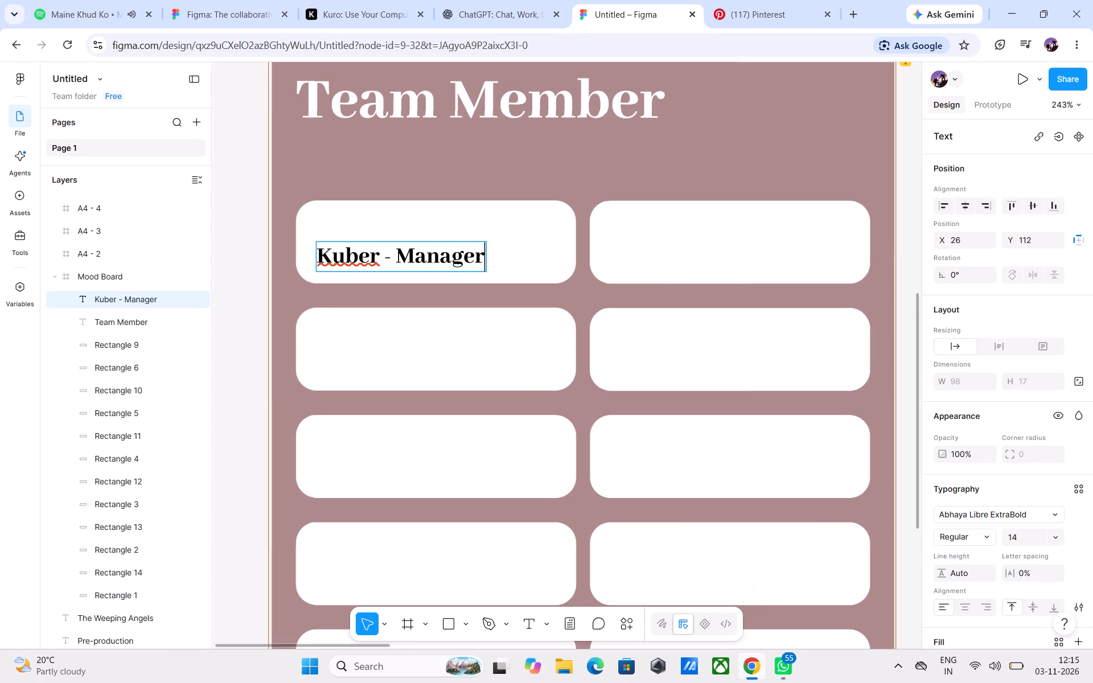
pyautogui.press('/')
pyautogui.write('st')
pyautogui.press('BackSpace')
pyautogui.press('BackSpace')
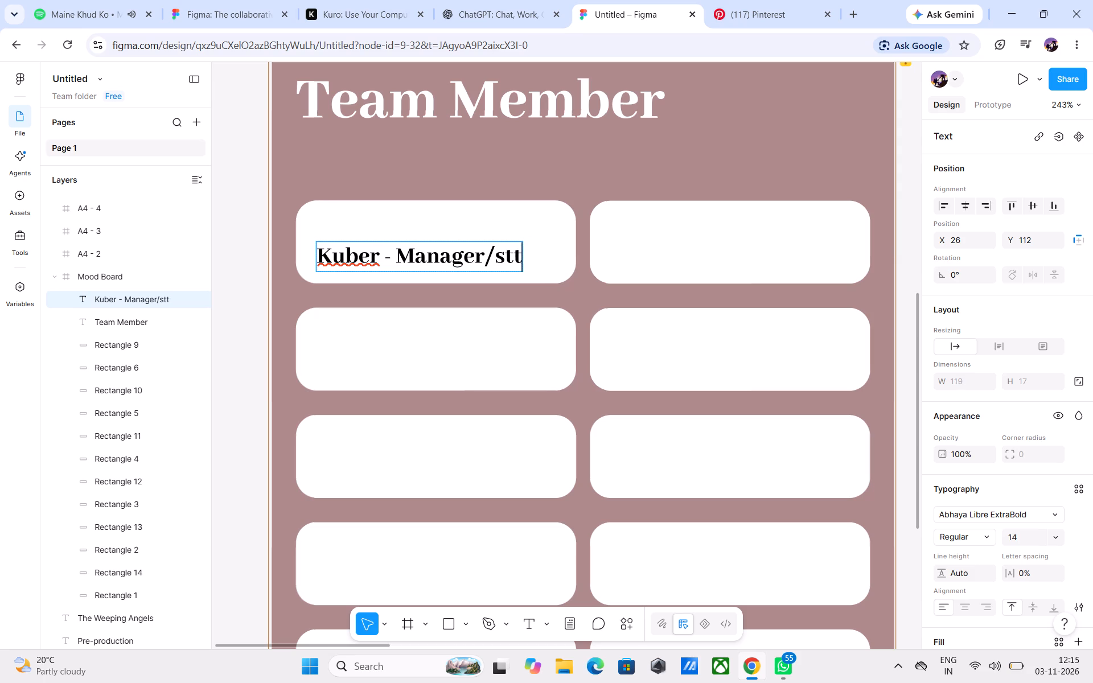
pyautogui.write('ory')
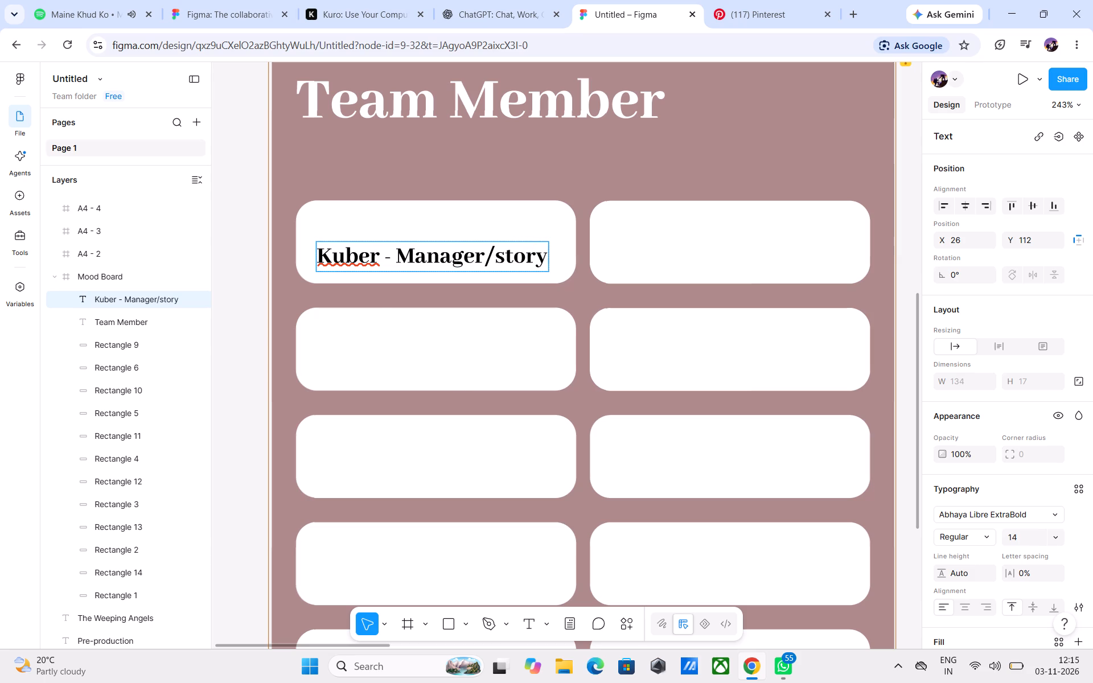
pyautogui.press('space')
pyautogui.write('w')
pyautogui.write('rit')
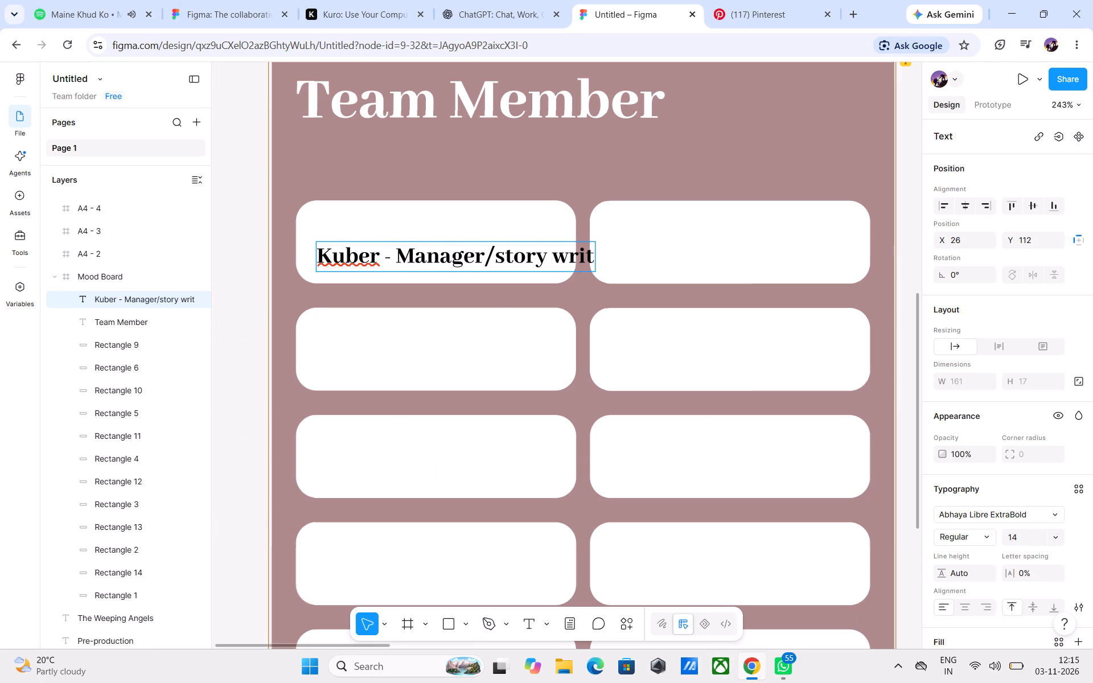
pyautogui.write('ing')
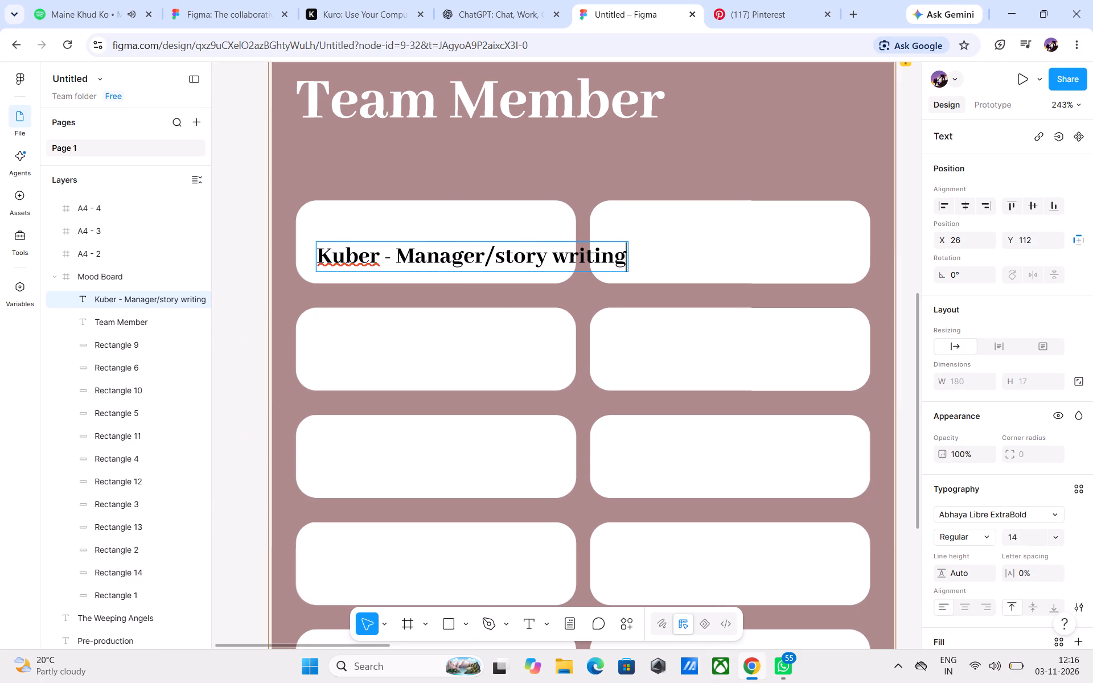
pyautogui.click(621, 150)
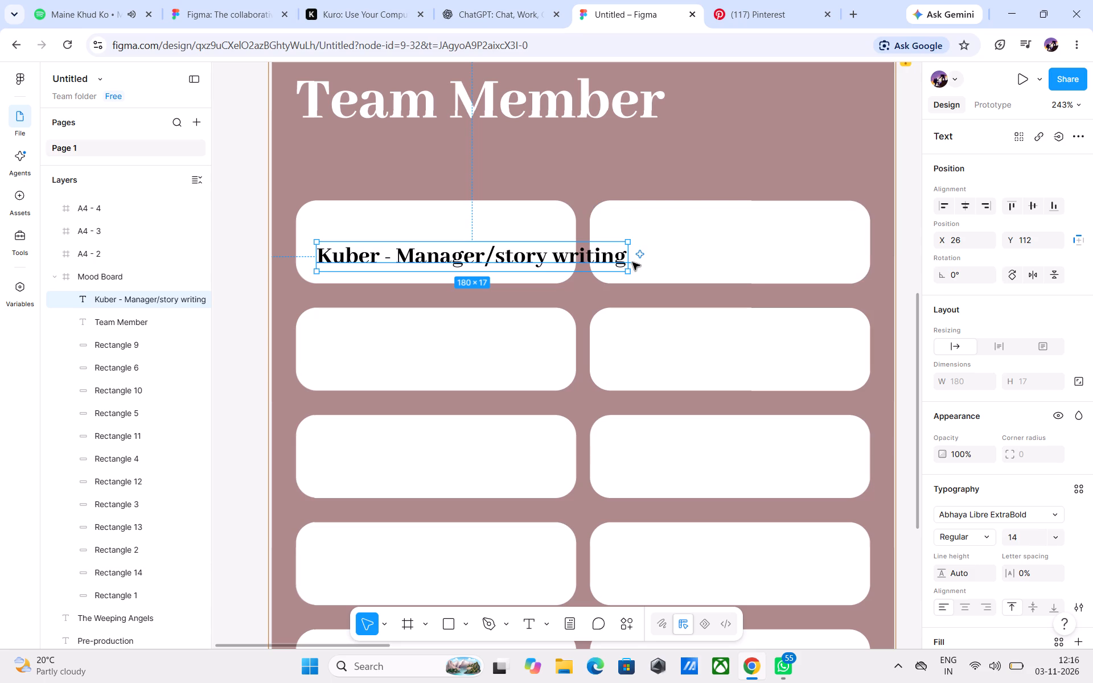
# Move the Kuber text to X 21, Y 100 and narrow its box to about 129 × 19, wrapping it onto two lines.
pyautogui.moveTo(532, 248); pyautogui.dragTo(533, 248)
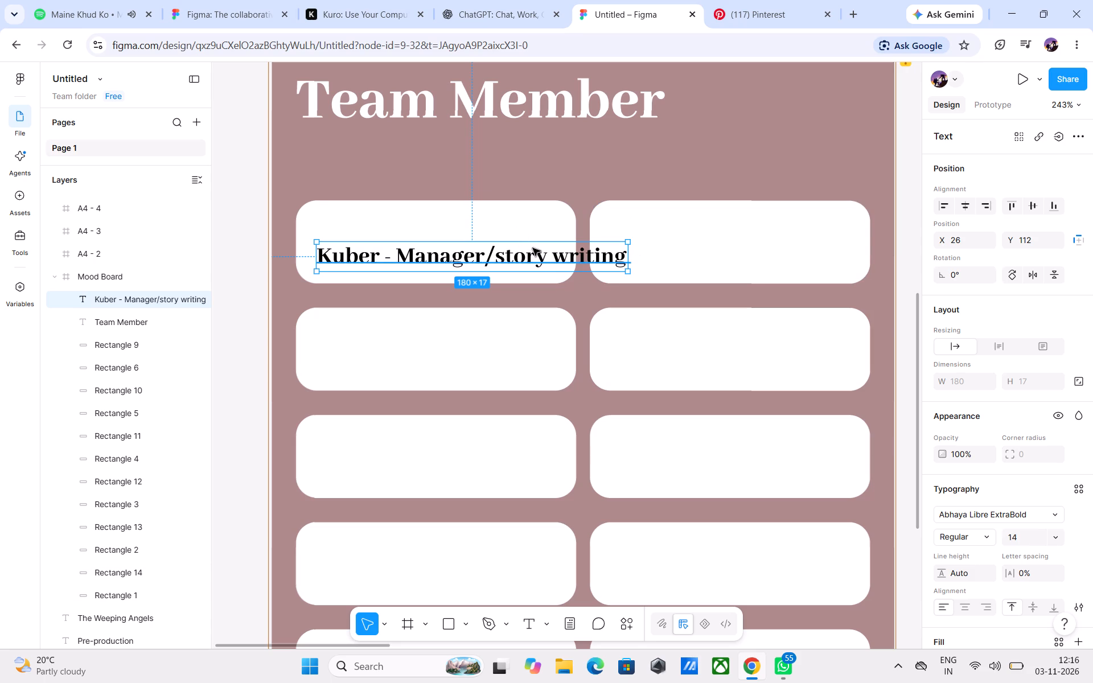
pyautogui.moveTo(533, 248); pyautogui.dragTo(517, 223)
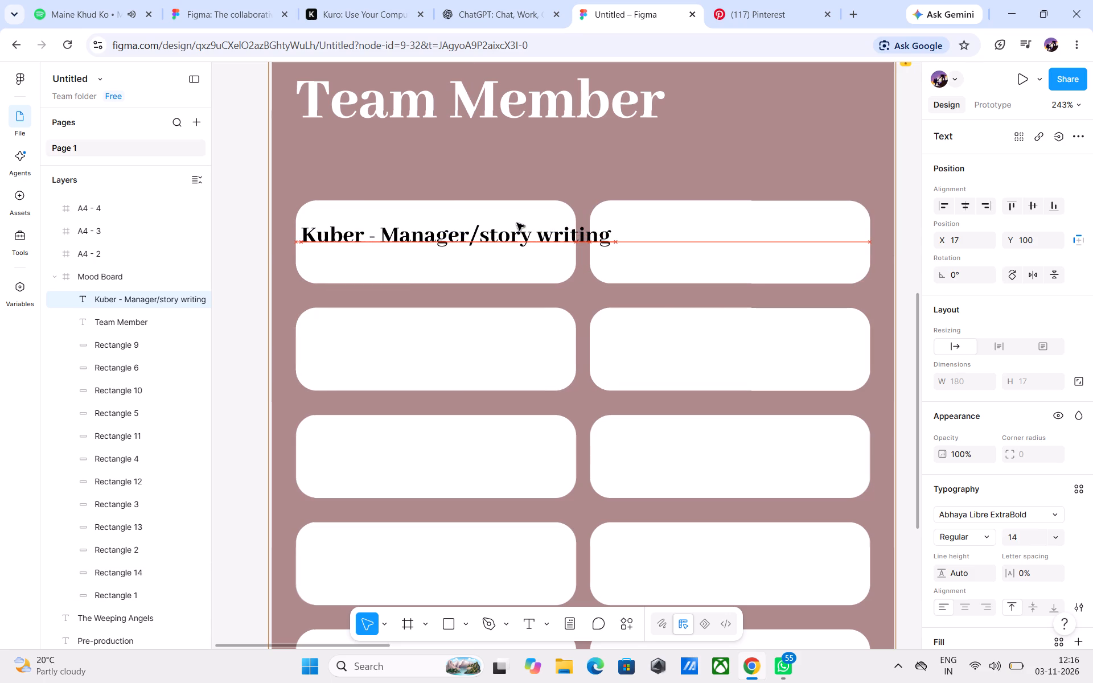
pyautogui.moveTo(517, 223); pyautogui.dragTo(523, 223)
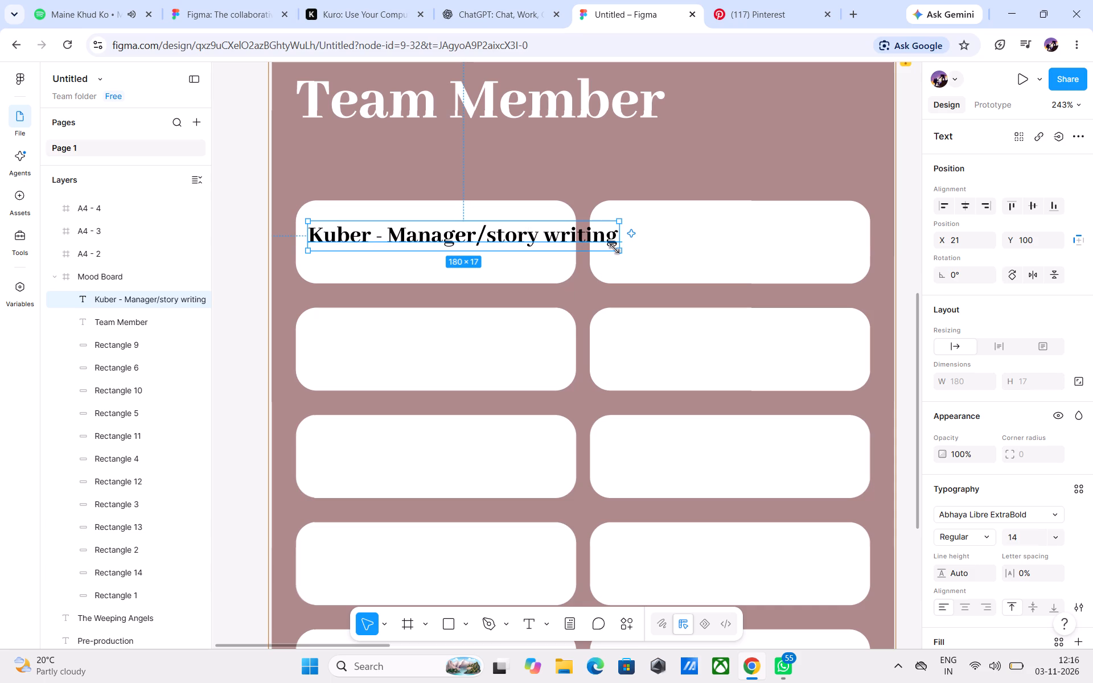
pyautogui.moveTo(622, 252); pyautogui.dragTo(592, 254)
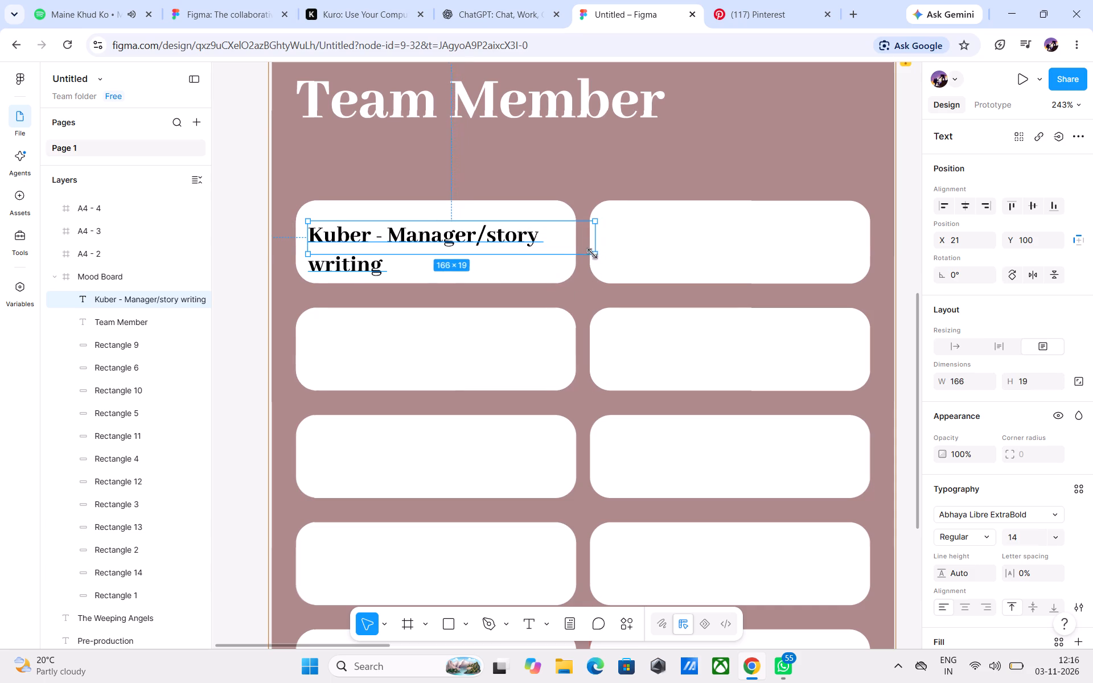
pyautogui.moveTo(592, 254); pyautogui.dragTo(535, 254)
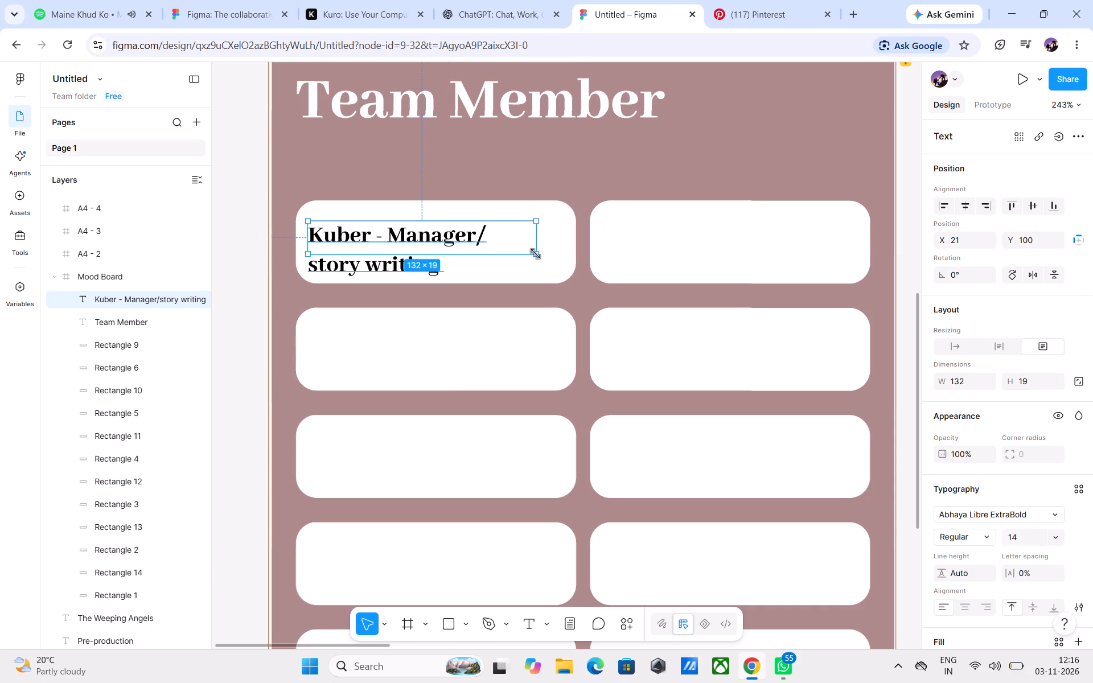
pyautogui.moveTo(535, 254); pyautogui.dragTo(531, 255)
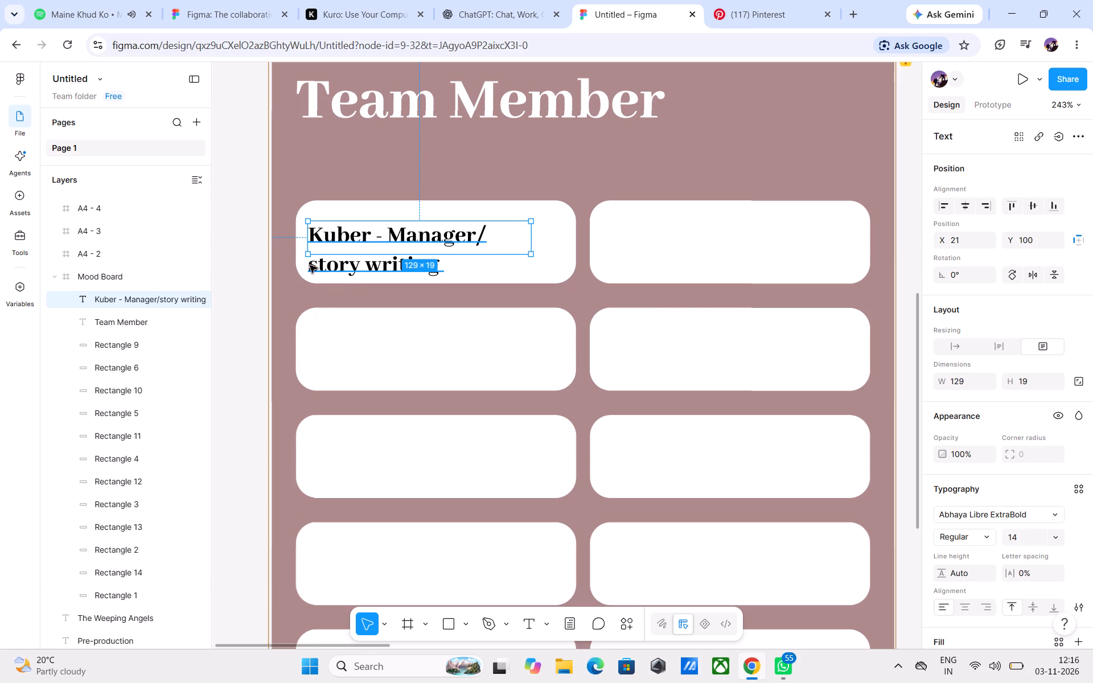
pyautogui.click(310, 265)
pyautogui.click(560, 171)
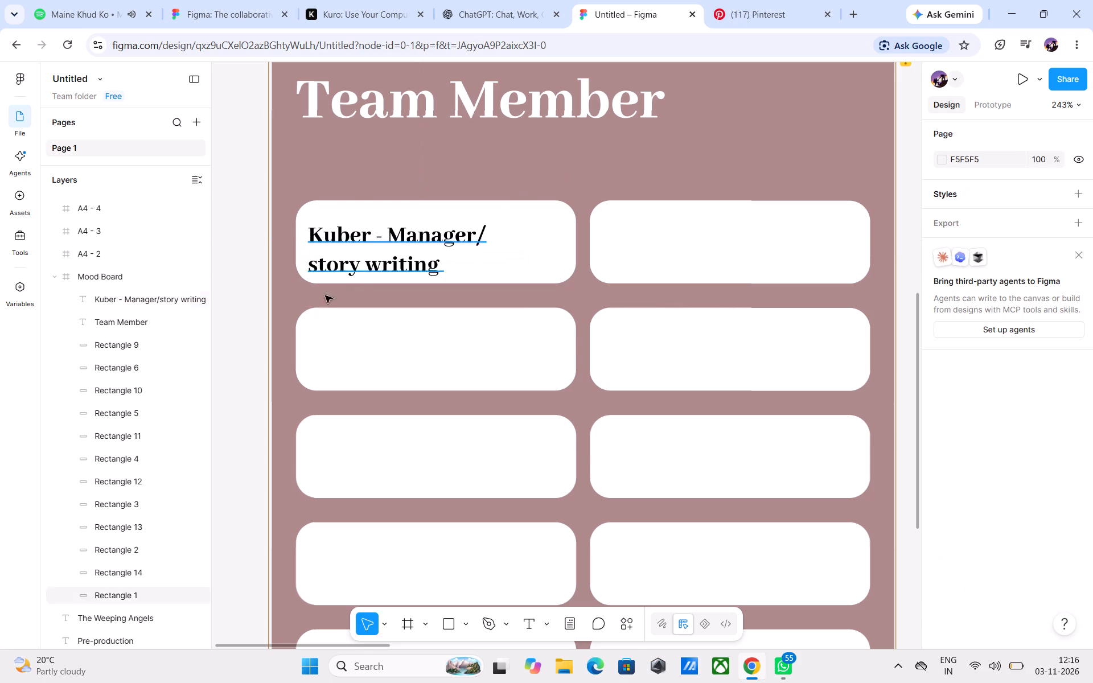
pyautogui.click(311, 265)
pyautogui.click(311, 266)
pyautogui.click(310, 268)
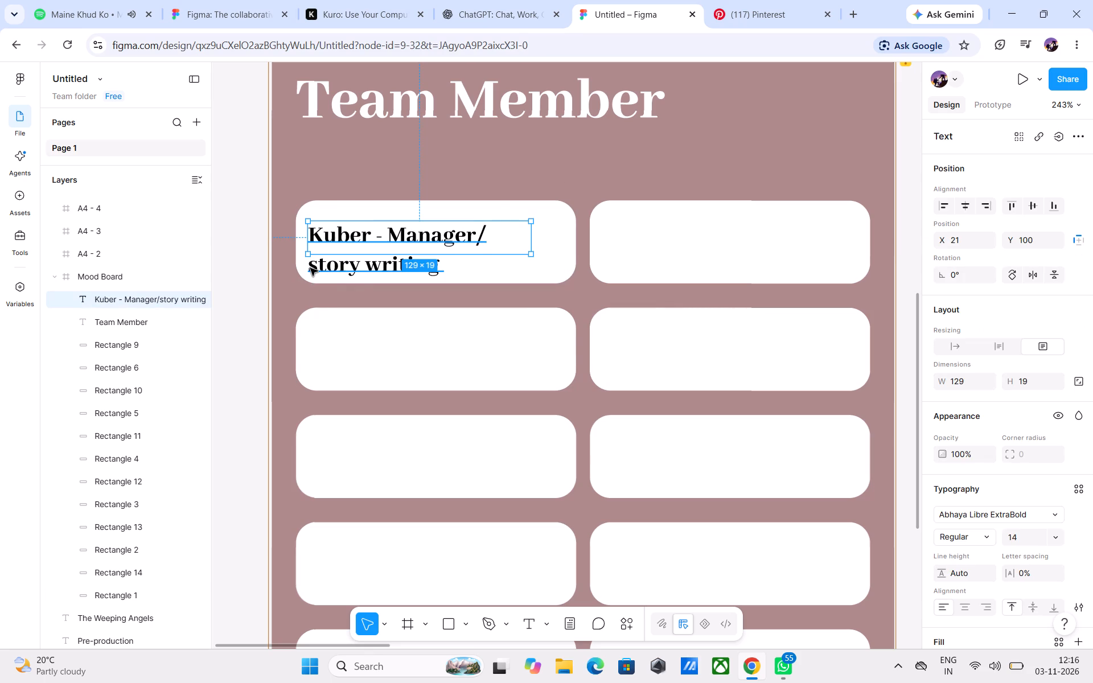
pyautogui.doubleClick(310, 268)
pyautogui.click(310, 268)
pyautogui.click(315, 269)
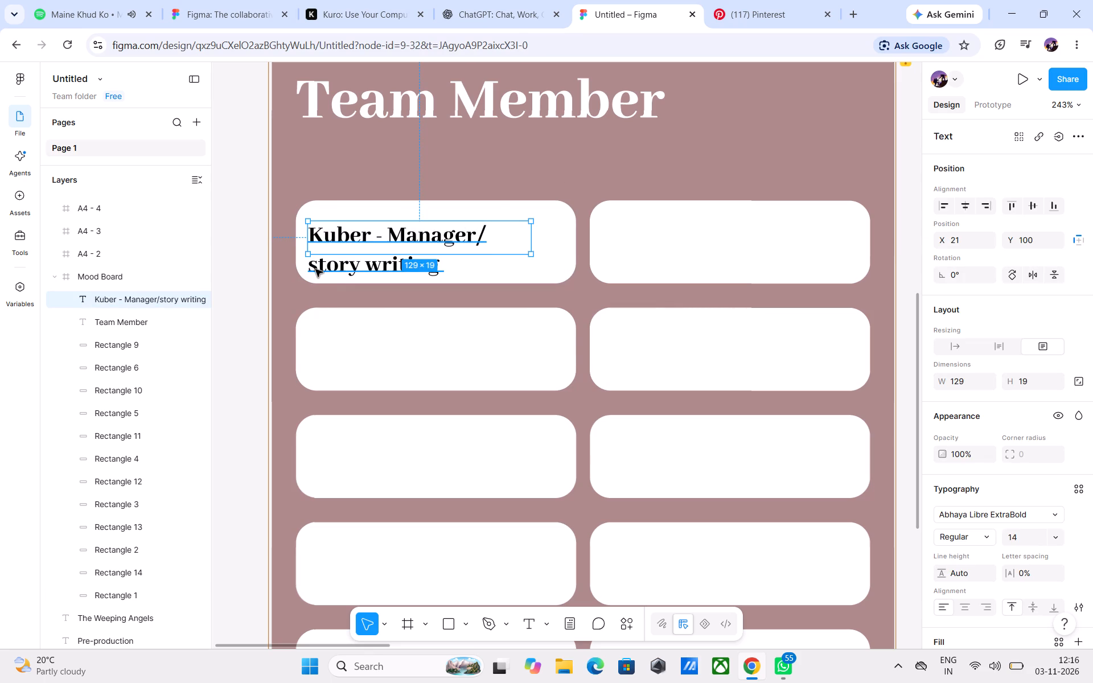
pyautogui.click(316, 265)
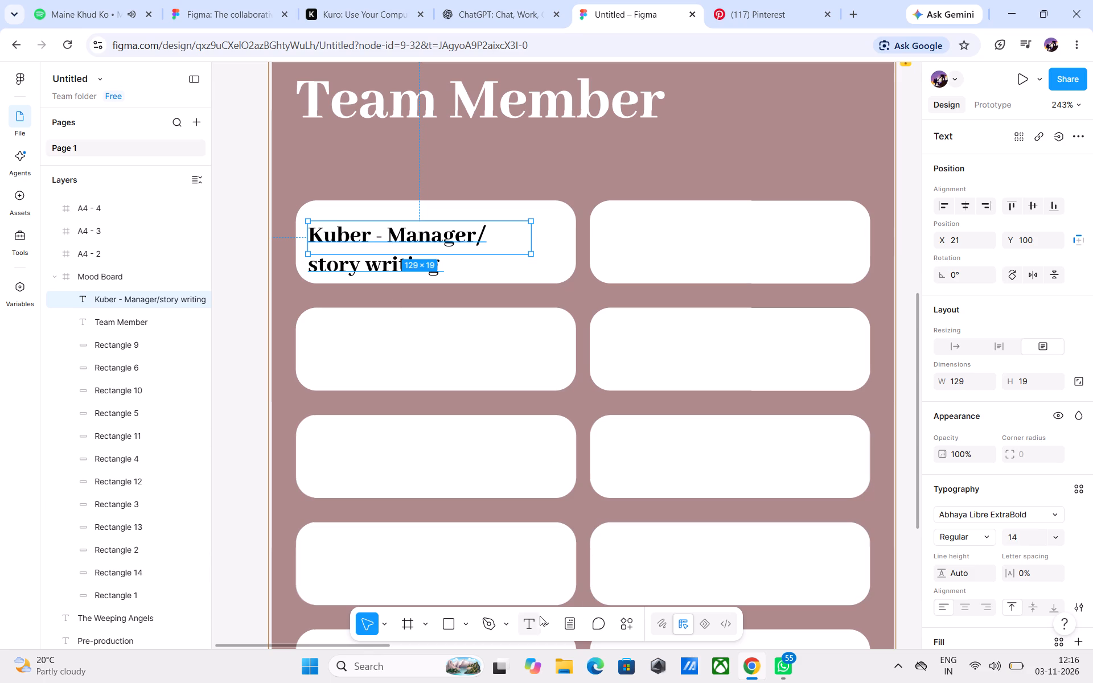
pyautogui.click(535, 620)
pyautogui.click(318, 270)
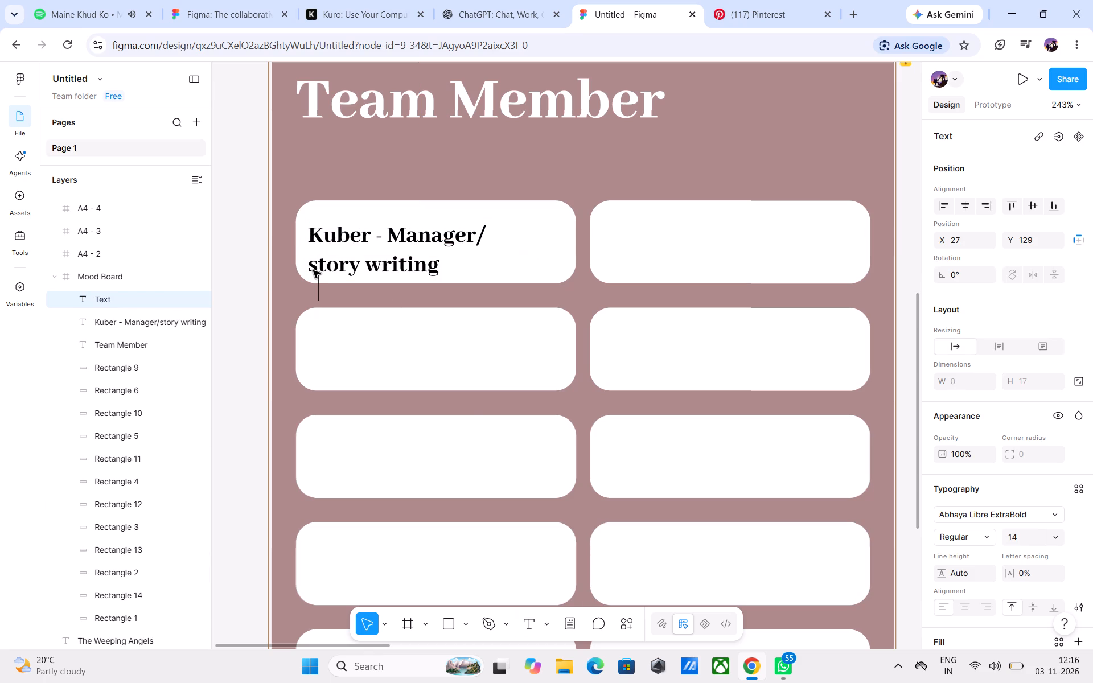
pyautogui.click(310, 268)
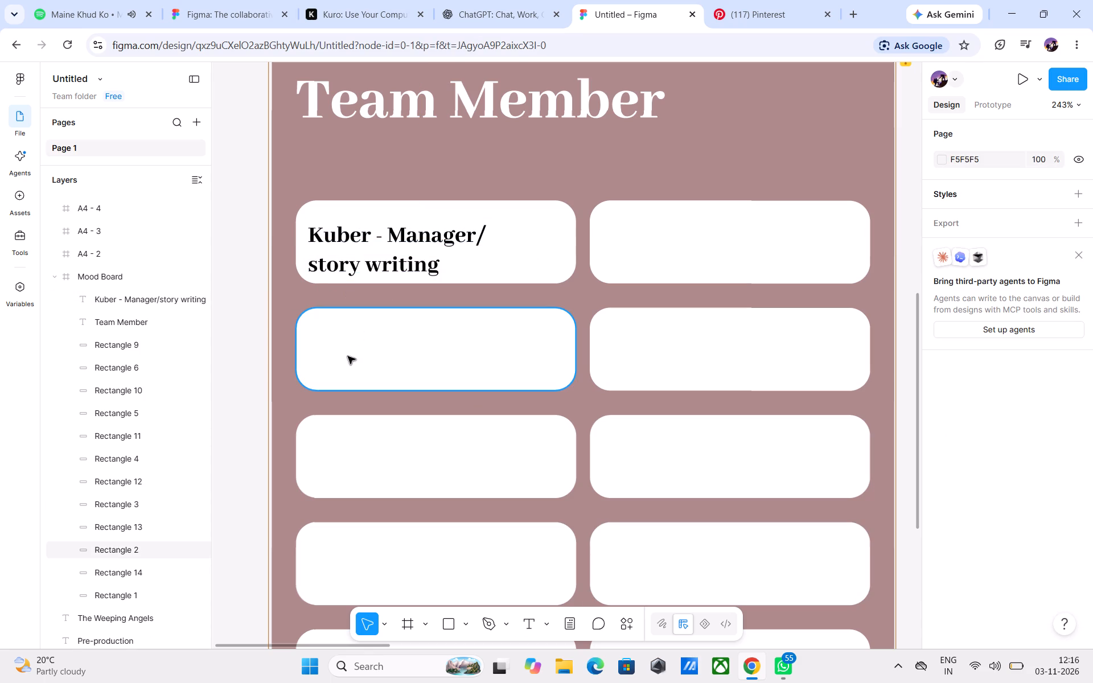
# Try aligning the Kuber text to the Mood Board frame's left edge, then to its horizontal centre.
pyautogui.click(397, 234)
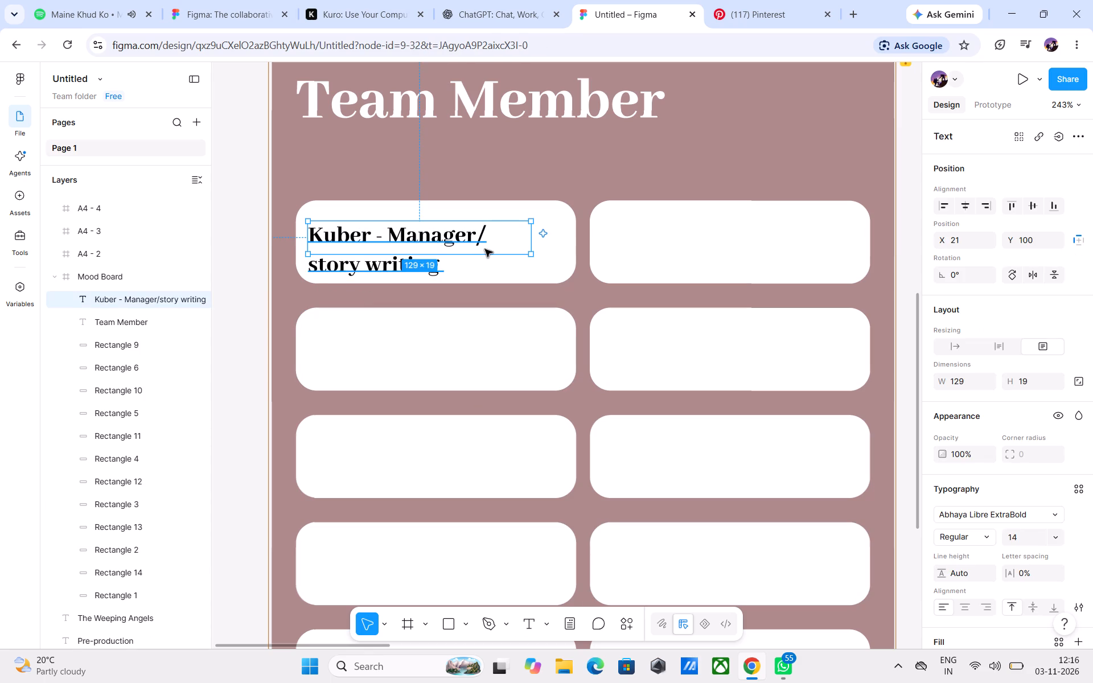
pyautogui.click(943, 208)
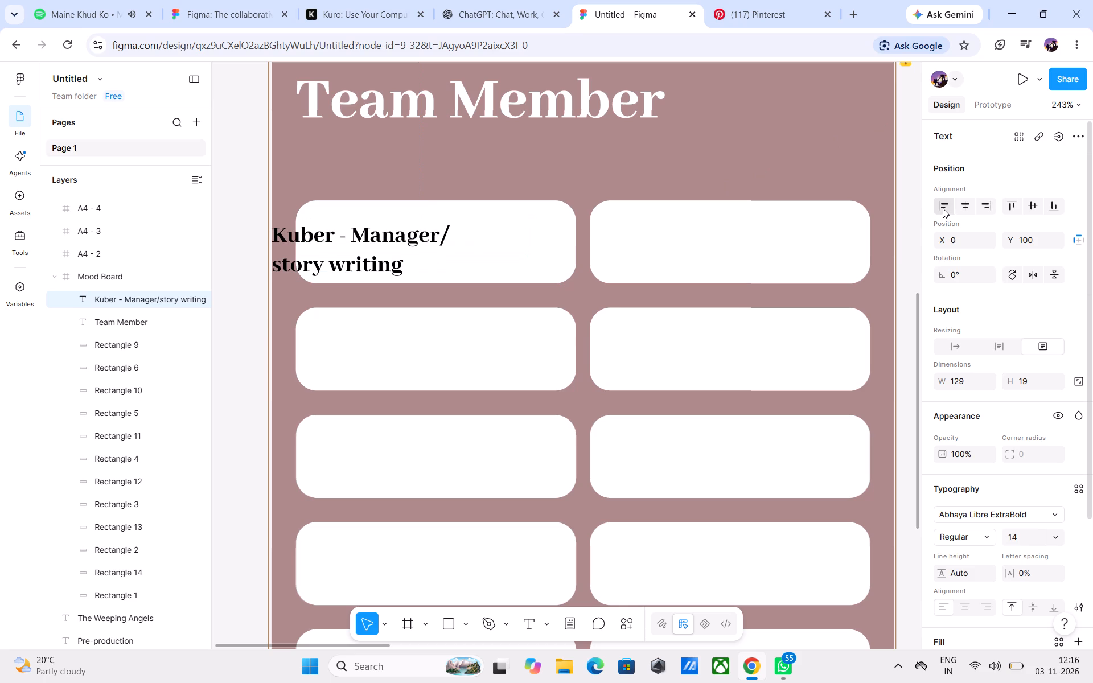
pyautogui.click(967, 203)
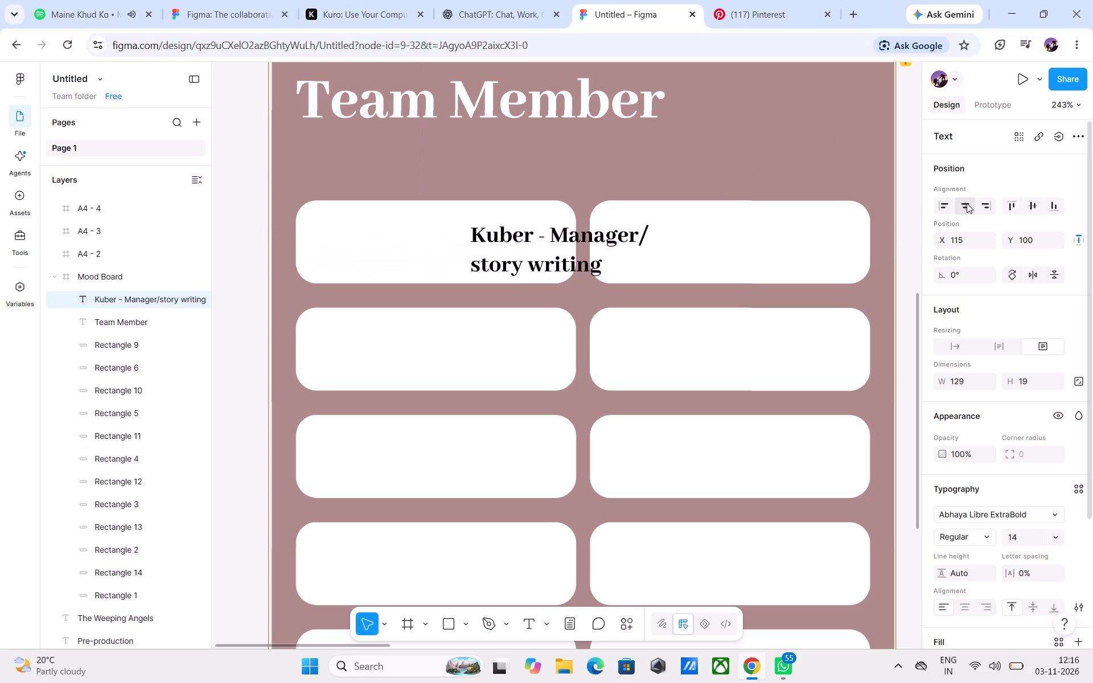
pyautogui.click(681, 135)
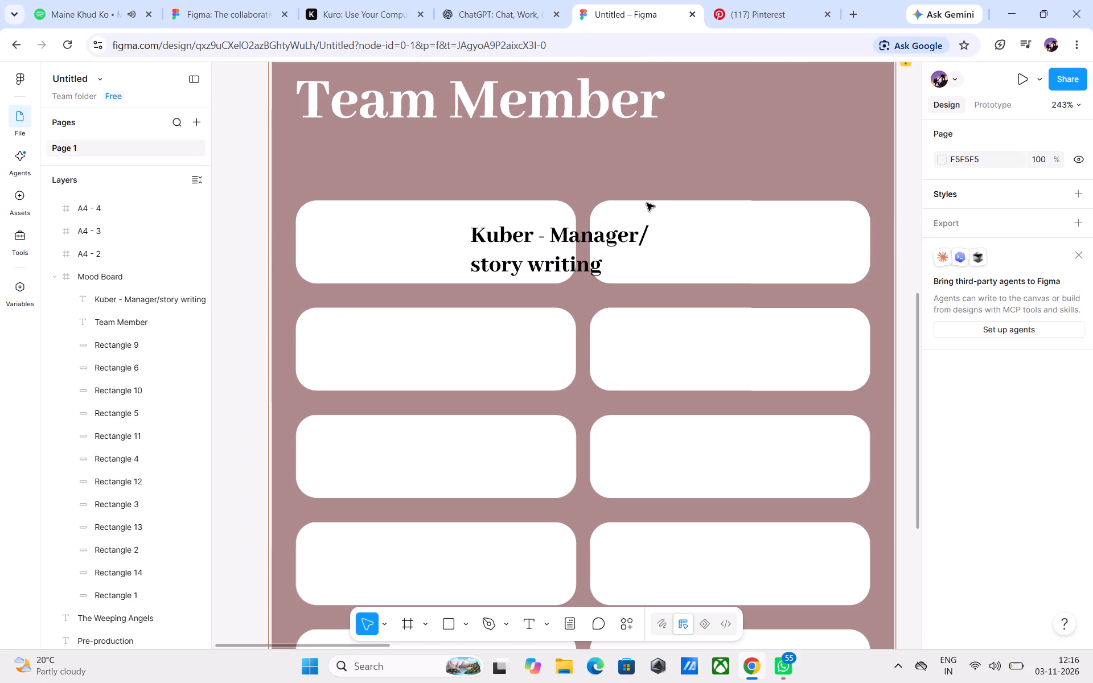
# Move the Kuber text back inside the first column's top rectangle, roughly centred with both lines within it.
pyautogui.click(602, 234)
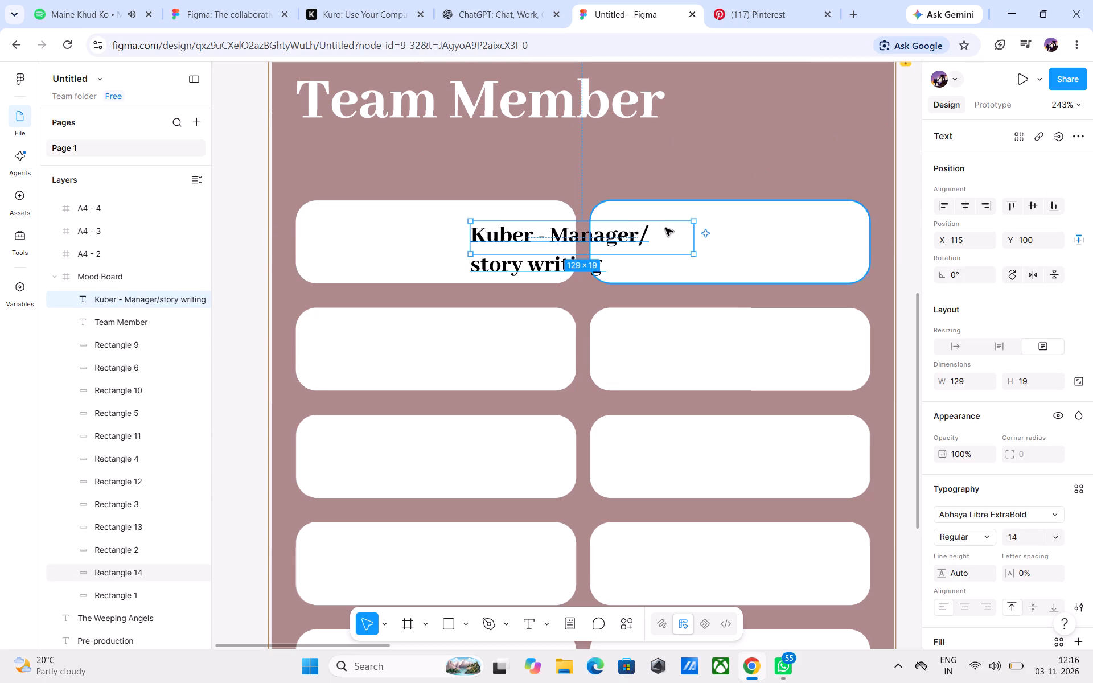
pyautogui.moveTo(665, 228); pyautogui.dragTo(552, 224)
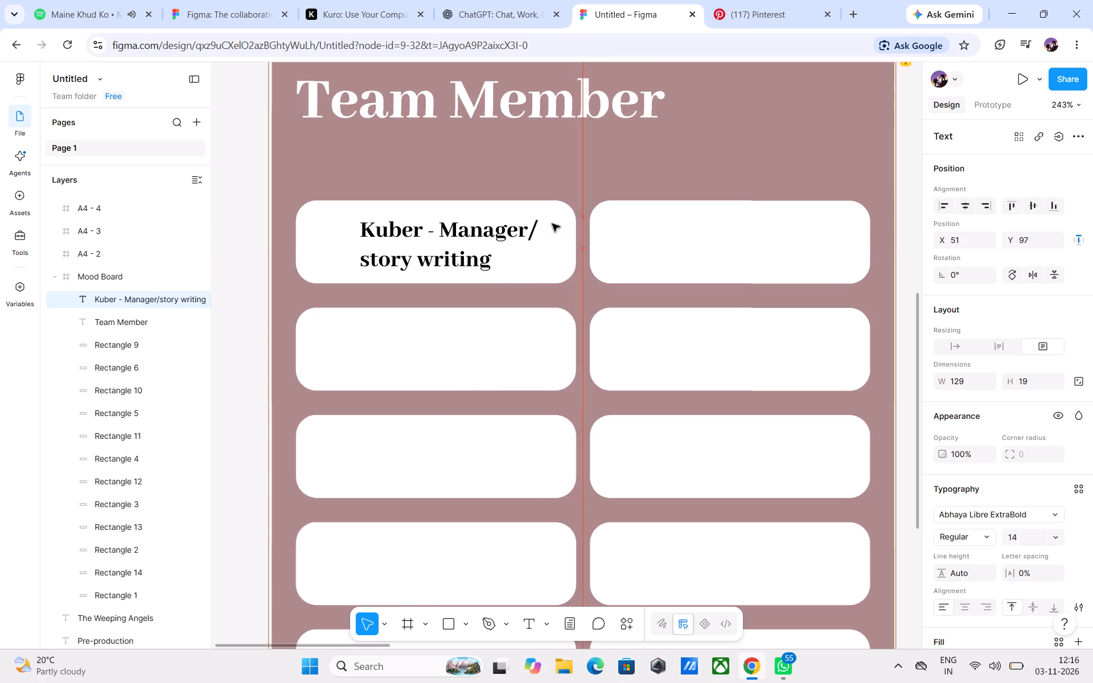
pyautogui.moveTo(552, 224); pyautogui.dragTo(533, 229)
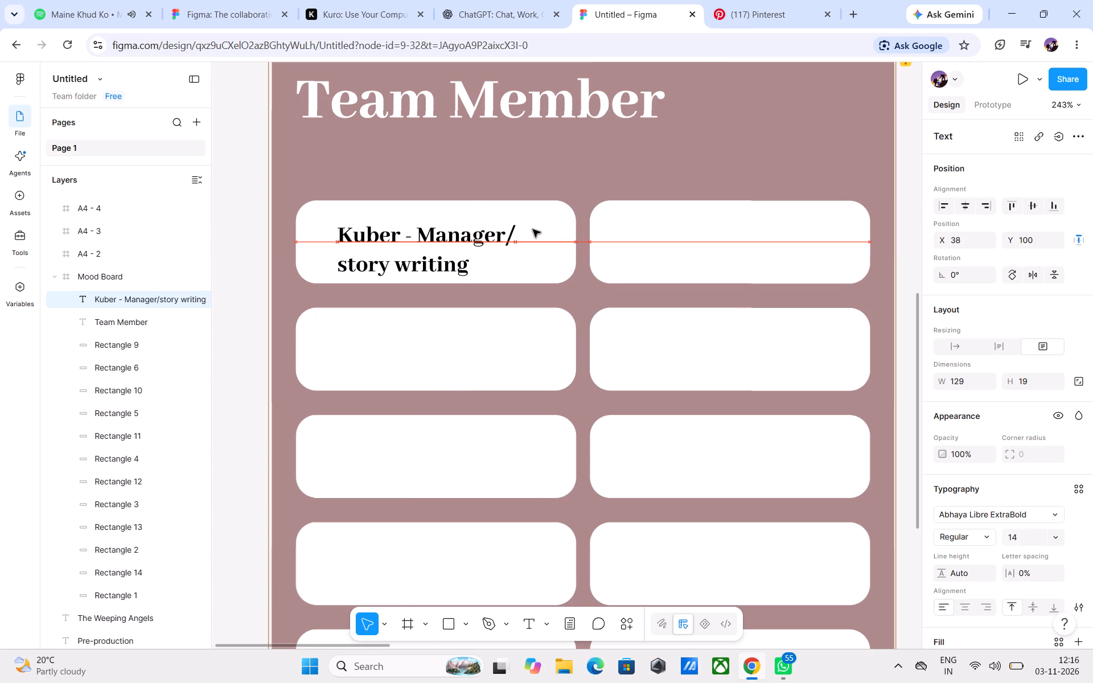
pyautogui.moveTo(533, 229); pyautogui.dragTo(531, 228)
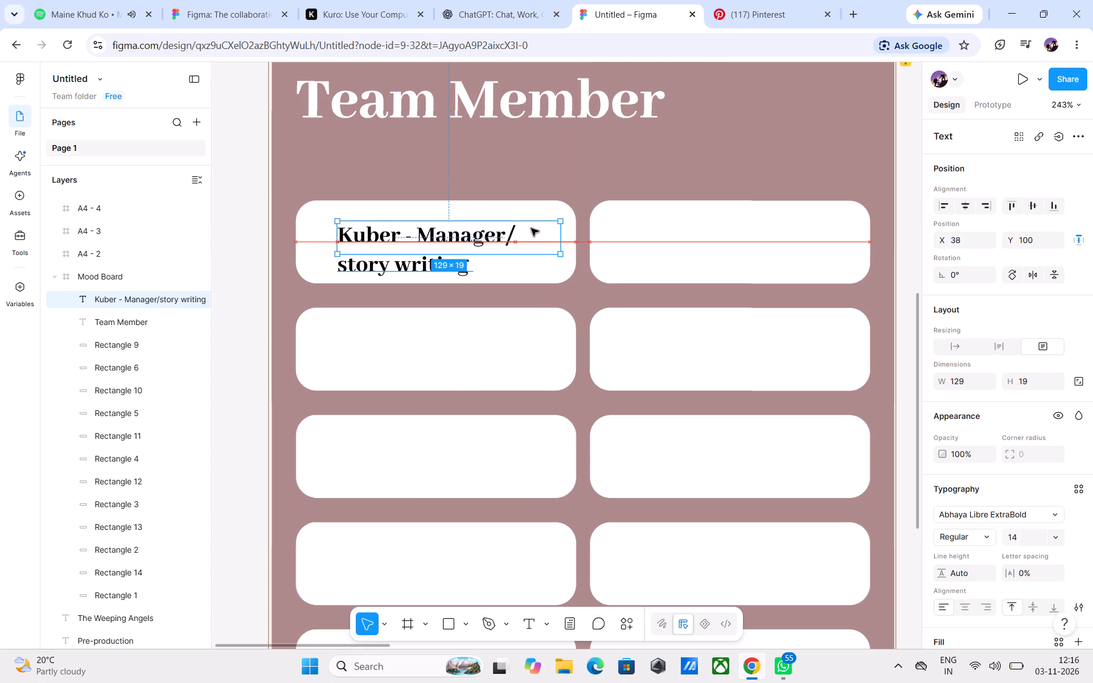
pyautogui.moveTo(531, 228); pyautogui.dragTo(537, 221)
pyautogui.click(774, 115)
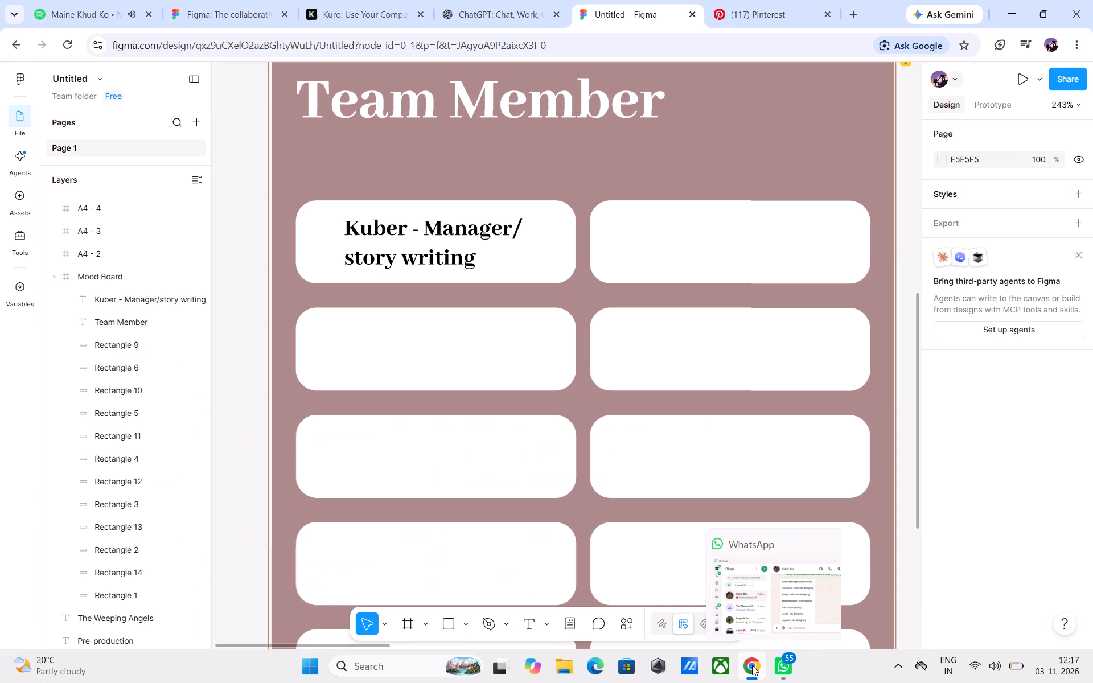
# Add the text "vaishnavi" in the first column's second rectangle, at X 32, Y 162.
pyautogui.click(513, 622)
pyautogui.click(537, 626)
pyautogui.click(326, 328)
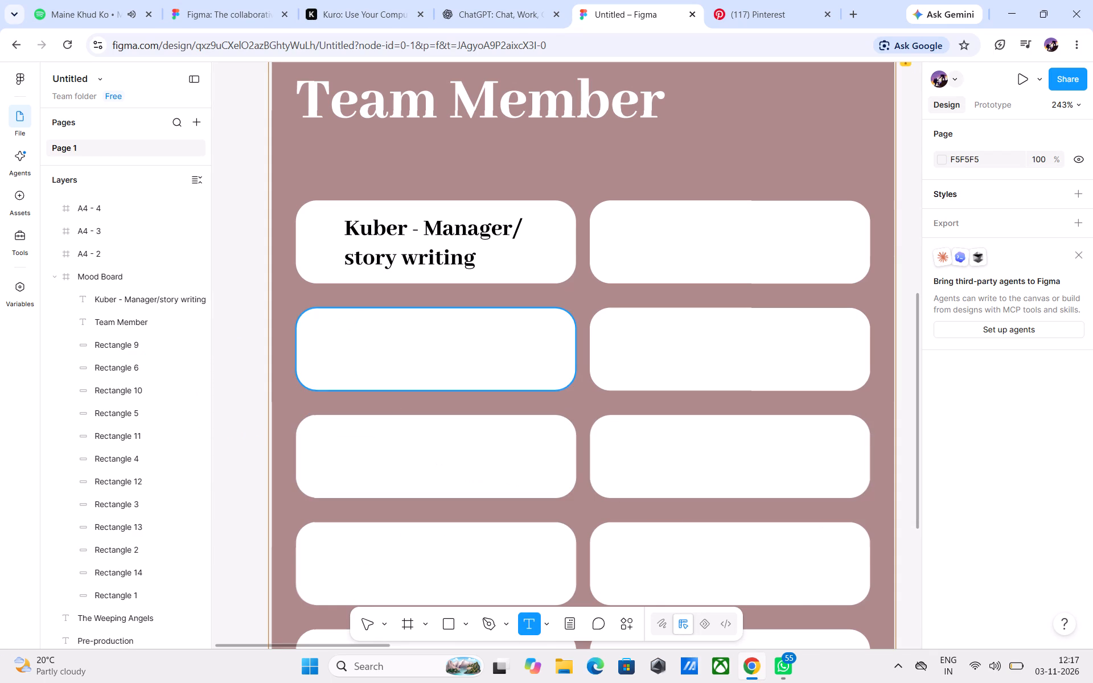
pyautogui.write('vais')
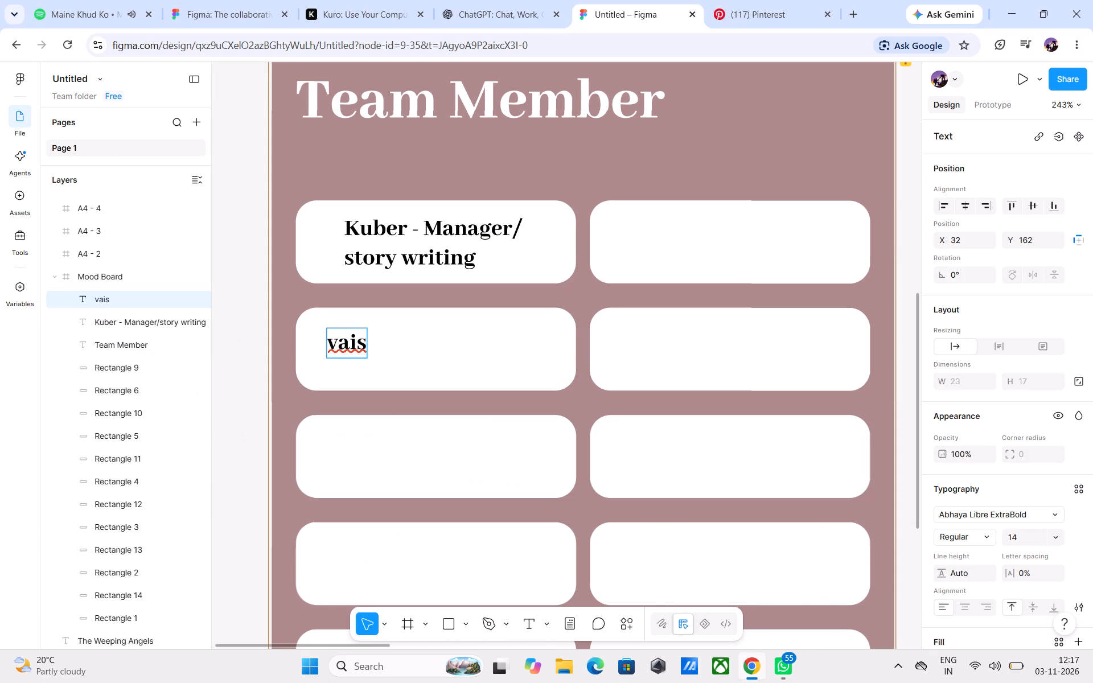
pyautogui.write('hnavi')
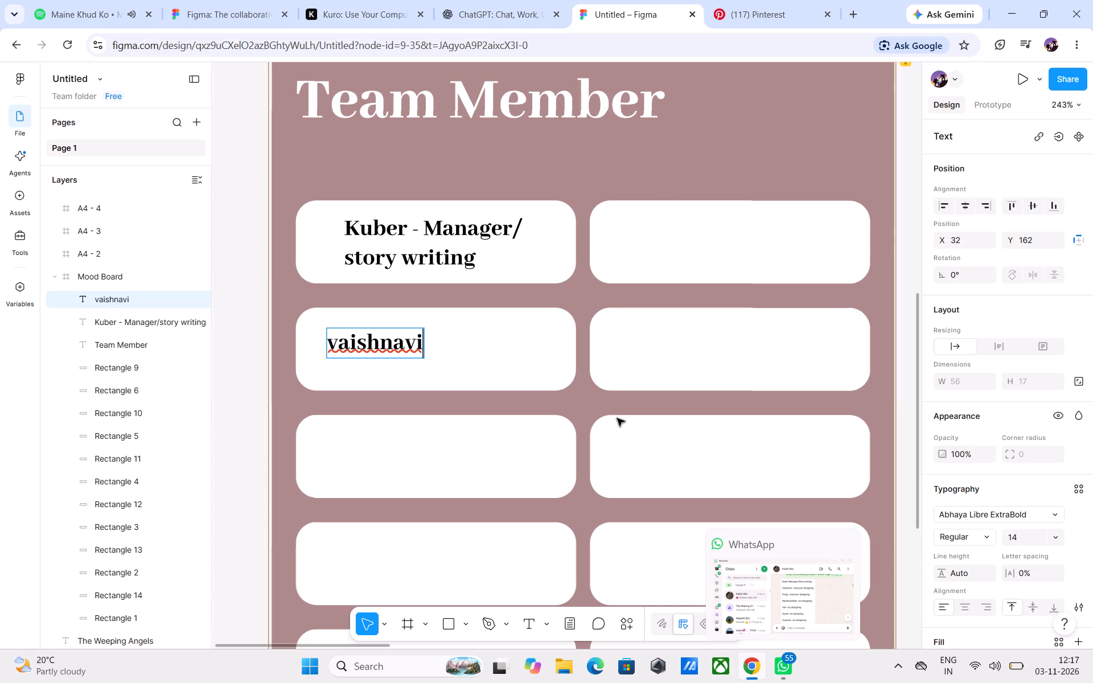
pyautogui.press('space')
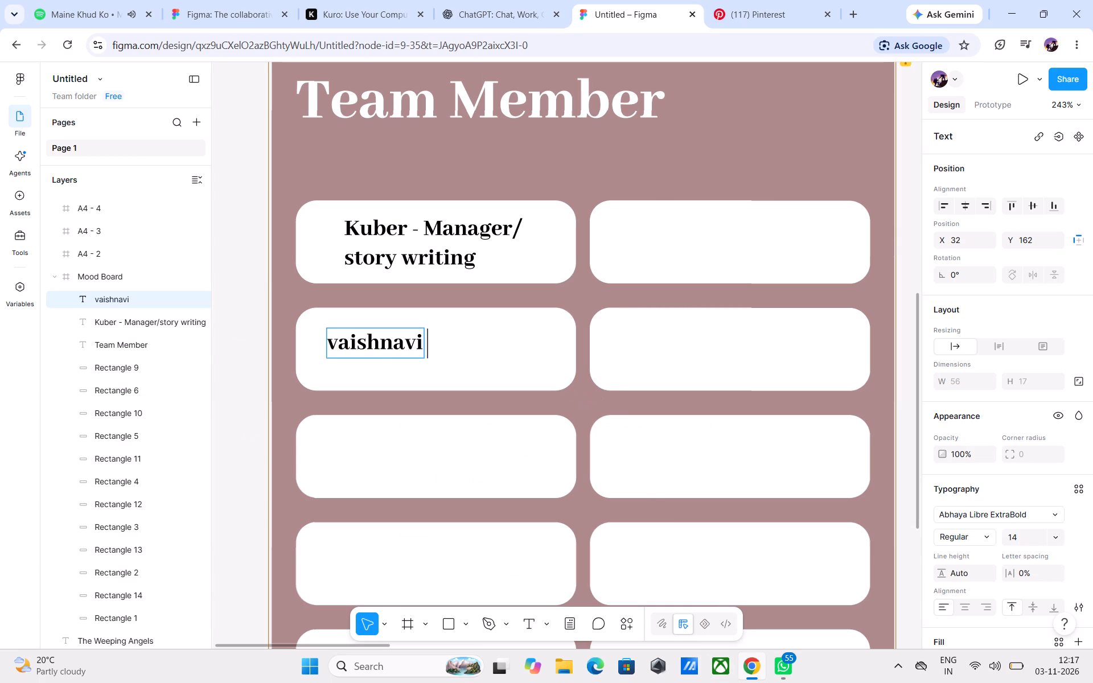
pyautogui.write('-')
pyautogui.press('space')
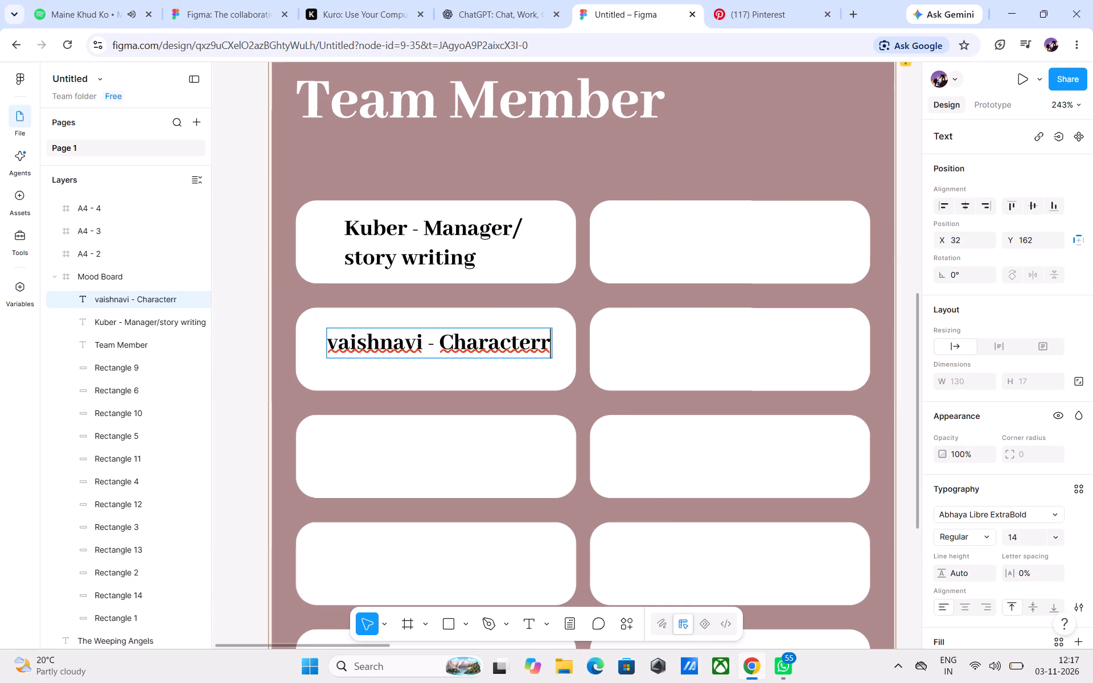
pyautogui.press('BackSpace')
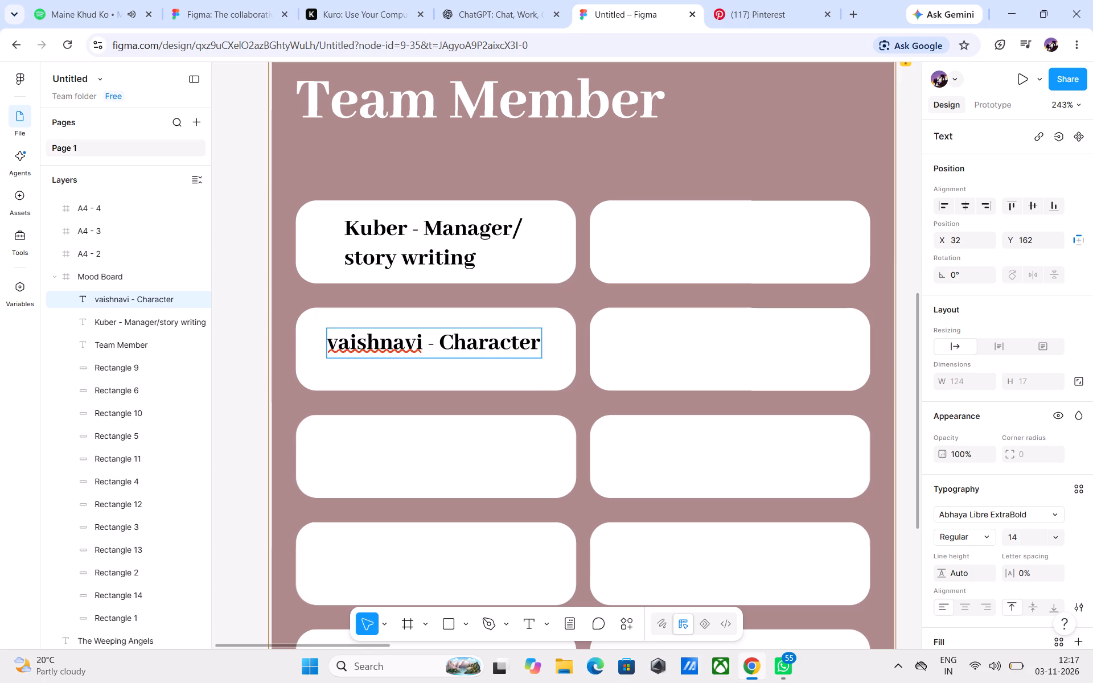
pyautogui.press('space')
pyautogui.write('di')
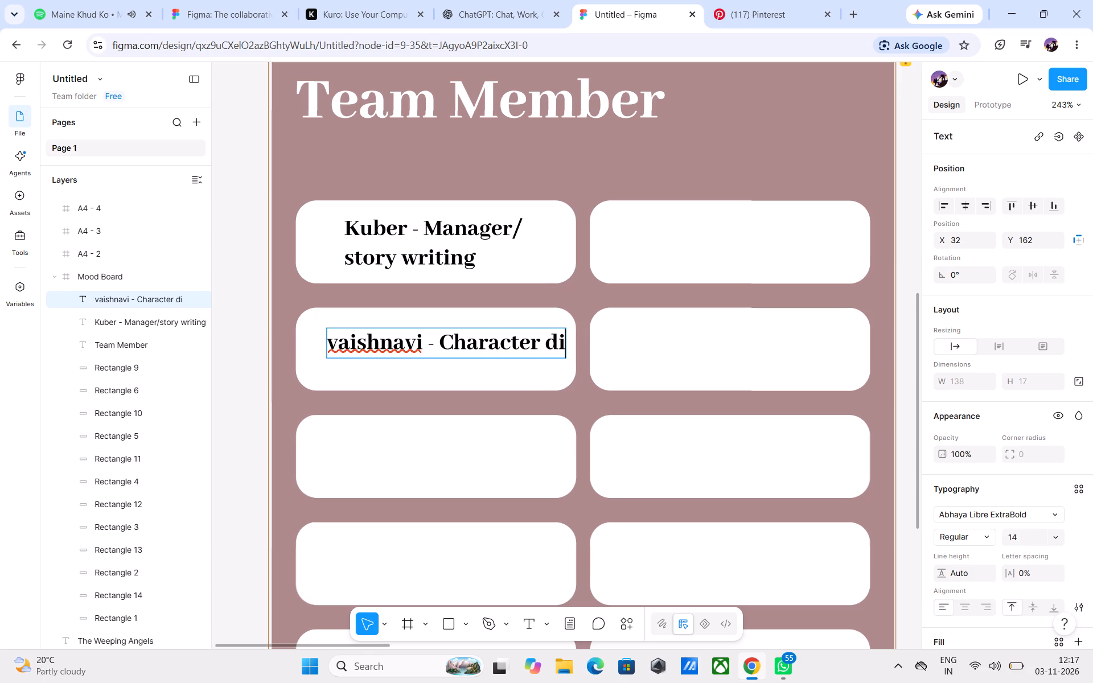
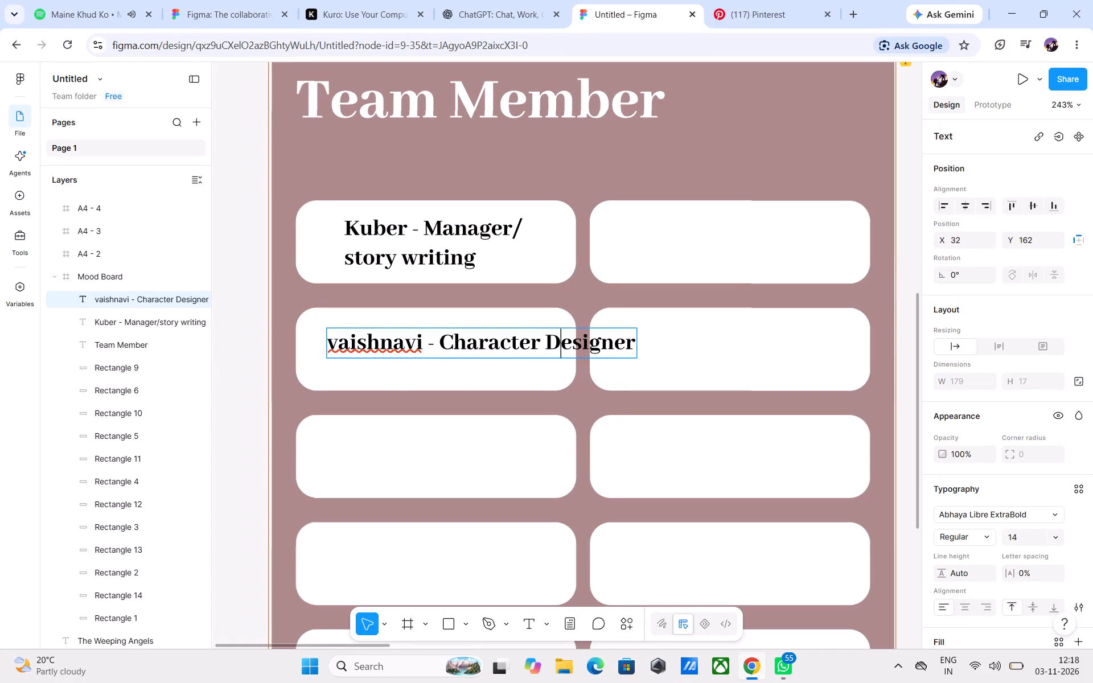
# Finish editing the "vaishnavi - Character Designer" text and select its text box in the second row.
pyautogui.click(580, 139)
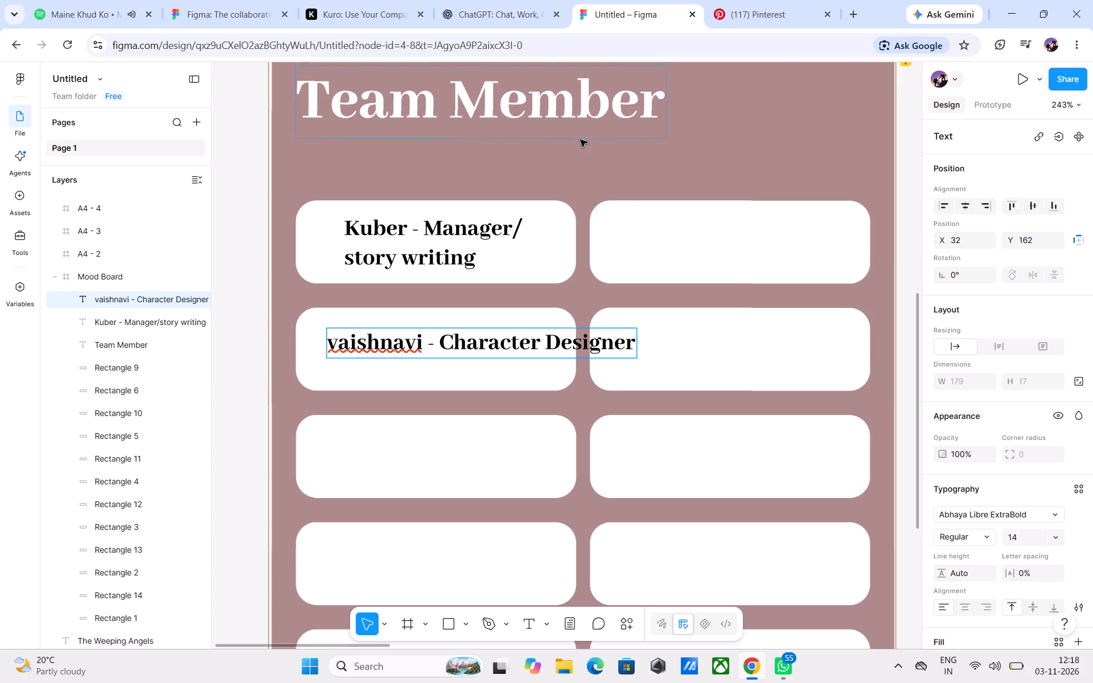
pyautogui.click(610, 346)
pyautogui.click(609, 345)
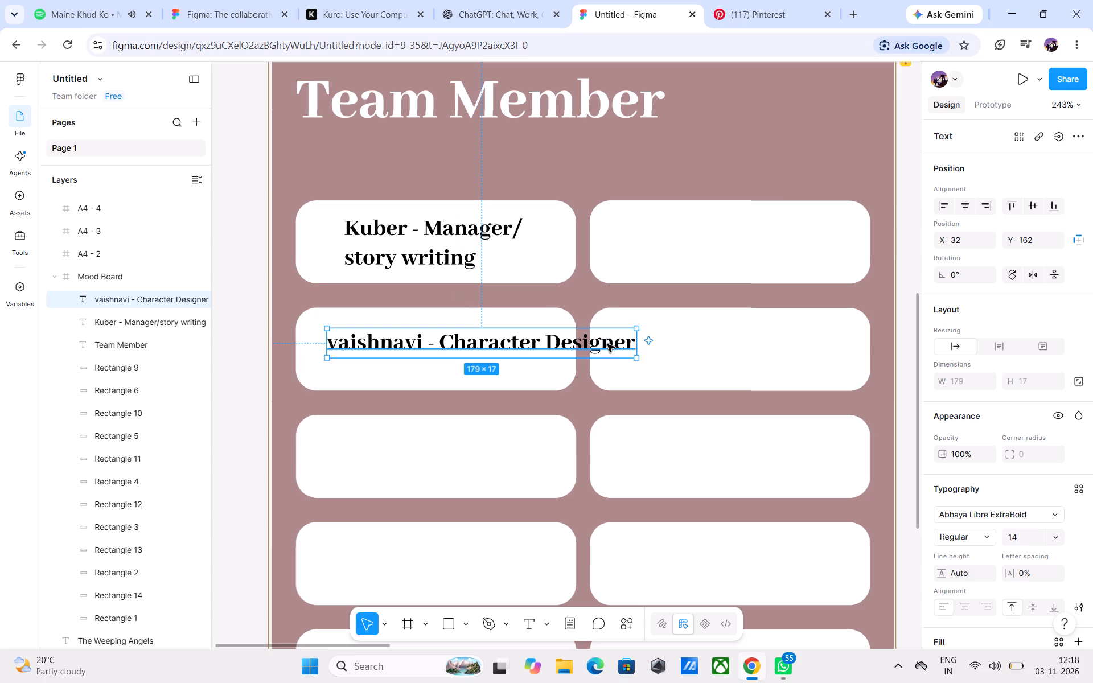
# Insert a line break after "Kuber -" so "Manager/story writing" starts on its own line.
pyautogui.doubleClick(421, 228)
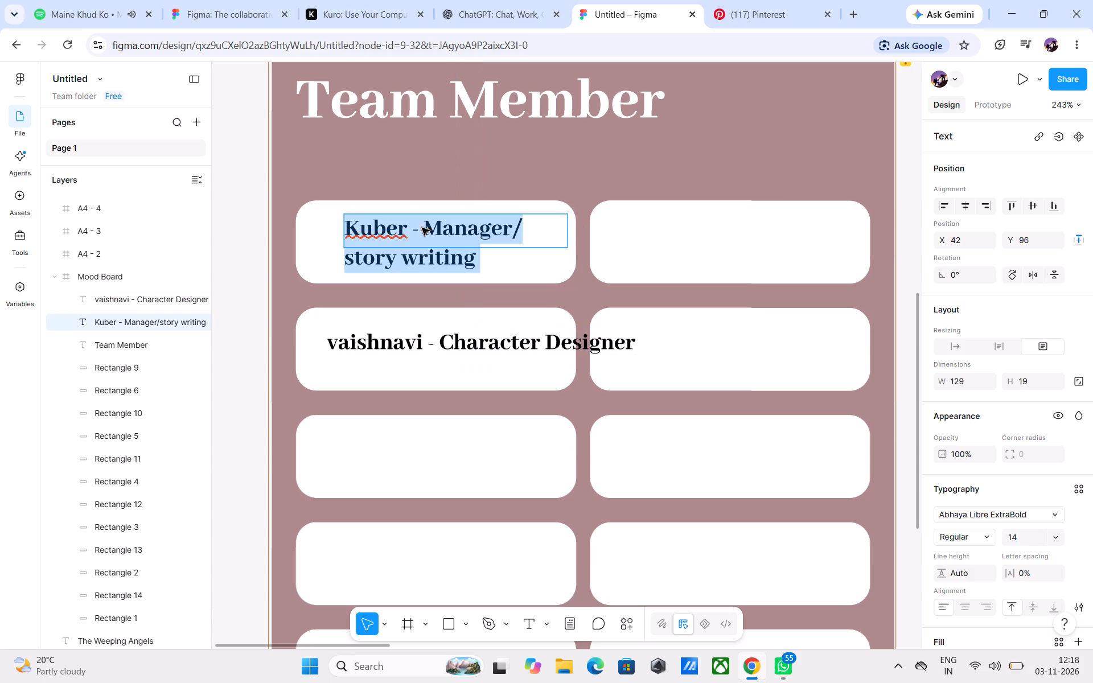
pyautogui.click(422, 228)
pyautogui.click(422, 228)
pyautogui.click(422, 228)
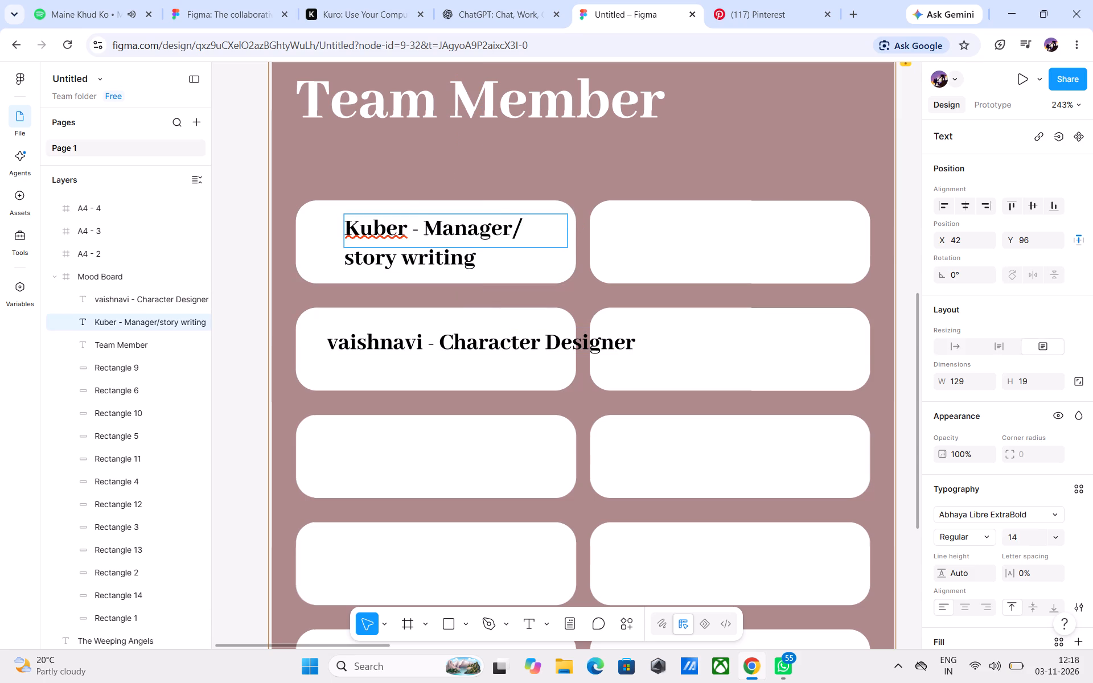
pyautogui.press('Return')
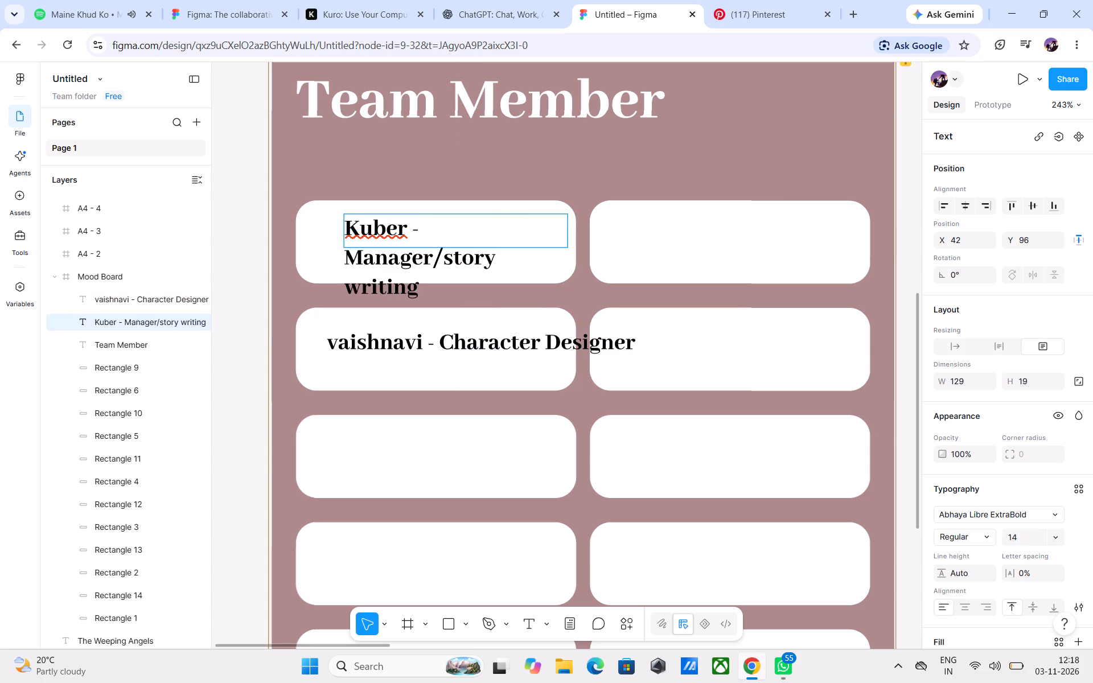
pyautogui.click(492, 259)
pyautogui.click(491, 289)
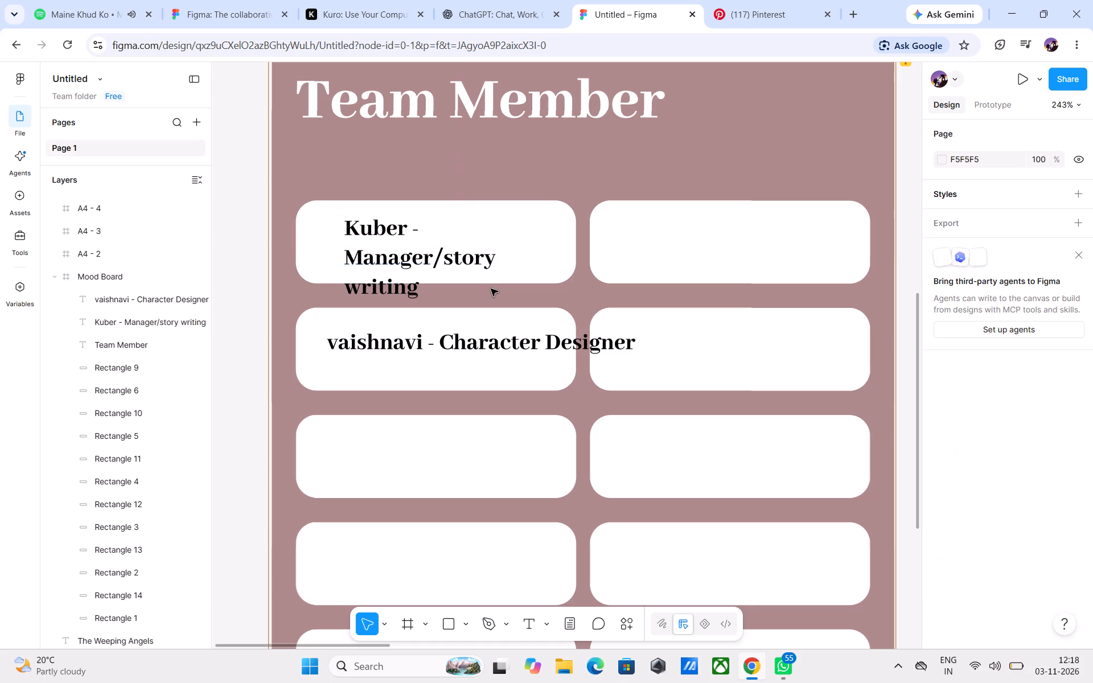
# Enlarge the Kuber text box to about 138 × 28 so "Manager/story writing" fits on one line.
pyautogui.click(406, 252)
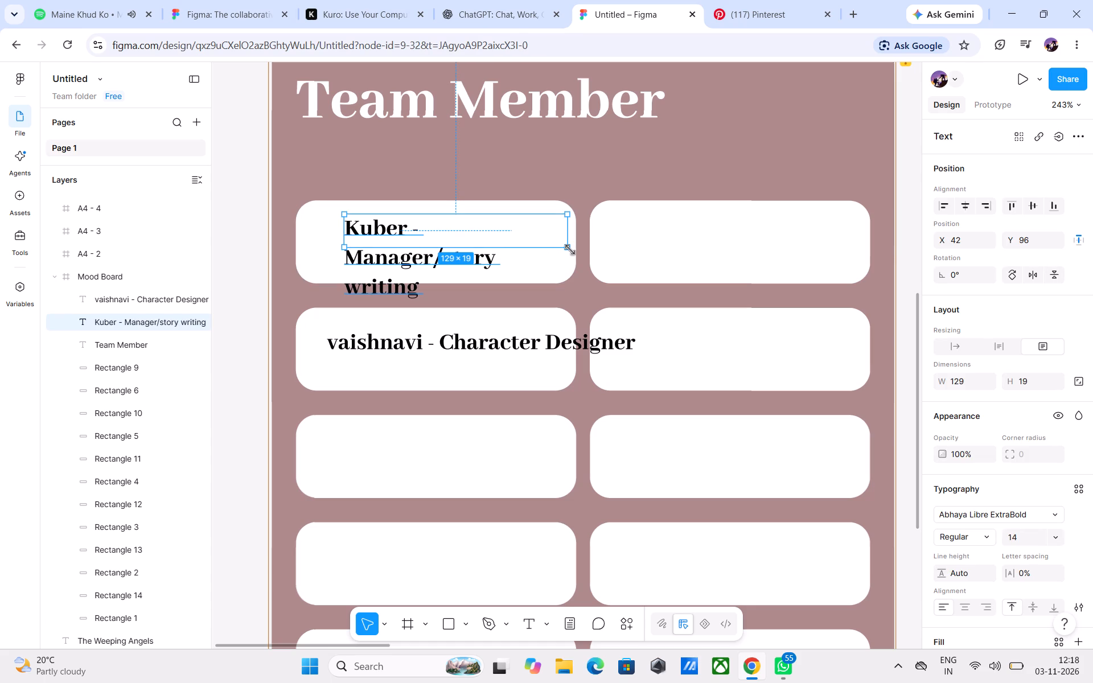
pyautogui.moveTo(570, 250); pyautogui.dragTo(584, 262)
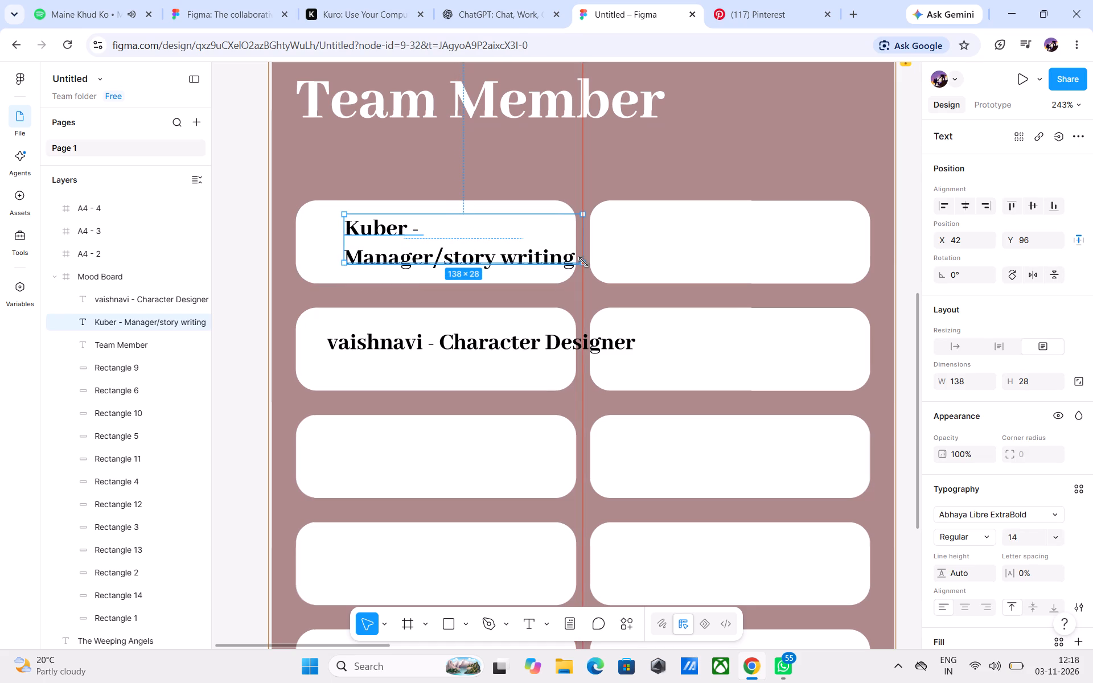
pyautogui.moveTo(584, 262); pyautogui.dragTo(584, 262)
# Indent "Kuber -" with leading spaces so it sits roughly centred above "Manager/story writing".
pyautogui.click(353, 230)
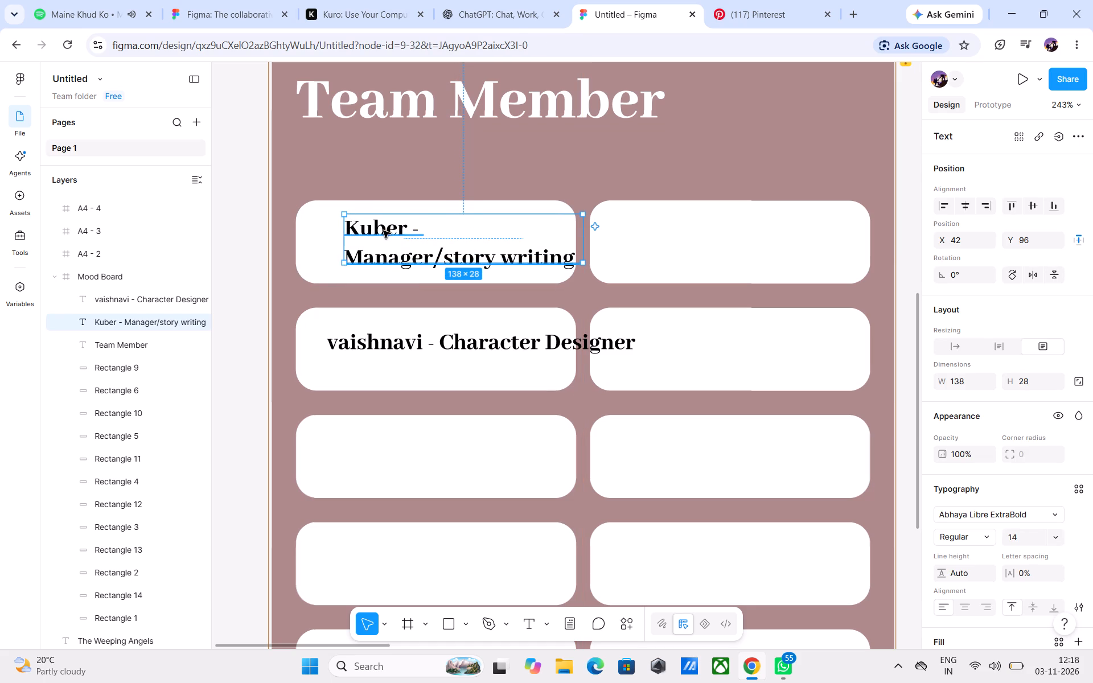
pyautogui.click(405, 228)
pyautogui.click(536, 182)
pyautogui.click(389, 236)
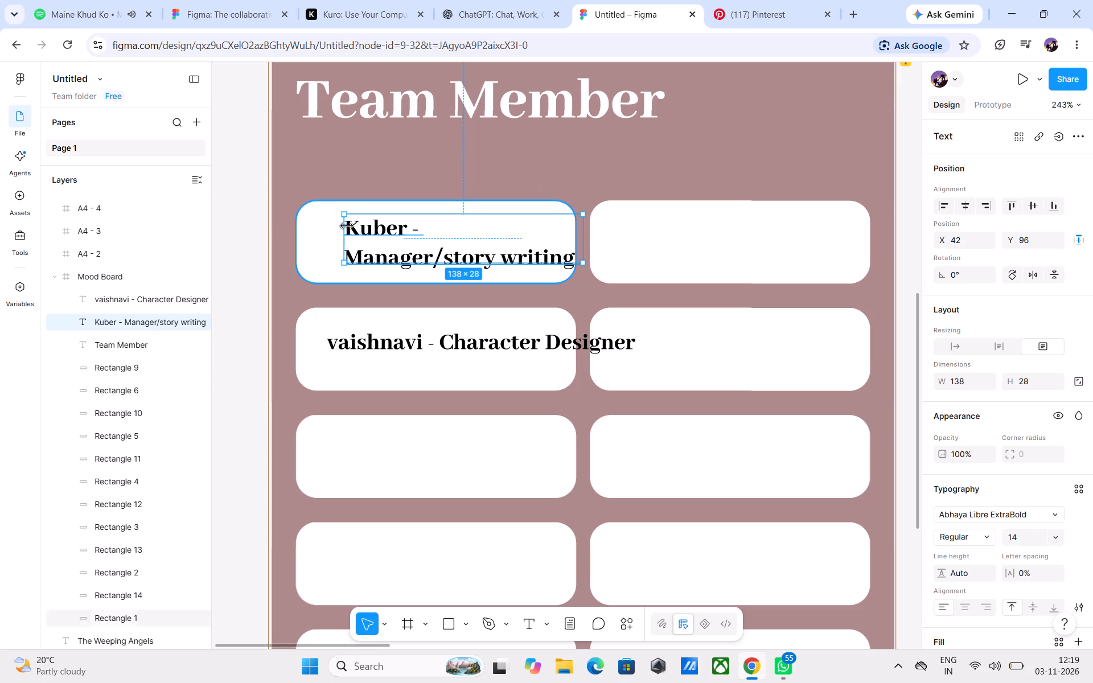
pyautogui.doubleClick(367, 226)
pyautogui.click(351, 228)
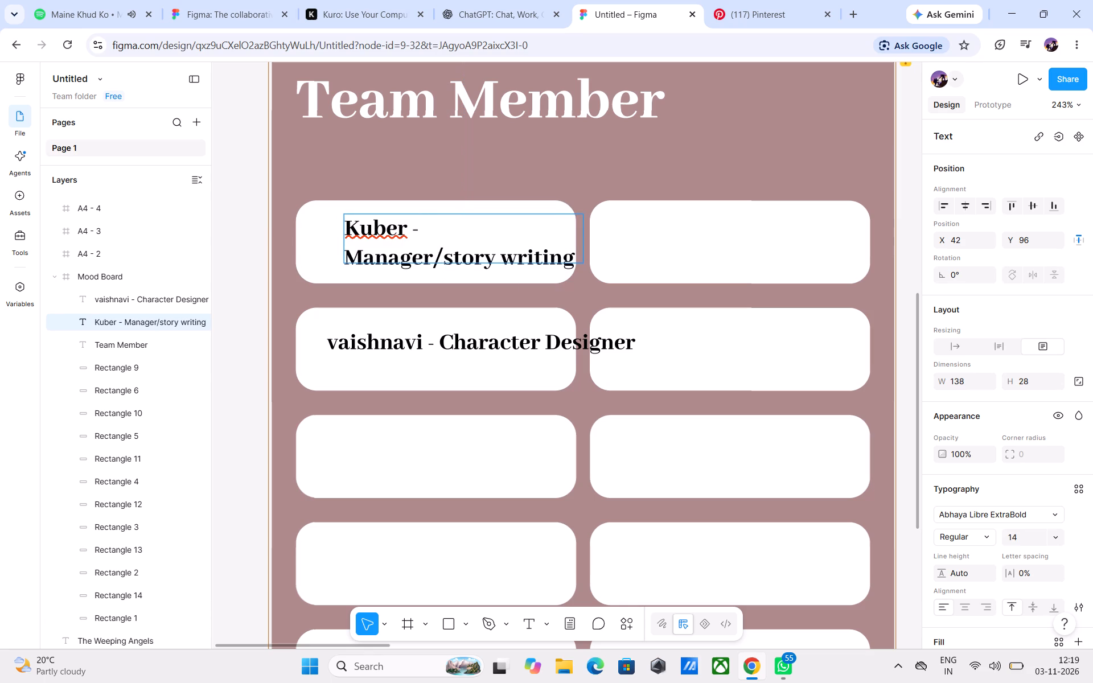
pyautogui.press('space')
pyautogui.press('space')
pyautogui.press('space')
pyautogui.click(473, 158)
pyautogui.click(607, 171)
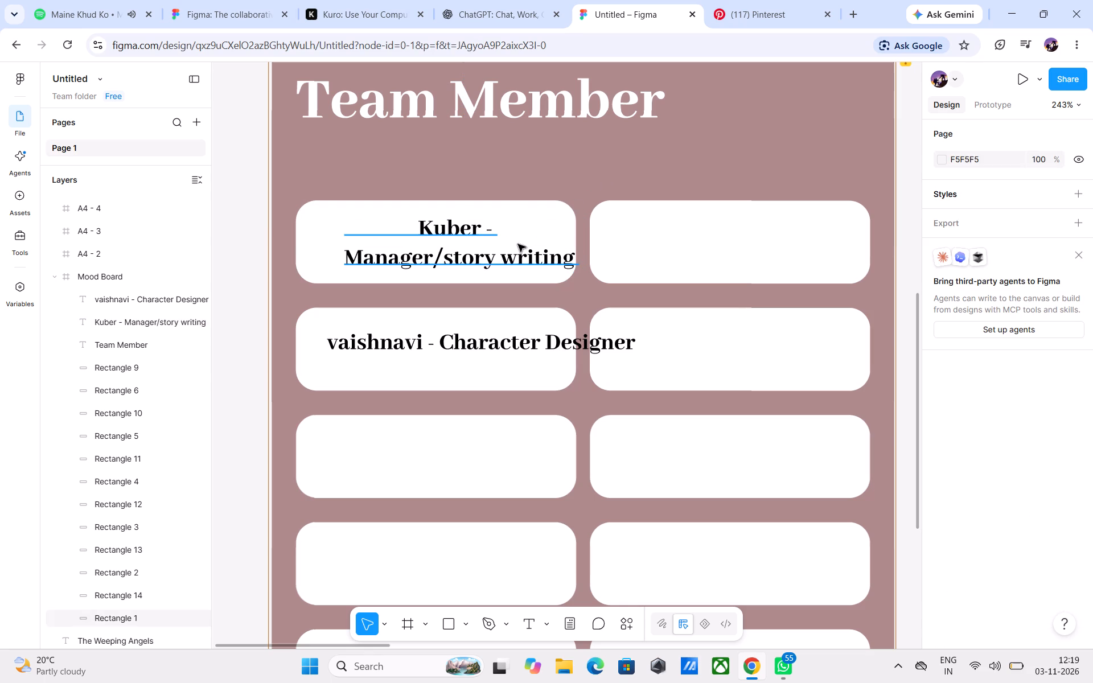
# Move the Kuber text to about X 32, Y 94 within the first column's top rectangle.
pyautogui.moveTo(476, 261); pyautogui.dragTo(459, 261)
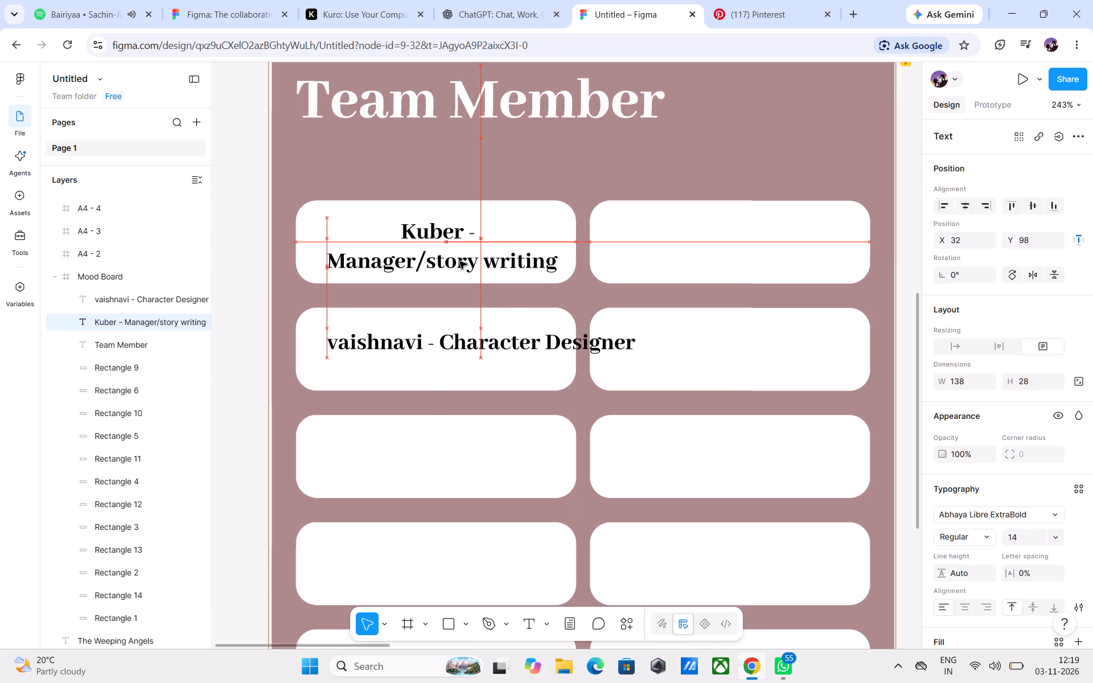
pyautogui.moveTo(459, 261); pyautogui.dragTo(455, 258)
# Delete the hyphen after "Kuber" in the first column's top rectangle.
pyautogui.click(474, 229)
pyautogui.doubleClick(475, 225)
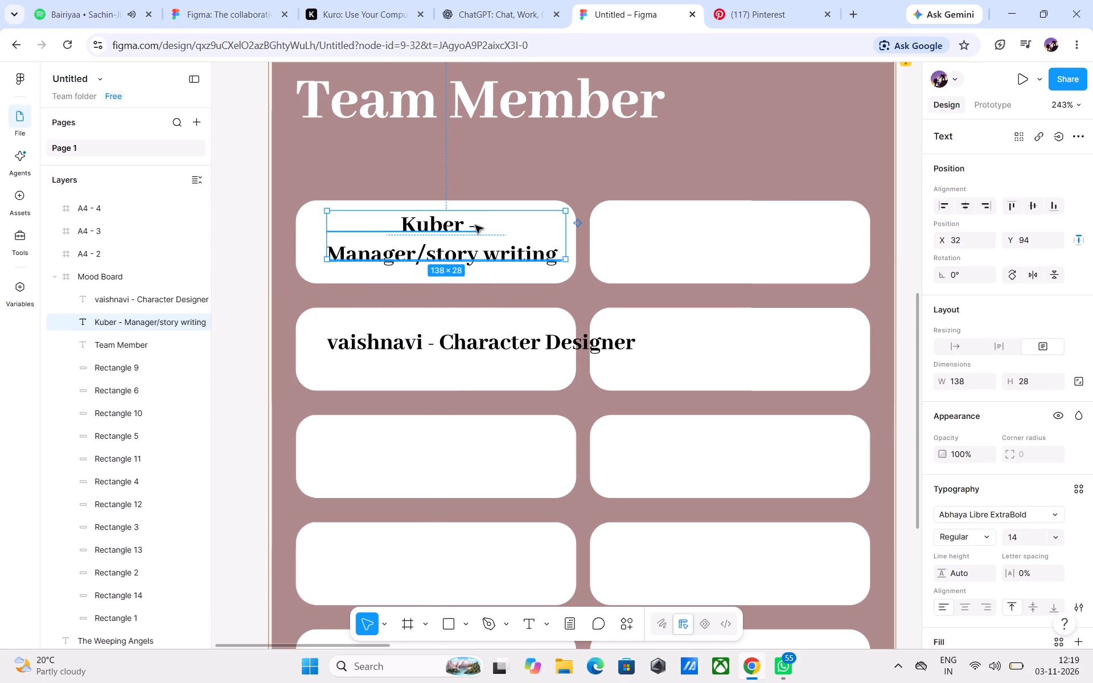
pyautogui.click(475, 225)
pyautogui.press('BackSpace')
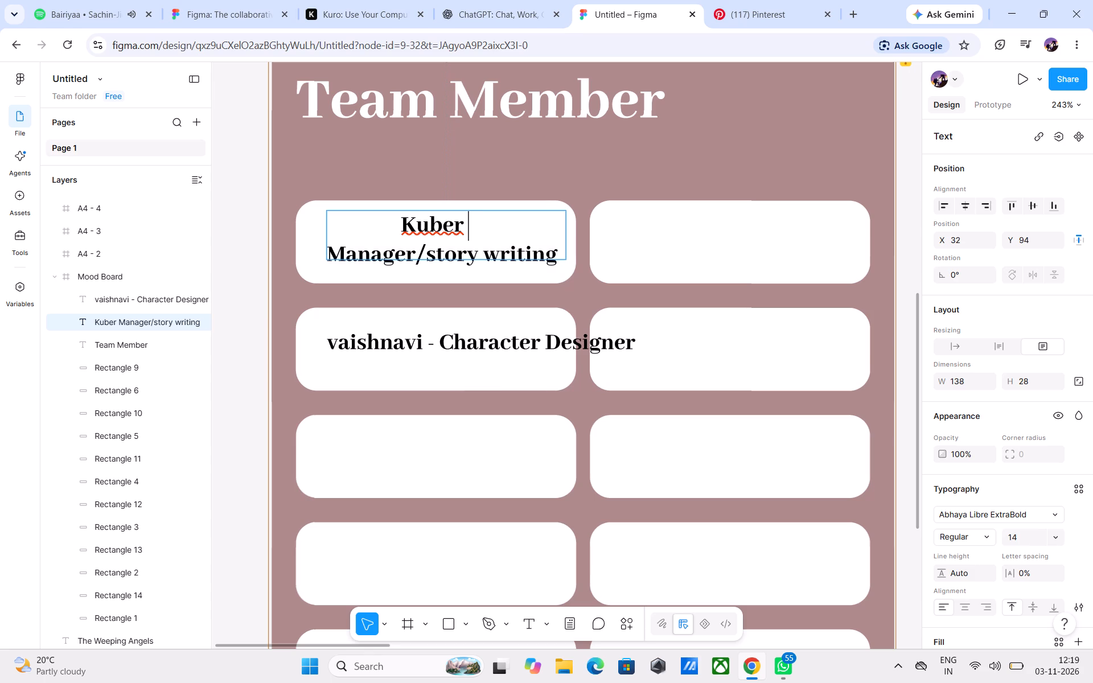
pyautogui.click(602, 166)
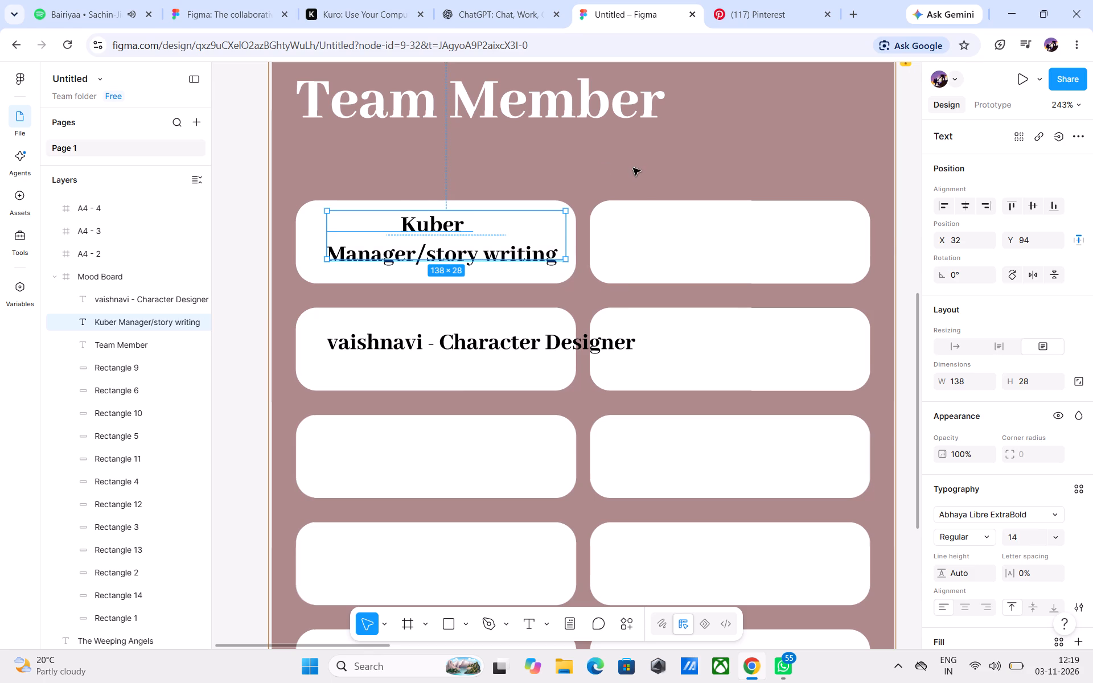
pyautogui.click(633, 168)
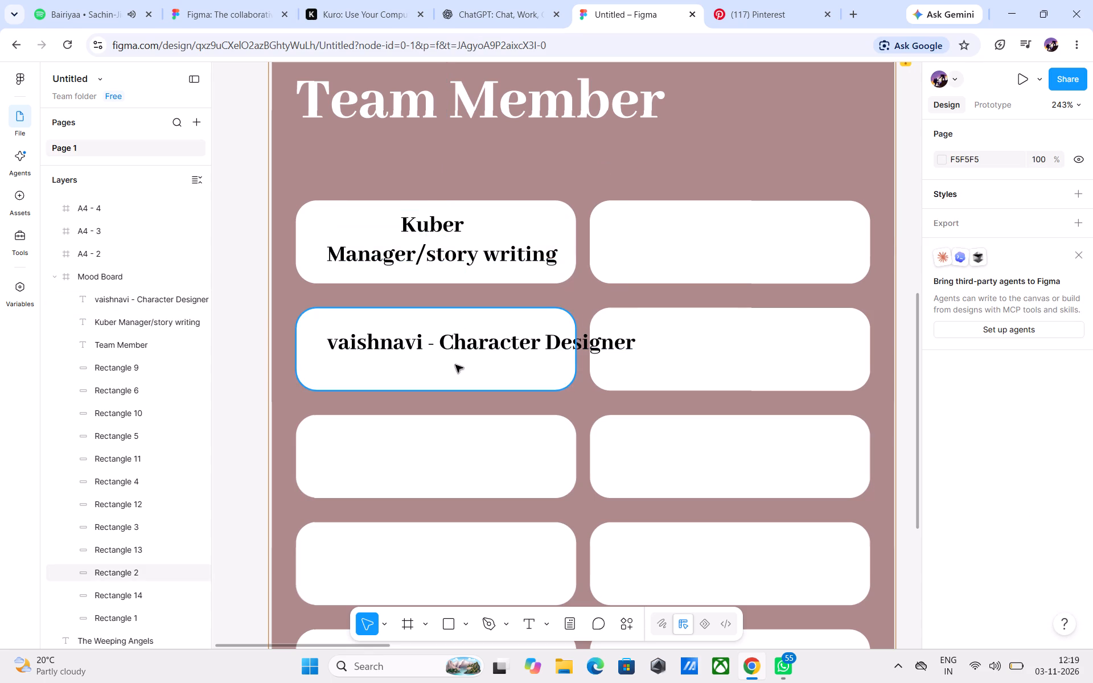
# Replace the hyphen after "vaishnavi" with a line break, putting "Character Designer" on a second line.
pyautogui.click(433, 343)
pyautogui.doubleClick(443, 343)
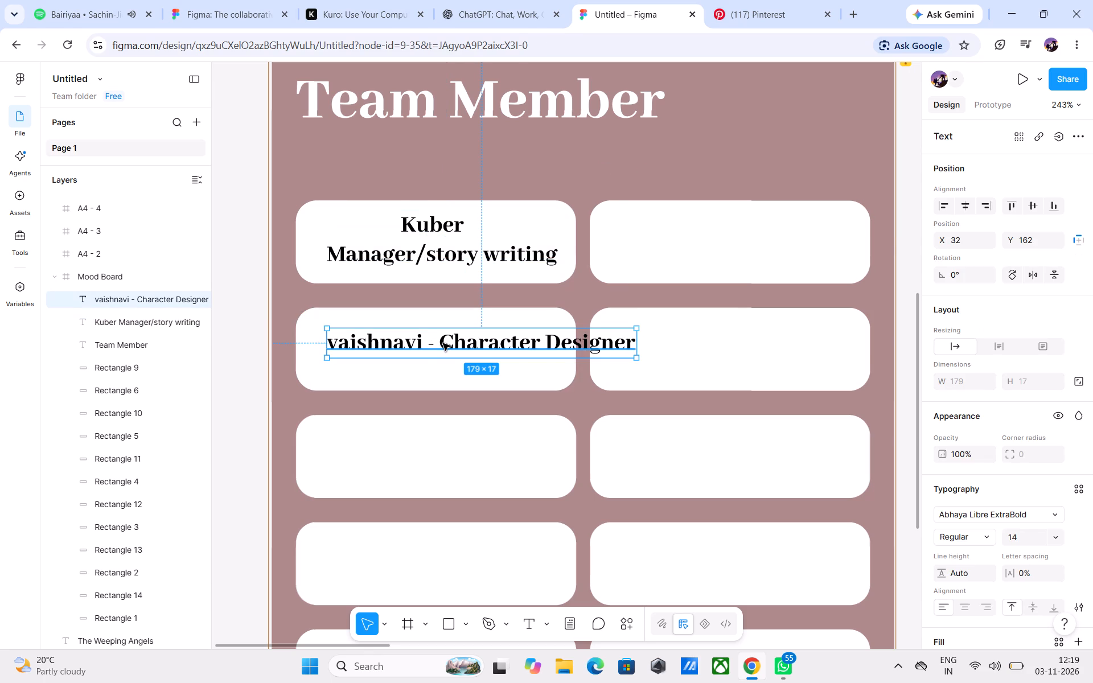
pyautogui.click(439, 343)
pyautogui.press('BackSpace')
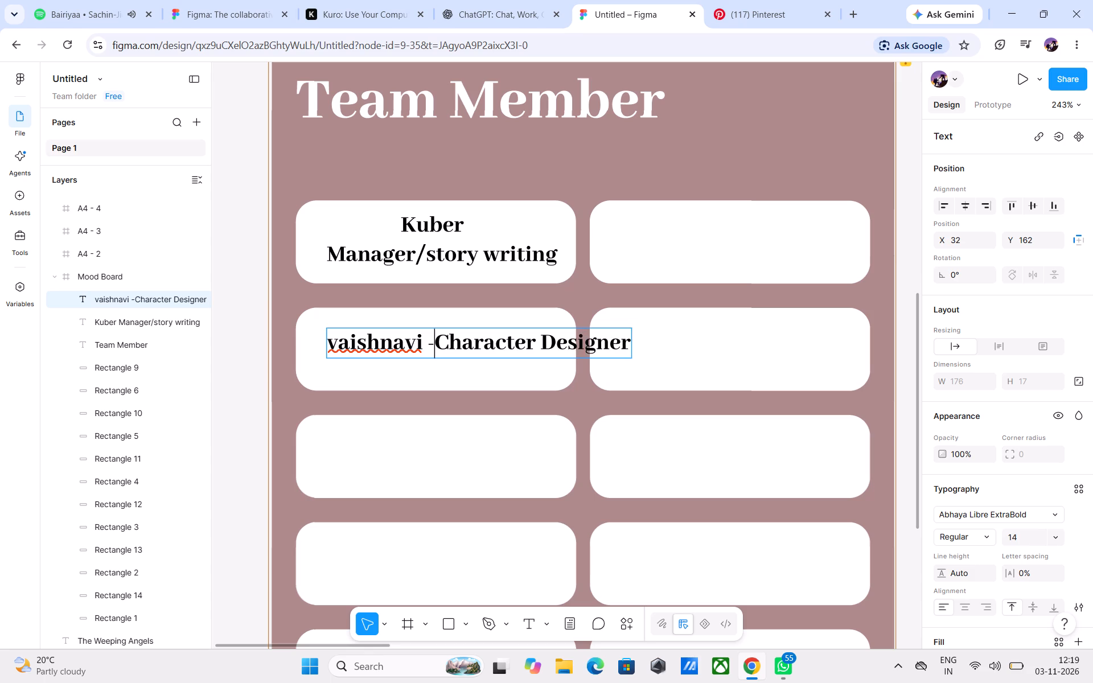
pyautogui.press('BackSpace')
pyautogui.press('Return')
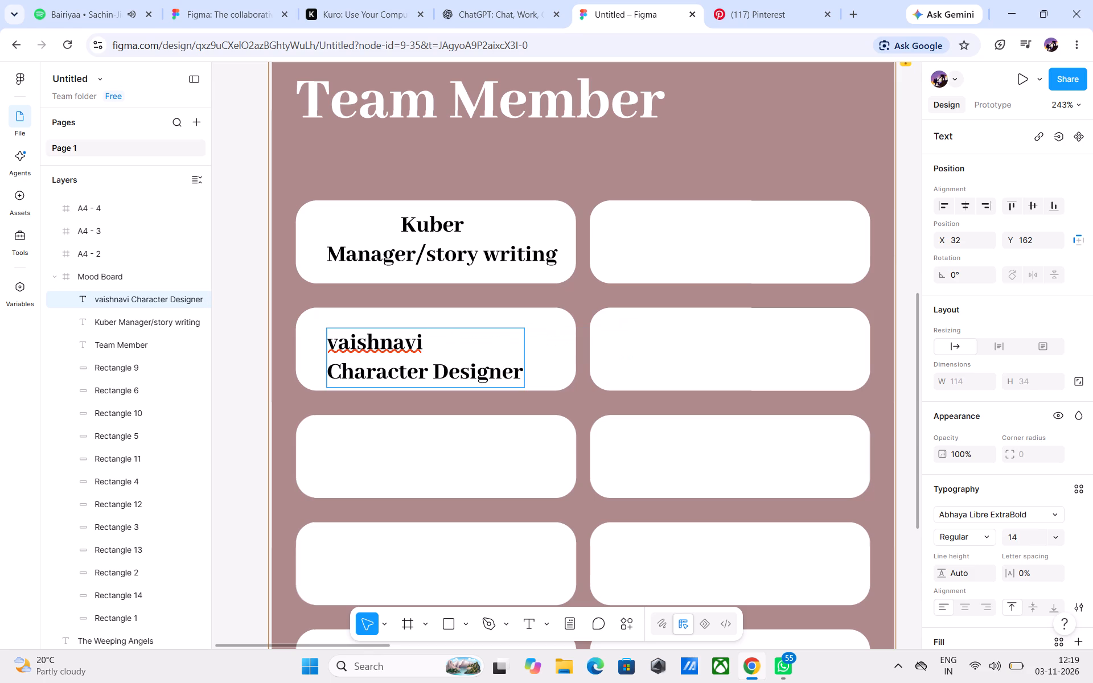
# Indent "vaishnavi" with leading spaces so it sits roughly centred above "Character Designer".
pyautogui.click(336, 343)
pyautogui.press('Left')
pyautogui.press('space')
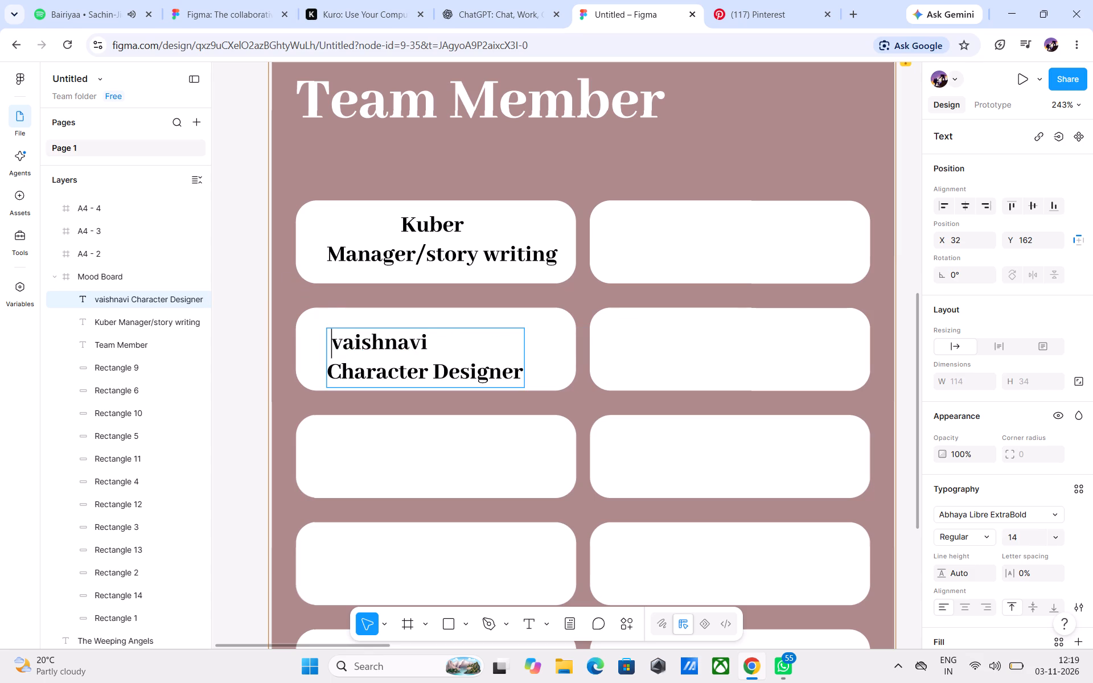
pyautogui.press('space')
pyautogui.press('space')
pyautogui.press('space')
pyautogui.press('space')
pyautogui.press('space')
pyautogui.press('space')
pyautogui.press('space')
pyautogui.press('space')
pyautogui.press('space')
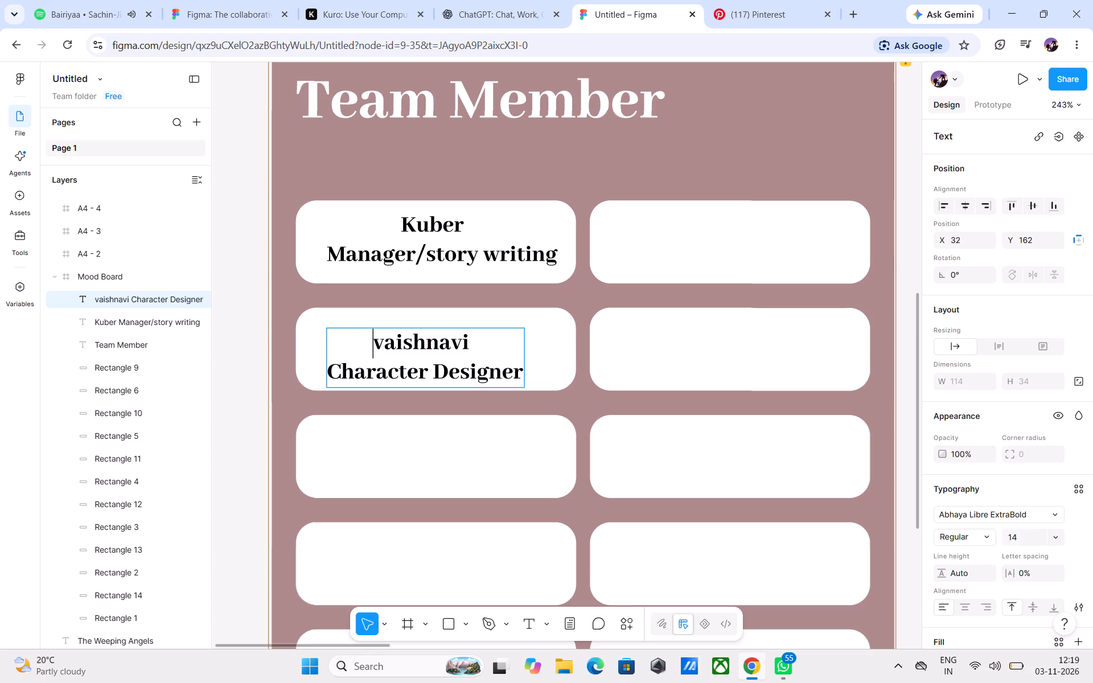
pyautogui.click(667, 166)
# Move the vaishnavi text to about X 38, Y 157, centred in the first column's second rectangle.
pyautogui.moveTo(439, 352); pyautogui.dragTo(443, 349)
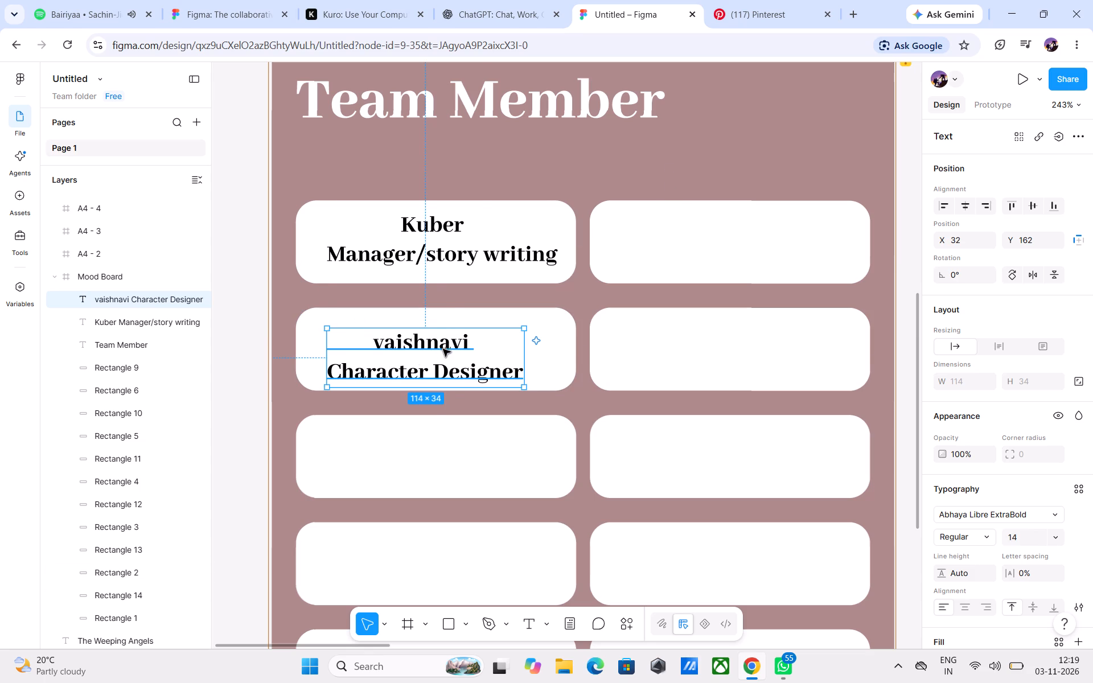
pyautogui.moveTo(443, 349); pyautogui.dragTo(447, 344)
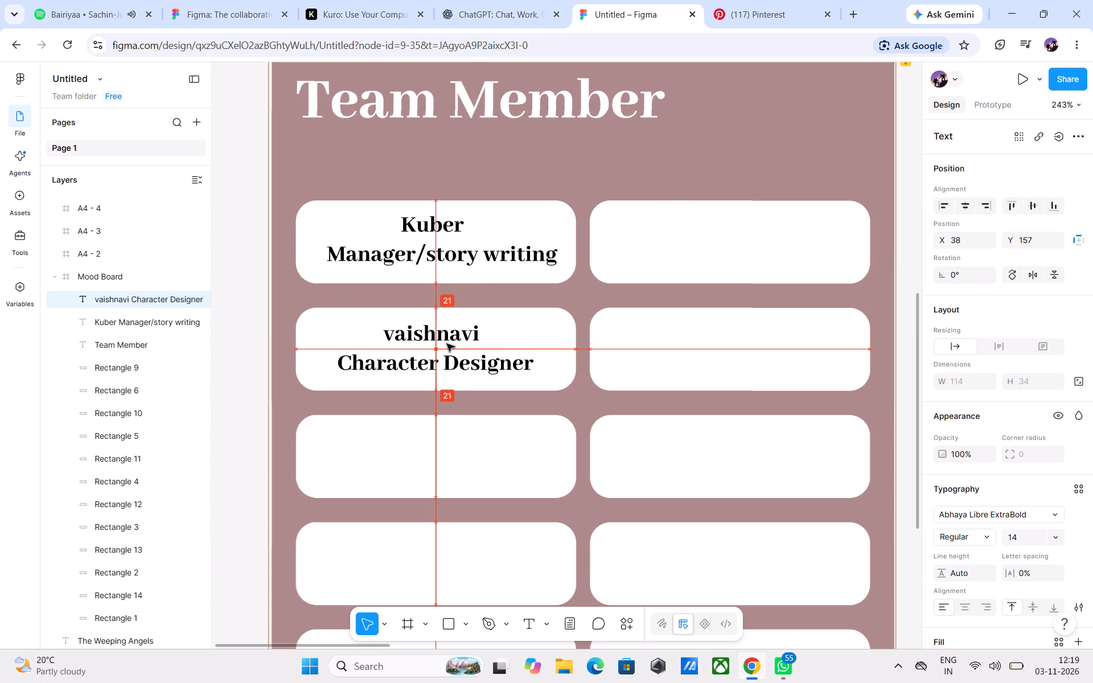
pyautogui.moveTo(447, 344); pyautogui.dragTo(447, 339)
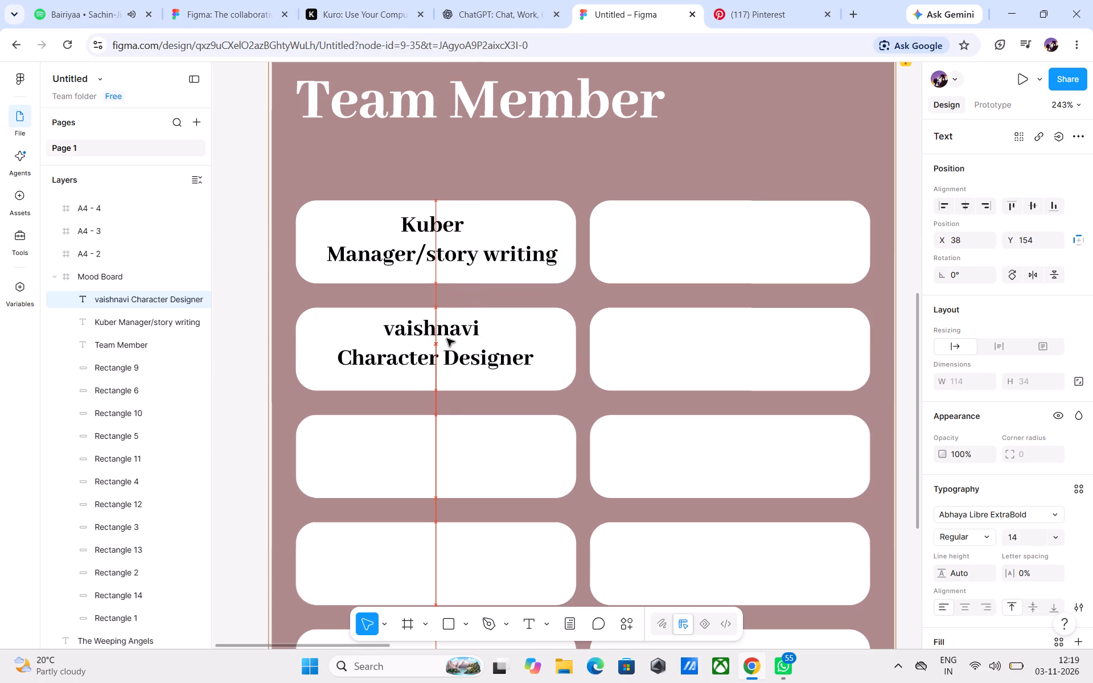
pyautogui.moveTo(447, 339); pyautogui.dragTo(447, 339)
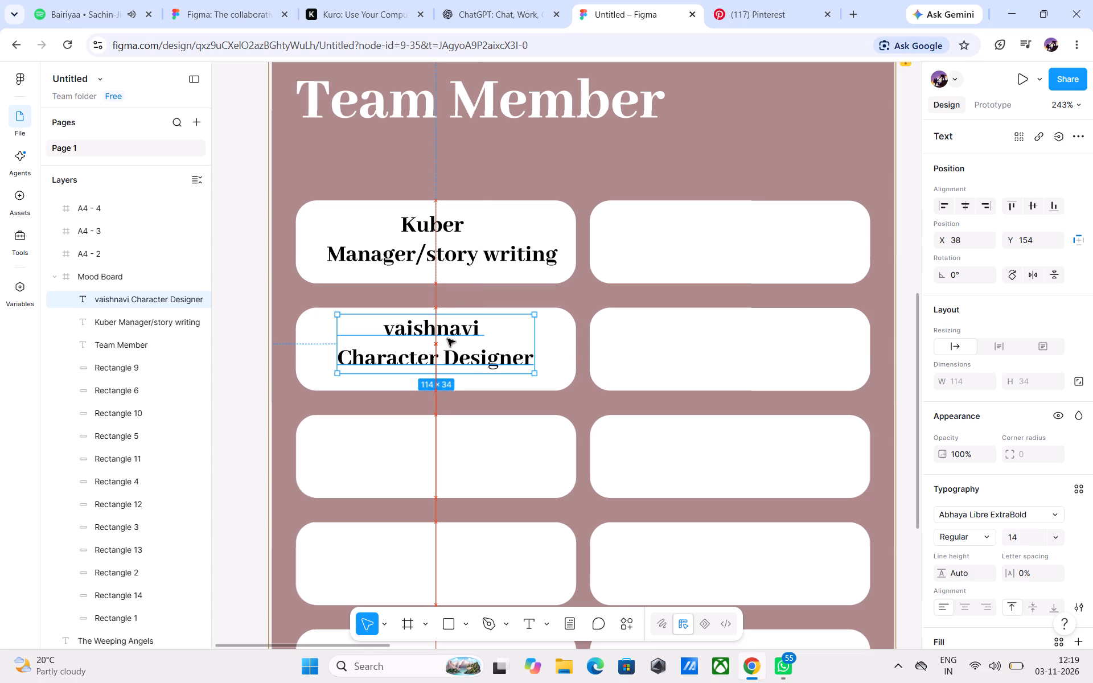
pyautogui.moveTo(447, 339); pyautogui.dragTo(447, 340)
pyautogui.click(661, 169)
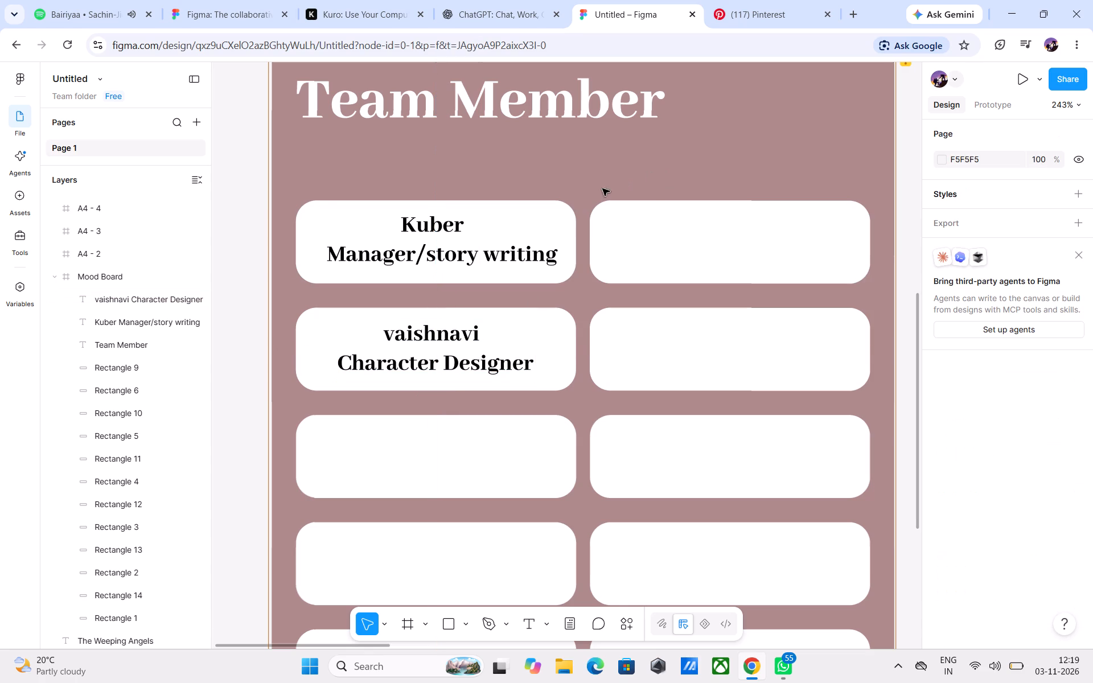
# Move the Kuber text to about X 26, Y 94, horizontally centred in the first column's top rectangle.
pyautogui.moveTo(433, 243); pyautogui.dragTo(433, 245)
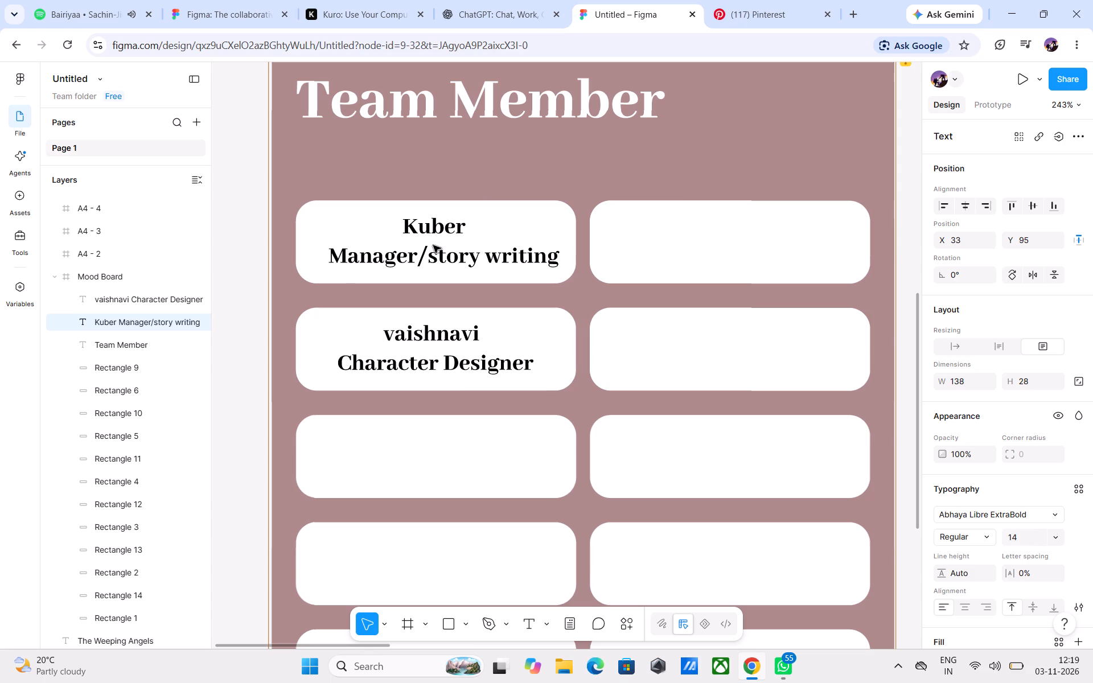
pyautogui.moveTo(433, 245); pyautogui.dragTo(439, 238)
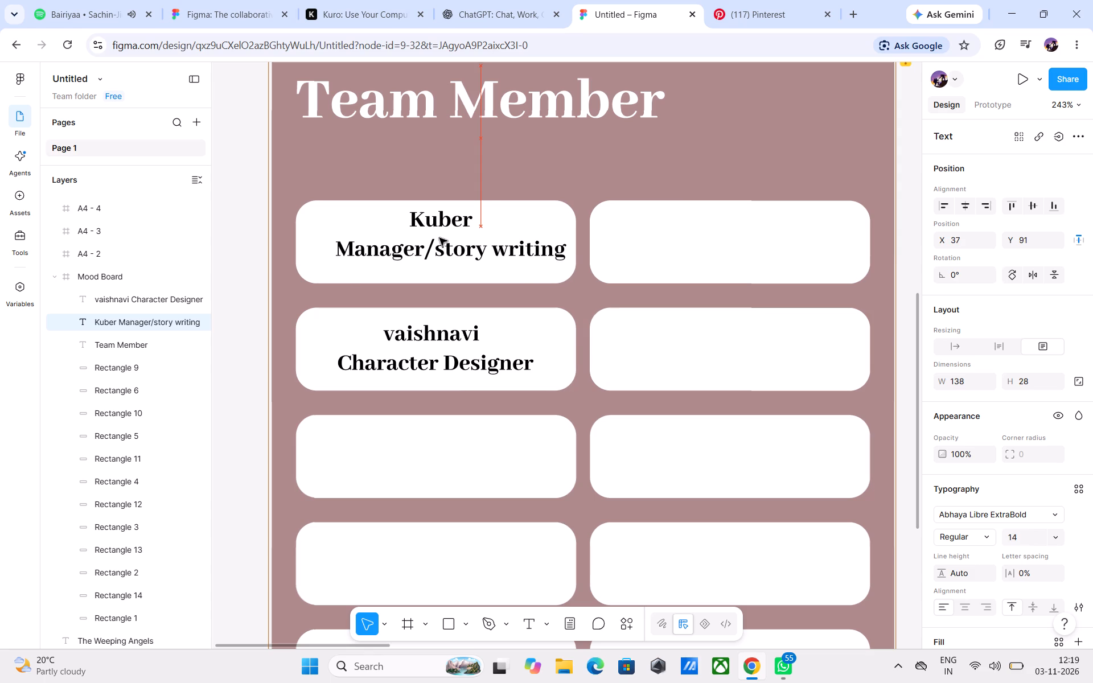
pyautogui.moveTo(439, 238); pyautogui.dragTo(434, 238)
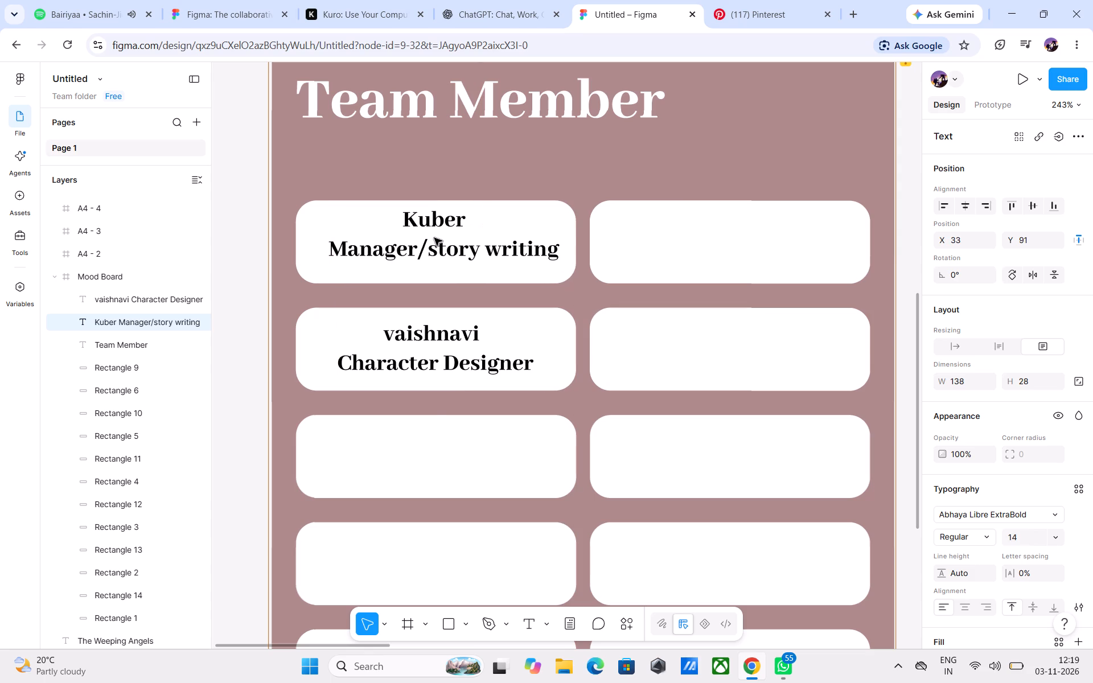
pyautogui.moveTo(434, 238); pyautogui.dragTo(422, 238)
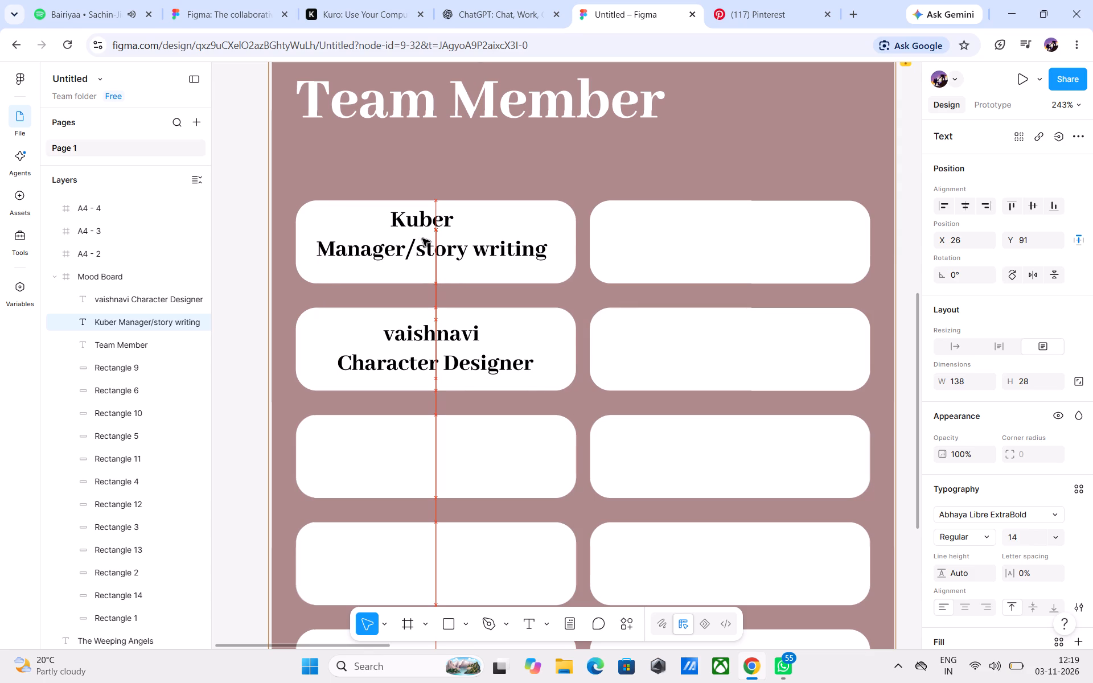
pyautogui.moveTo(422, 238); pyautogui.dragTo(421, 242)
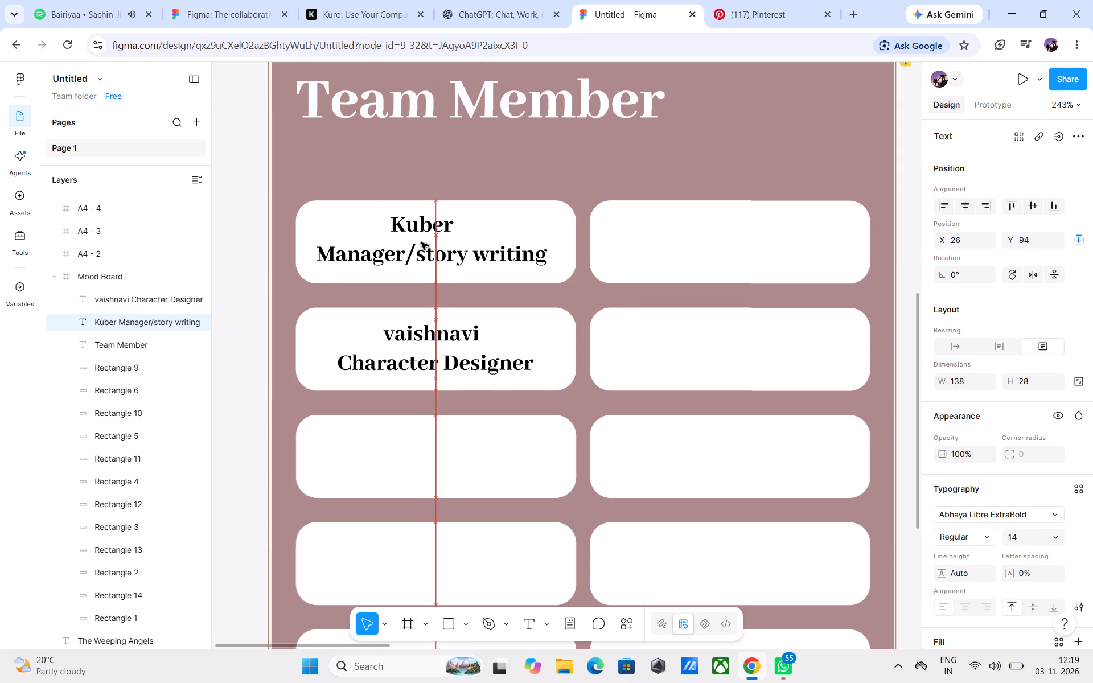
pyautogui.moveTo(421, 242); pyautogui.dragTo(421, 245)
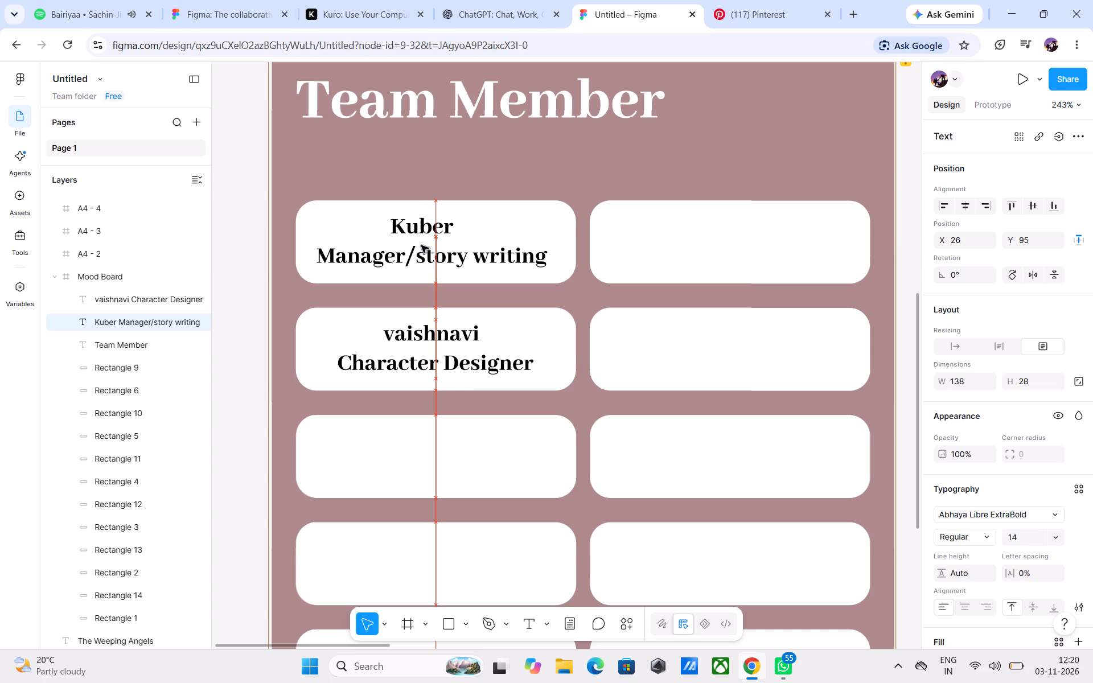
pyautogui.moveTo(421, 245); pyautogui.dragTo(422, 244)
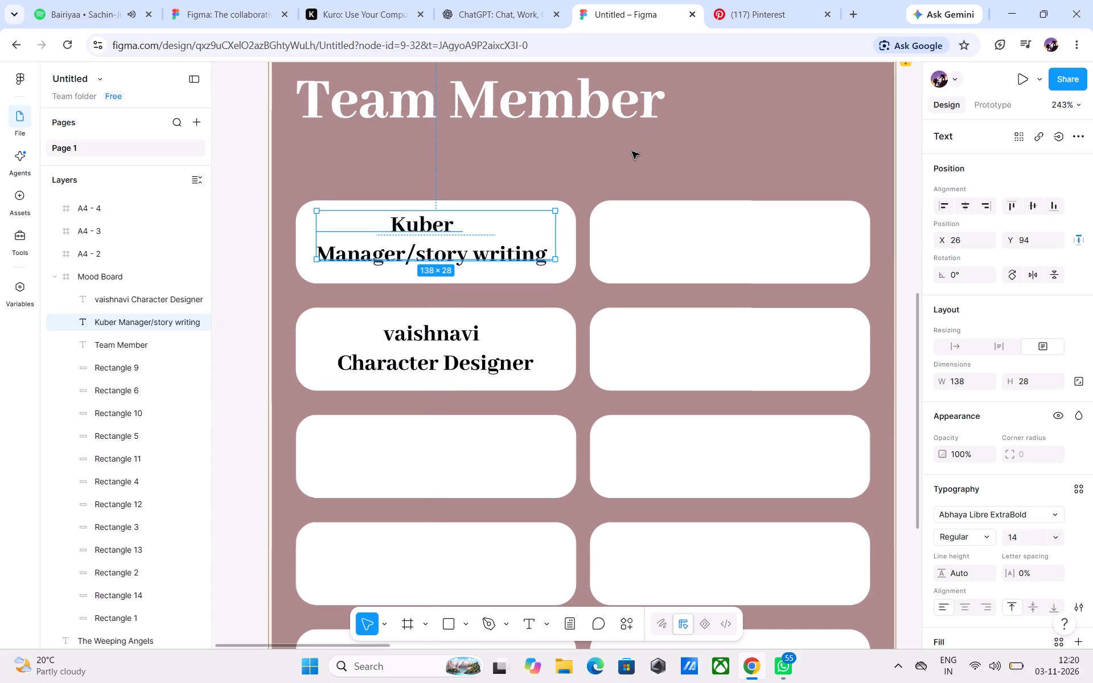
pyautogui.click(632, 152)
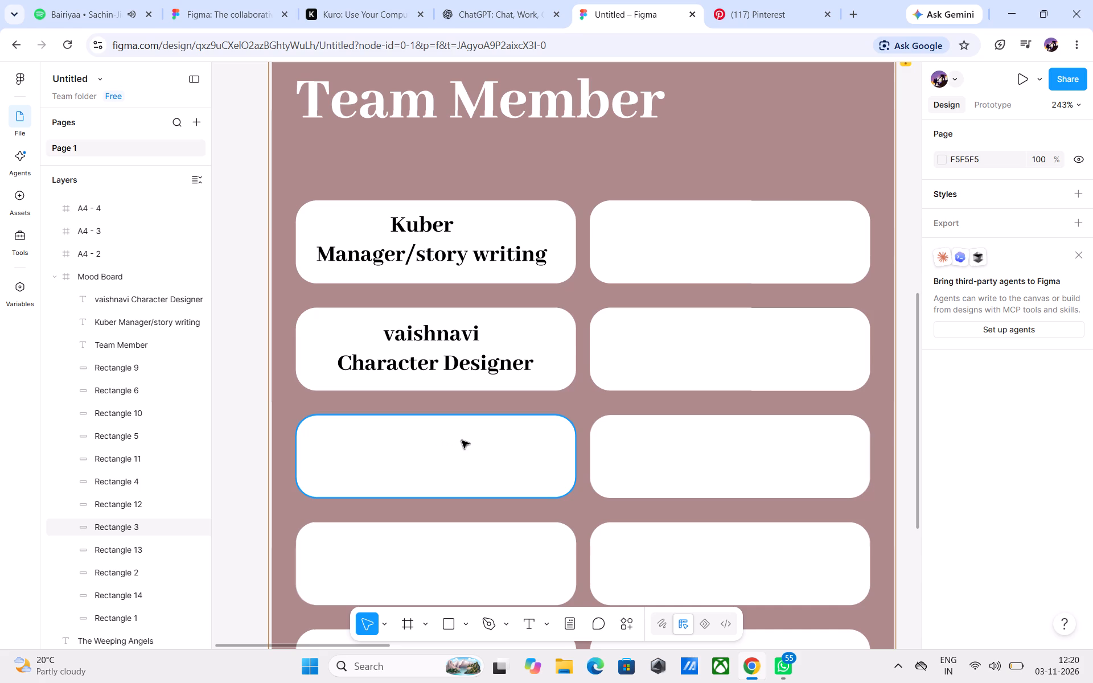
# Add a text in the first column's third rectangle reading "Pooja" with "Character Designer" on a second line.
pyautogui.keyDown('ctrl'); pyautogui.scroll(3, 462, 441); pyautogui.keyUp('ctrl')
pyautogui.keyDown('ctrl'); pyautogui.scroll(-7, 462, 441); pyautogui.keyUp('ctrl')
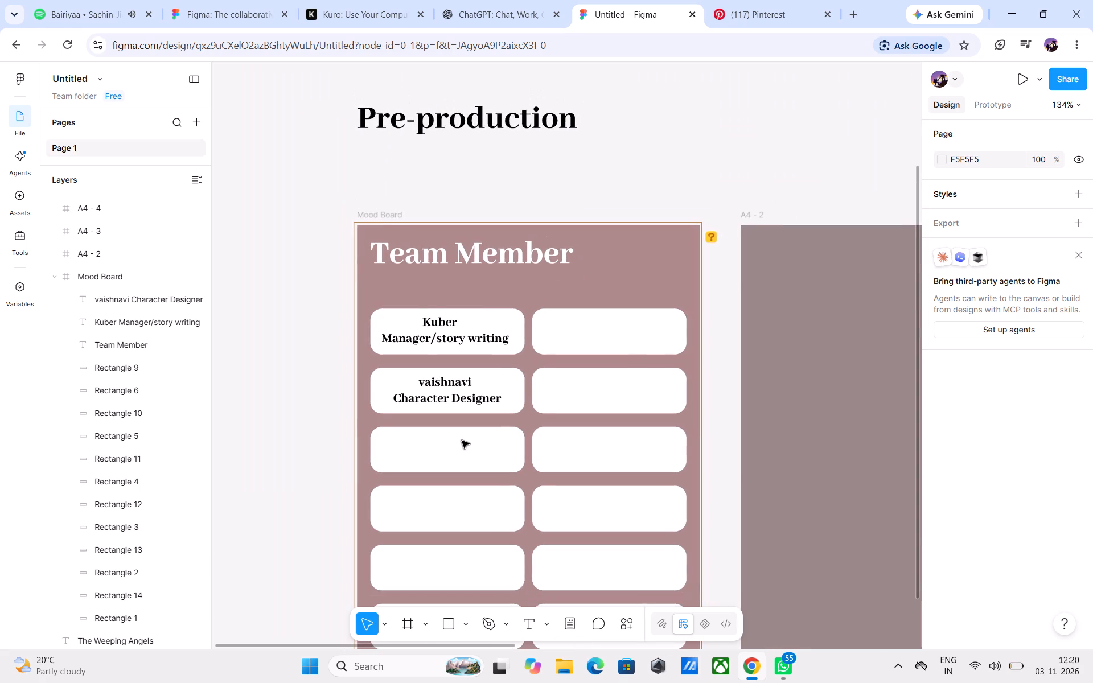
pyautogui.keyDown('ctrl'); pyautogui.scroll(2, 462, 441); pyautogui.keyUp('ctrl')
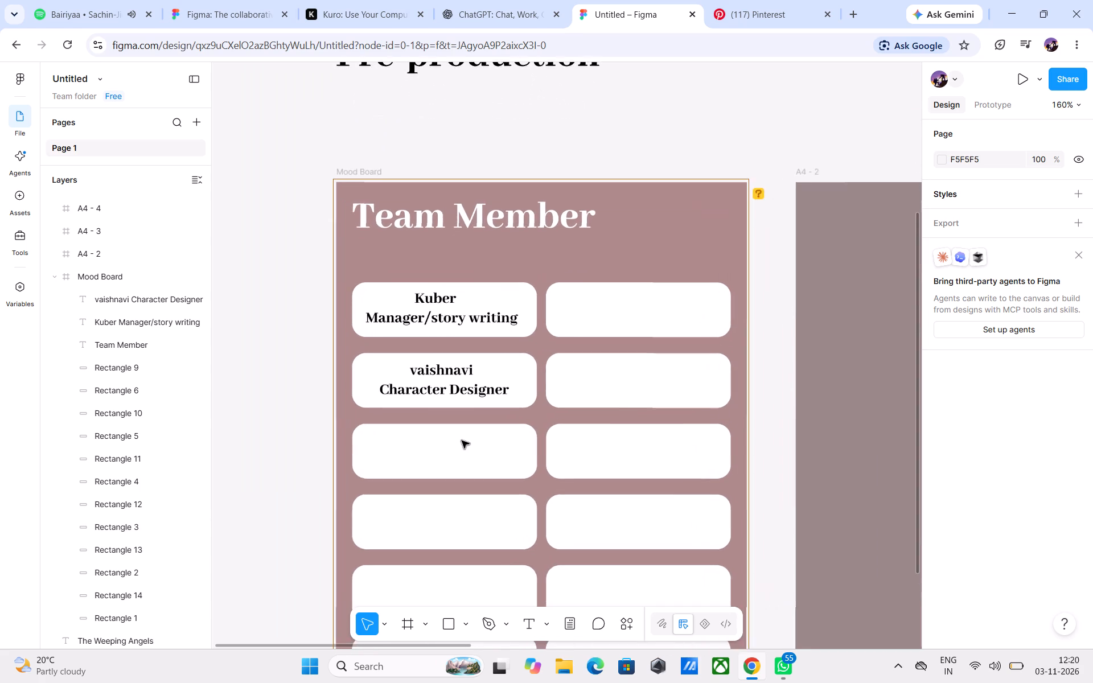
pyautogui.keyDown('ctrl'); pyautogui.scroll(2, 462, 441); pyautogui.keyUp('ctrl')
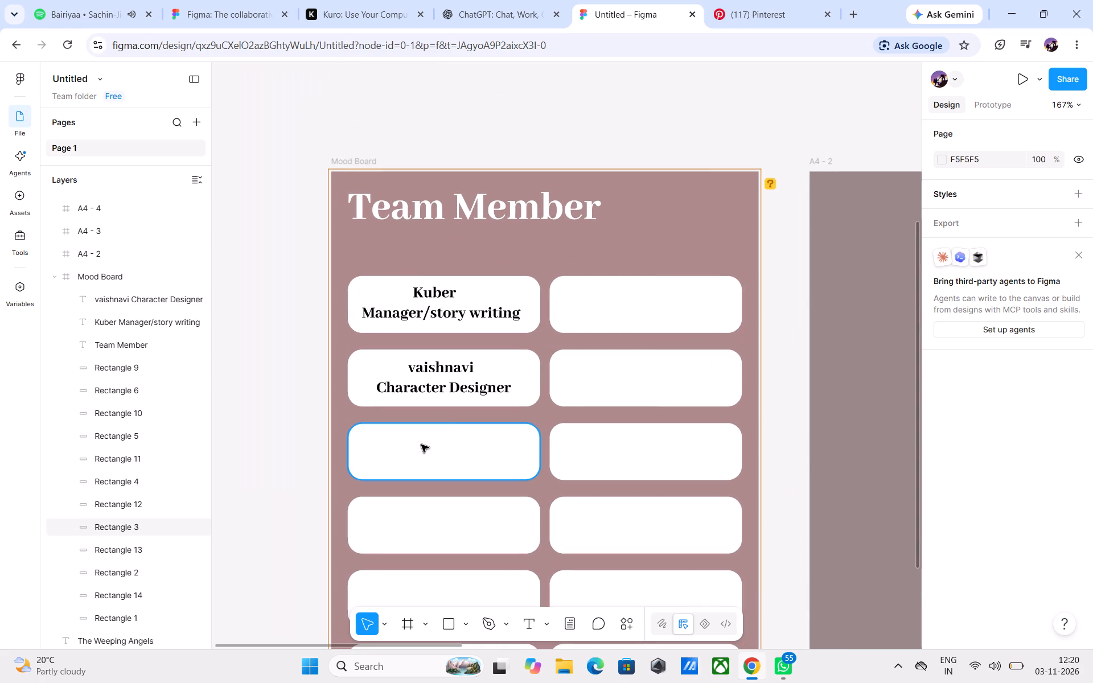
pyautogui.scroll(-6, 421, 445)
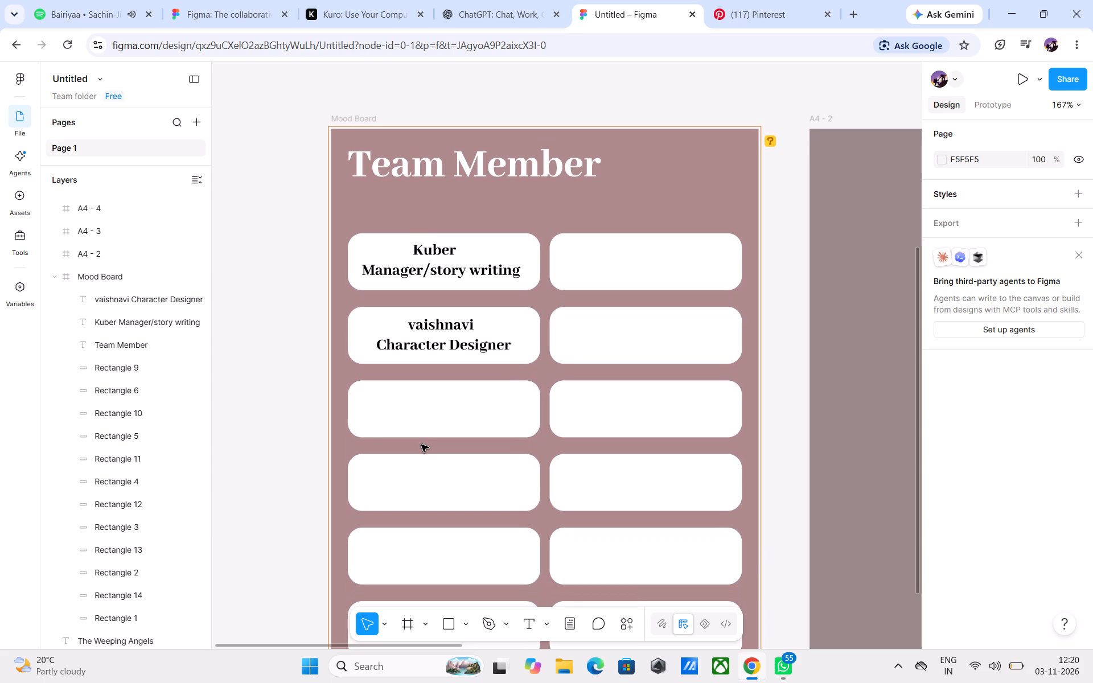
pyautogui.keyDown('ctrl'); pyautogui.scroll(6, 421, 445); pyautogui.keyUp('ctrl')
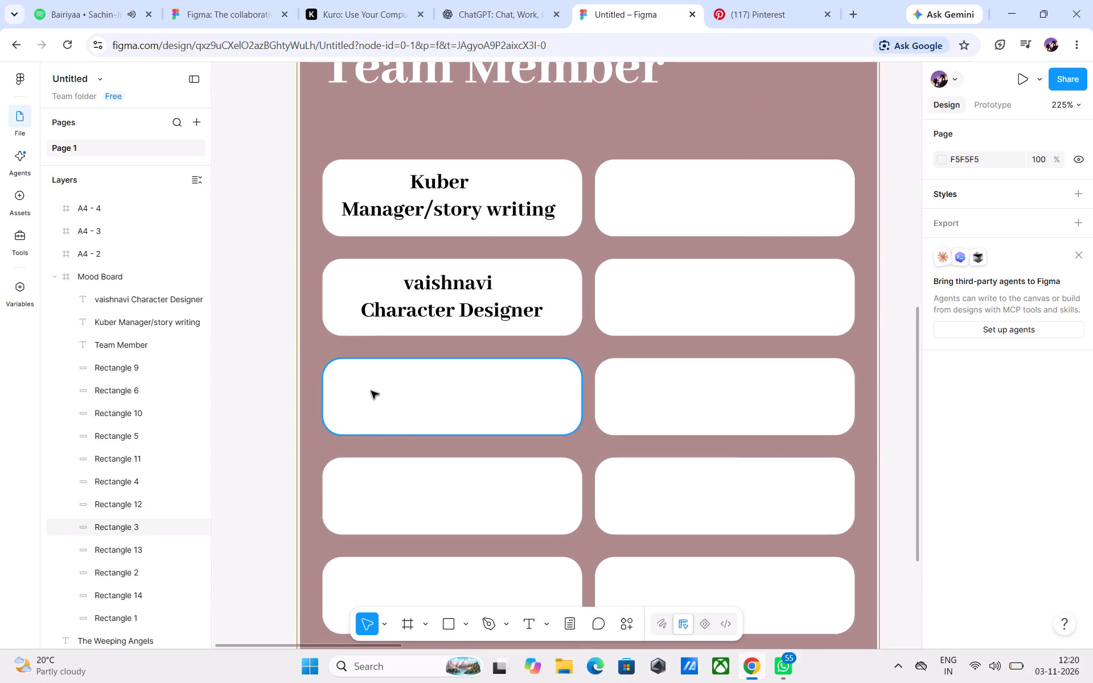
pyautogui.click(371, 391)
pyautogui.click(529, 625)
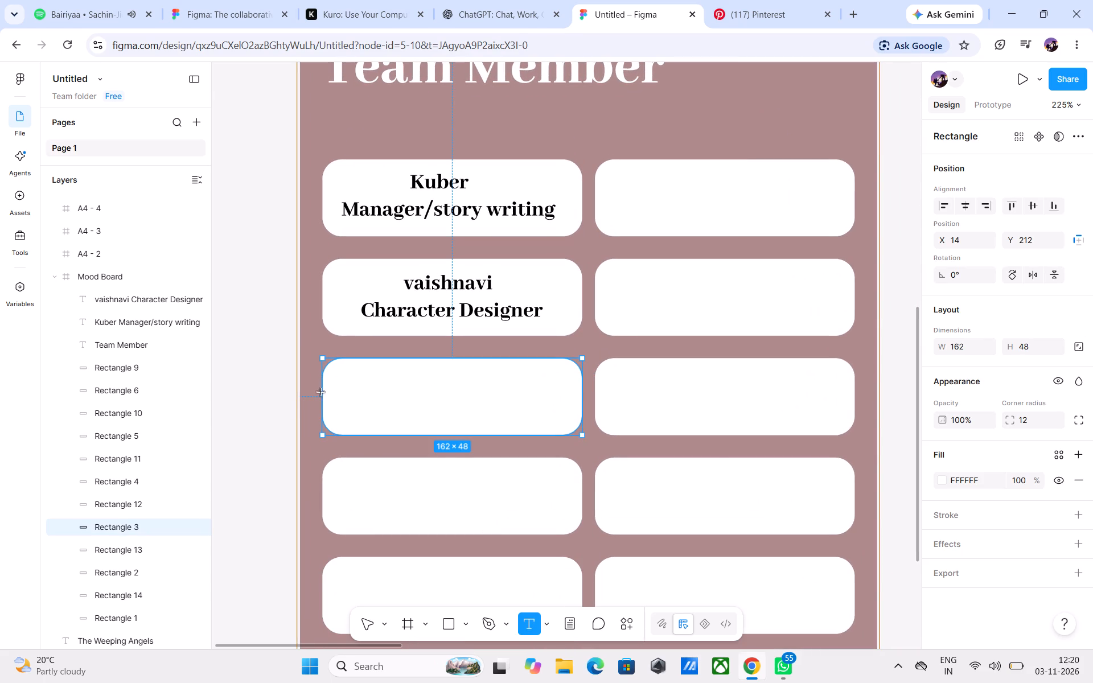
pyautogui.click(342, 391)
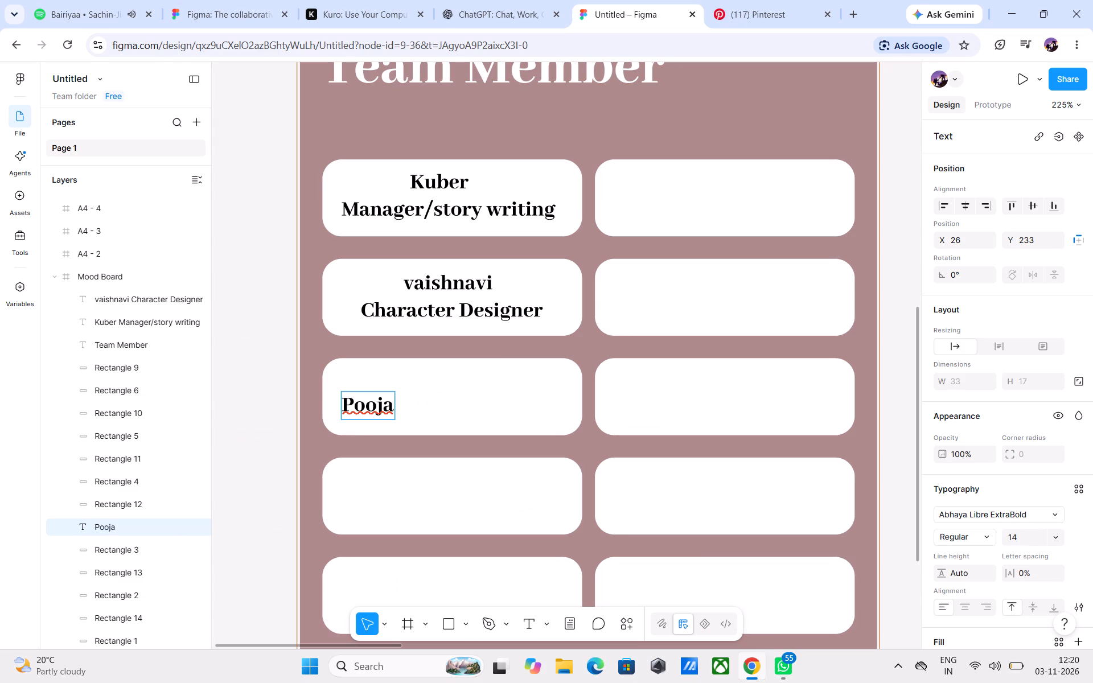
pyautogui.press('Return')
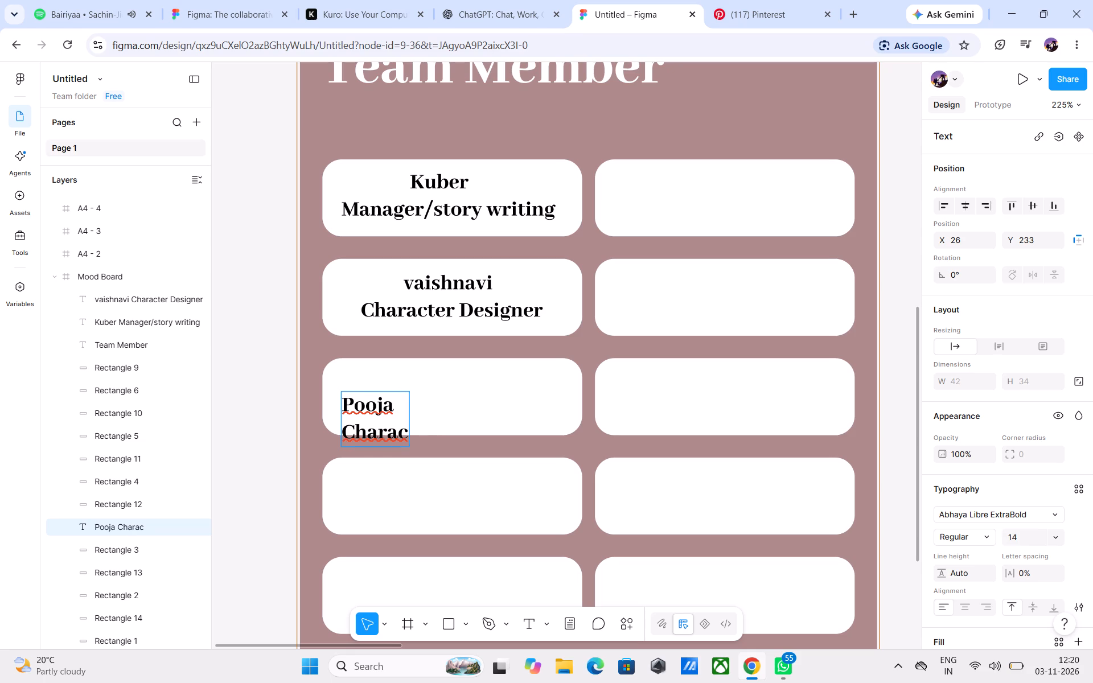
pyautogui.press('space')
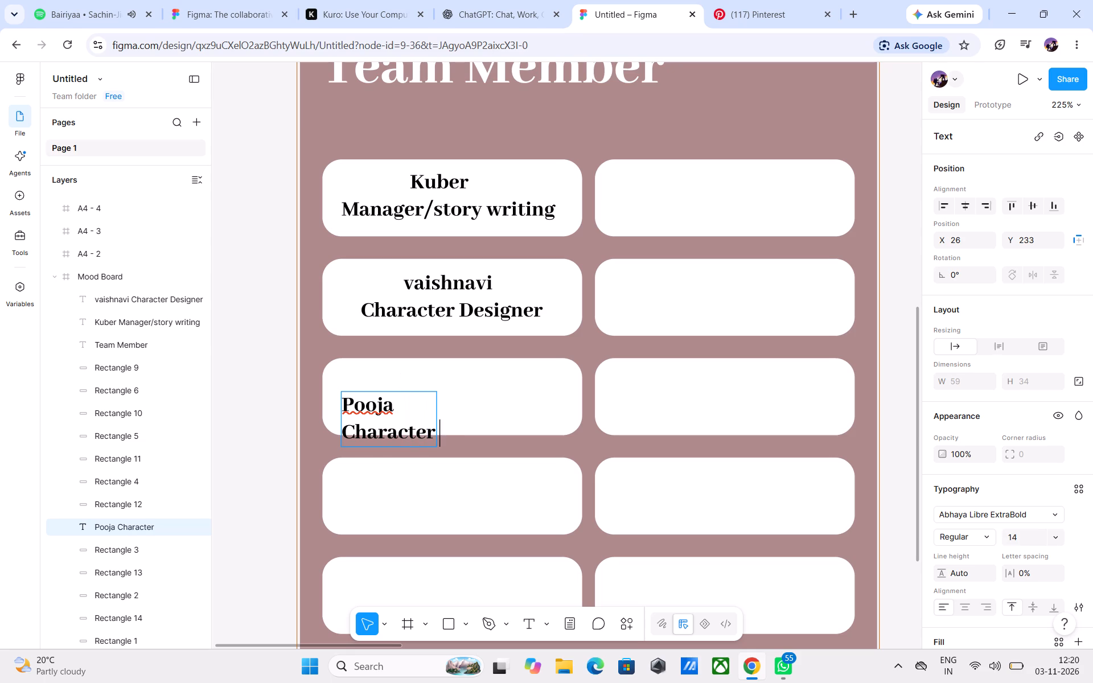
pyautogui.press('d')
pyautogui.write('esigner')
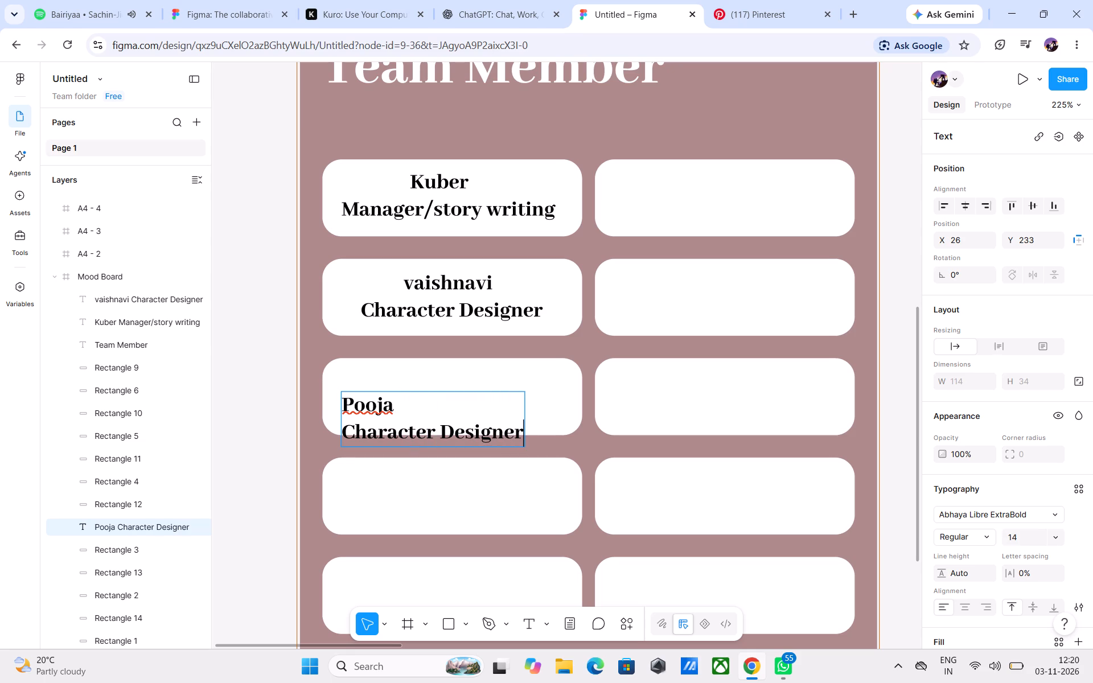
# Indent "Pooja" with ten leading spaces so it sits roughly centred above "Character Designer".
pyautogui.click(345, 401)
pyautogui.press('space')
pyautogui.press('space')
pyautogui.press('space')
pyautogui.press('space')
pyautogui.press('space')
pyautogui.press('space')
pyautogui.press('space')
pyautogui.press('space')
pyautogui.press('space')
pyautogui.press('space')
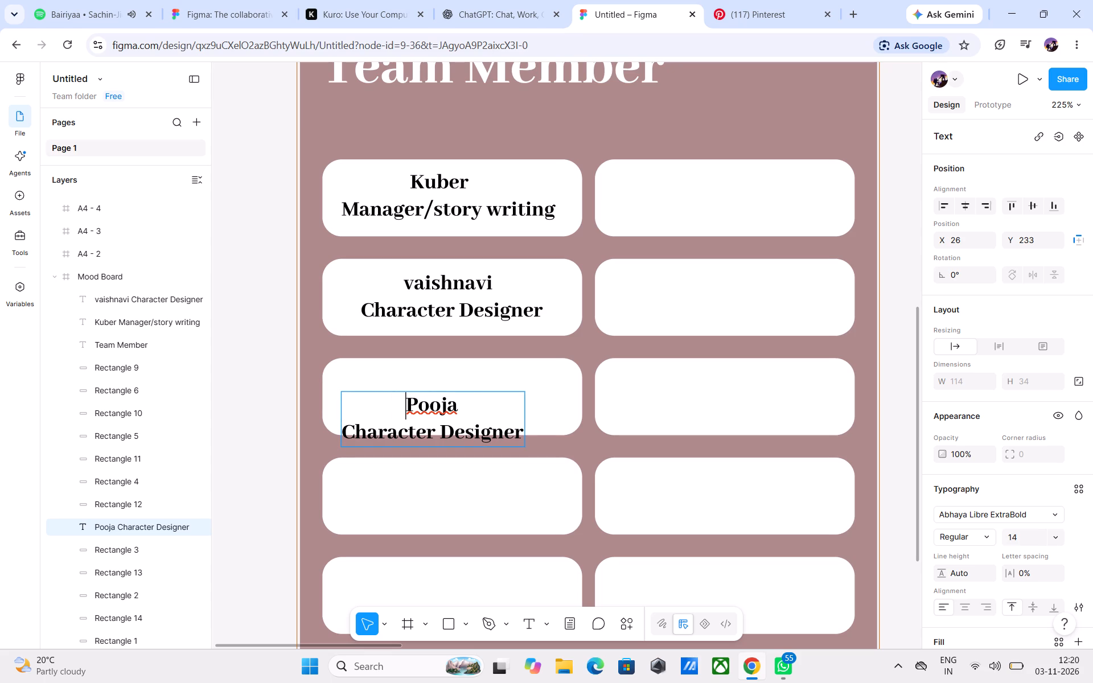
pyautogui.click(738, 115)
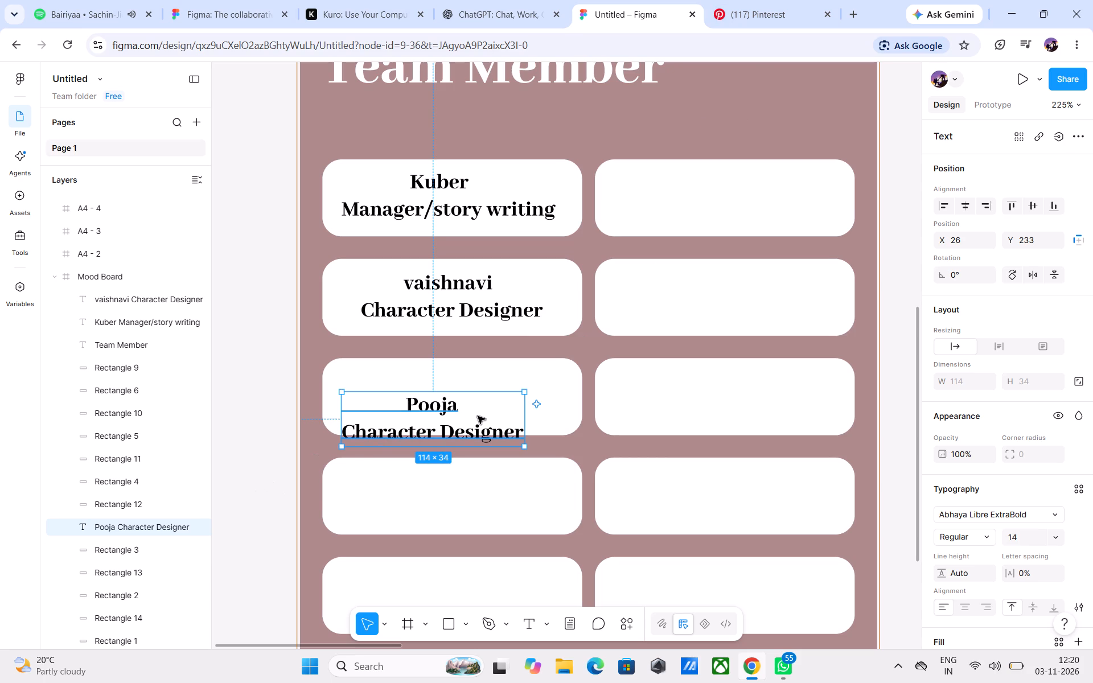
# Move the Pooja text to about X 38, Y 219, centred in the first column's third rectangle.
pyautogui.moveTo(458, 410); pyautogui.dragTo(469, 389)
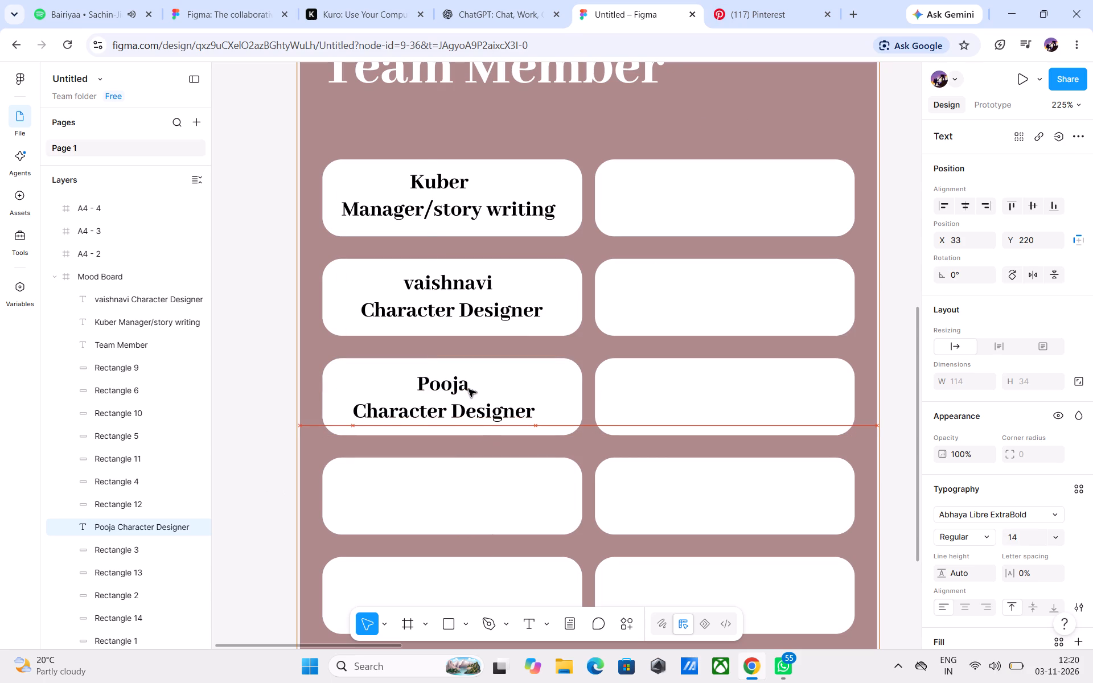
pyautogui.moveTo(469, 389); pyautogui.dragTo(476, 388)
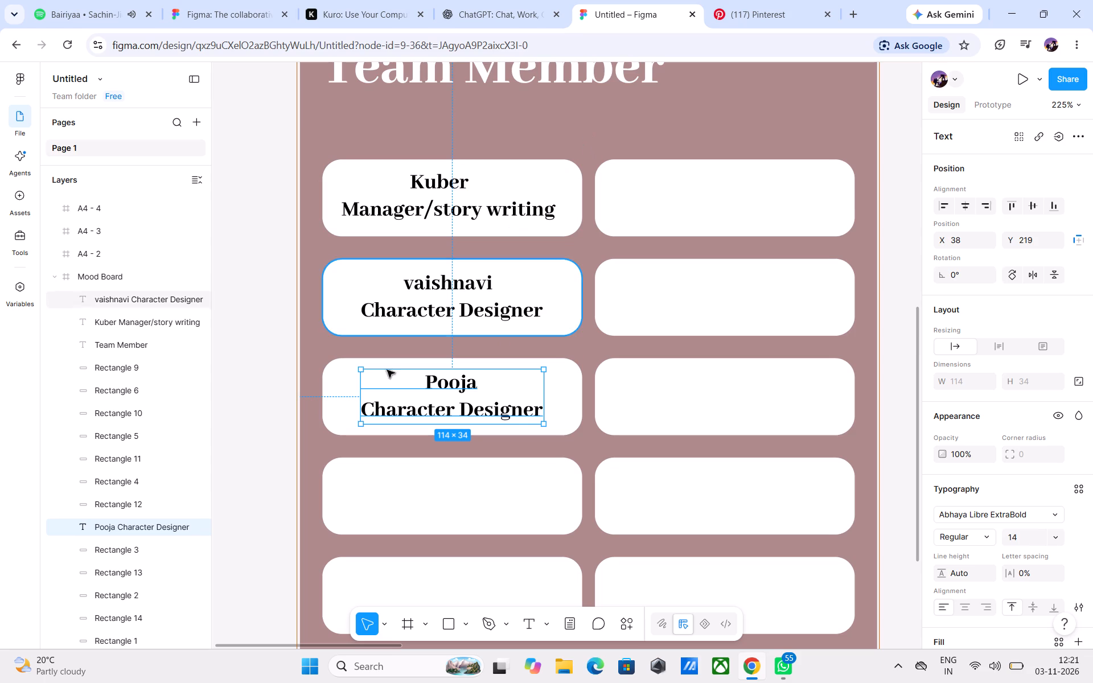
# Remove one leading space before "Pooja" to shift the name slightly left above its role.
pyautogui.click(423, 382)
pyautogui.doubleClick(430, 382)
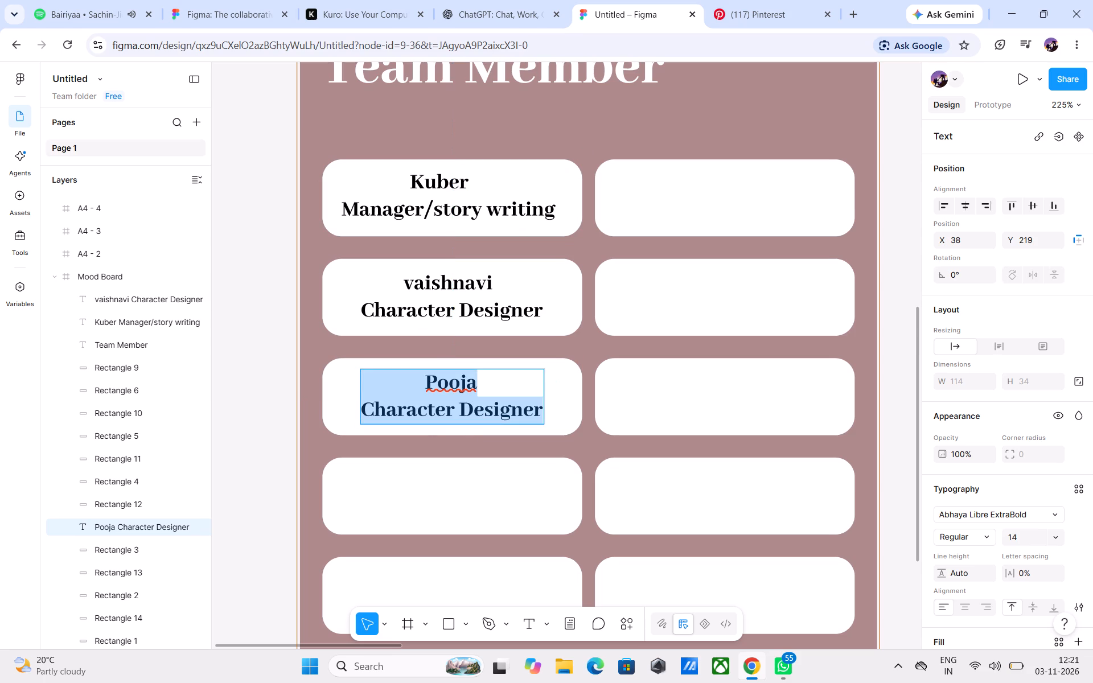
pyautogui.click(425, 382)
pyautogui.press('BackSpace')
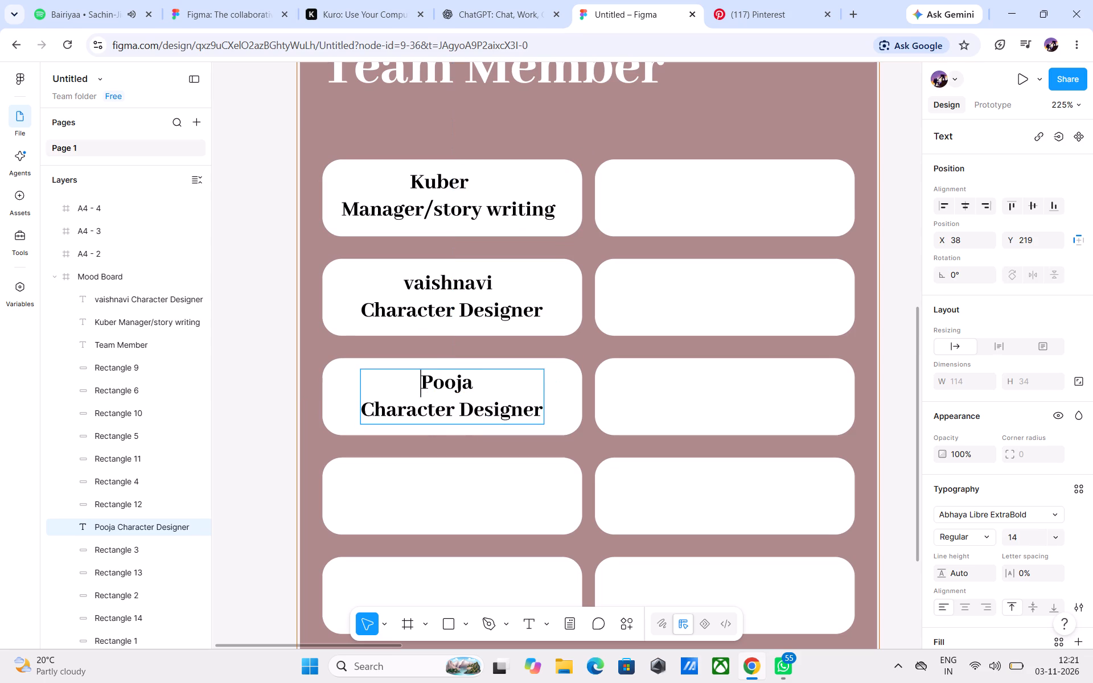
pyautogui.click(560, 102)
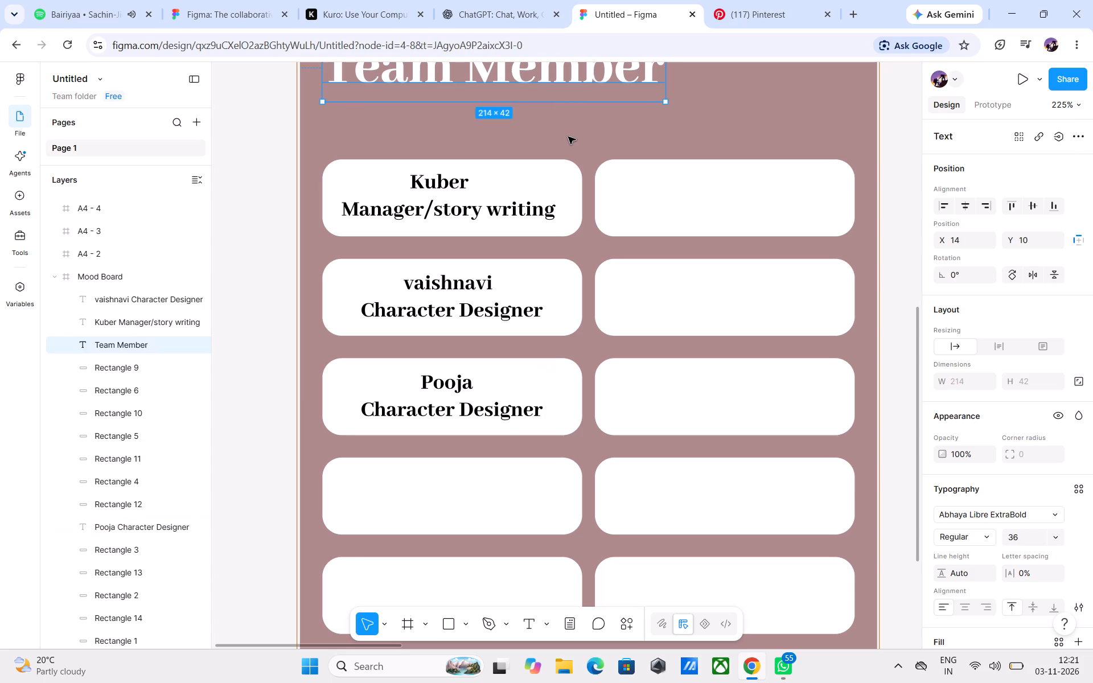
pyautogui.click(571, 136)
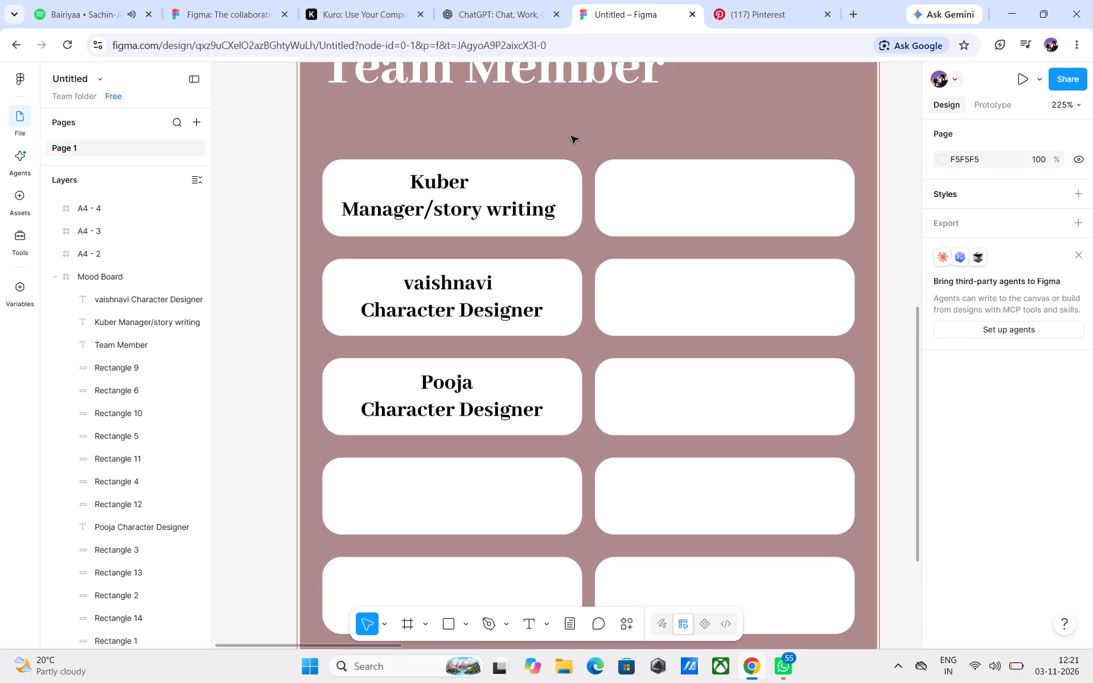
# Set the font size of Kuber's "Manager/story writing" line to 13.
pyautogui.doubleClick(344, 211)
pyautogui.moveTo(344, 211); pyautogui.dragTo(375, 215)
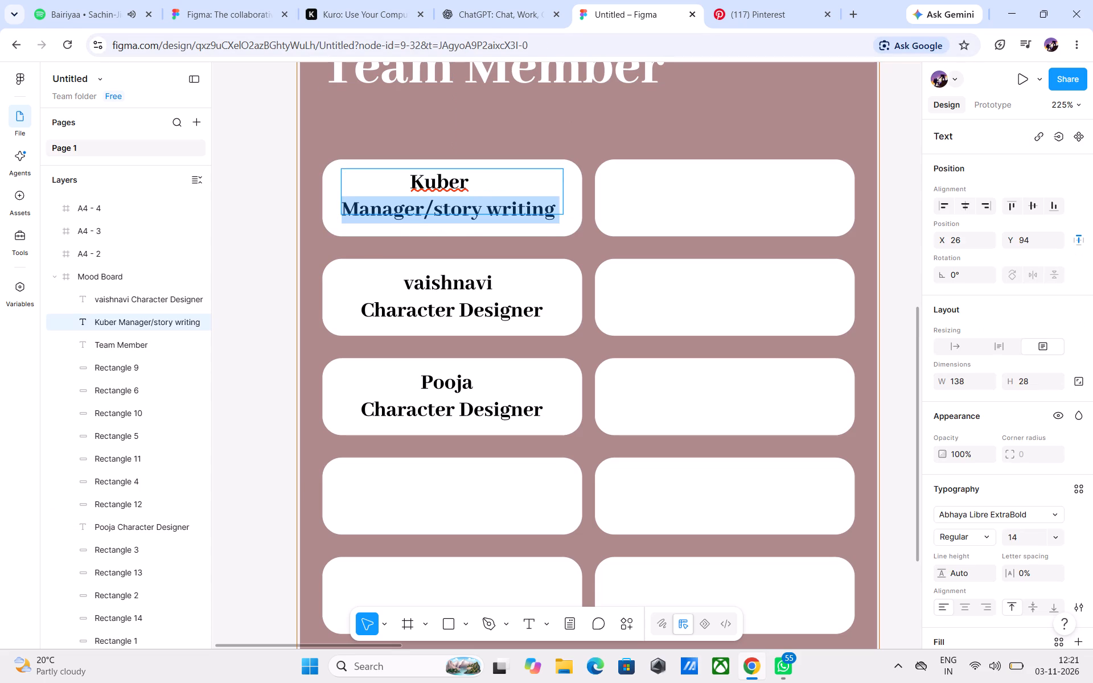
pyautogui.moveTo(375, 215); pyautogui.dragTo(543, 223)
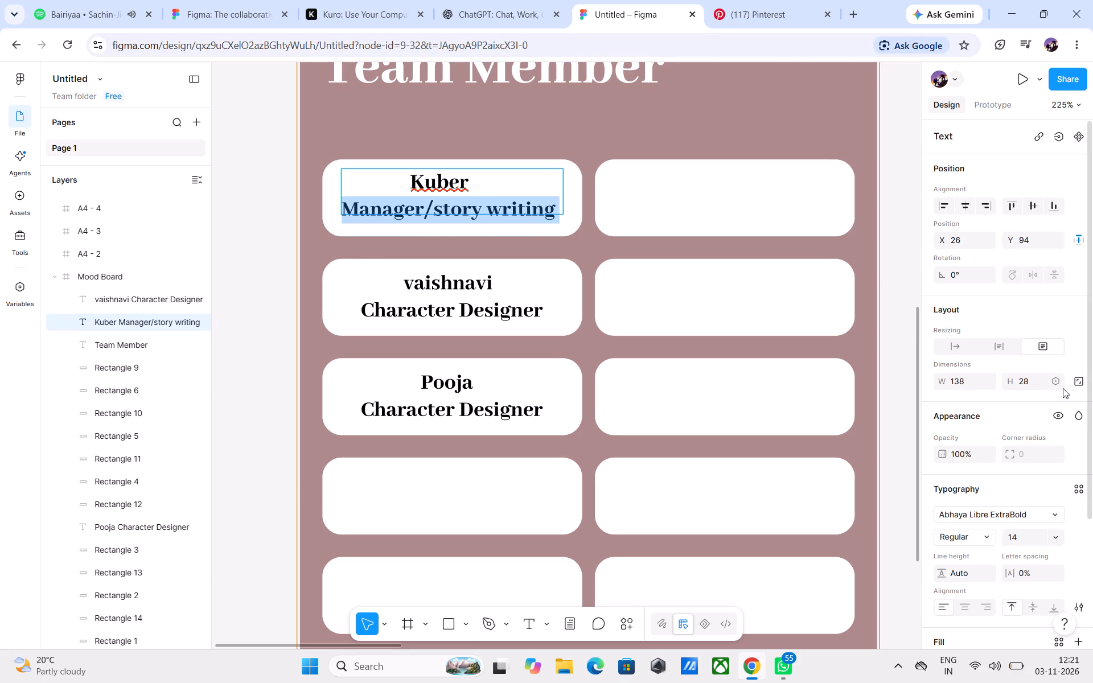
pyautogui.click(1054, 539)
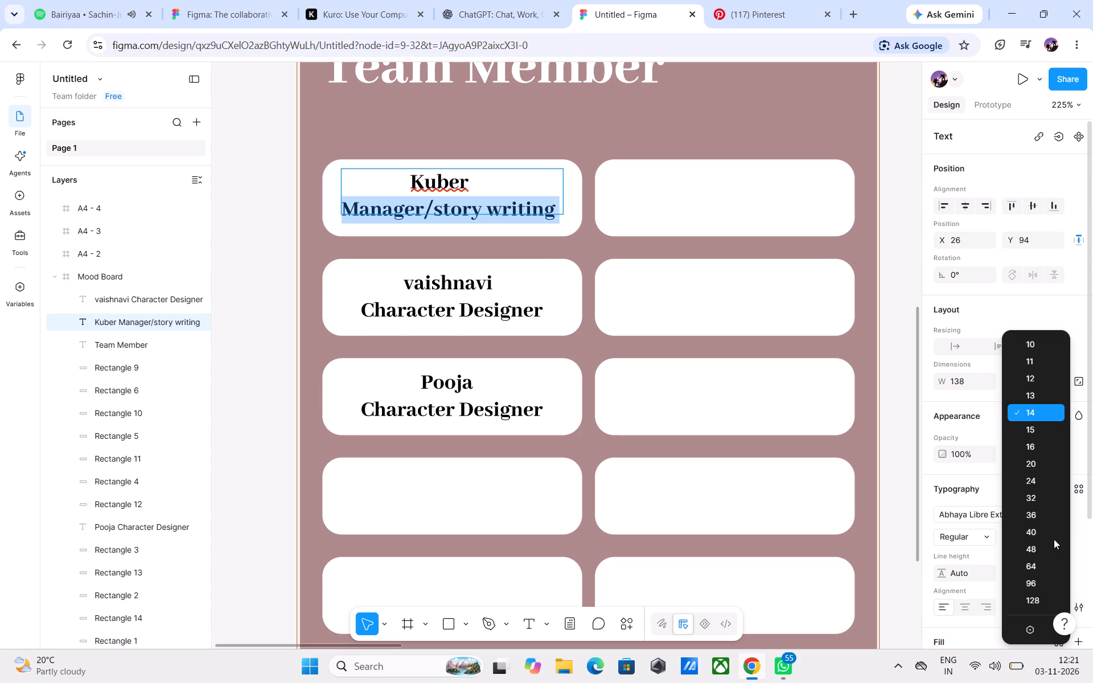
pyautogui.click(1024, 395)
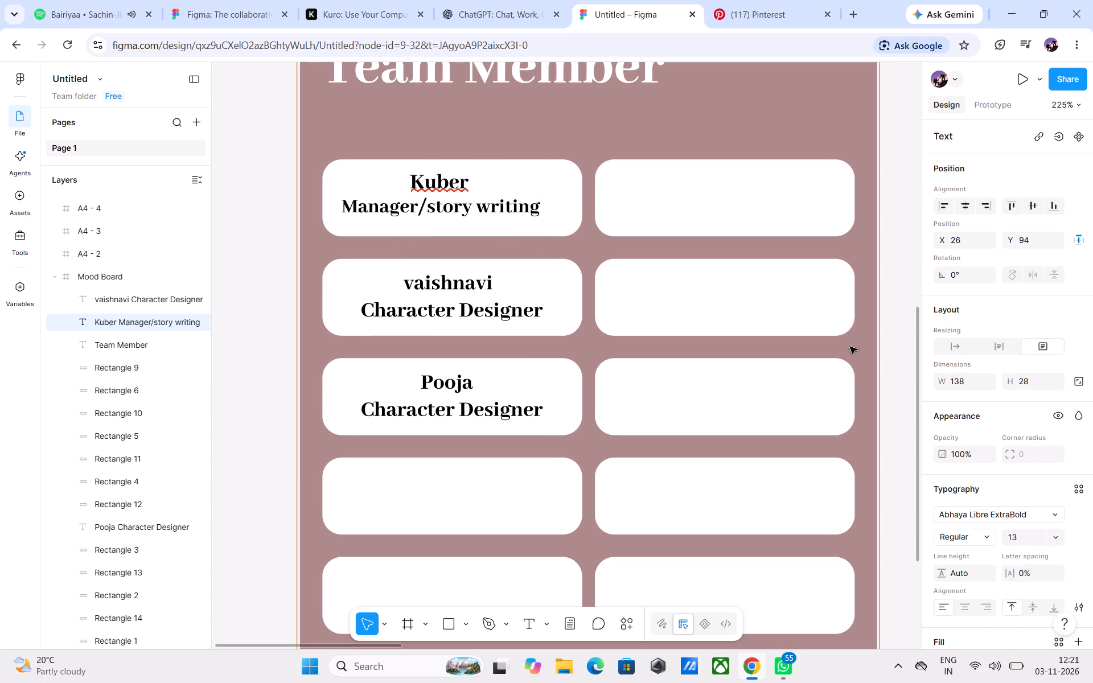
# Set the font size of the "Character Designer" line under "vaishnavi" to 13.
pyautogui.doubleClick(372, 311)
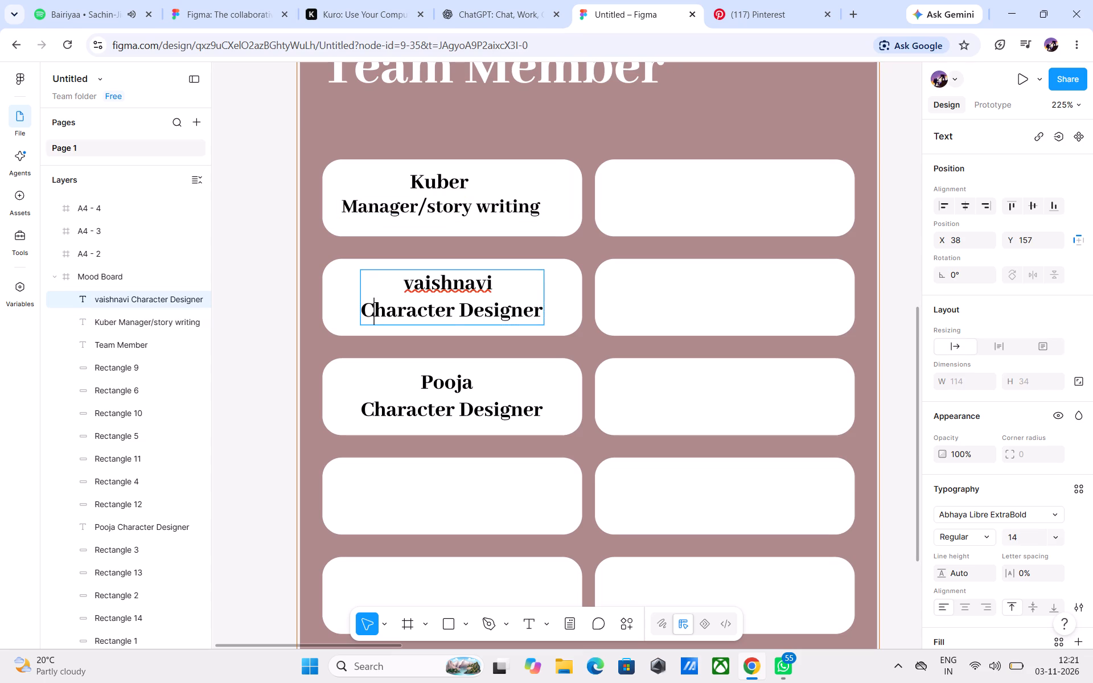
pyautogui.moveTo(368, 311); pyautogui.dragTo(445, 313)
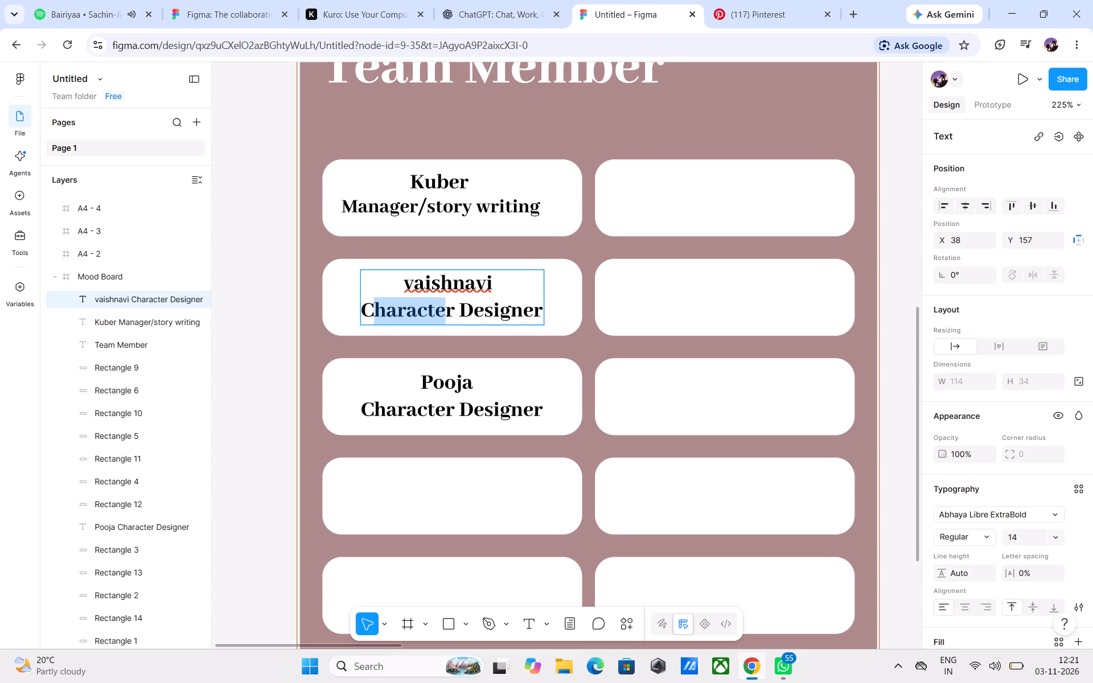
pyautogui.moveTo(365, 308); pyautogui.dragTo(531, 308)
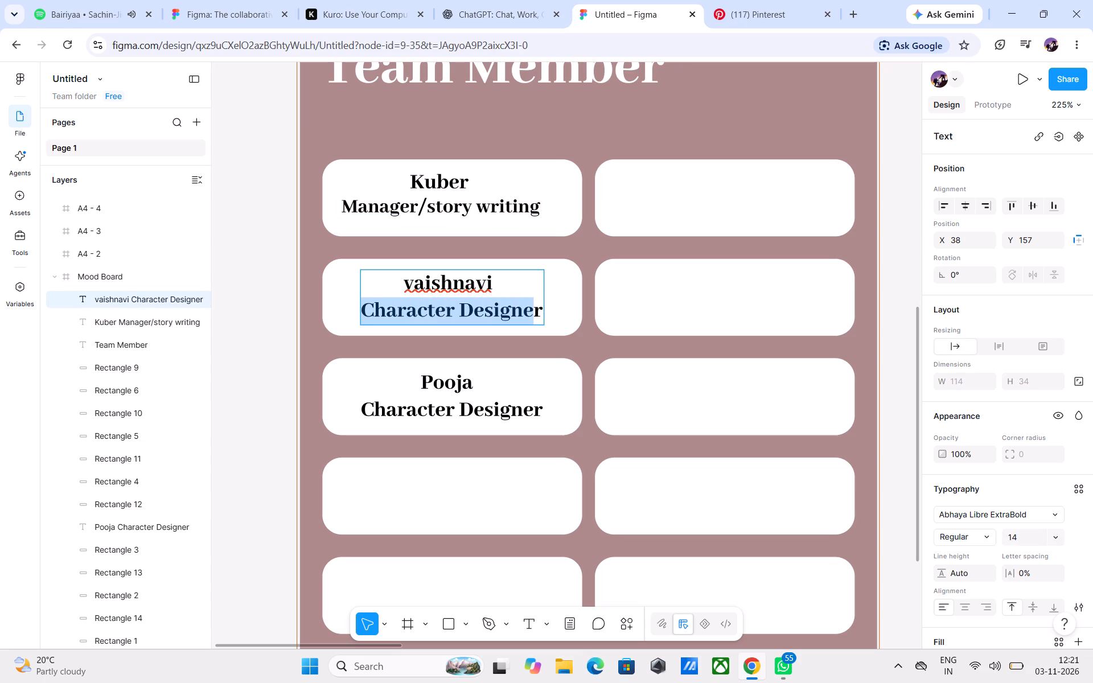
pyautogui.moveTo(531, 308); pyautogui.dragTo(540, 310)
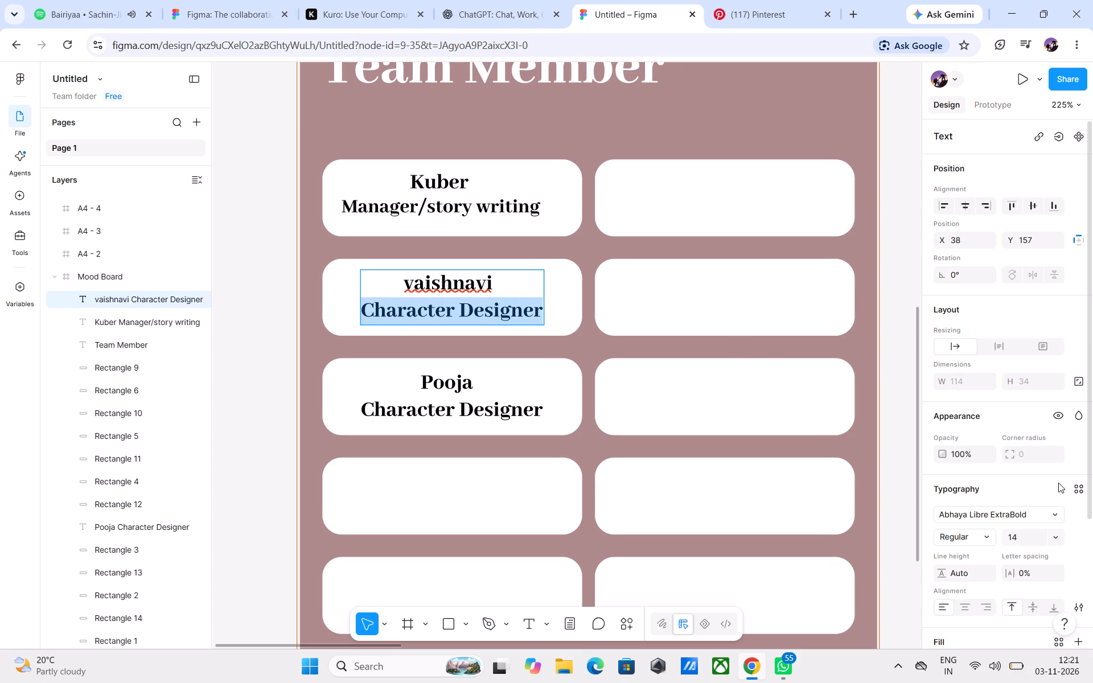
pyautogui.click(1054, 540)
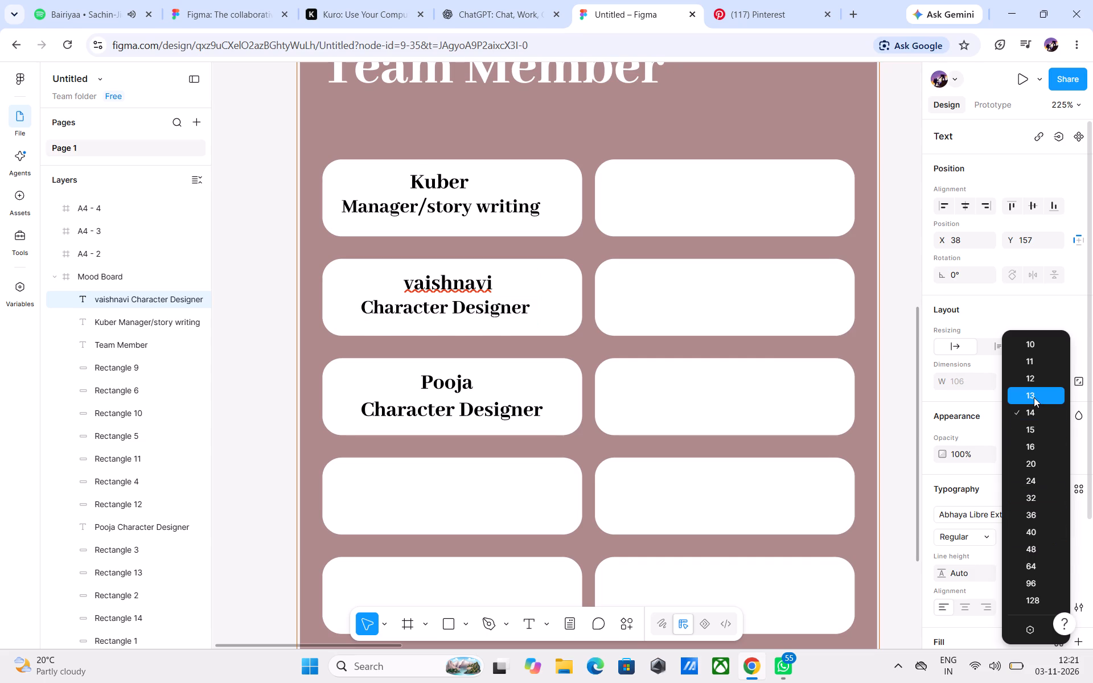
pyautogui.click(1034, 397)
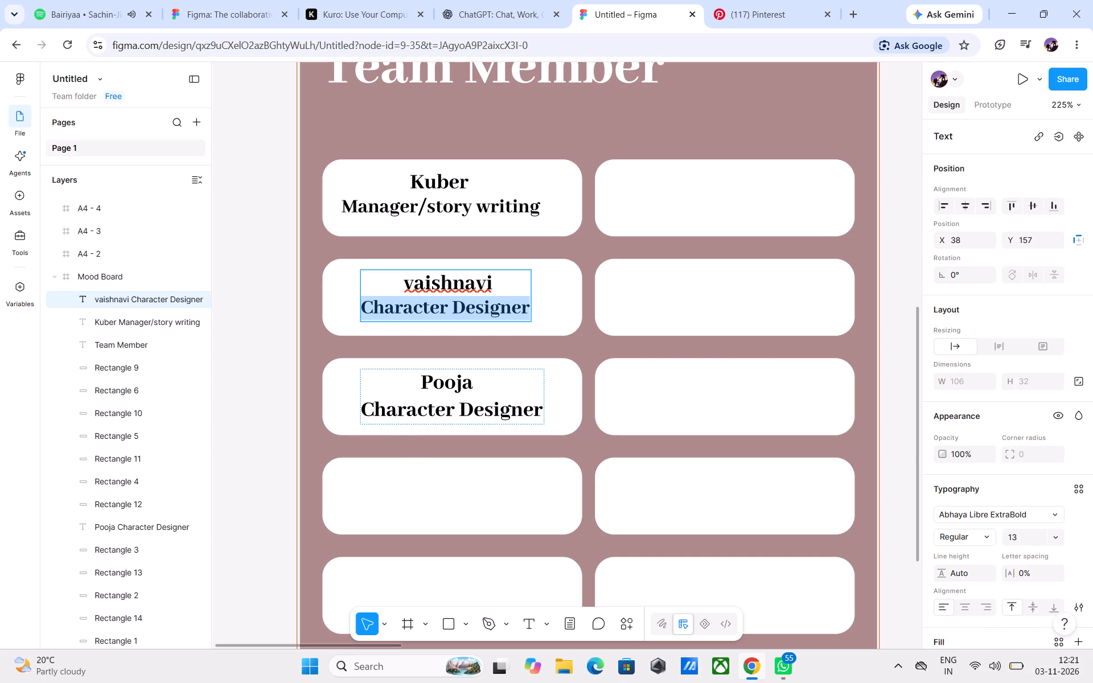
# Set the font size of the "Character Designer" line under "Pooja" to 13, and leave nothing selected.
pyautogui.doubleClick(364, 408)
pyautogui.moveTo(364, 408); pyautogui.dragTo(410, 412)
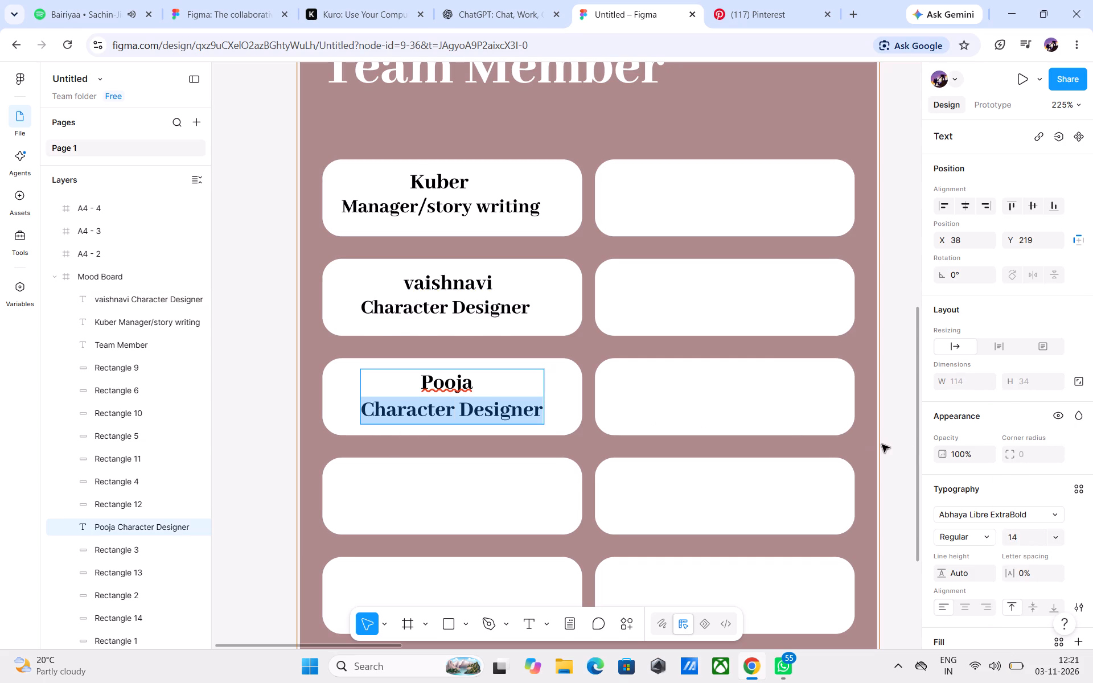
pyautogui.click(1056, 534)
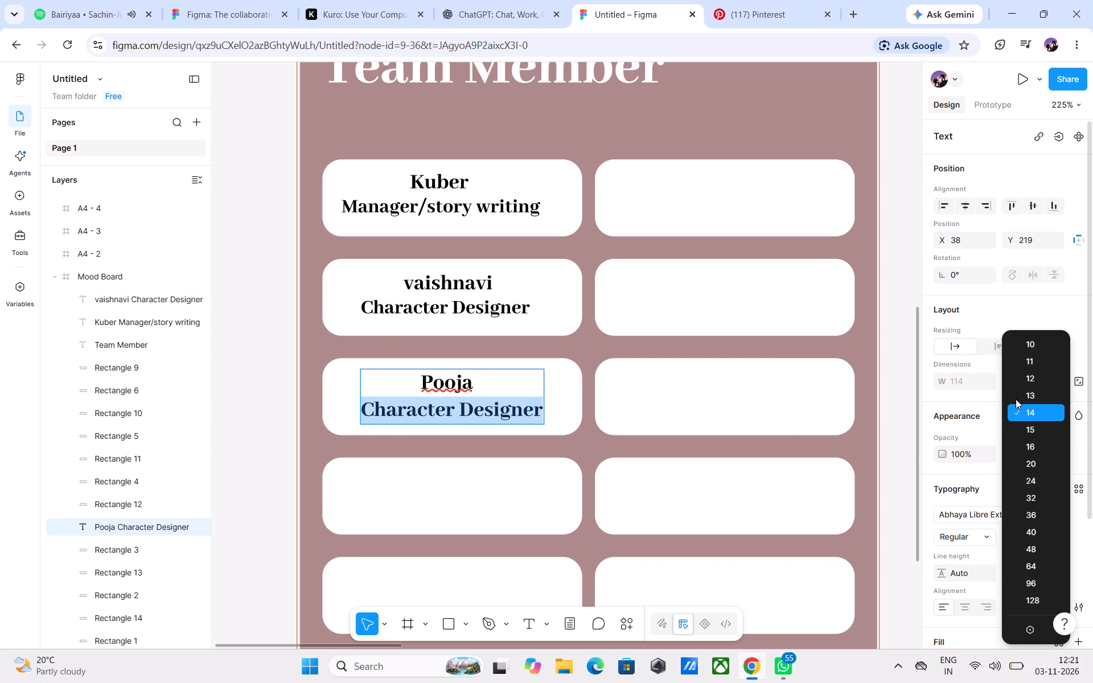
pyautogui.click(1019, 400)
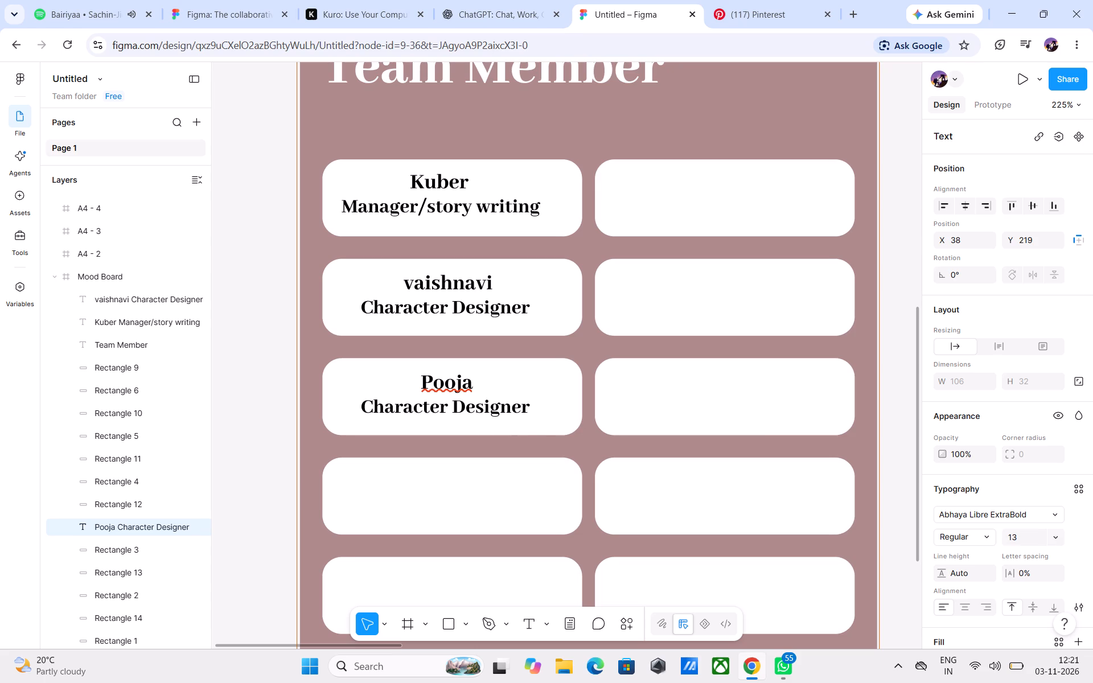
pyautogui.click(594, 254)
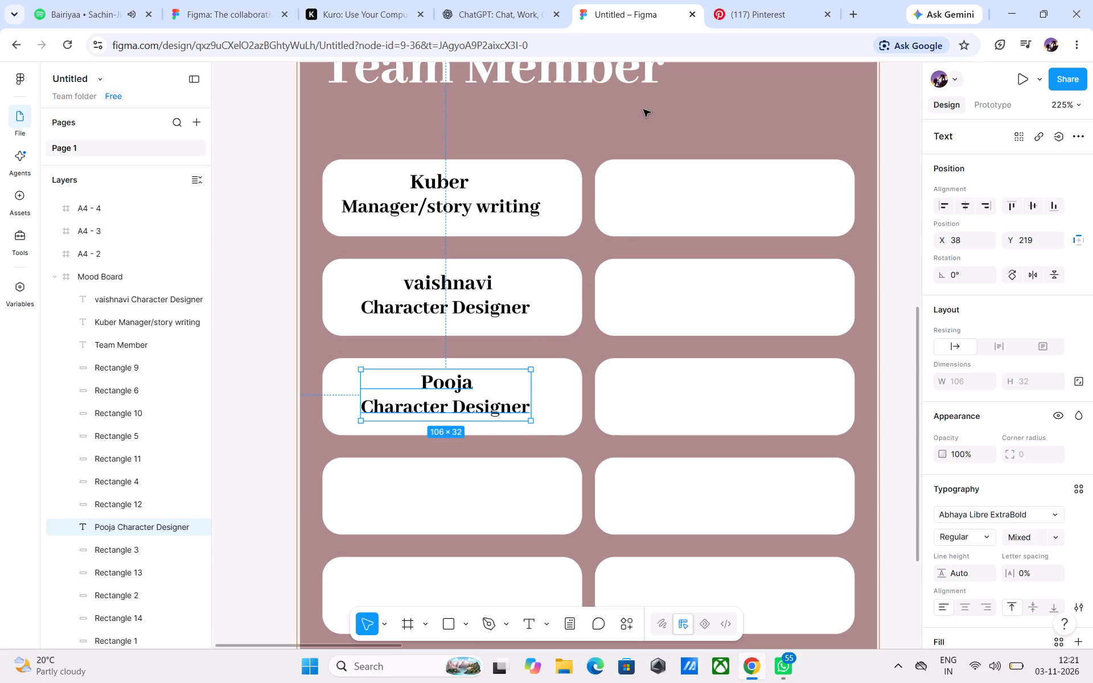
pyautogui.click(643, 109)
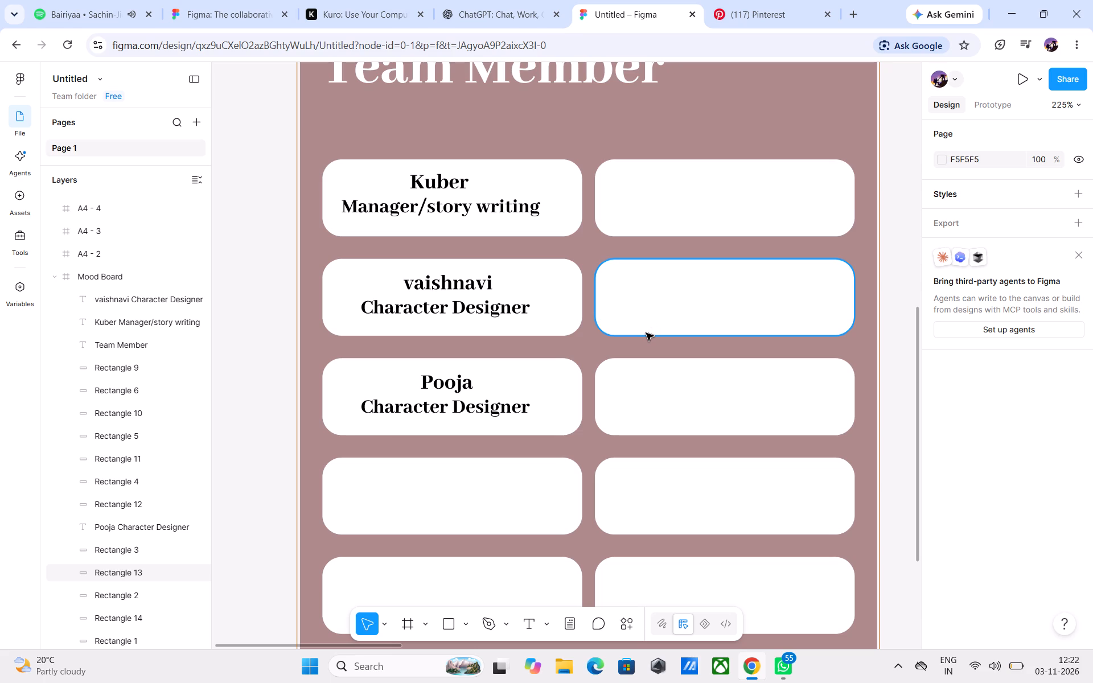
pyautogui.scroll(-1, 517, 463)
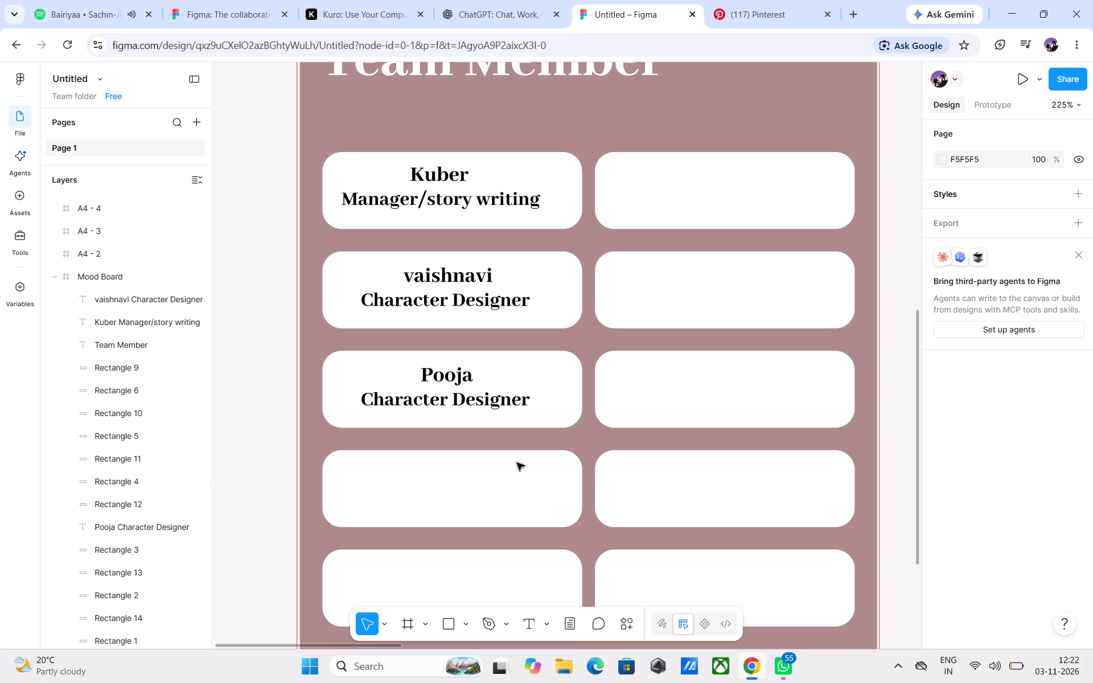
# Set the font size of the name "Kuber" above "Manager/story writing" to 16.
pyautogui.scroll(-8, 517, 463)
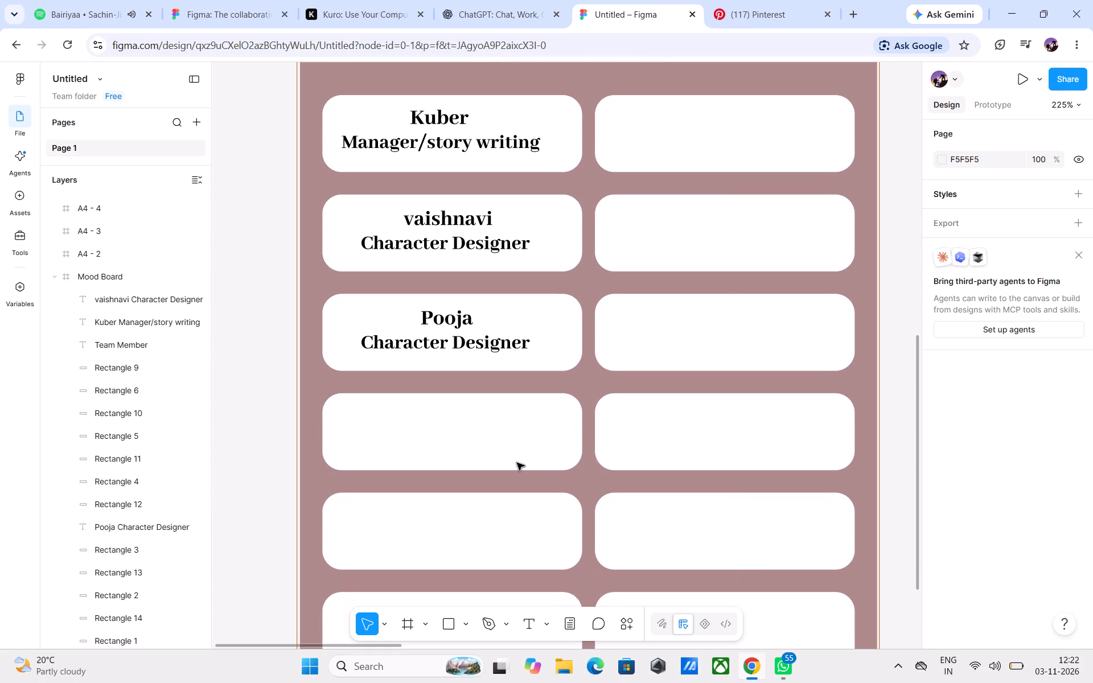
pyautogui.scroll(-2, 517, 463)
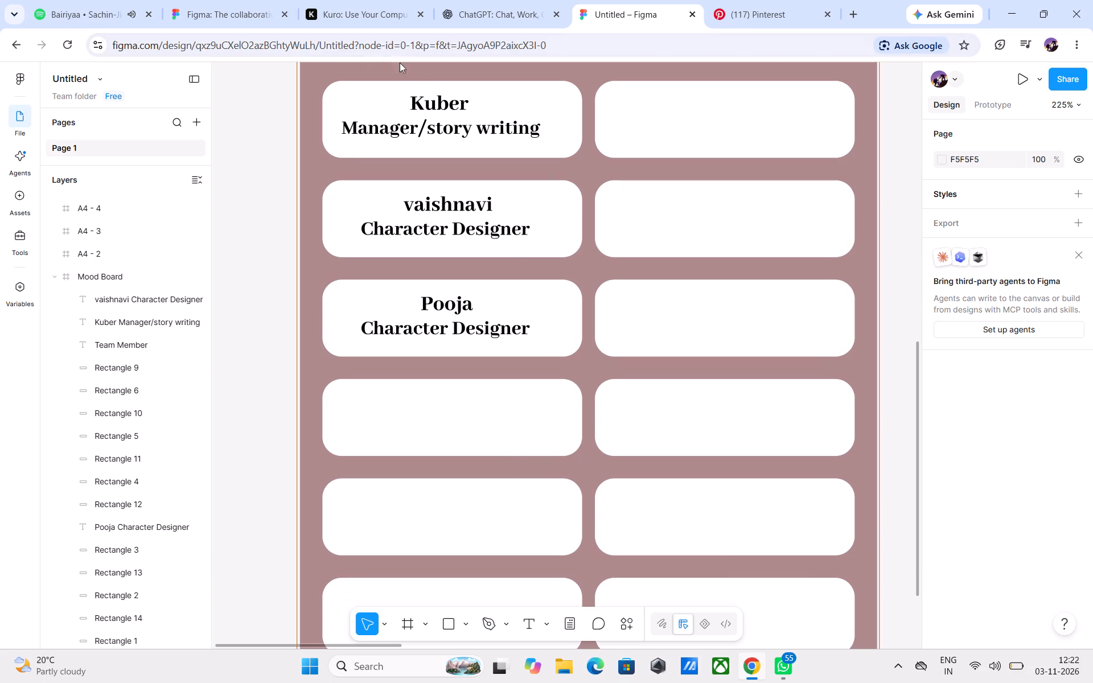
pyautogui.doubleClick(414, 106)
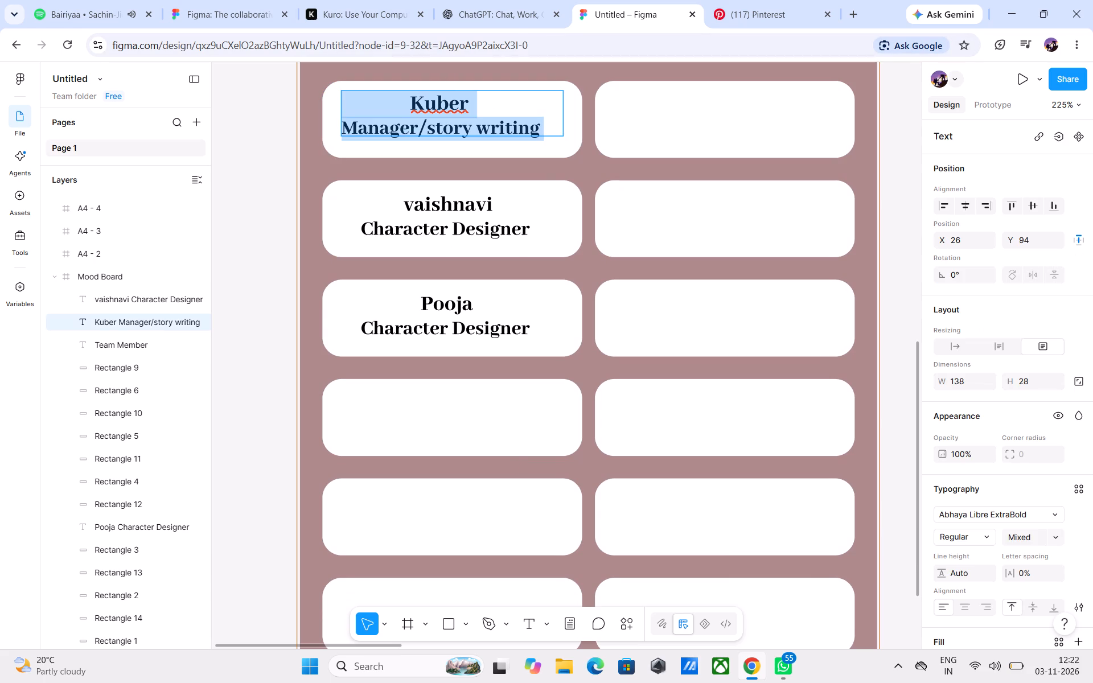
pyautogui.click(414, 106)
pyautogui.moveTo(414, 106); pyautogui.dragTo(452, 104)
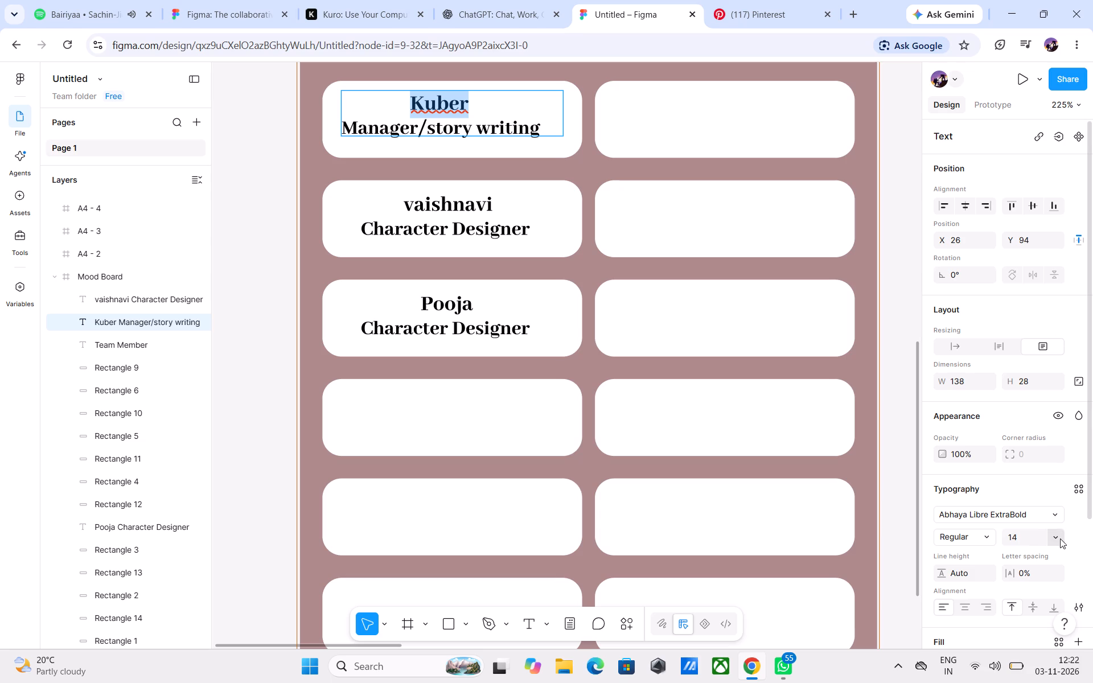
pyautogui.click(1050, 538)
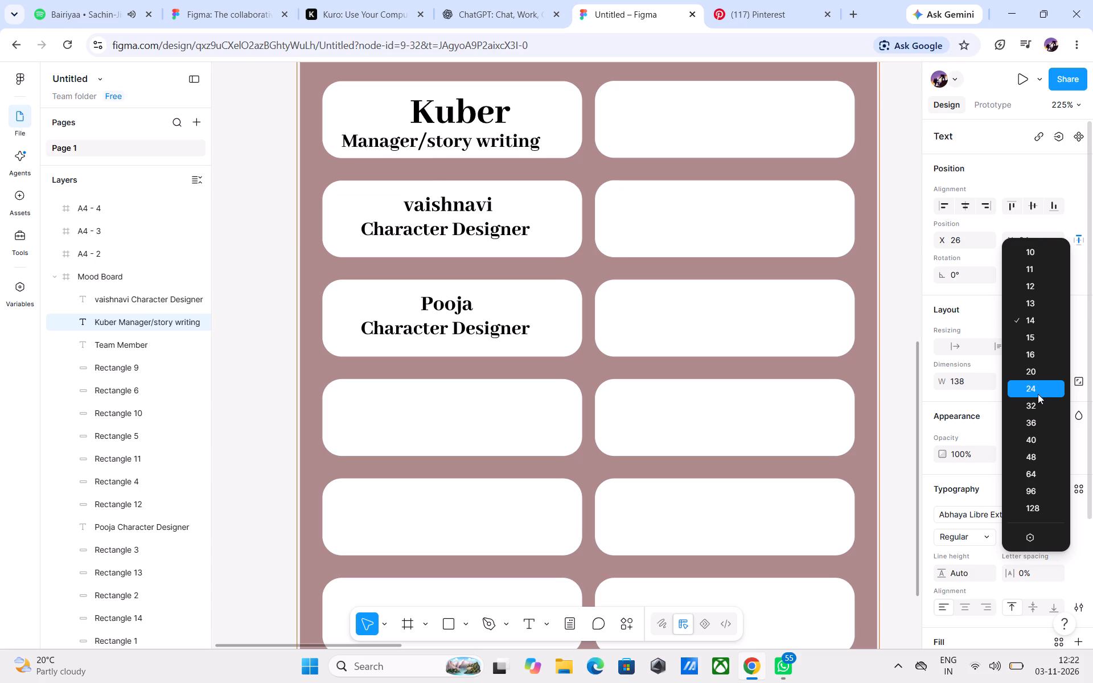
pyautogui.click(1026, 352)
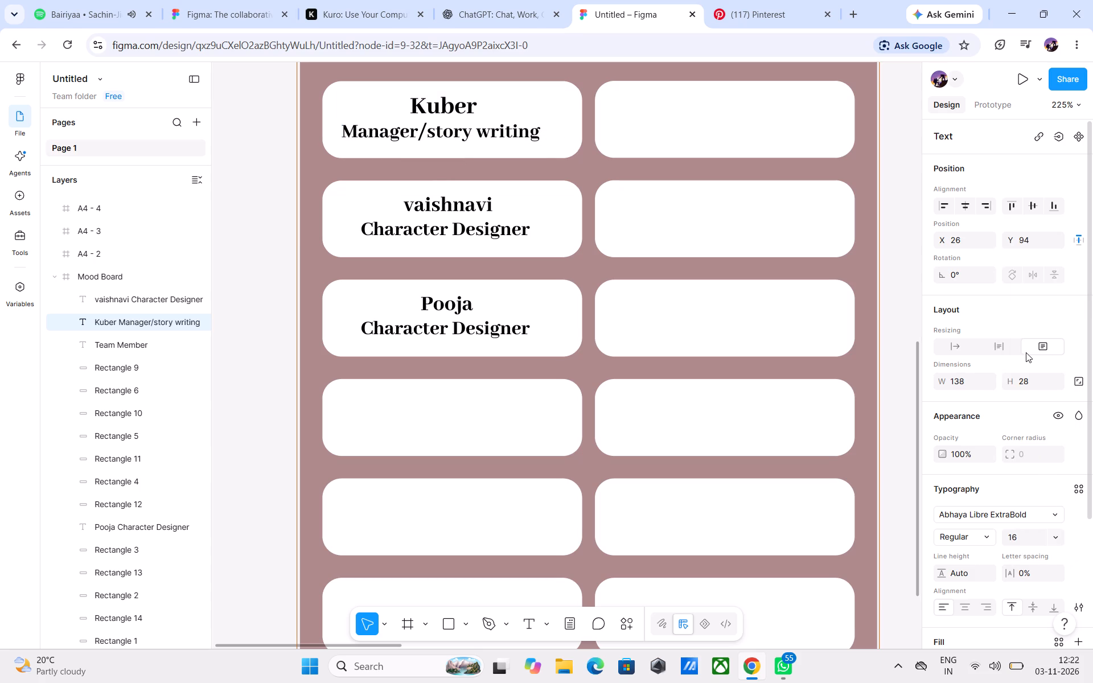
# Set the font size of the name "vaishnavi" above "Character Designer" to 15.
pyautogui.click(405, 199)
pyautogui.moveTo(405, 199); pyautogui.dragTo(425, 199)
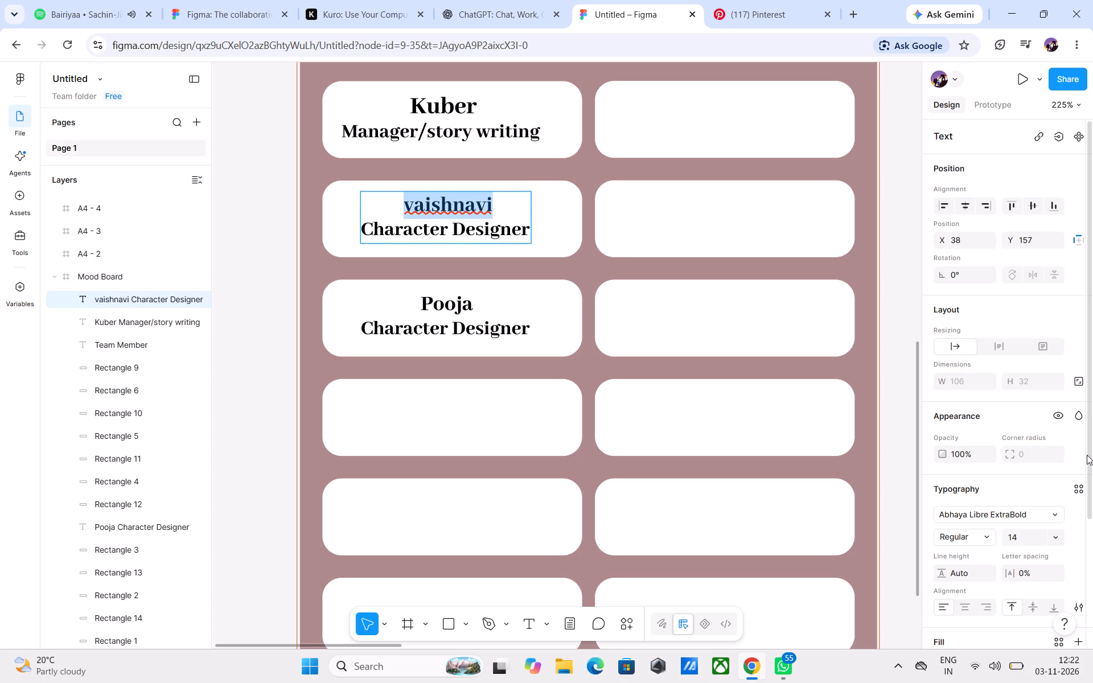
pyautogui.click(1059, 540)
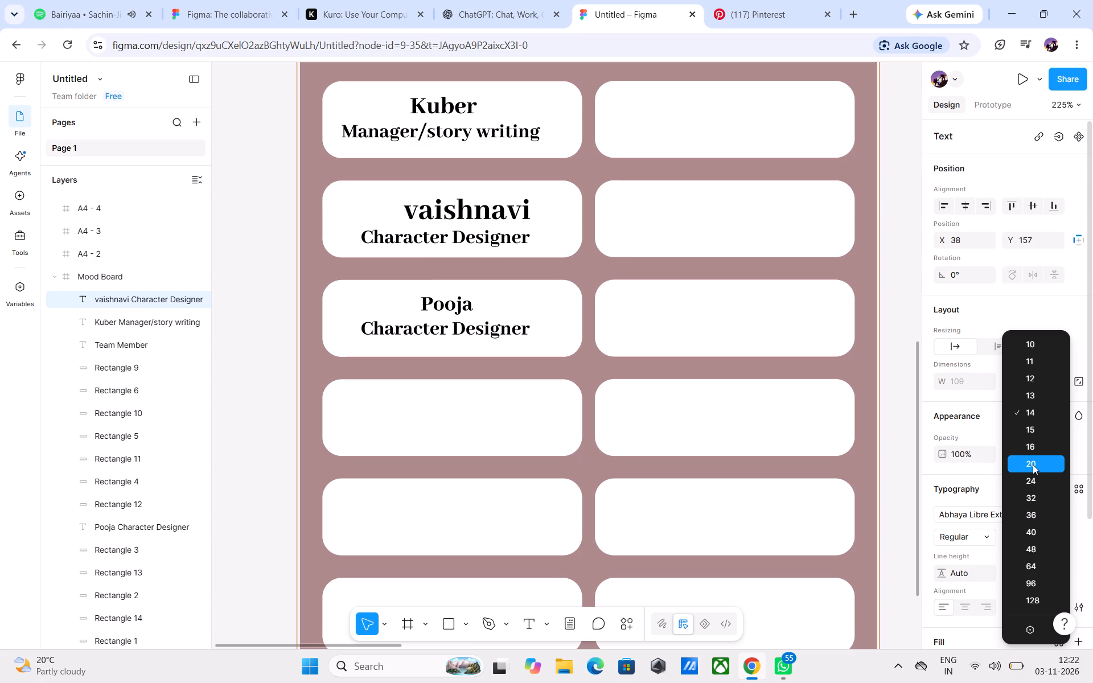
pyautogui.click(1019, 435)
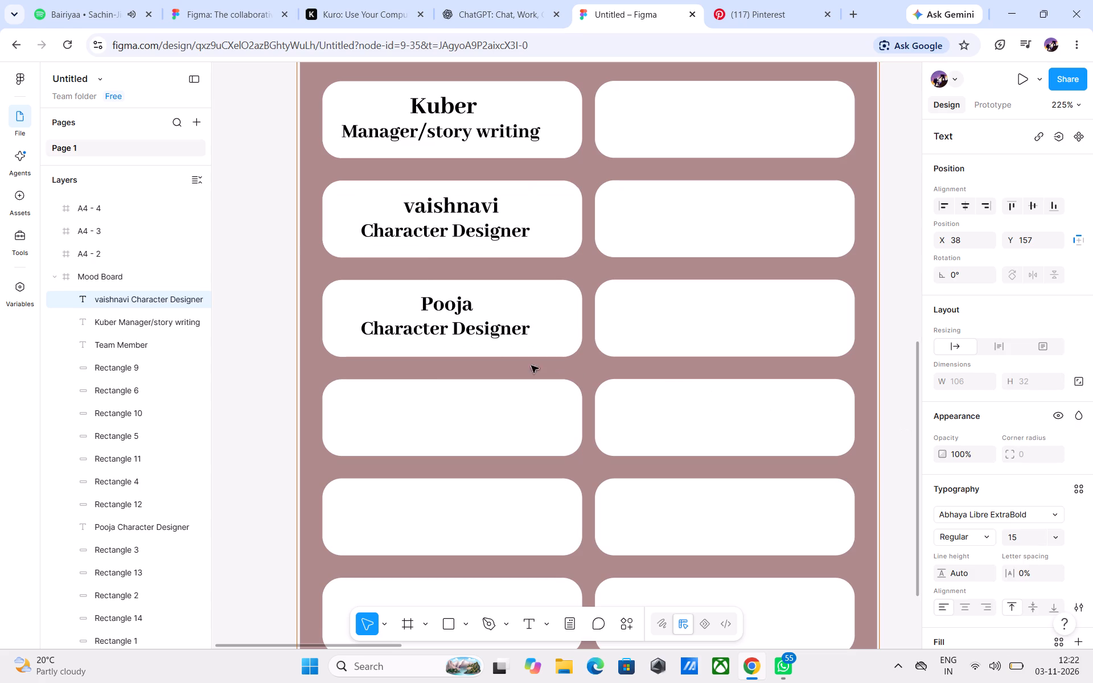
# Set the font size of the name "Pooja" above "Character Designer" to 15.
pyautogui.click(420, 299)
pyautogui.moveTo(420, 299); pyautogui.dragTo(485, 303)
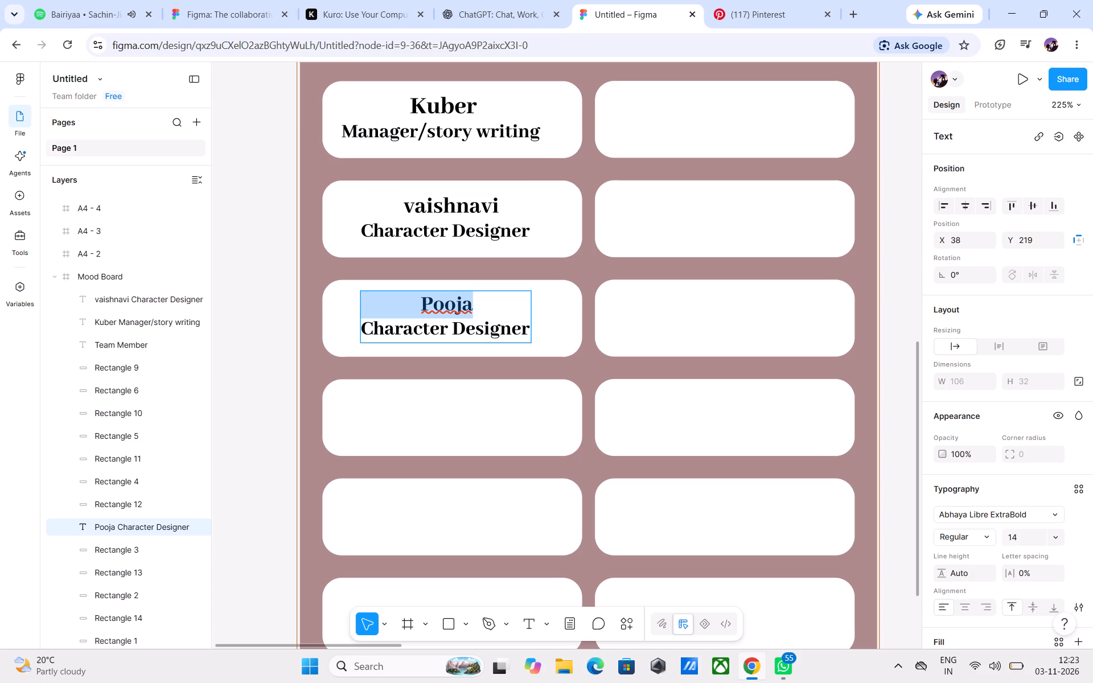
pyautogui.click(1058, 540)
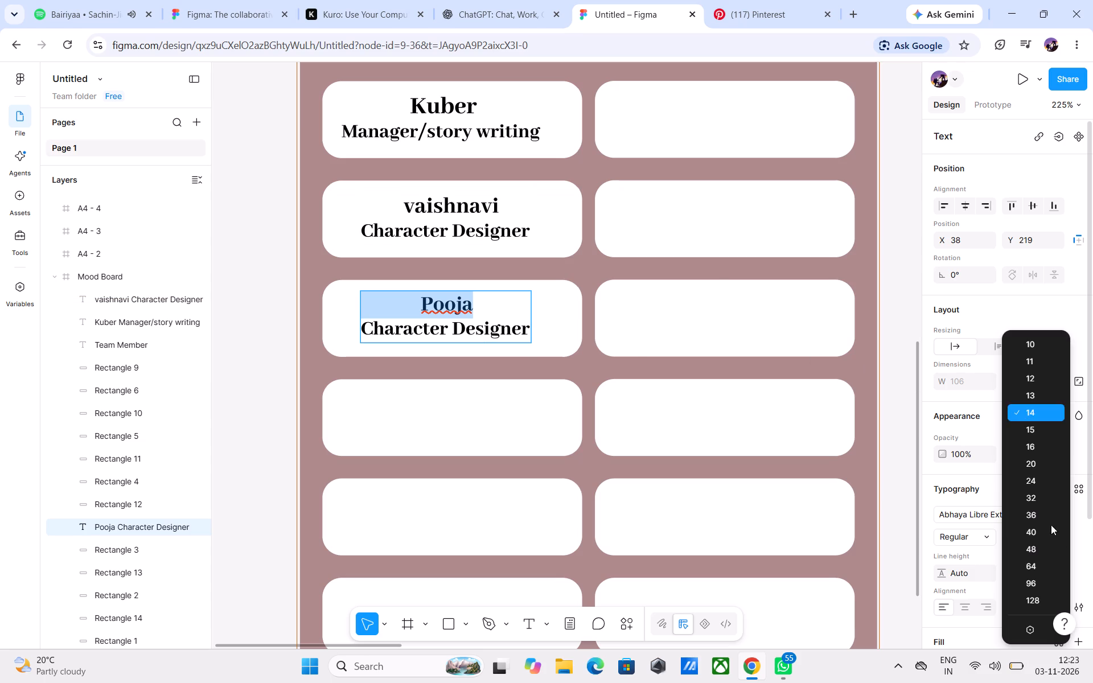
pyautogui.click(1027, 425)
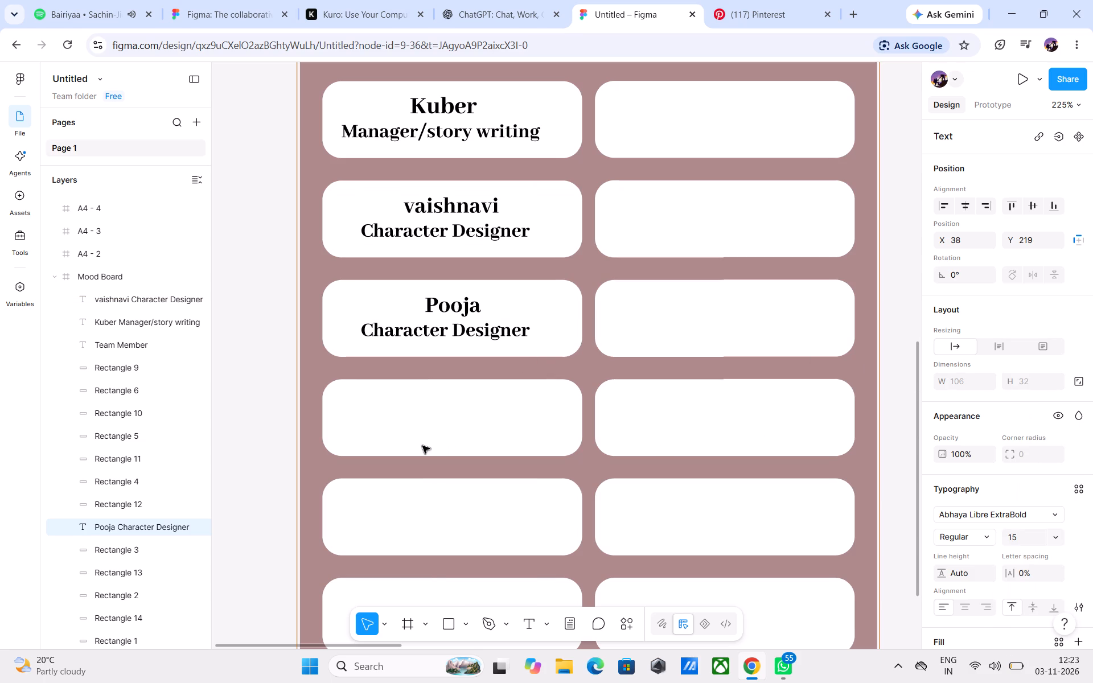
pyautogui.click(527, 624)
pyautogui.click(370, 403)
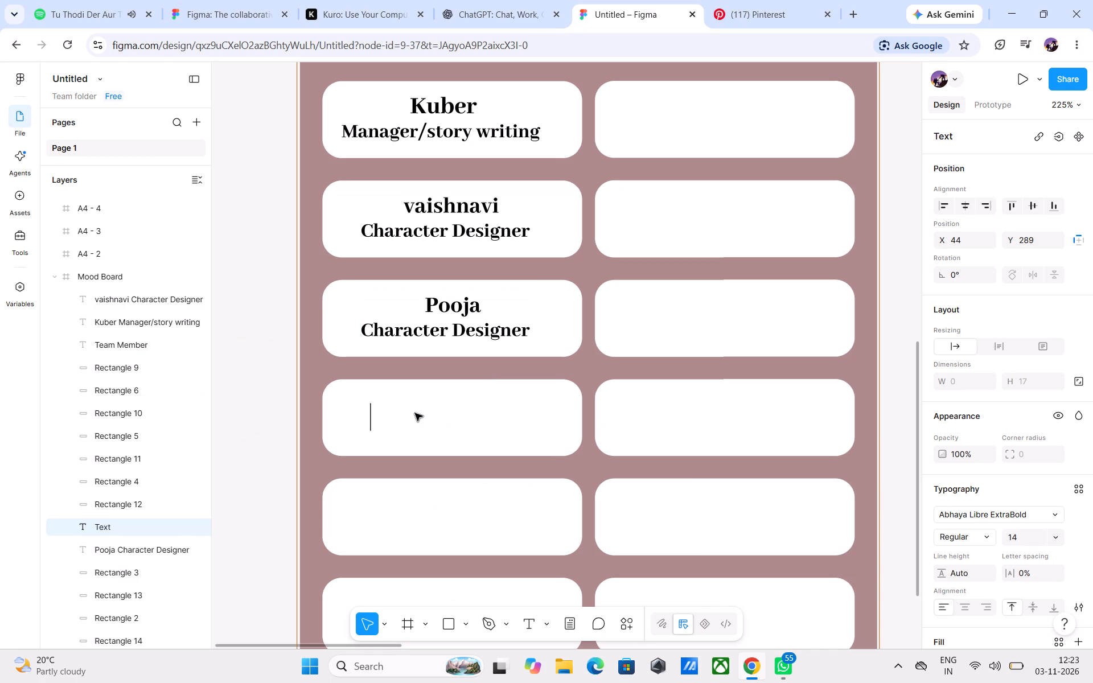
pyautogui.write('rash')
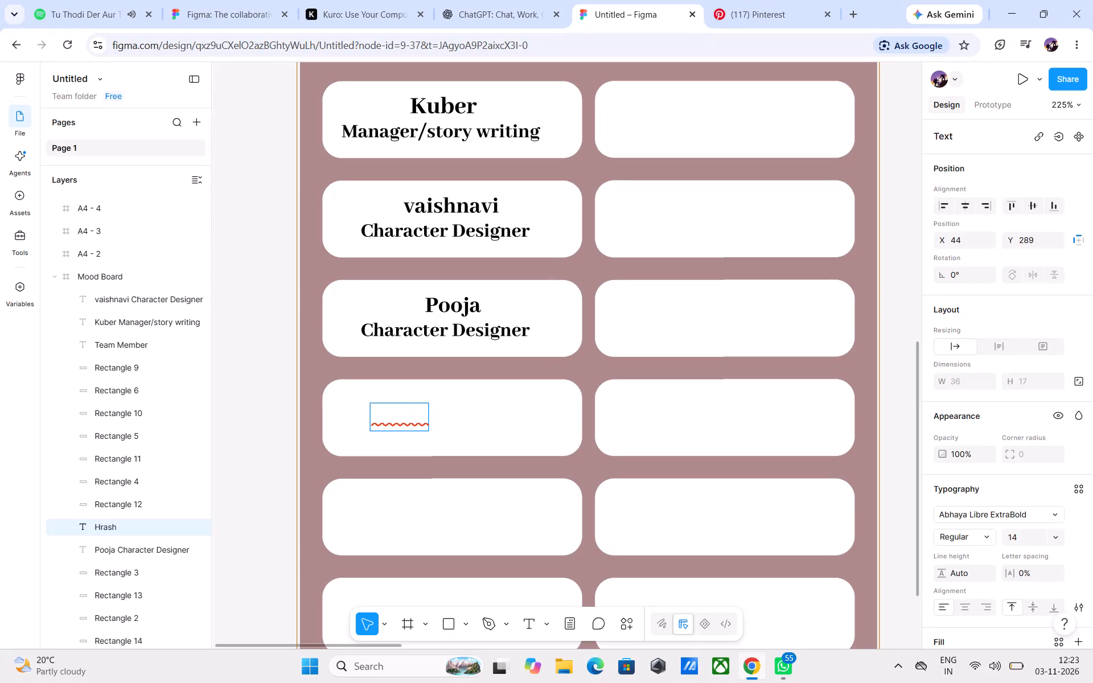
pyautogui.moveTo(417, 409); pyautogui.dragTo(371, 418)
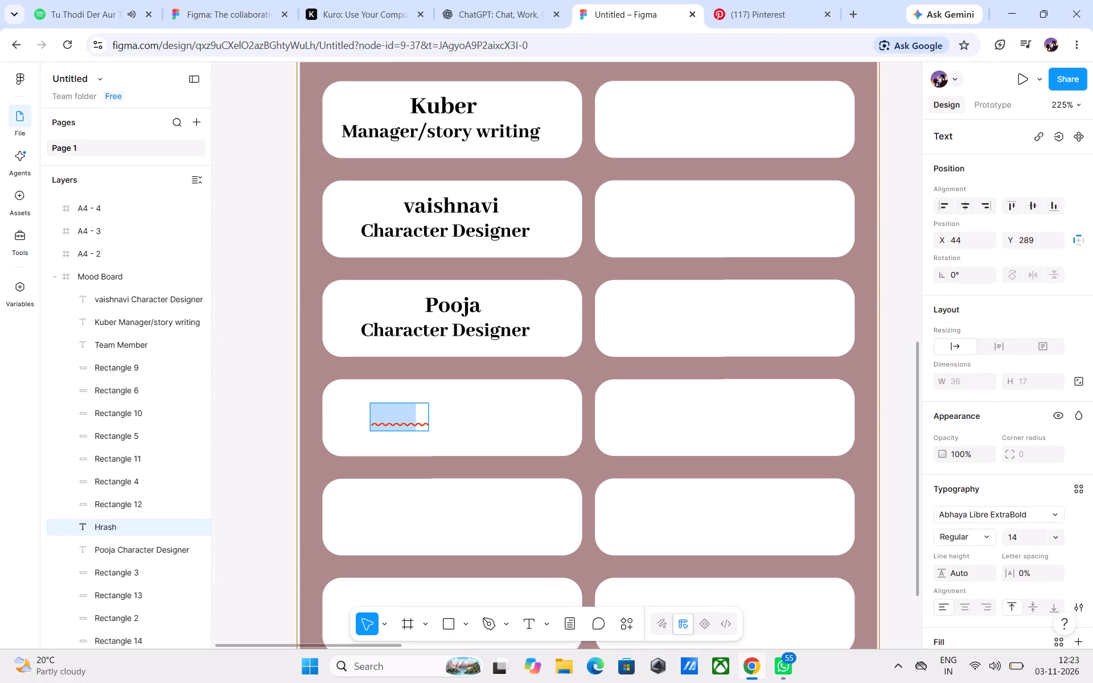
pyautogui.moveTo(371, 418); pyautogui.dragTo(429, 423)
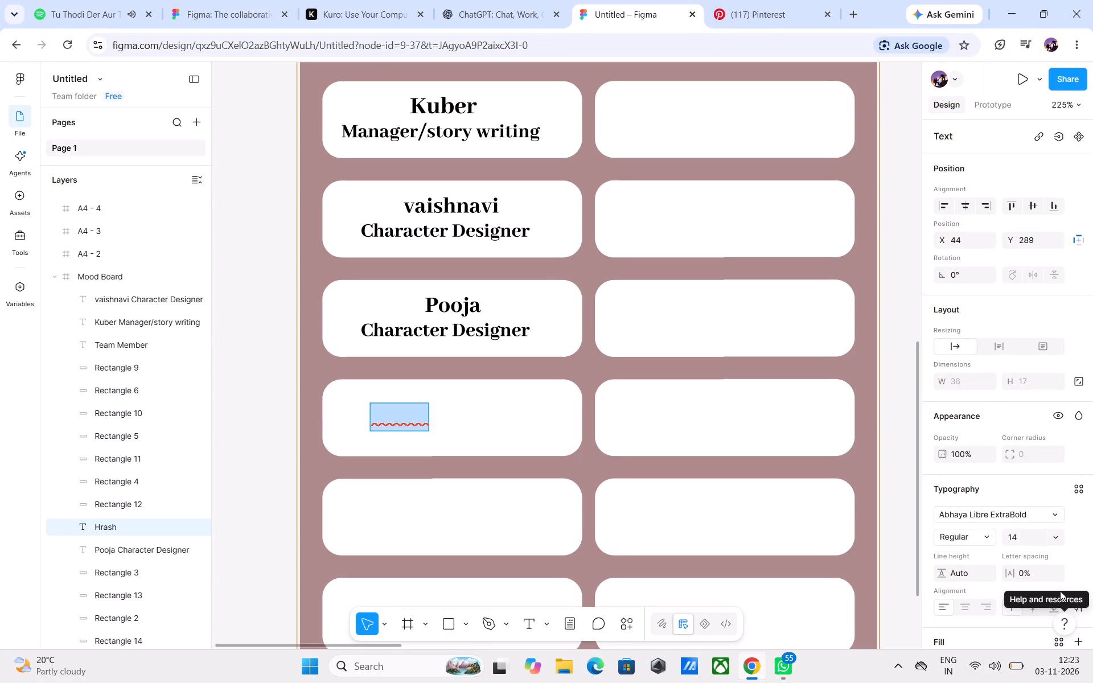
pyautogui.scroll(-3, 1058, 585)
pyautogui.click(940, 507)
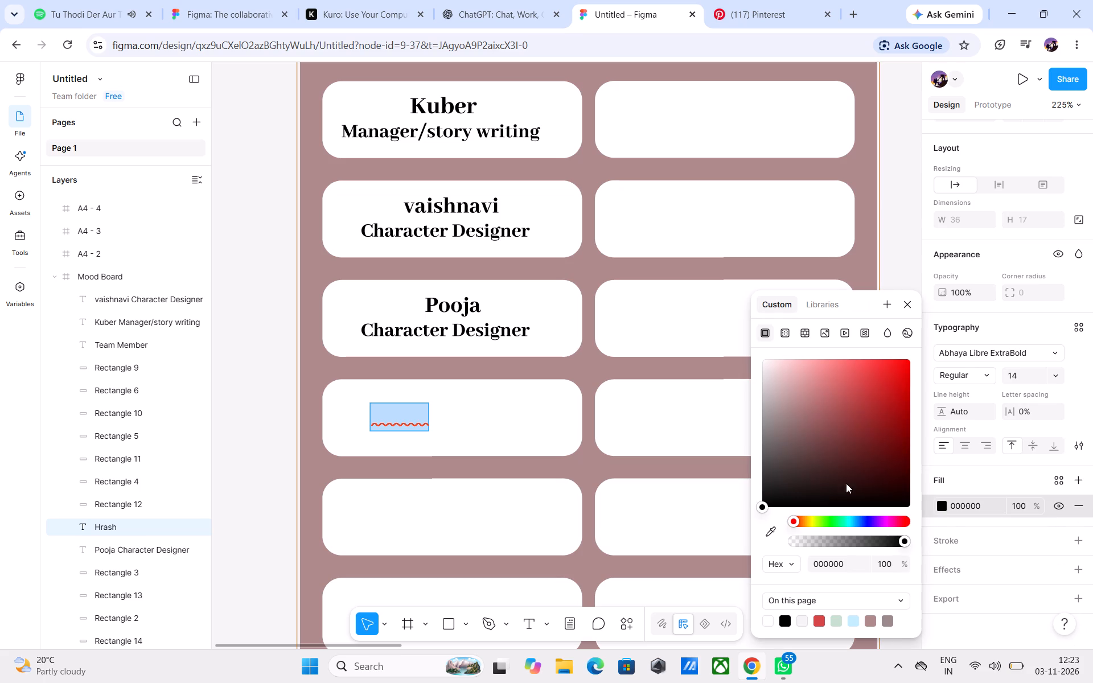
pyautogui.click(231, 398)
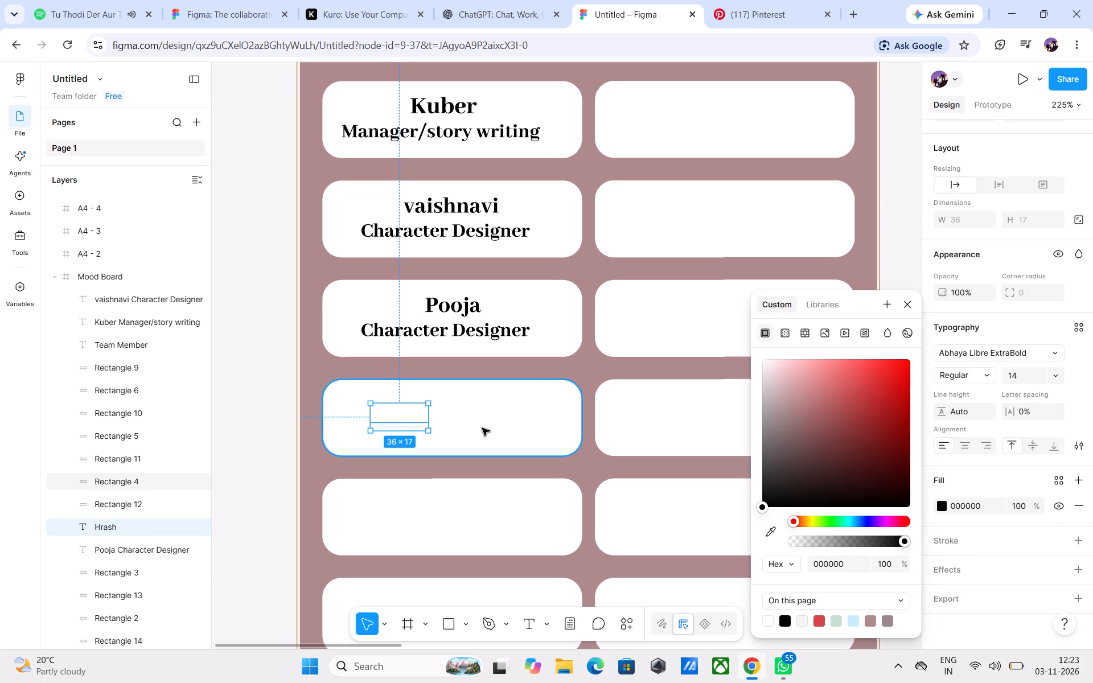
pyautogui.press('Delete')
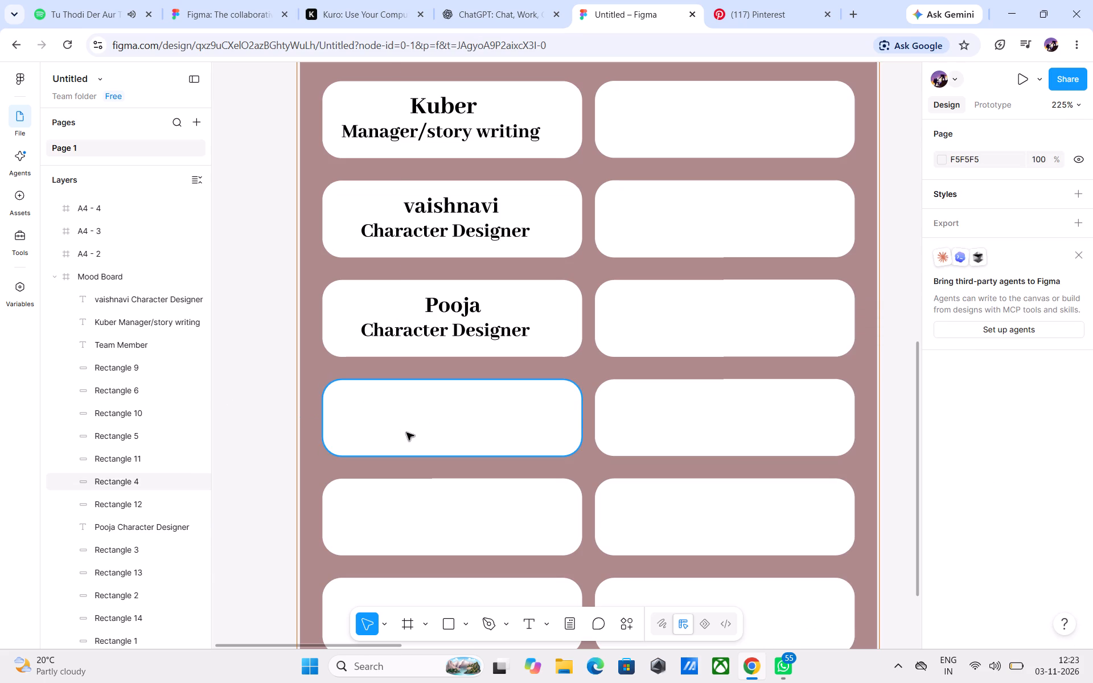
# Add the text "Harsh" inside the empty rectangle below Pooja's, followed by a line break for the role.
pyautogui.click(523, 622)
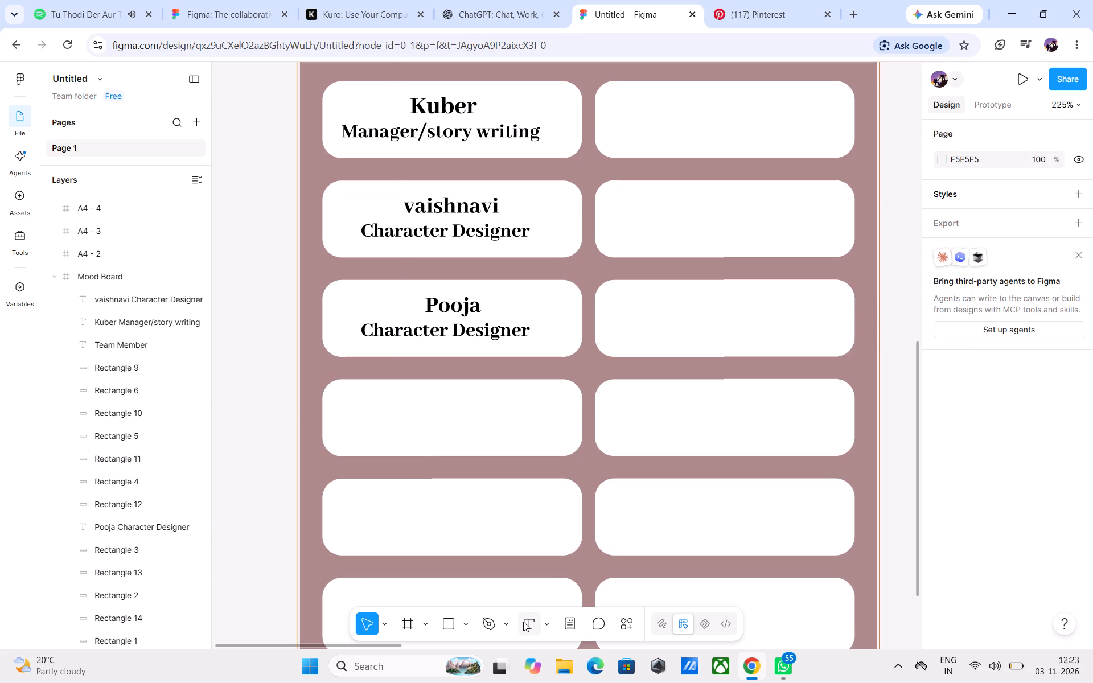
pyautogui.click(352, 408)
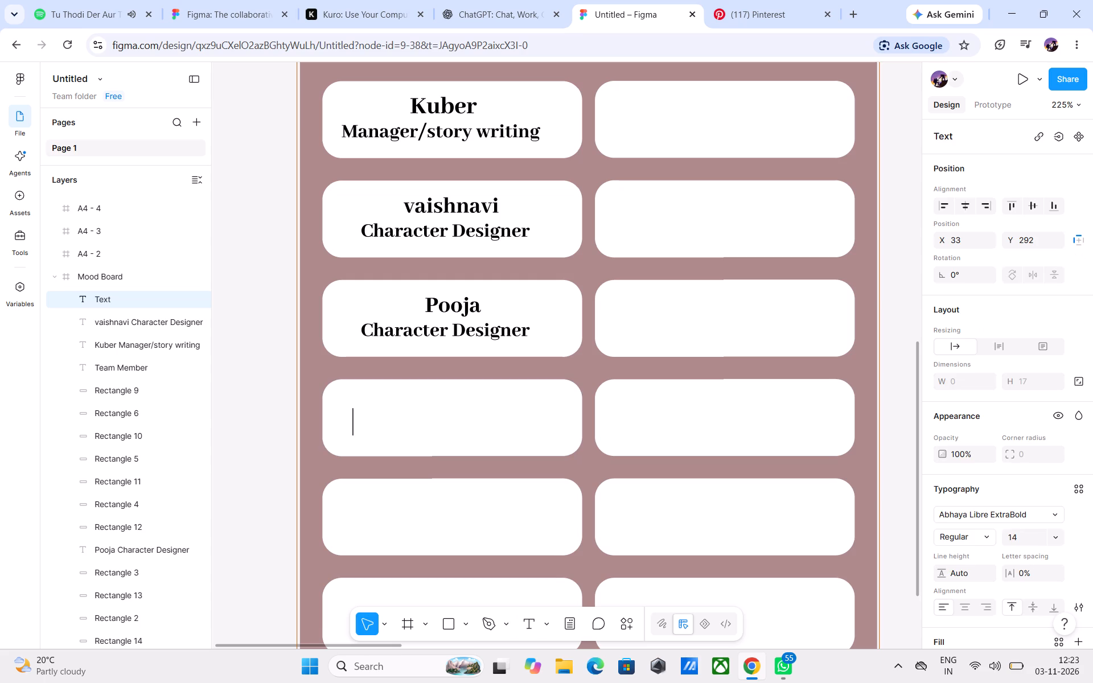
pyautogui.write('hjvjv')
pyautogui.press('BackSpace')
pyautogui.press('BackSpace')
pyautogui.press('BackSpace')
pyautogui.press('BackSpace')
pyautogui.press('BackSpace')
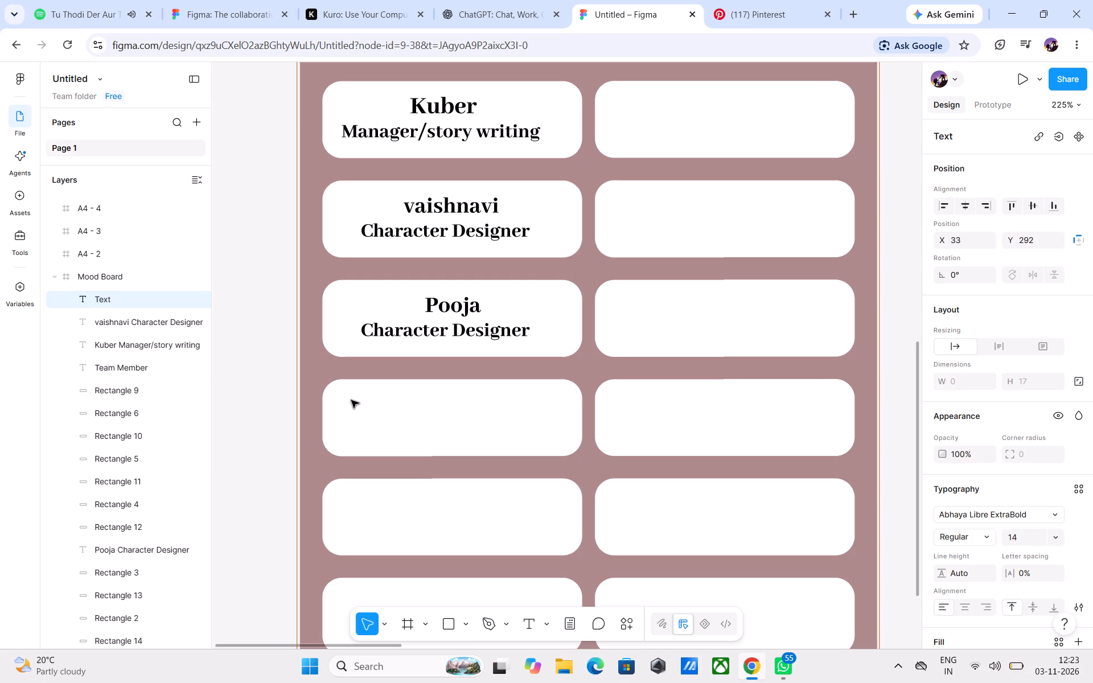
pyautogui.write('arsh')
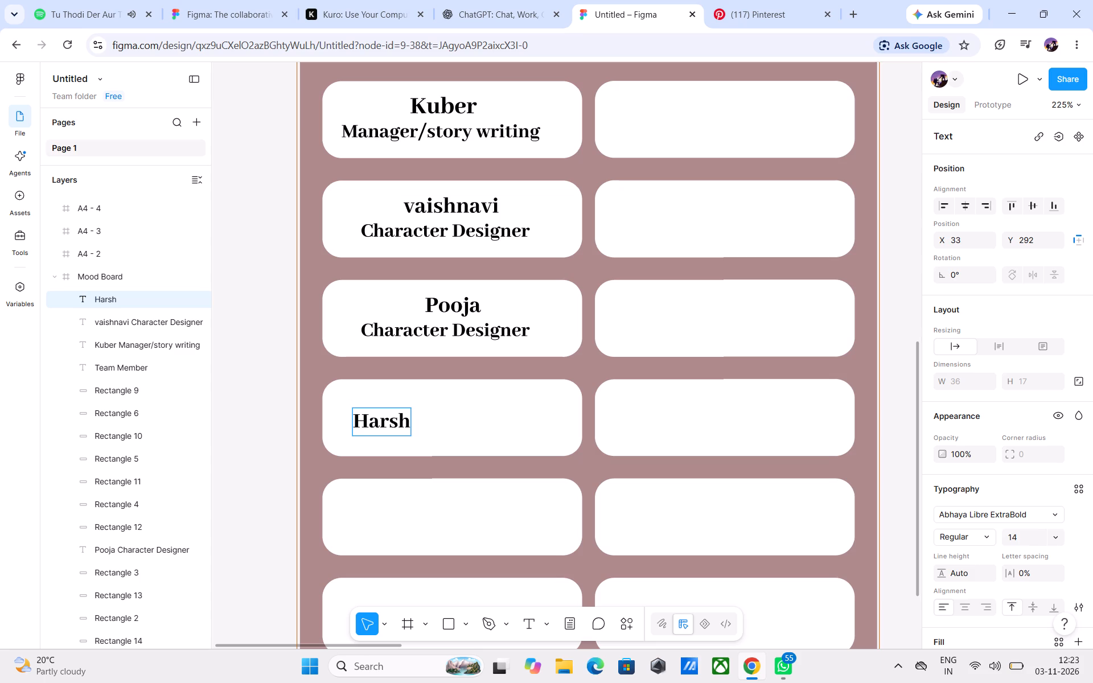
pyautogui.press('Return')
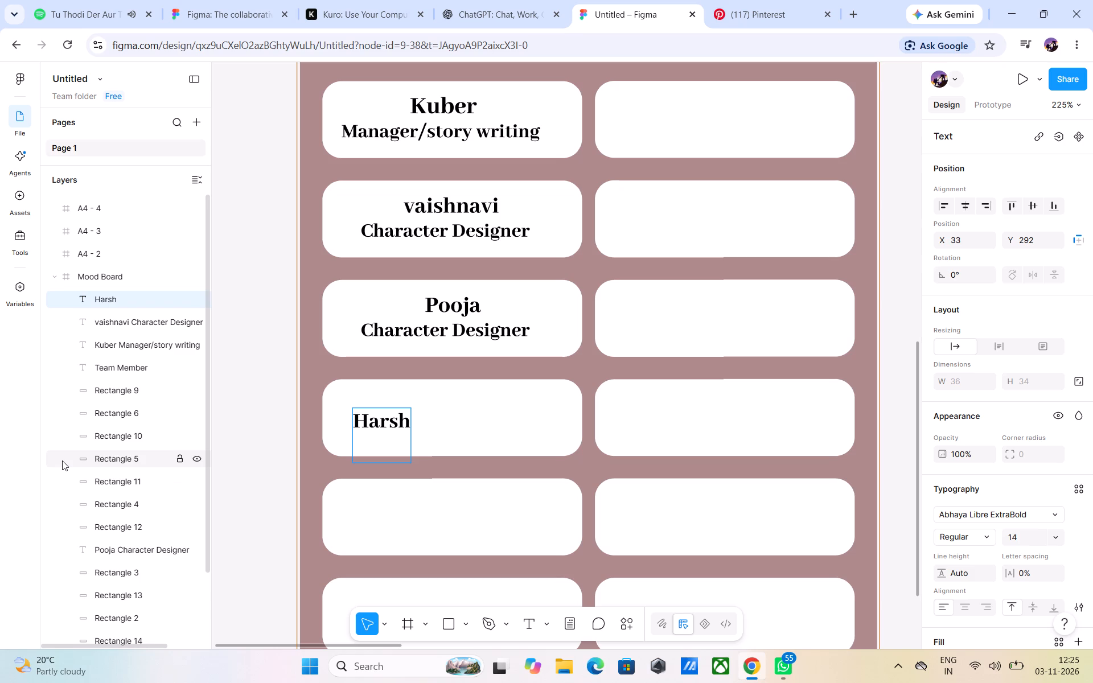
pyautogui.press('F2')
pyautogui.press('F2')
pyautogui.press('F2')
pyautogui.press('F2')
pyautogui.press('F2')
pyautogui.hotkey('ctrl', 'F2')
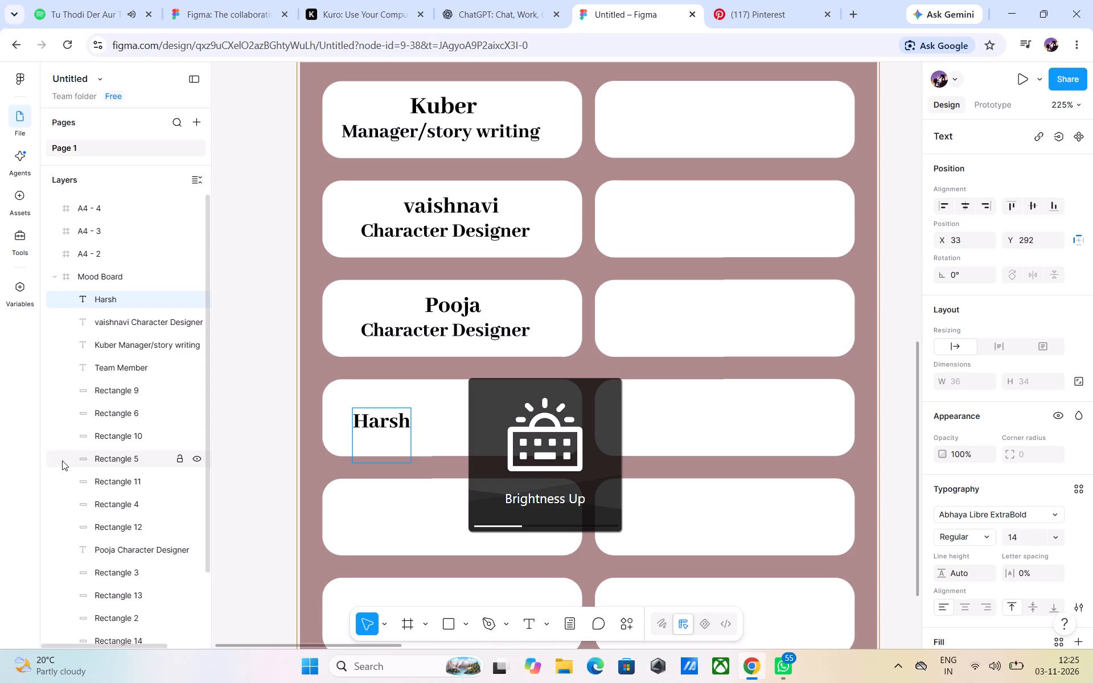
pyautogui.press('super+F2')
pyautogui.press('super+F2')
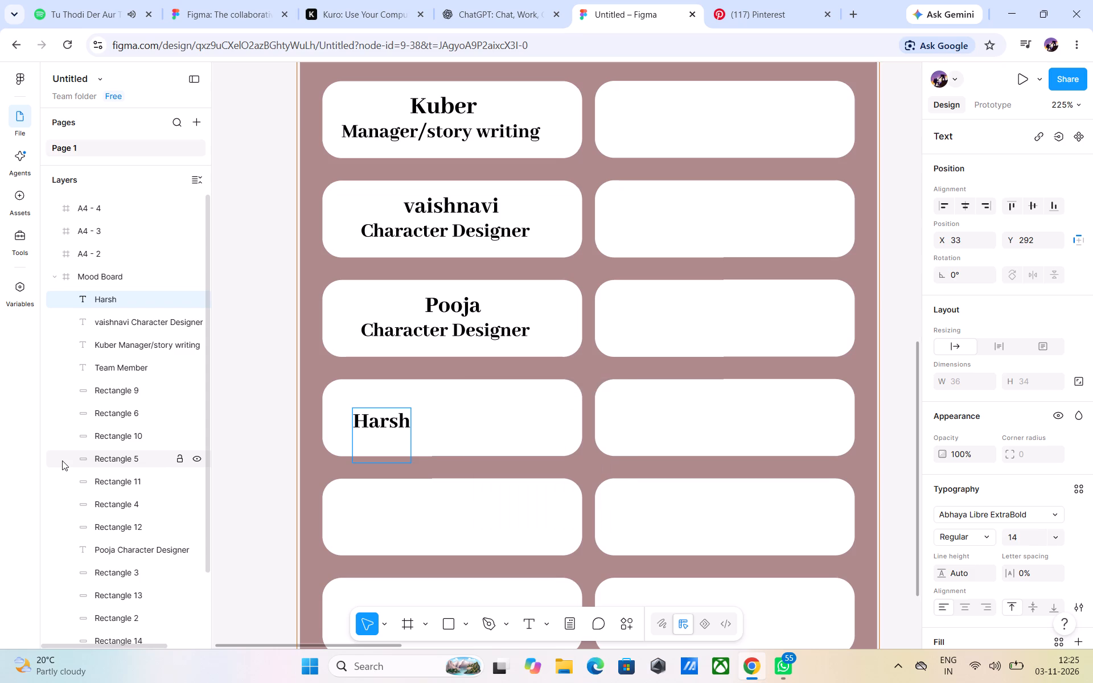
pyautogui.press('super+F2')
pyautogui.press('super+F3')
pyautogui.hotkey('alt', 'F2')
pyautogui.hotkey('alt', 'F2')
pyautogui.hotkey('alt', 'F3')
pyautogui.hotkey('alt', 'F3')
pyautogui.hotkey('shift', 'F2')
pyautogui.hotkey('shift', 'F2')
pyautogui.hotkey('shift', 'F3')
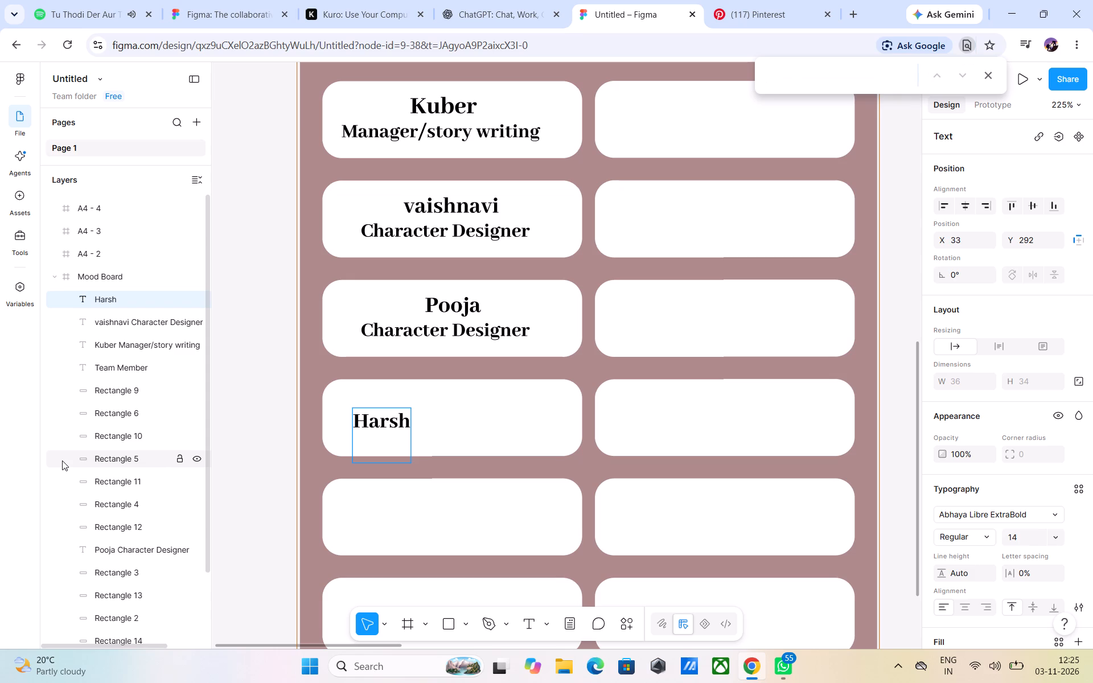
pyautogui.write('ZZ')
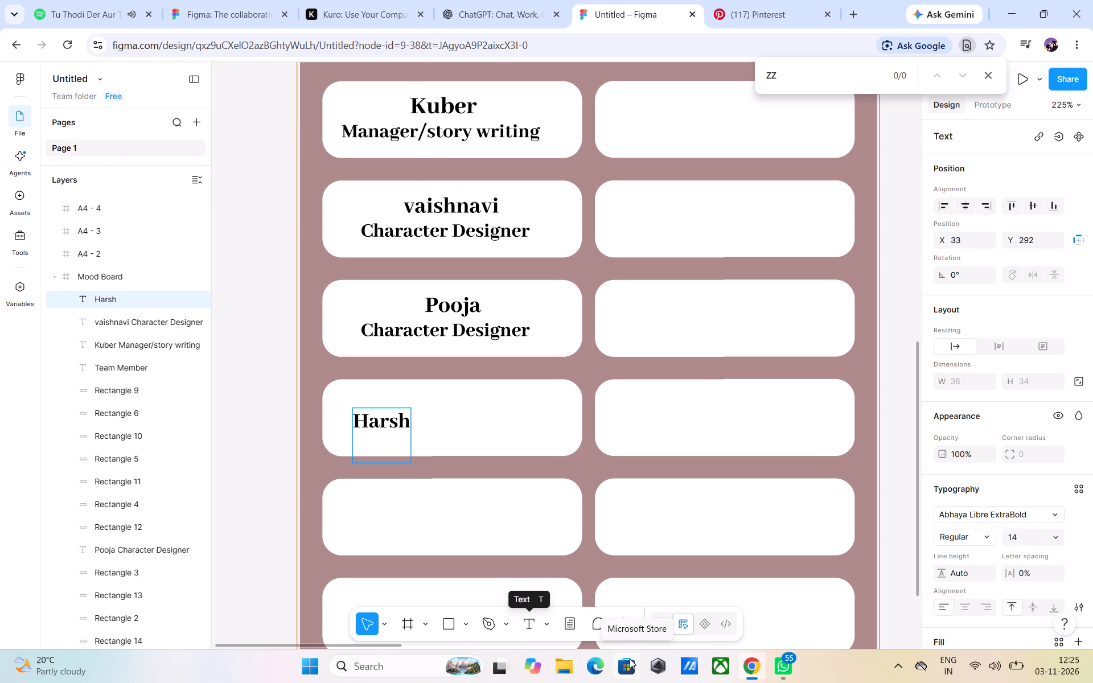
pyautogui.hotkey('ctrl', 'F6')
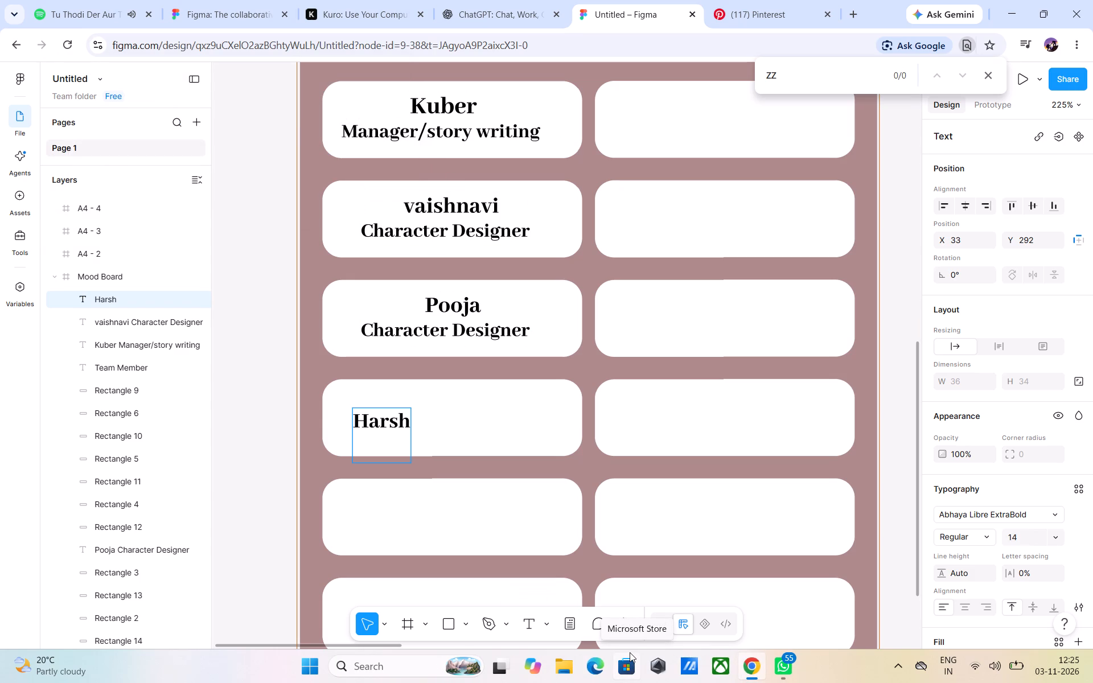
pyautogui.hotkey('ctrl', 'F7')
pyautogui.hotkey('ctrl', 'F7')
# Enter the role "Set Designer" on the line below the name "Harsh".
pyautogui.press('s')
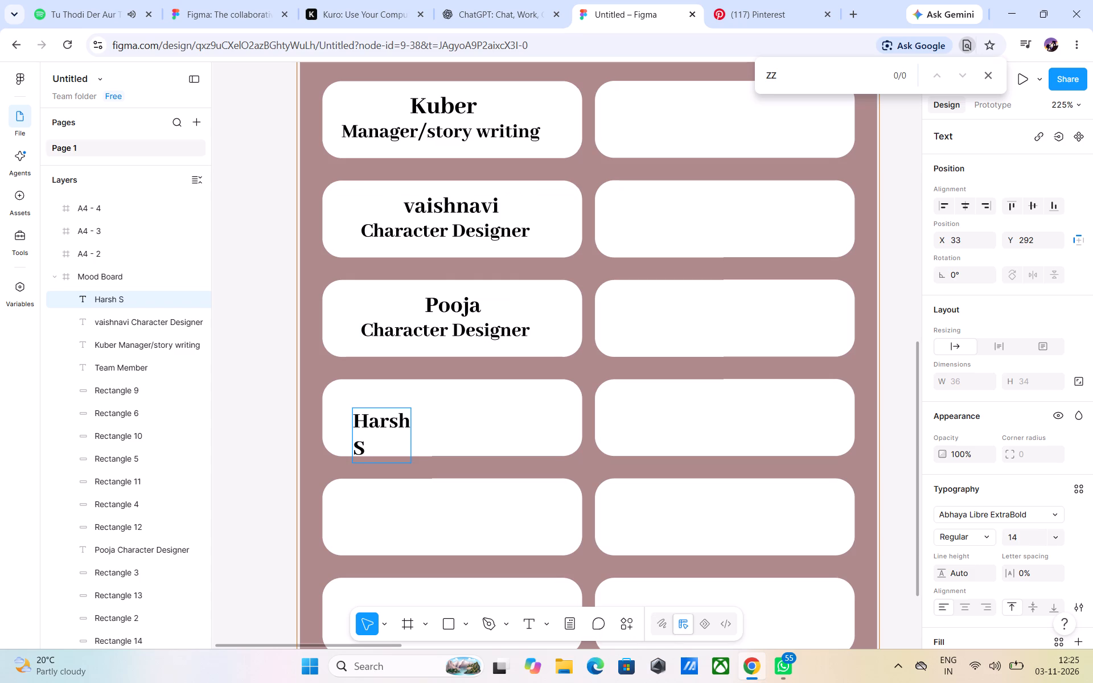
pyautogui.press('e')
pyautogui.write('t')
pyautogui.press('space')
pyautogui.press('d')
pyautogui.press('e')
pyautogui.write('sig')
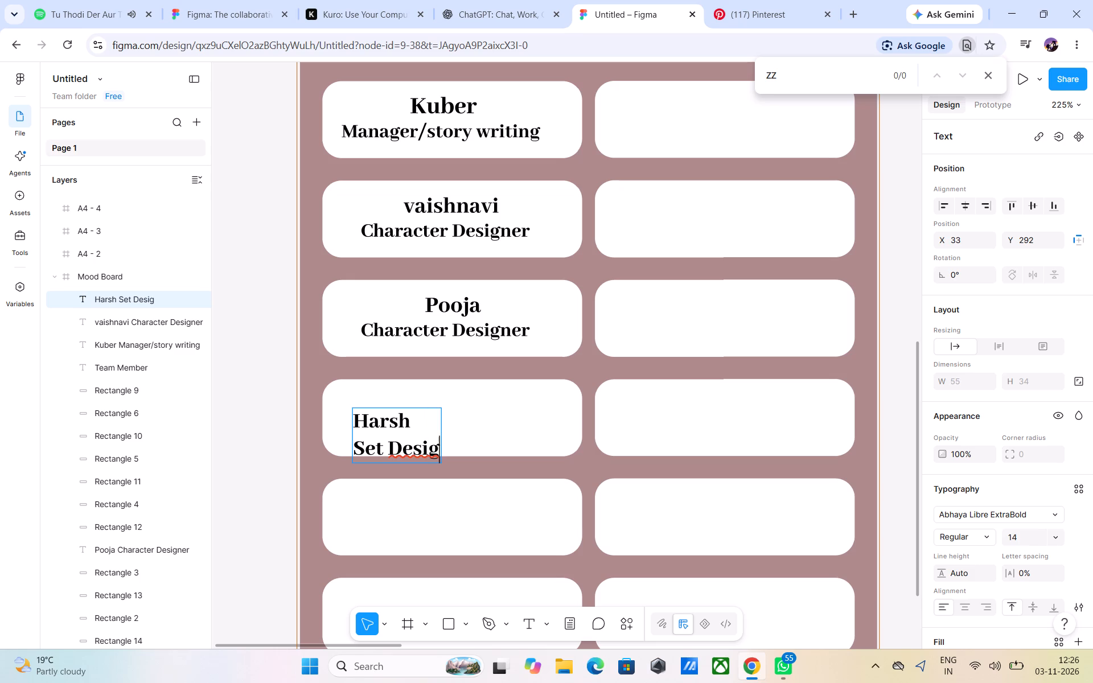
pyautogui.write('ner')
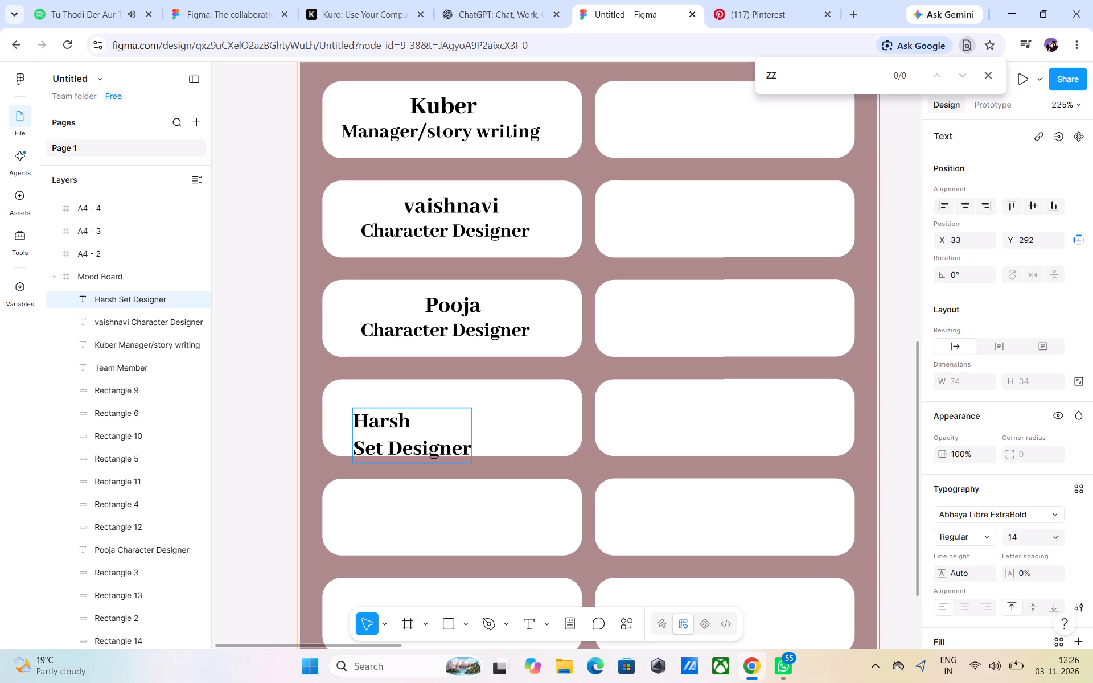
# Indent the name "Harsh" with five spaces to roughly centre it above "Set Designer".
pyautogui.click(354, 424)
pyautogui.press('space')
pyautogui.press('space')
pyautogui.press('space')
pyautogui.press('space')
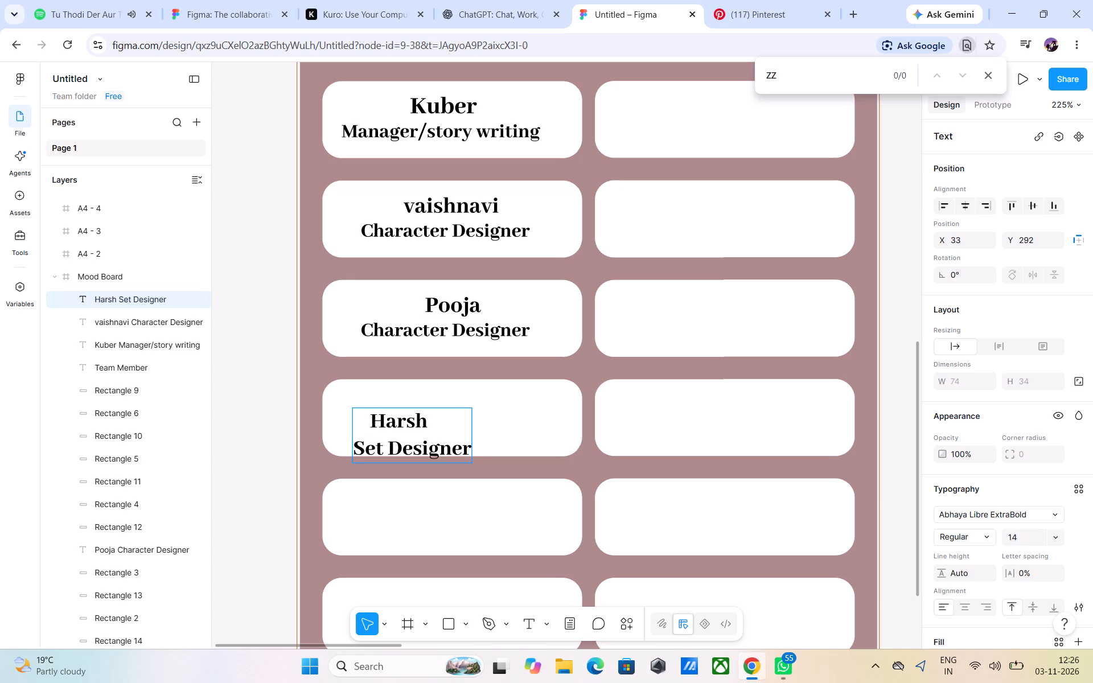
pyautogui.press('space')
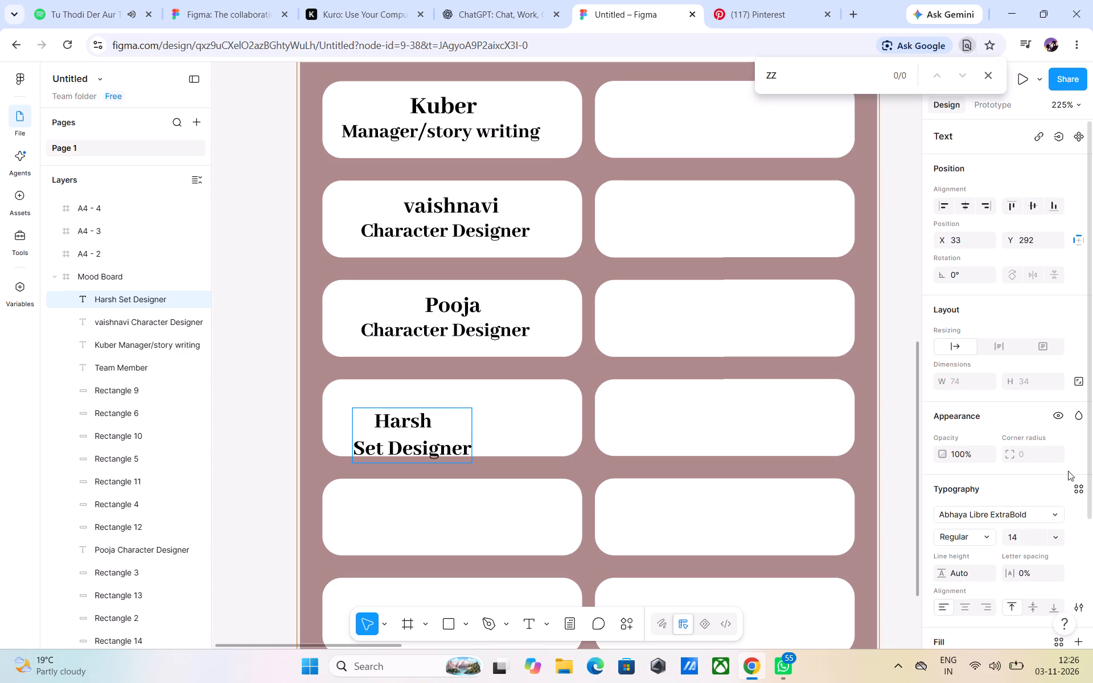
# Set the font size of the name "Harsh" above "Set Designer" to 15.
pyautogui.moveTo(373, 418); pyautogui.dragTo(420, 425)
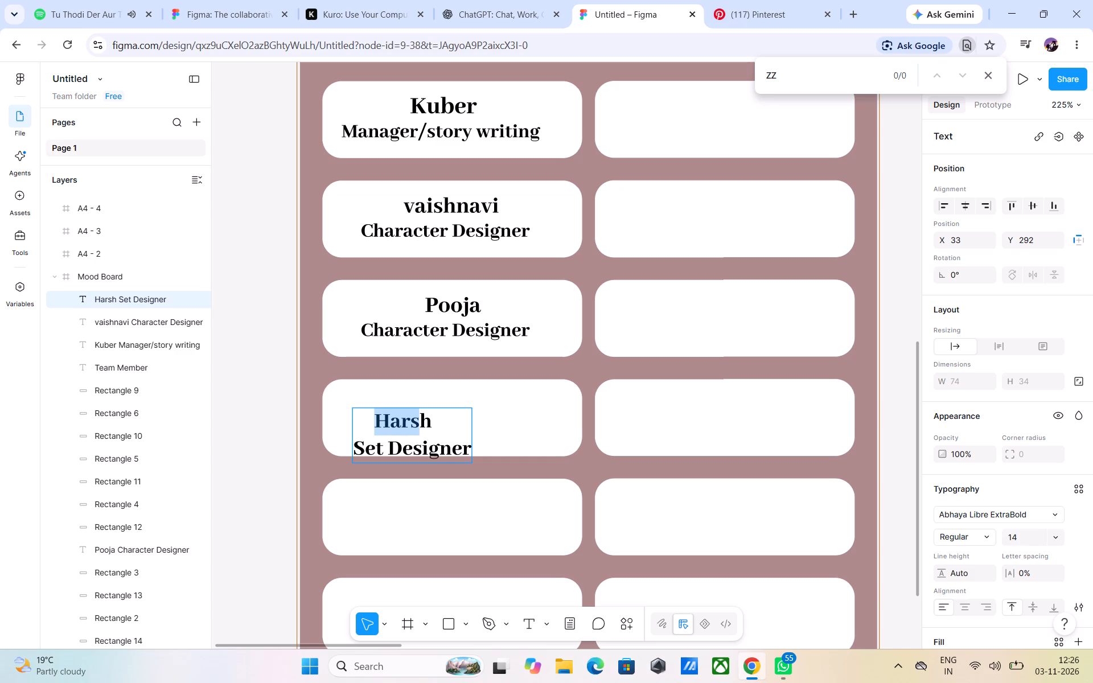
pyautogui.moveTo(420, 425); pyautogui.dragTo(428, 426)
pyautogui.click(1058, 538)
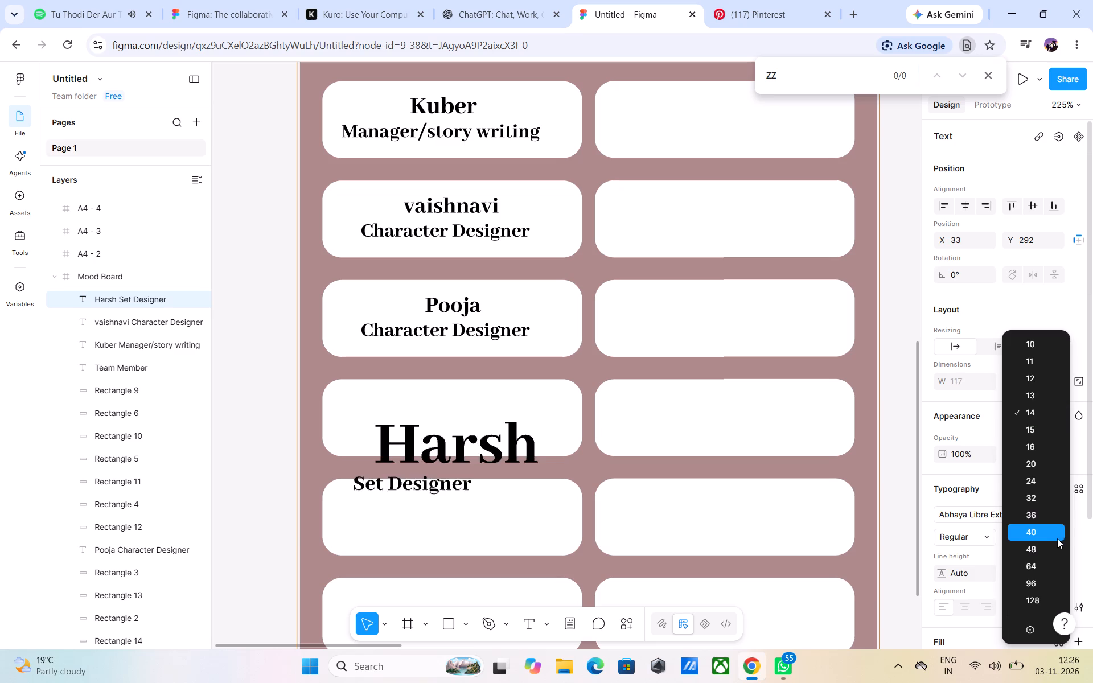
pyautogui.click(1034, 427)
# Set the font size of the role "Set Designer" below "Harsh" to 13.
pyautogui.moveTo(354, 451); pyautogui.dragTo(360, 451)
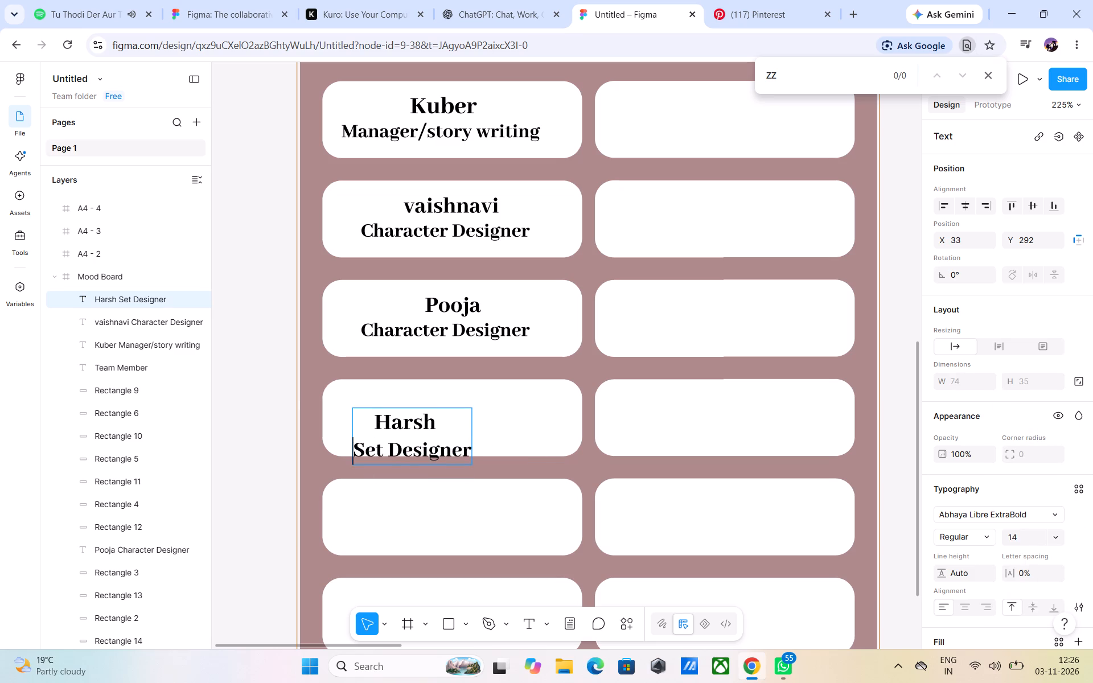
pyautogui.moveTo(360, 451); pyautogui.dragTo(470, 459)
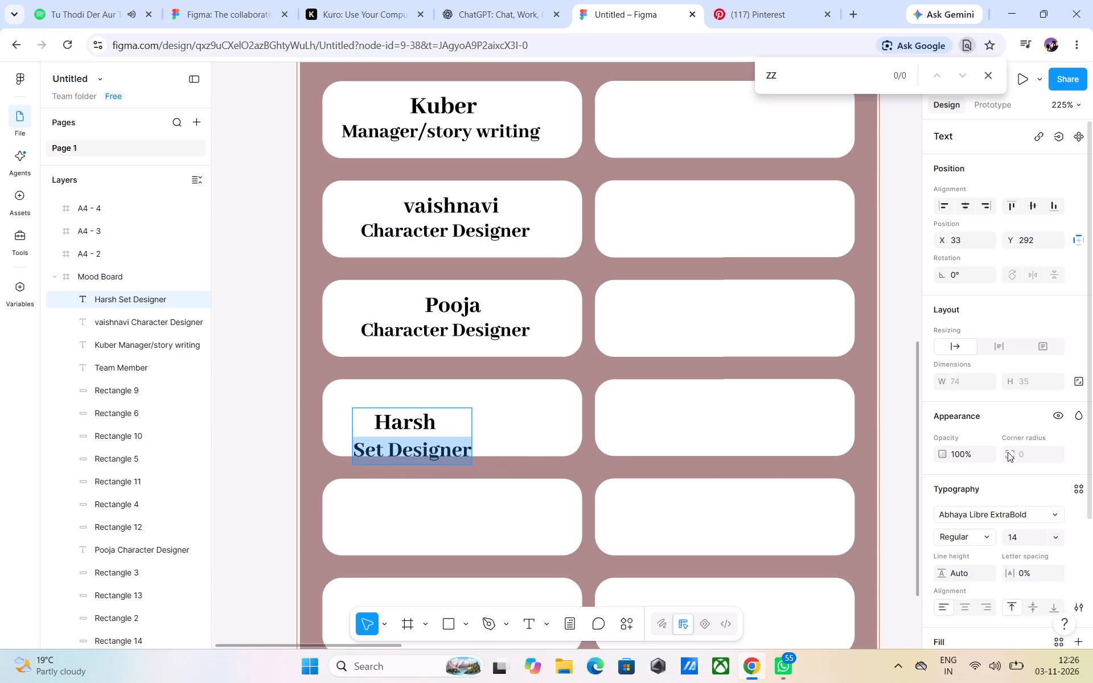
pyautogui.click(1056, 541)
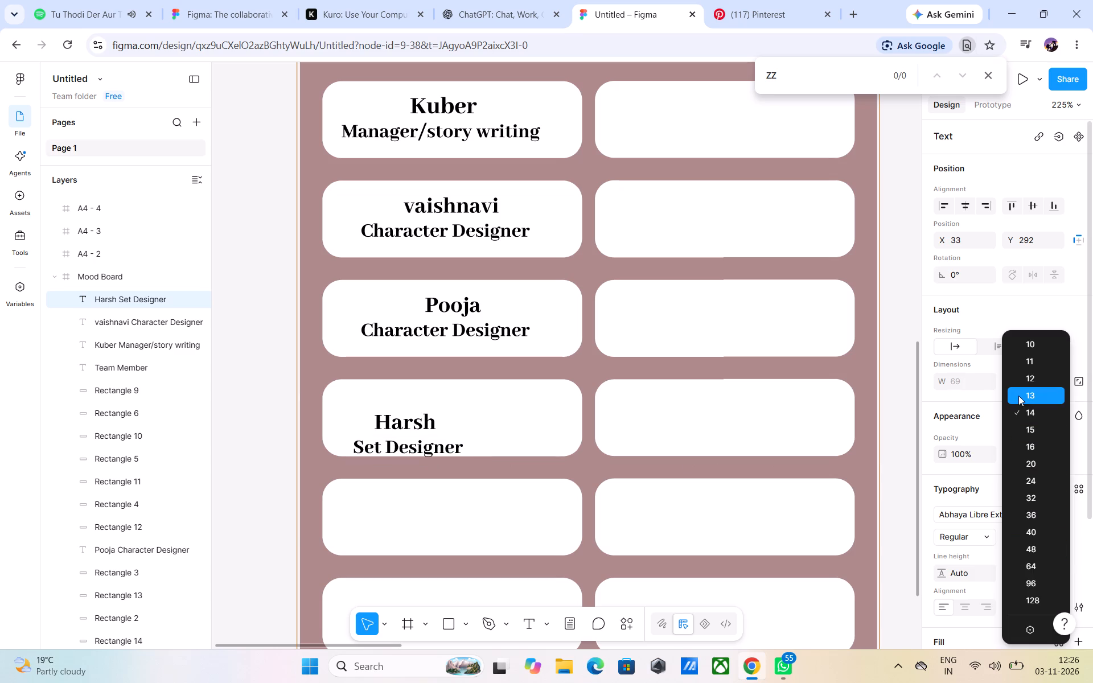
pyautogui.click(1019, 395)
pyautogui.click(265, 403)
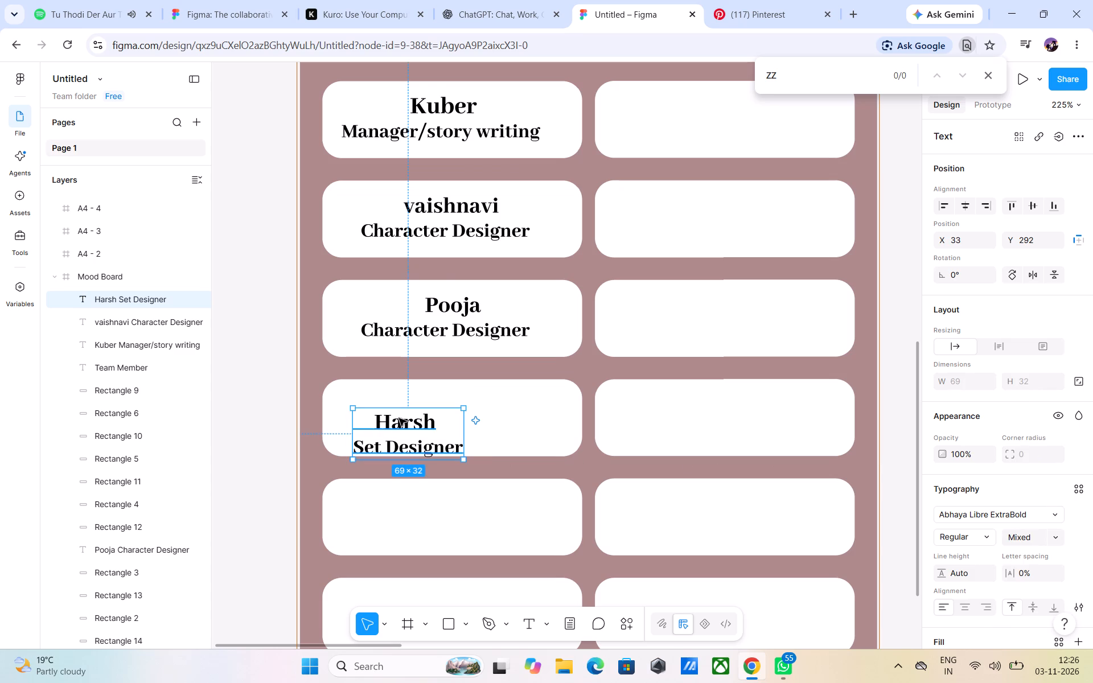
# Move the Harsh Set Designer text to the middle of its rectangle, at about X 57, Y 285.
pyautogui.moveTo(400, 418); pyautogui.dragTo(433, 398)
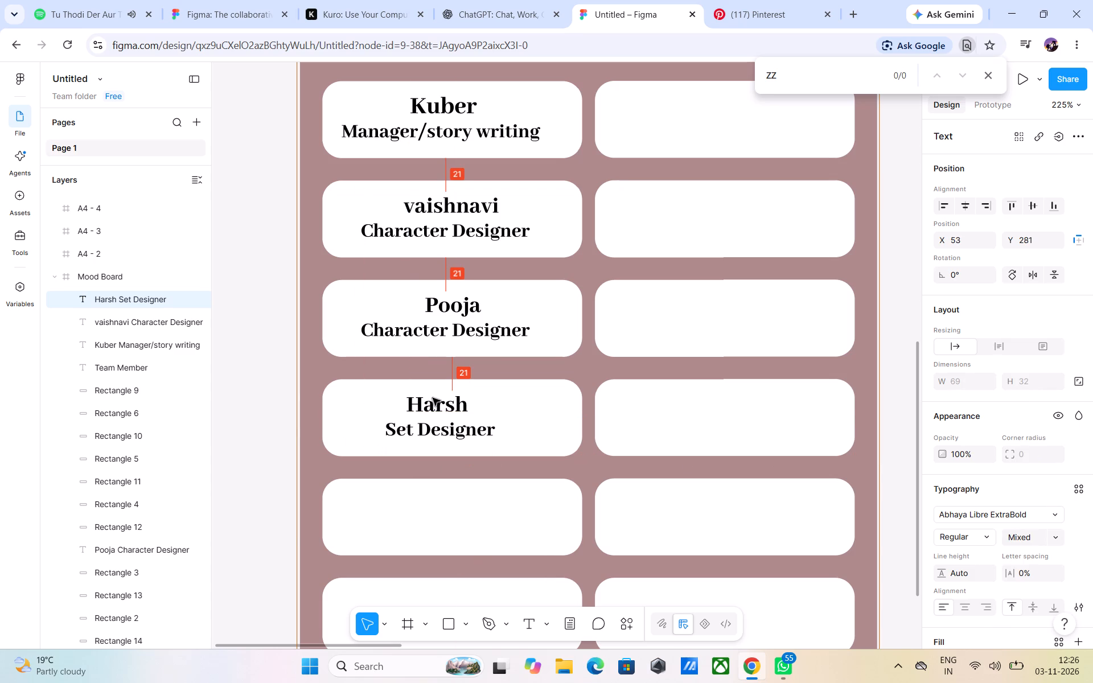
pyautogui.moveTo(433, 398); pyautogui.dragTo(436, 397)
pyautogui.moveTo(437, 397); pyautogui.dragTo(437, 402)
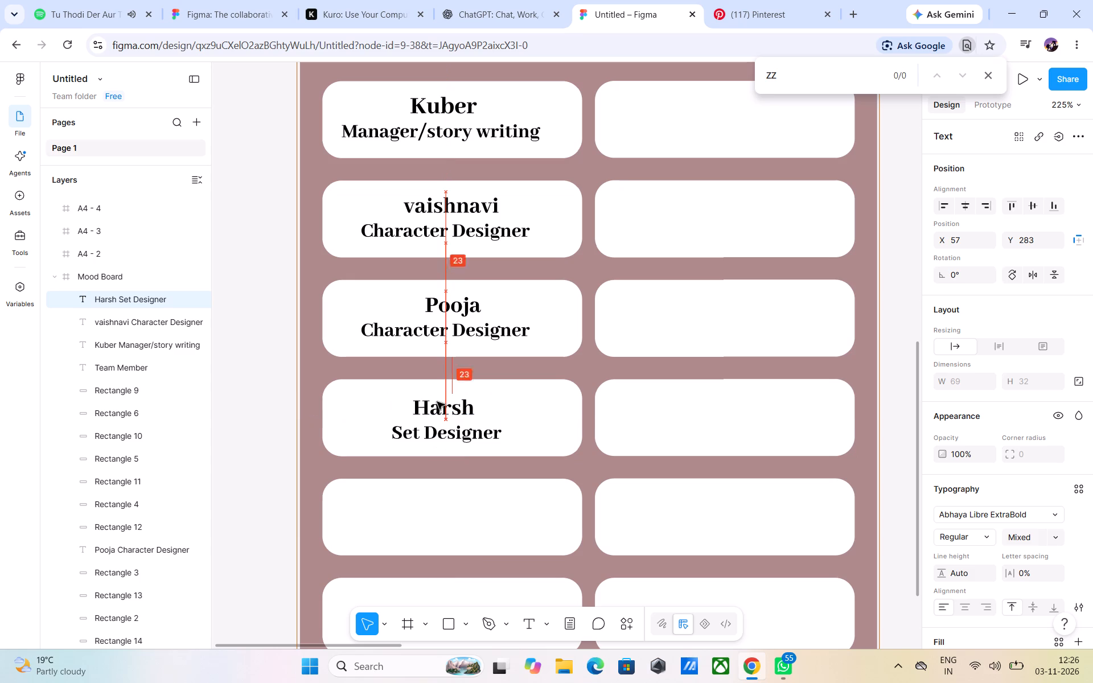
pyautogui.moveTo(437, 402); pyautogui.dragTo(438, 405)
pyautogui.click(252, 378)
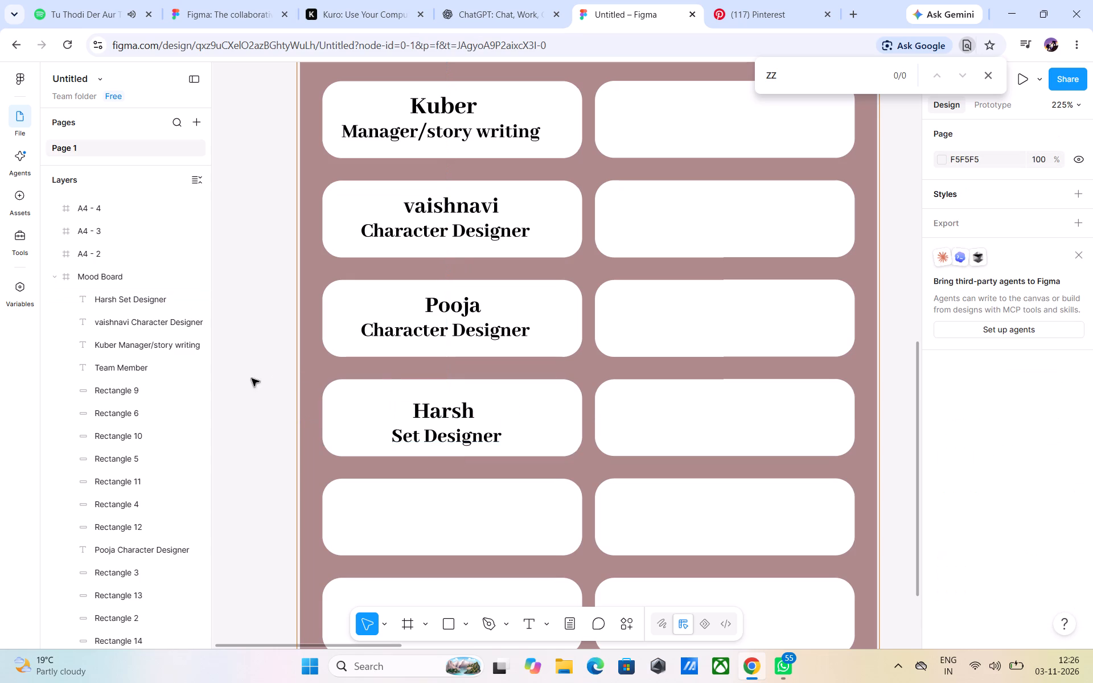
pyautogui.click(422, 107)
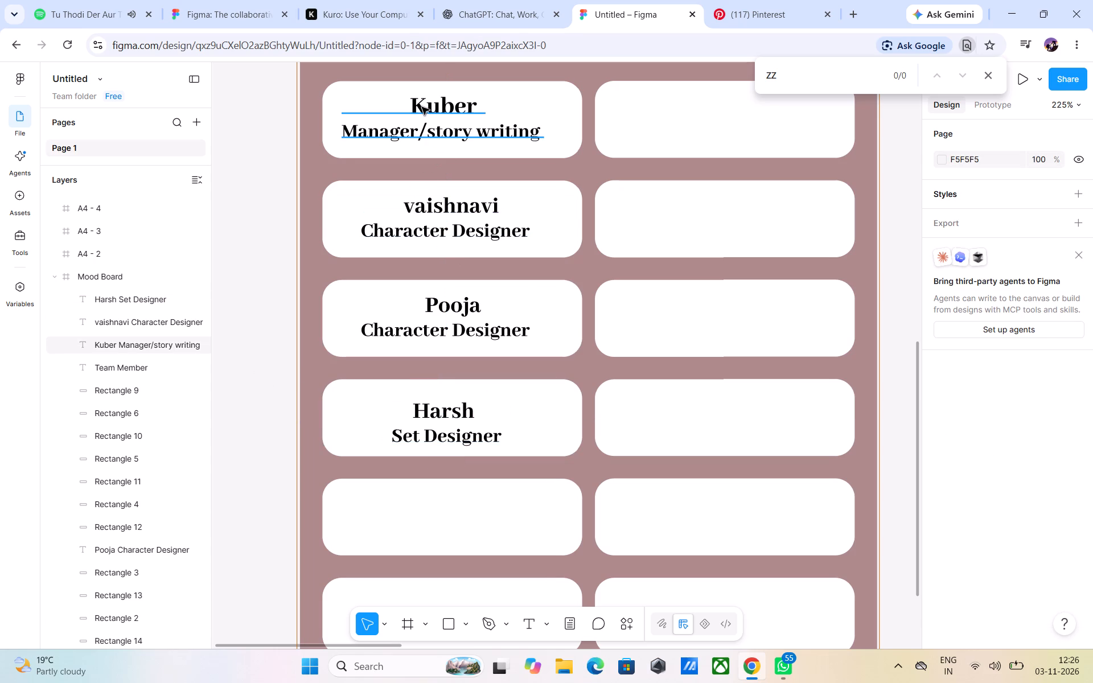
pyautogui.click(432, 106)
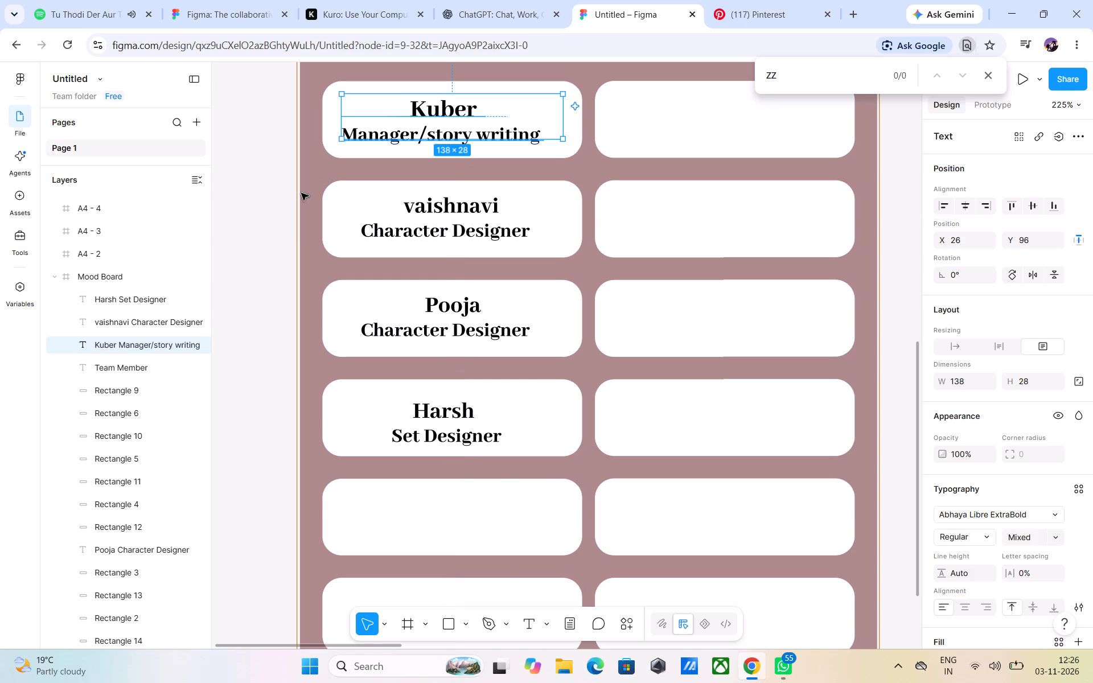
# Add the name "Atin" as a new text in the empty white box below "Harsh Set Designer", at about X 63, Y 352.
pyautogui.click(270, 209)
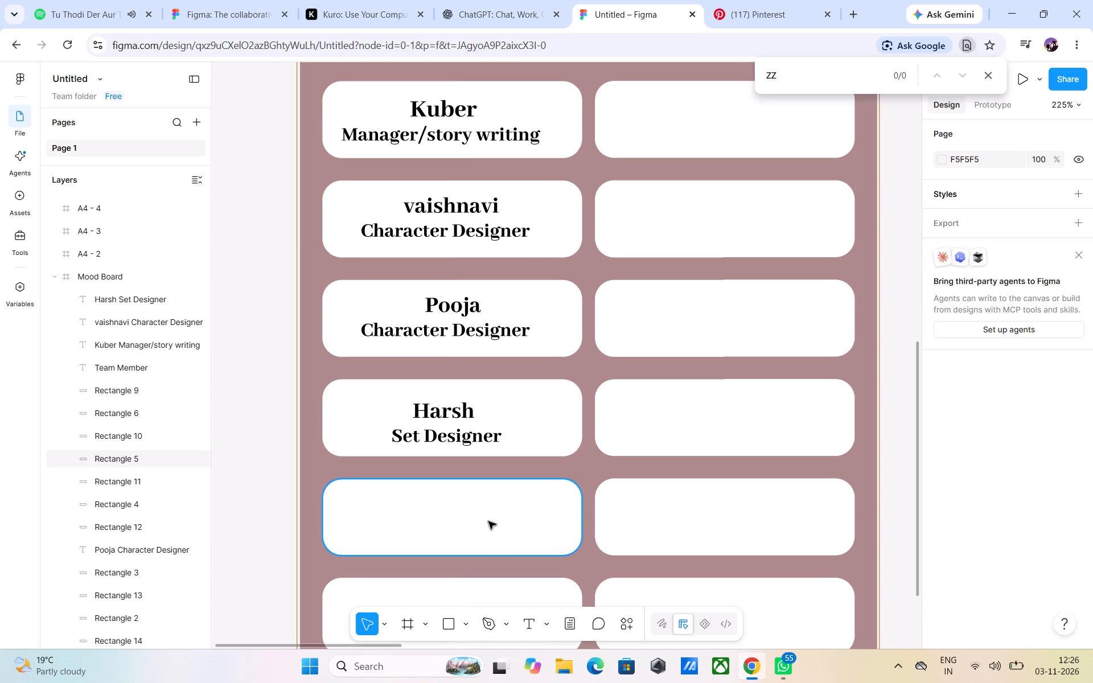
pyautogui.scroll(-8, 482, 513)
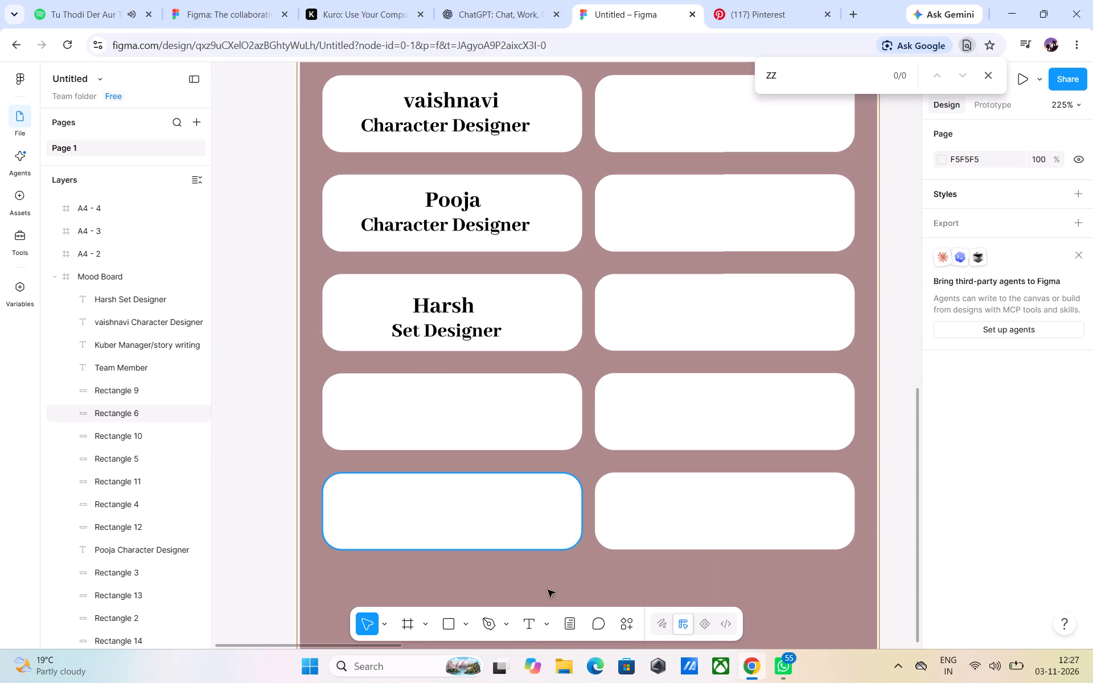
pyautogui.click(536, 626)
pyautogui.click(401, 399)
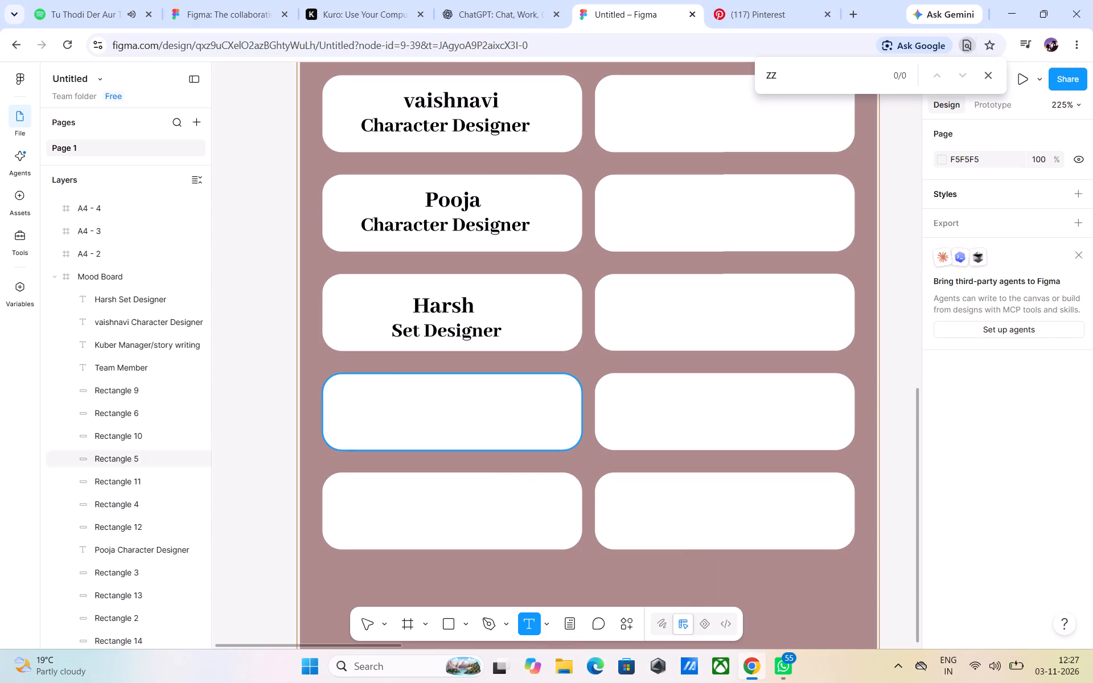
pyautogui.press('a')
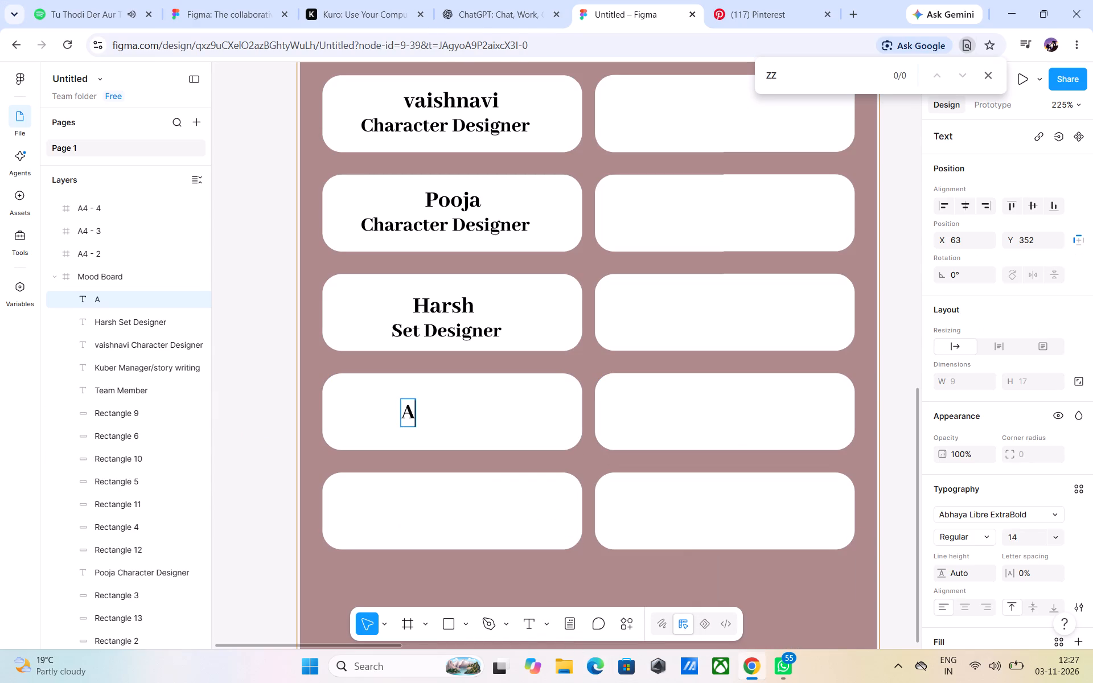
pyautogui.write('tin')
# Copy the role "Set Designer" from Harsh's text and paste it on a new line below "Atin".
pyautogui.click(413, 335)
pyautogui.moveTo(393, 327); pyautogui.dragTo(499, 332)
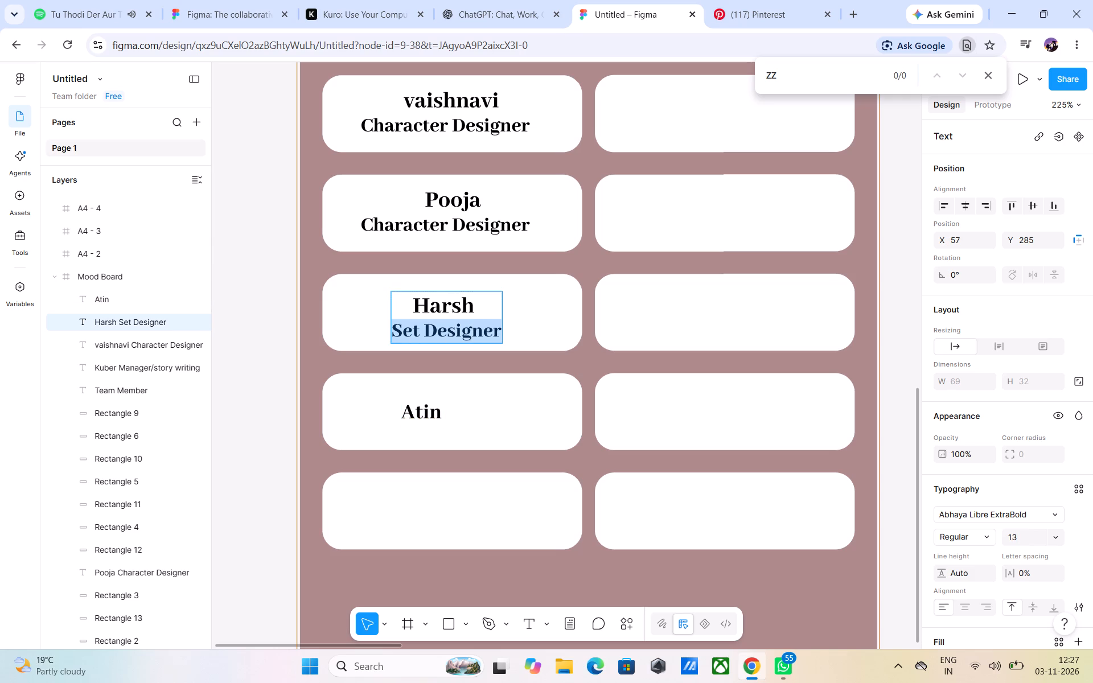
pyautogui.hotkey('ctrl', 'c')
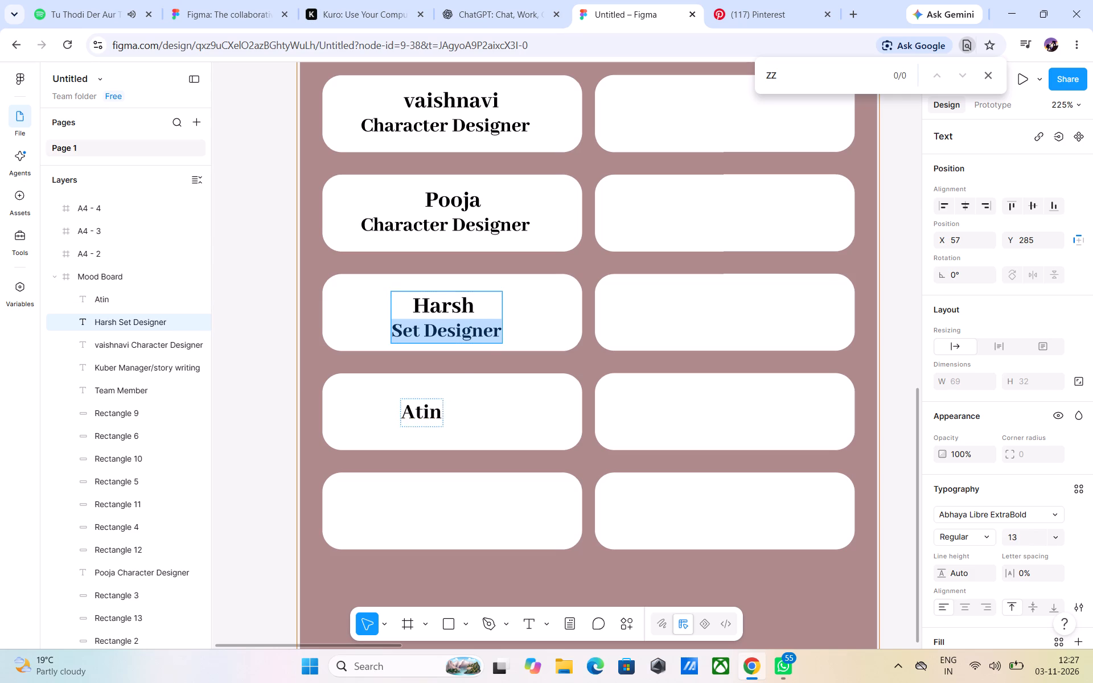
pyautogui.click(437, 412)
pyautogui.press('Return')
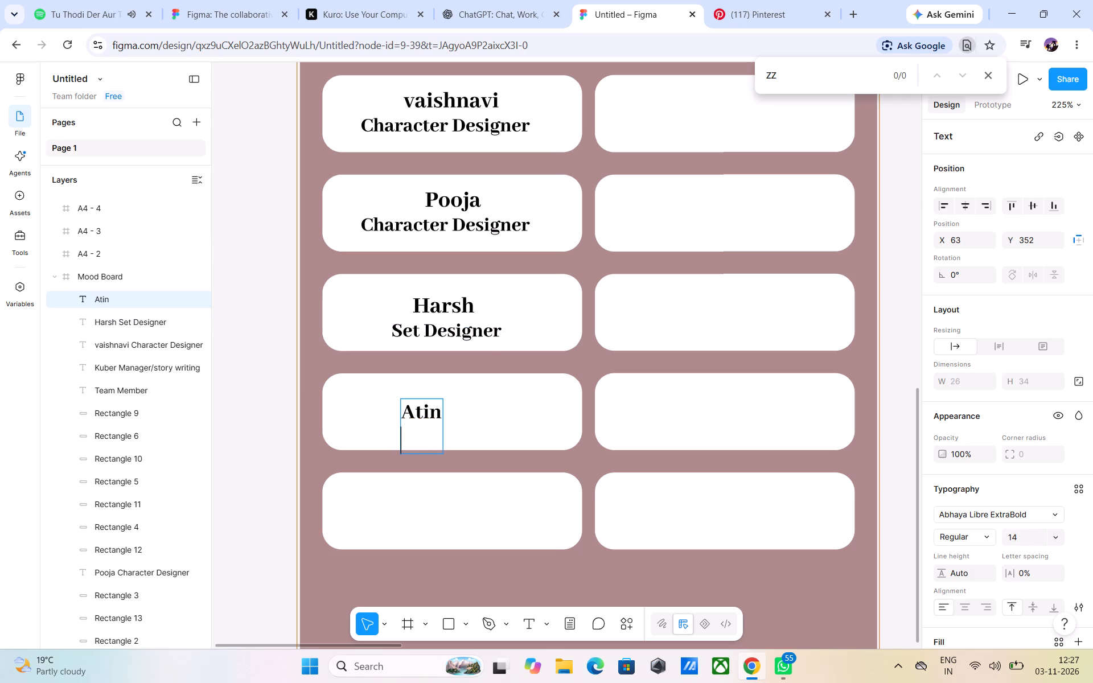
pyautogui.hotkey('ctrl', 'v')
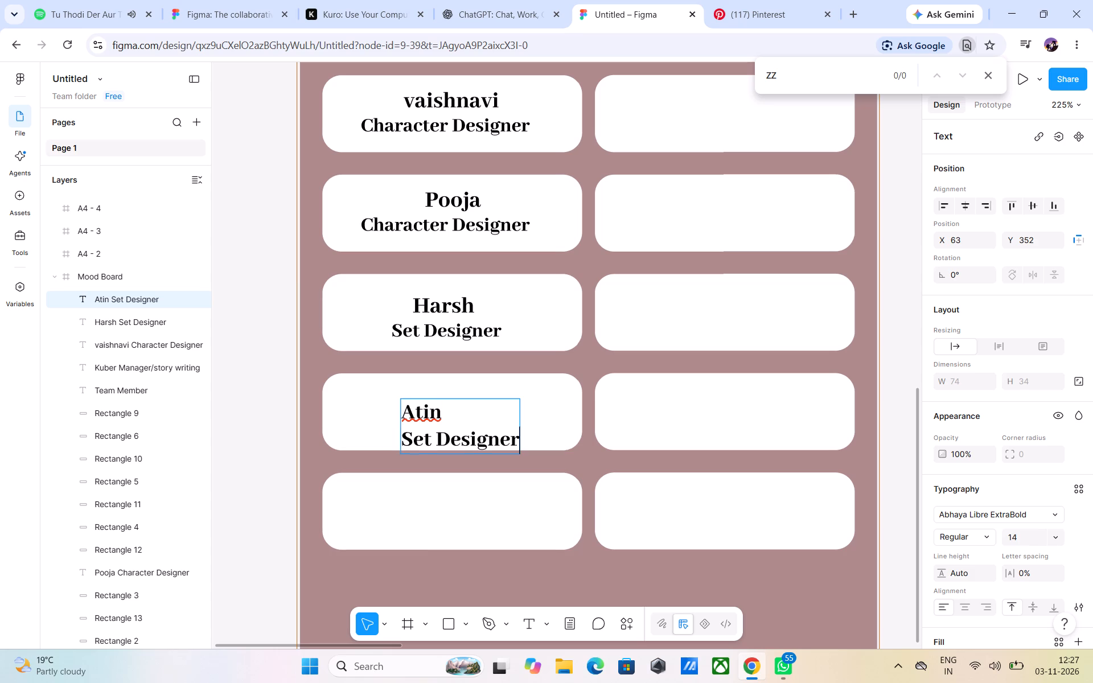
# Indent the name "Atin" with seven spaces to roughly centre it above "Set Designer".
pyautogui.click(402, 414)
pyautogui.press('space')
pyautogui.press('space')
pyautogui.press('space')
pyautogui.press('space')
pyautogui.press('space')
pyautogui.press('space')
pyautogui.press('space')
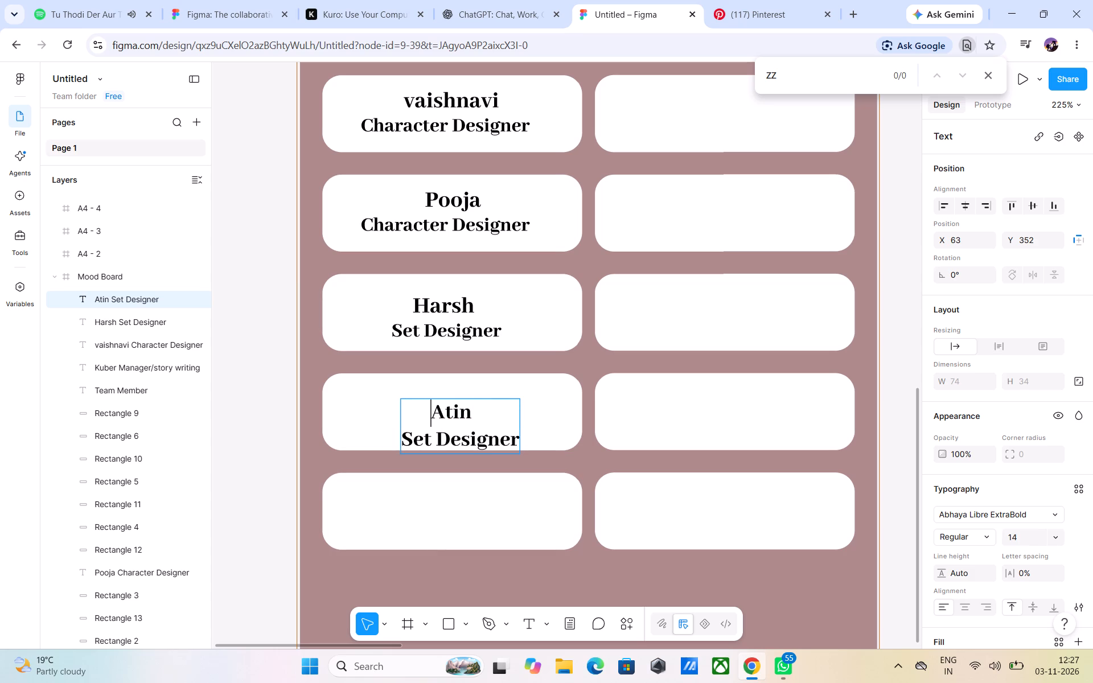
pyautogui.click(470, 487)
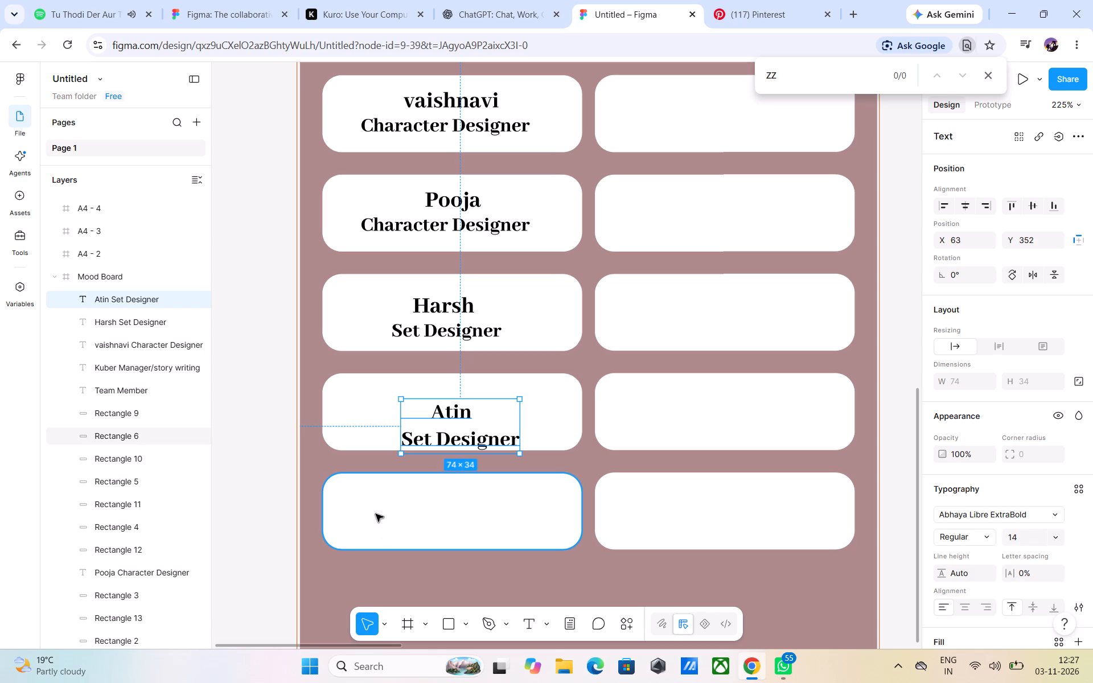
# Add the text "Ayush" inside the empty rectangle below Atin's, with the copied role "Set Designer" on a second line.
pyautogui.click(529, 618)
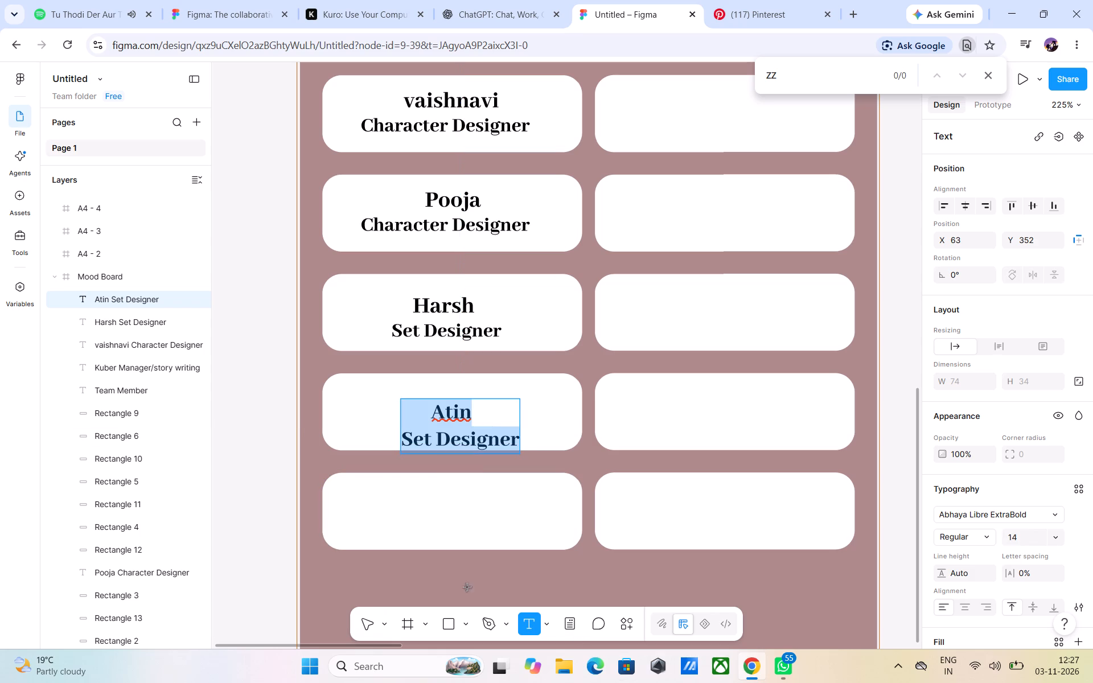
pyautogui.click(420, 488)
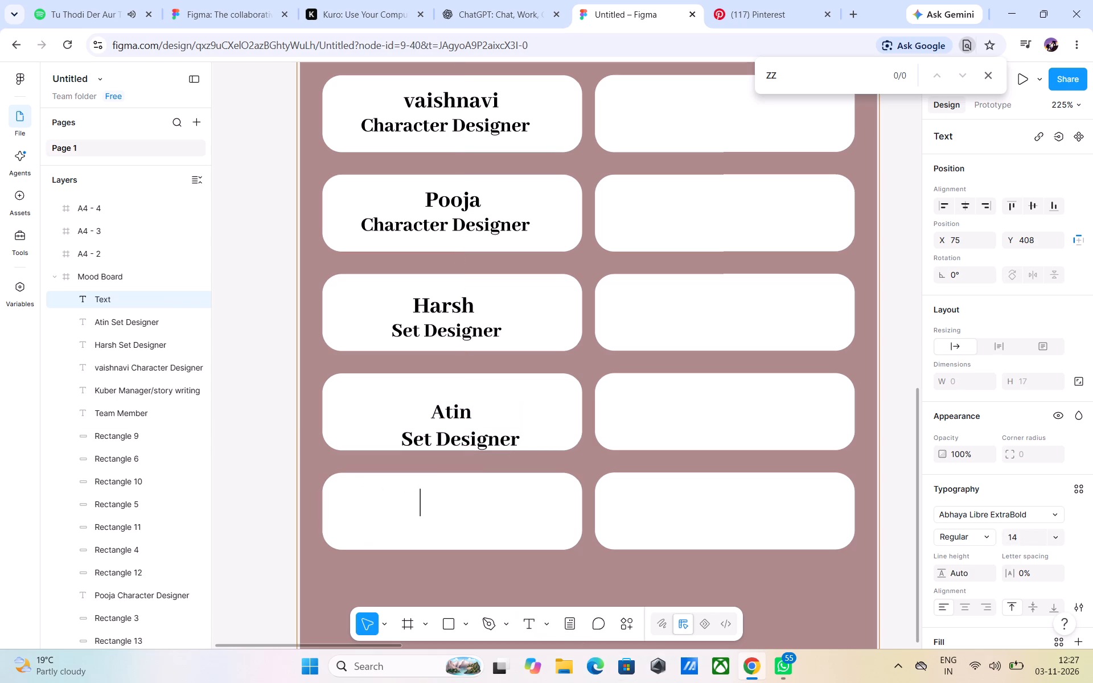
pyautogui.press('a')
pyautogui.press('BackSpace')
pyautogui.press('a')
pyautogui.press('y')
pyautogui.press('BackSpace')
pyautogui.press('y')
pyautogui.write('ush')
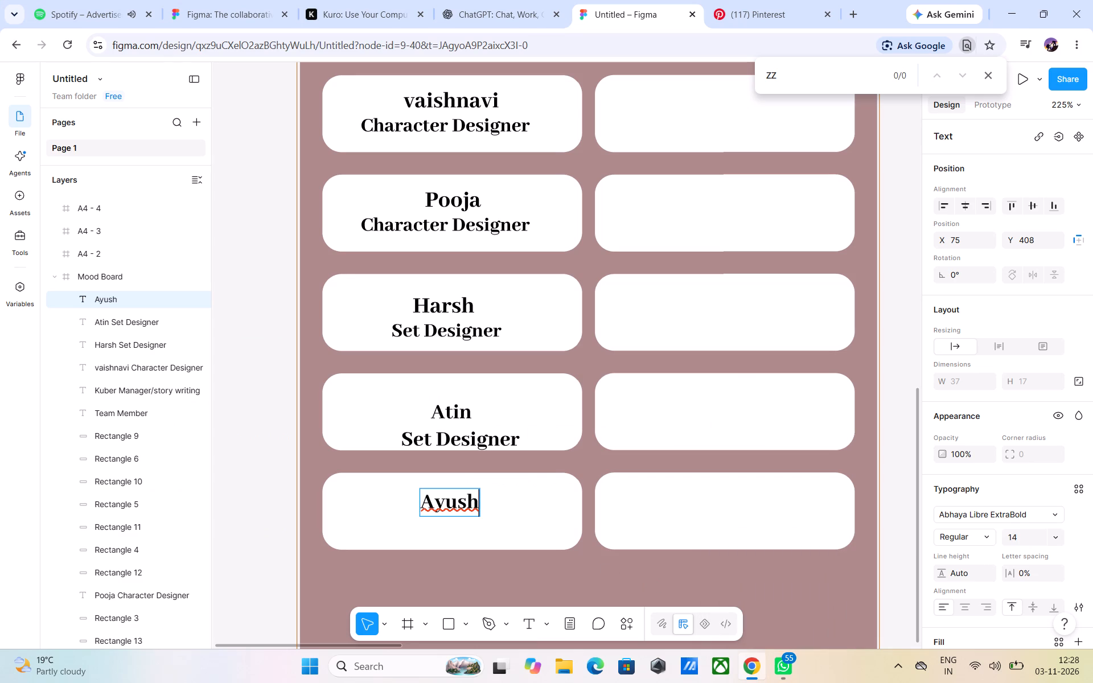
pyautogui.press('Return')
pyautogui.hotkey('ctrl', 'v')
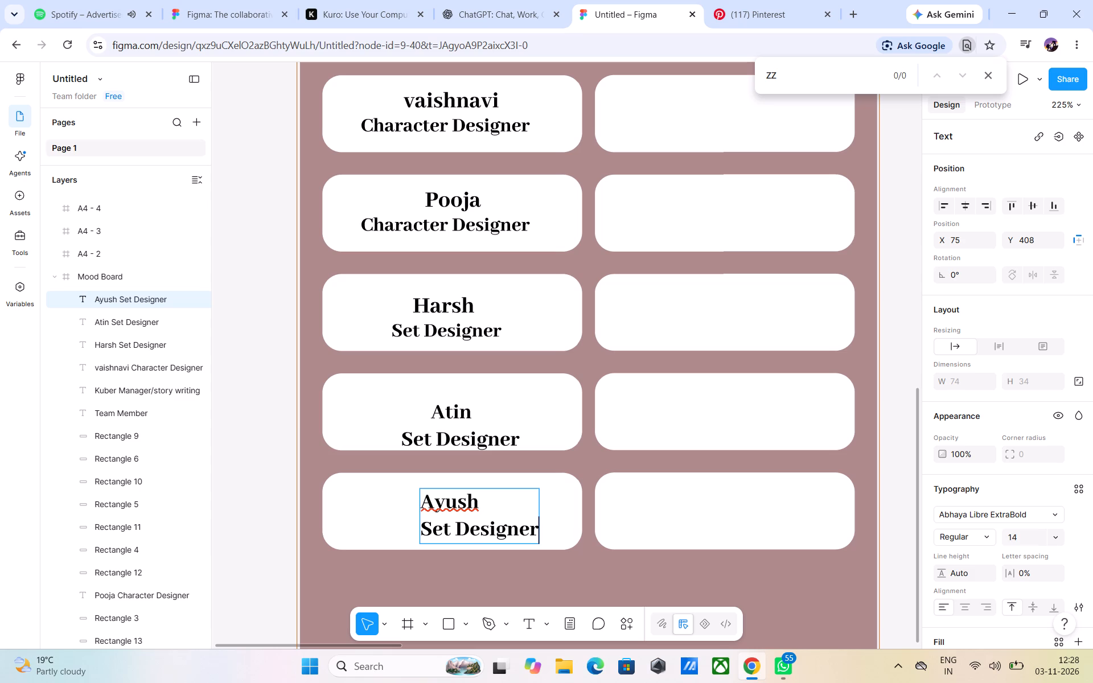
# Indent the name "Ayush" with five spaces to roughly centre it above "Set Designer".
pyautogui.click(421, 501)
pyautogui.press('space')
pyautogui.press('space')
pyautogui.press('space')
pyautogui.press('space')
pyautogui.press('space')
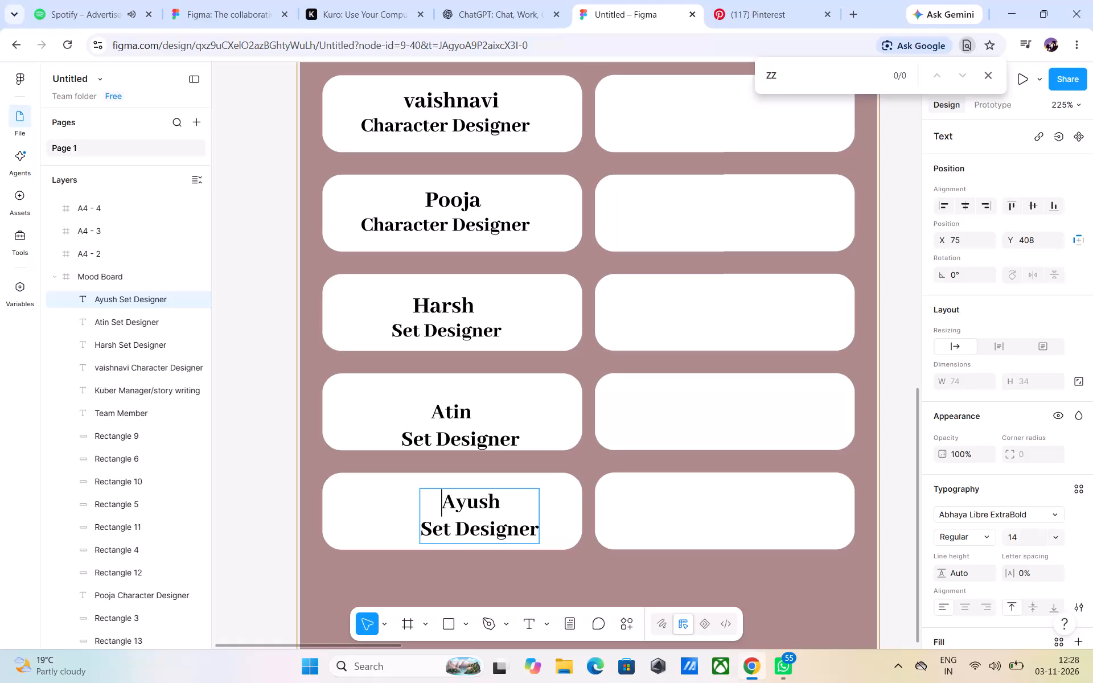
pyautogui.click(711, 121)
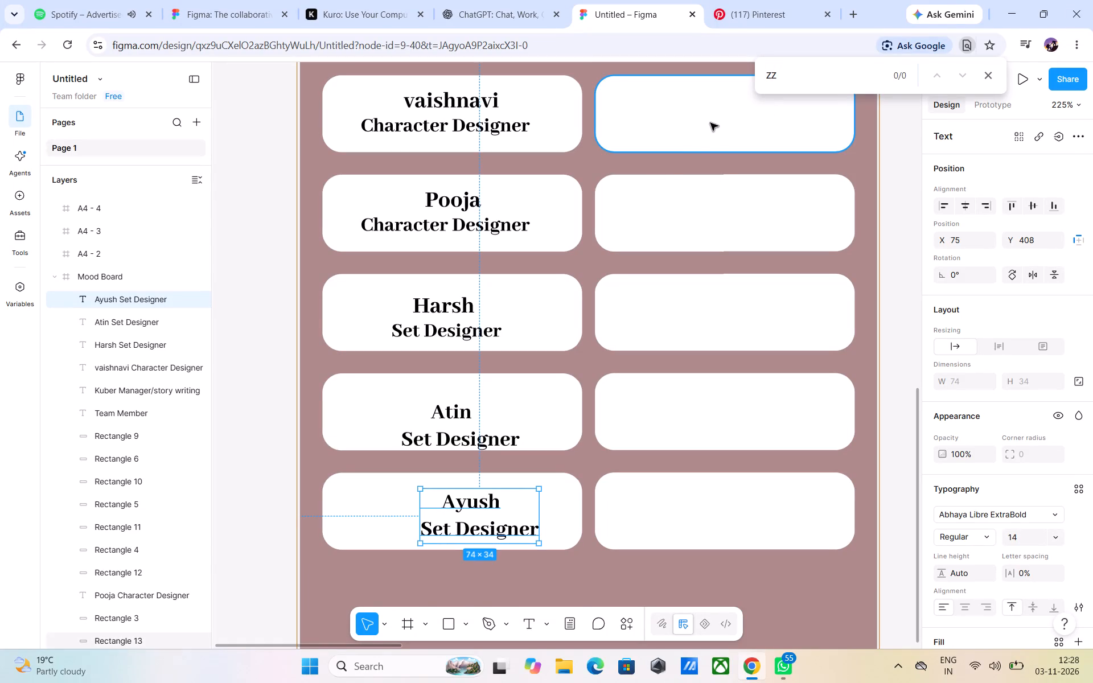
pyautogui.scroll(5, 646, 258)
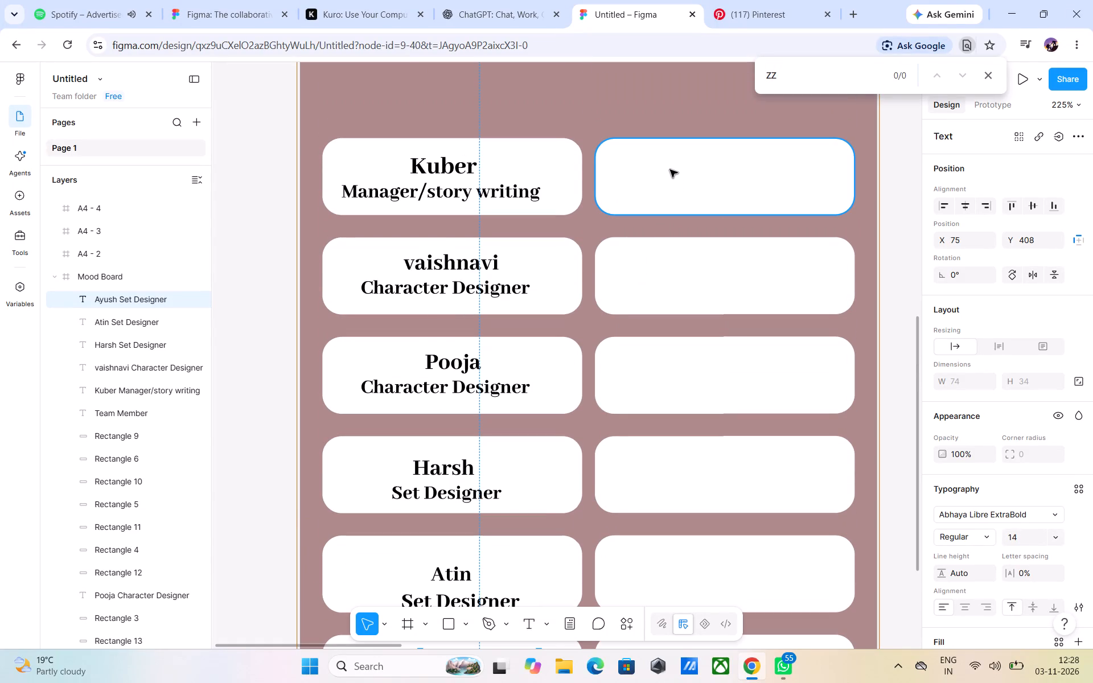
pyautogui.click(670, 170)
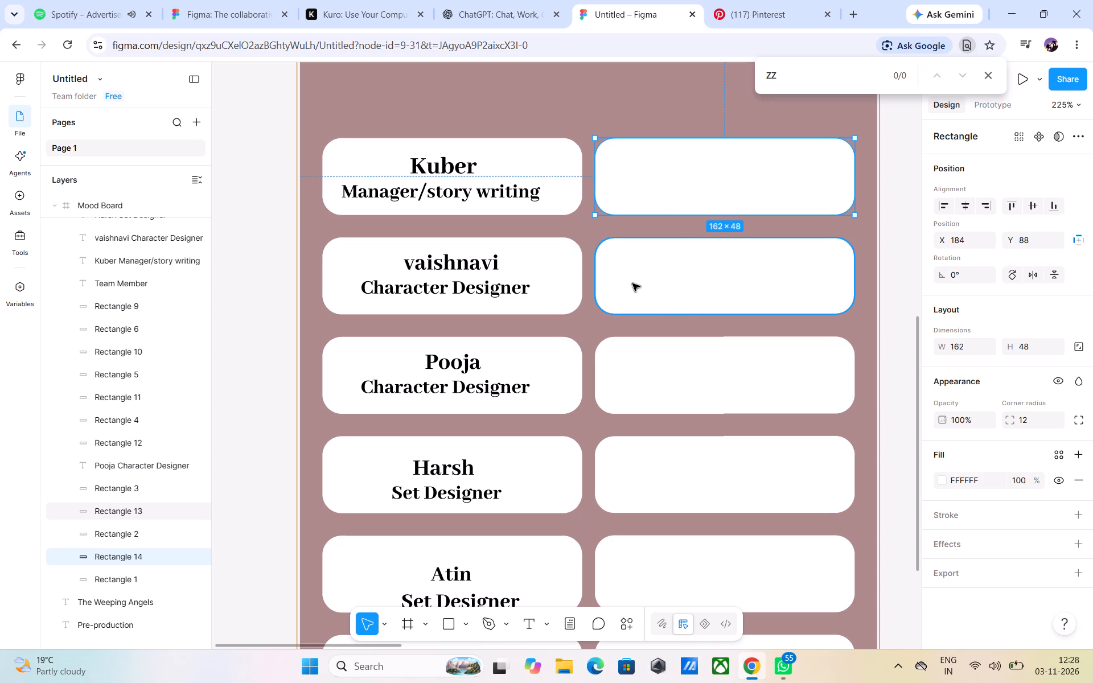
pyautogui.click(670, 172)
# Move the Atin Set Designer text to the middle of its rectangle, at about X 54, Y 343.
pyautogui.scroll(-5, 683, 389)
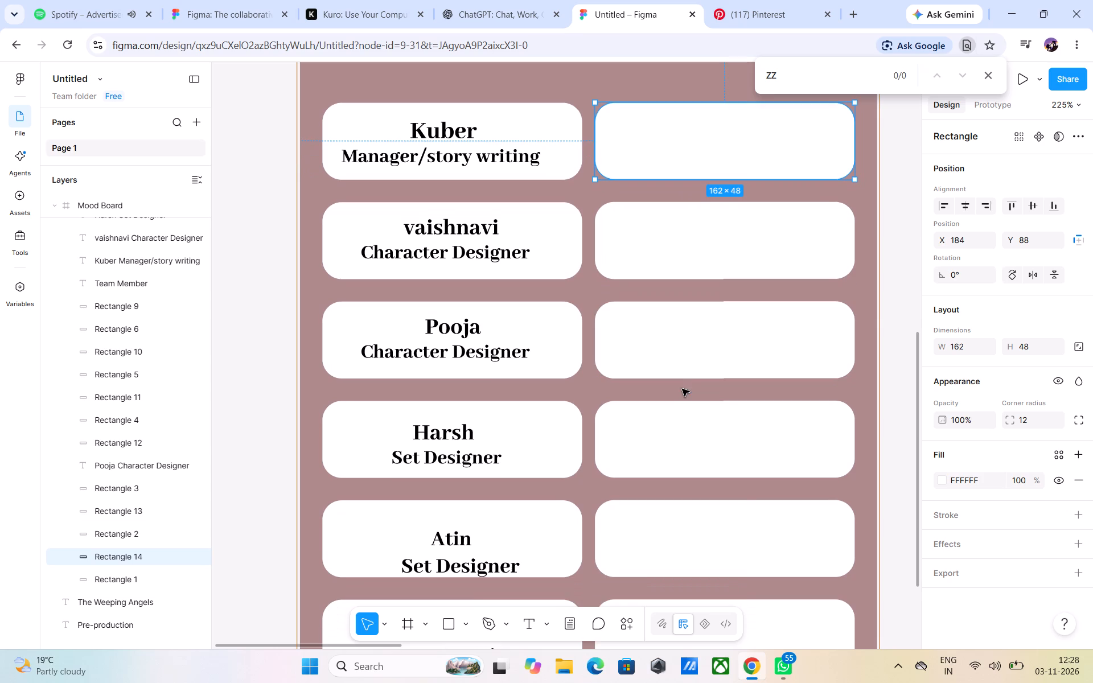
pyautogui.scroll(-10, 681, 389)
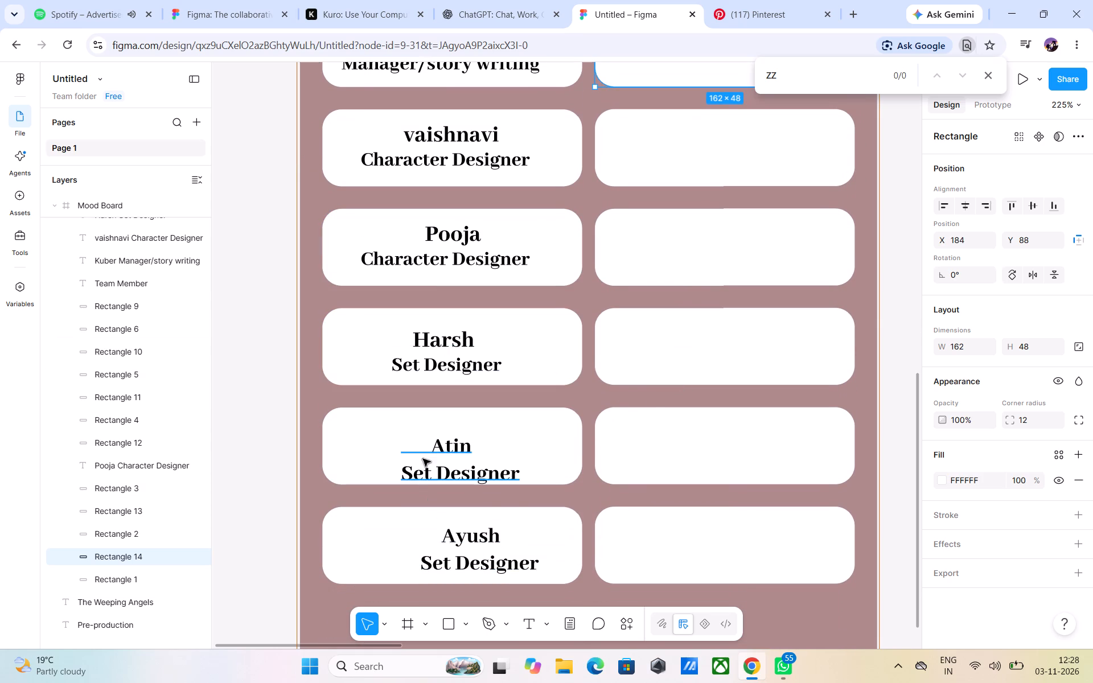
pyautogui.moveTo(449, 450); pyautogui.dragTo(441, 443)
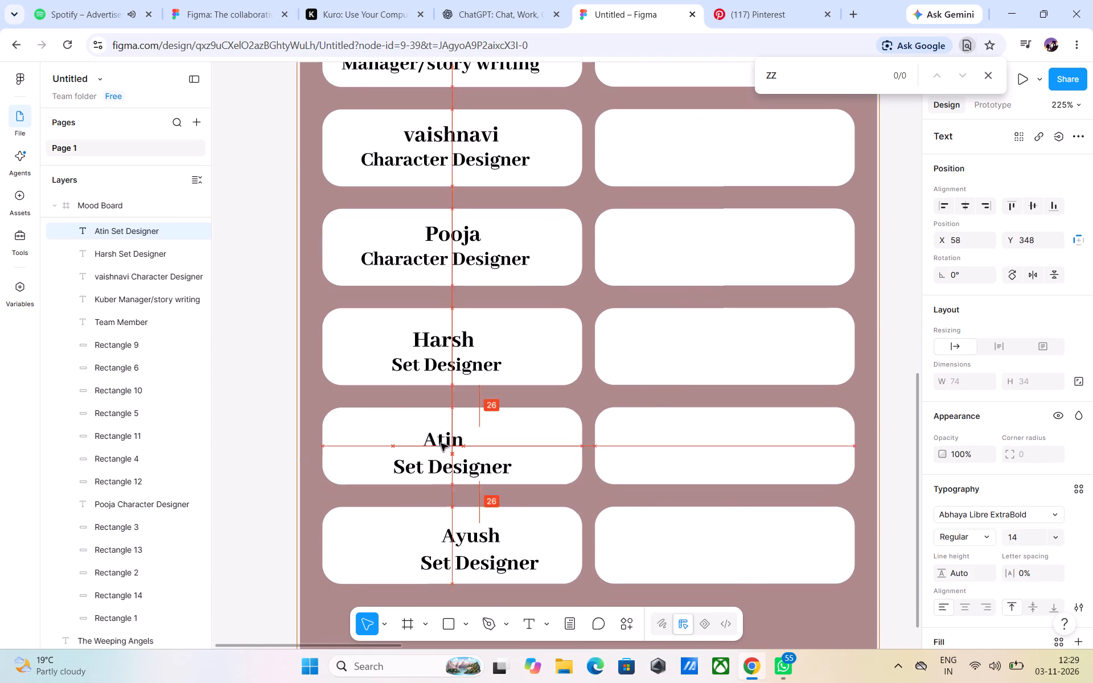
pyautogui.moveTo(441, 443); pyautogui.dragTo(435, 435)
# Indent the name "Atin" by one more space to centre it better above "Set Designer".
pyautogui.click(414, 433)
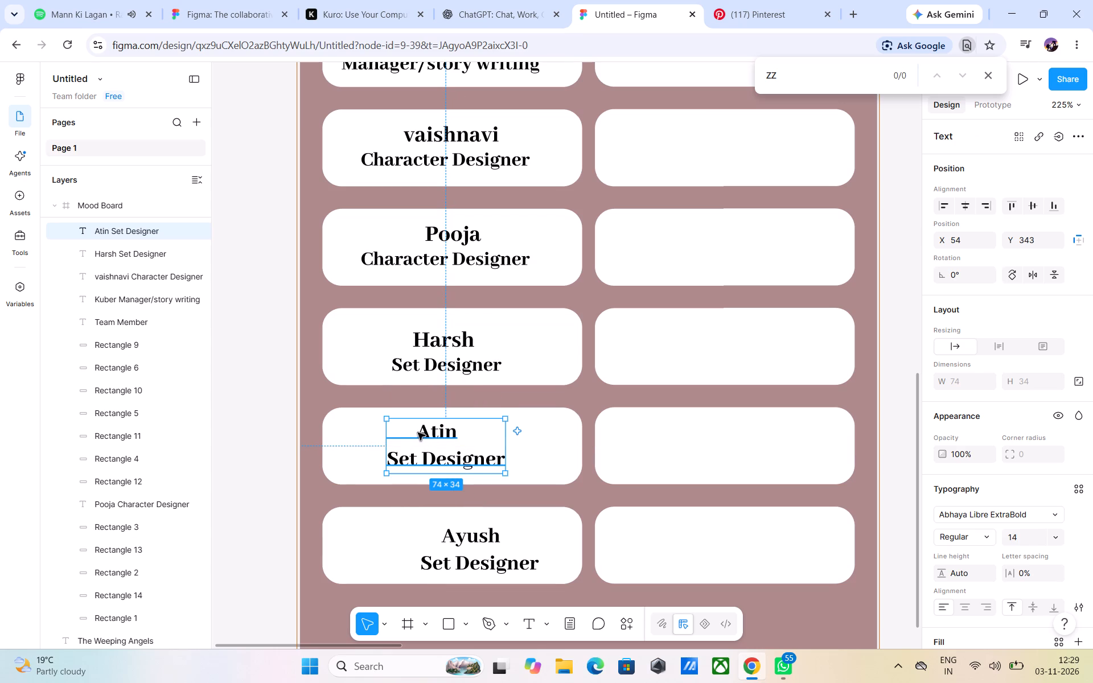
pyautogui.doubleClick(418, 433)
pyautogui.click(419, 433)
pyautogui.press('space')
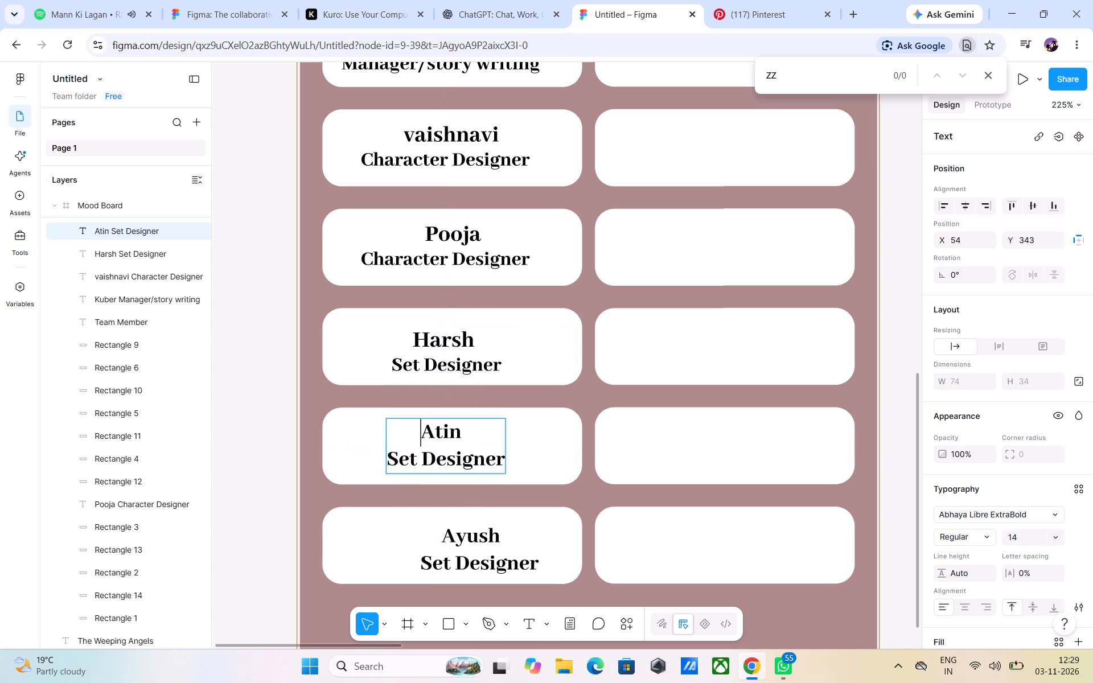
pyautogui.press('space')
pyautogui.press('BackSpace')
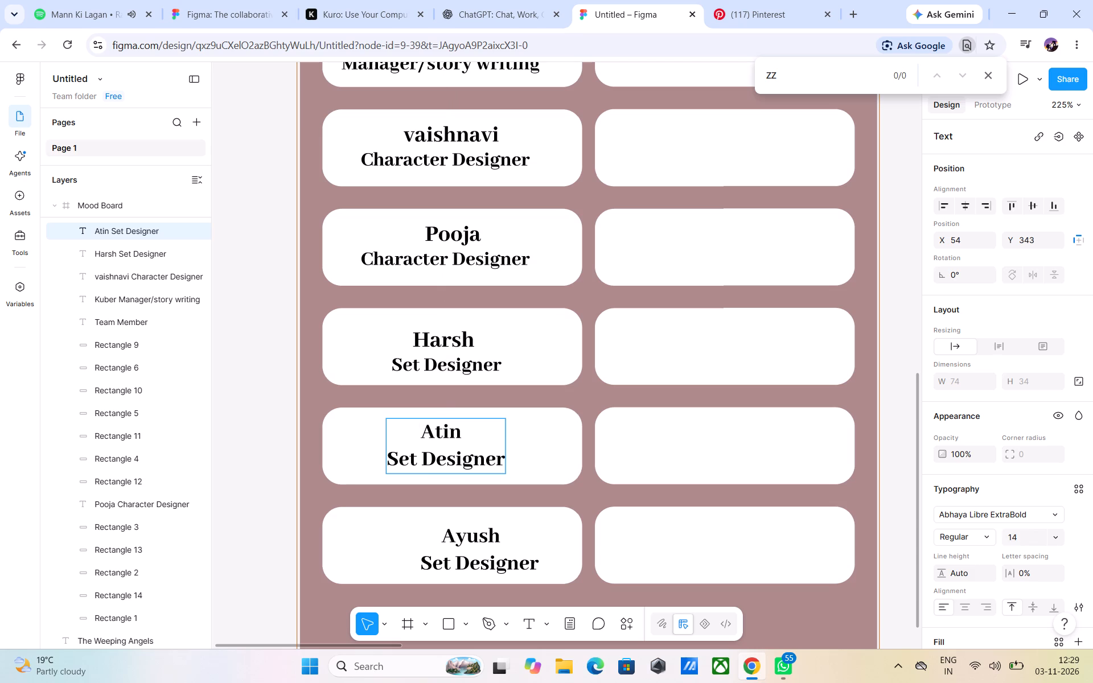
pyautogui.click(539, 397)
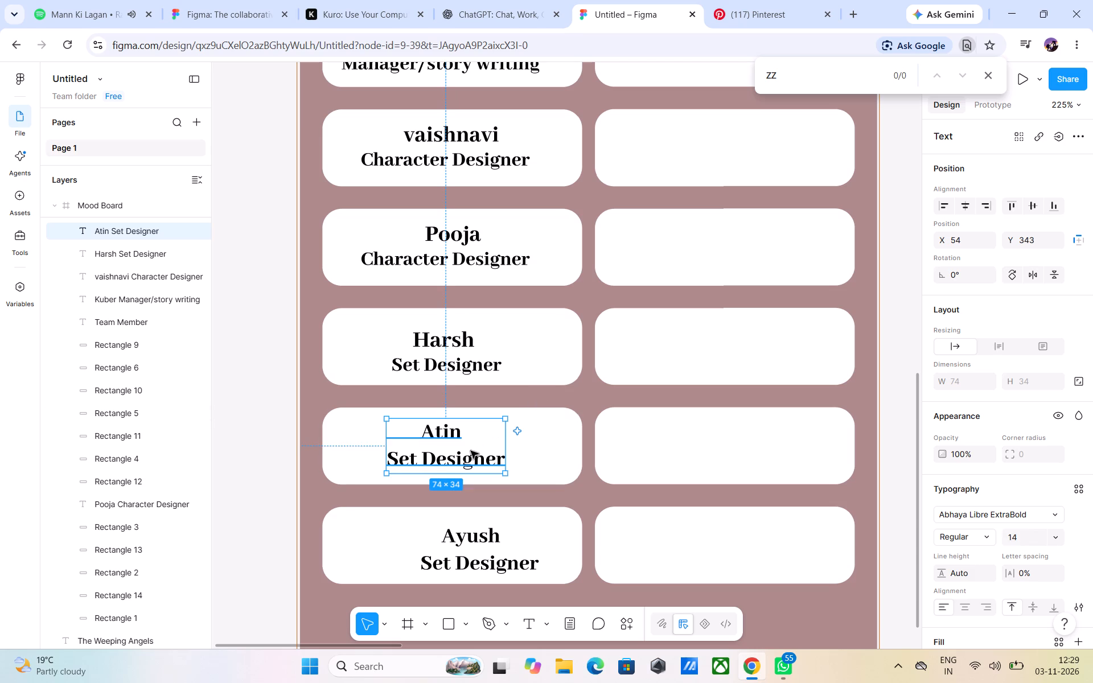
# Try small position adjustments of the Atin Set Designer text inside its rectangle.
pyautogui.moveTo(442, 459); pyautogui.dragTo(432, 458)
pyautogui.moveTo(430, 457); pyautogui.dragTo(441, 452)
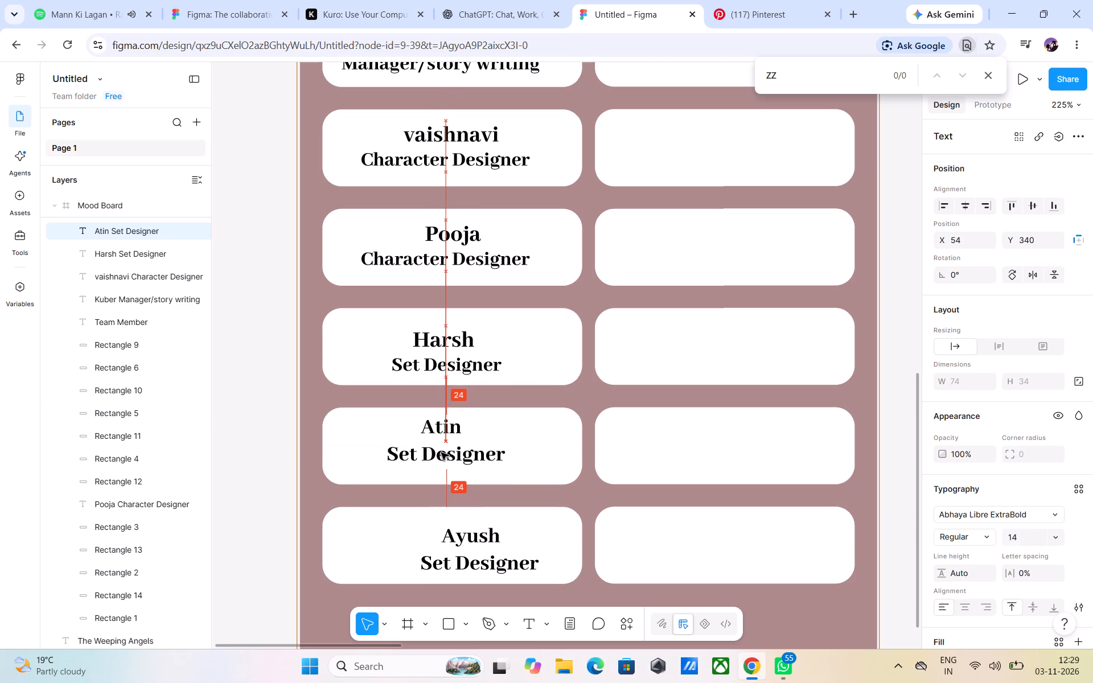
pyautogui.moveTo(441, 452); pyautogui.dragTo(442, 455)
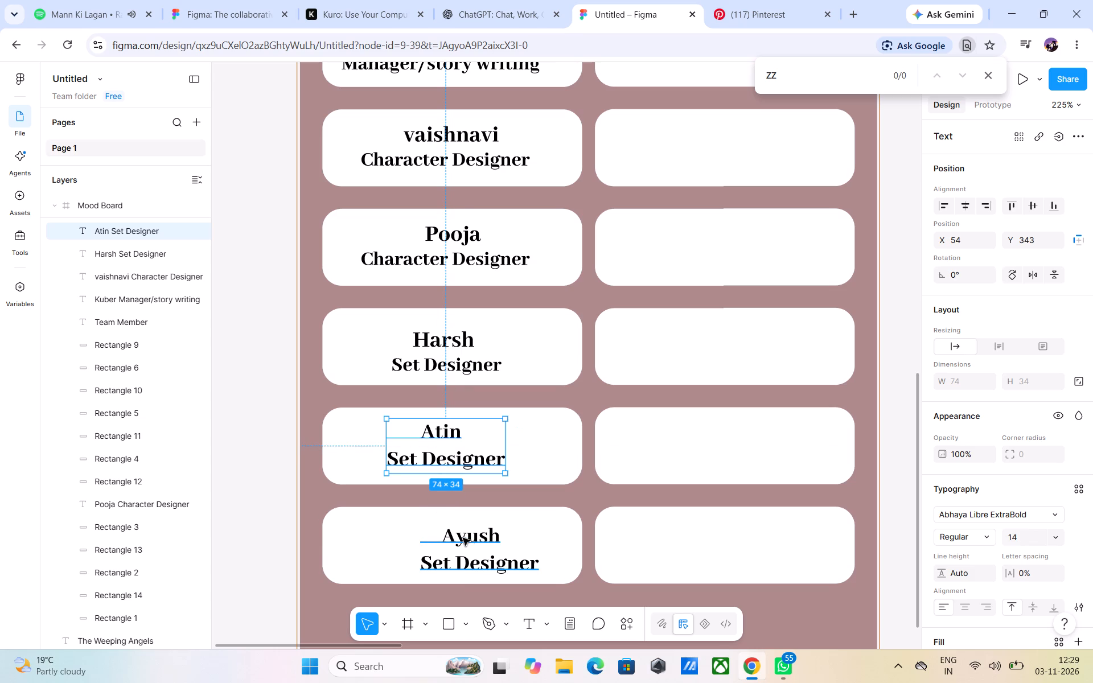
# Move the Ayush Set Designer text to the middle of its rectangle, at about X 54, Y 405.
pyautogui.click(466, 541)
pyautogui.moveTo(472, 546); pyautogui.dragTo(447, 547)
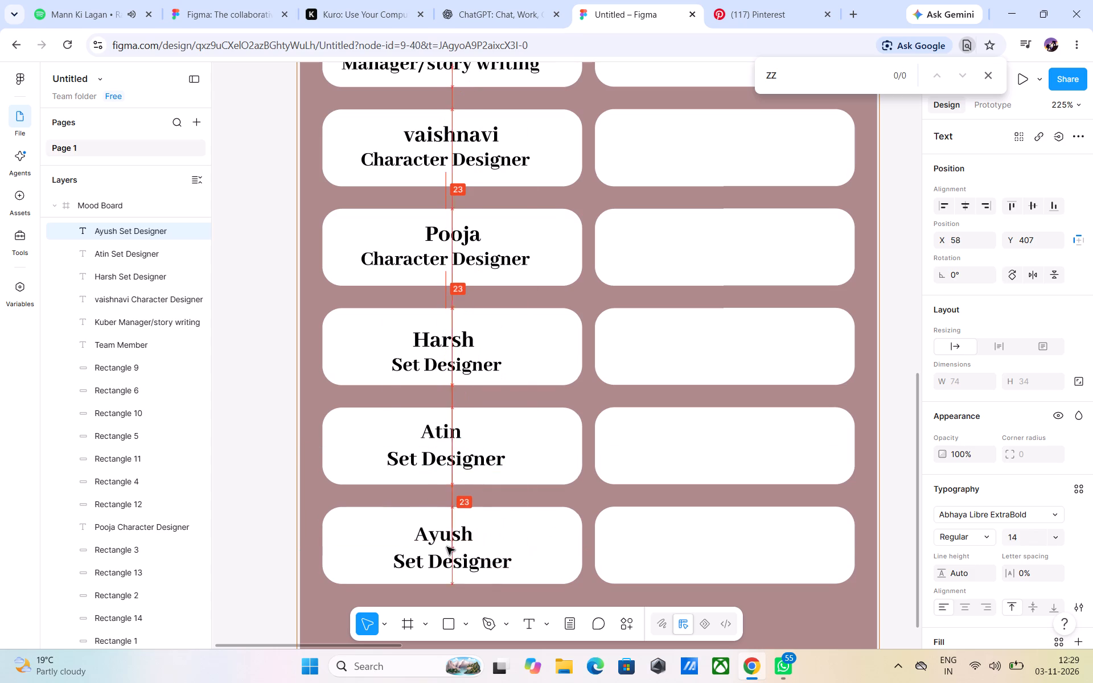
pyautogui.moveTo(447, 547); pyautogui.dragTo(438, 543)
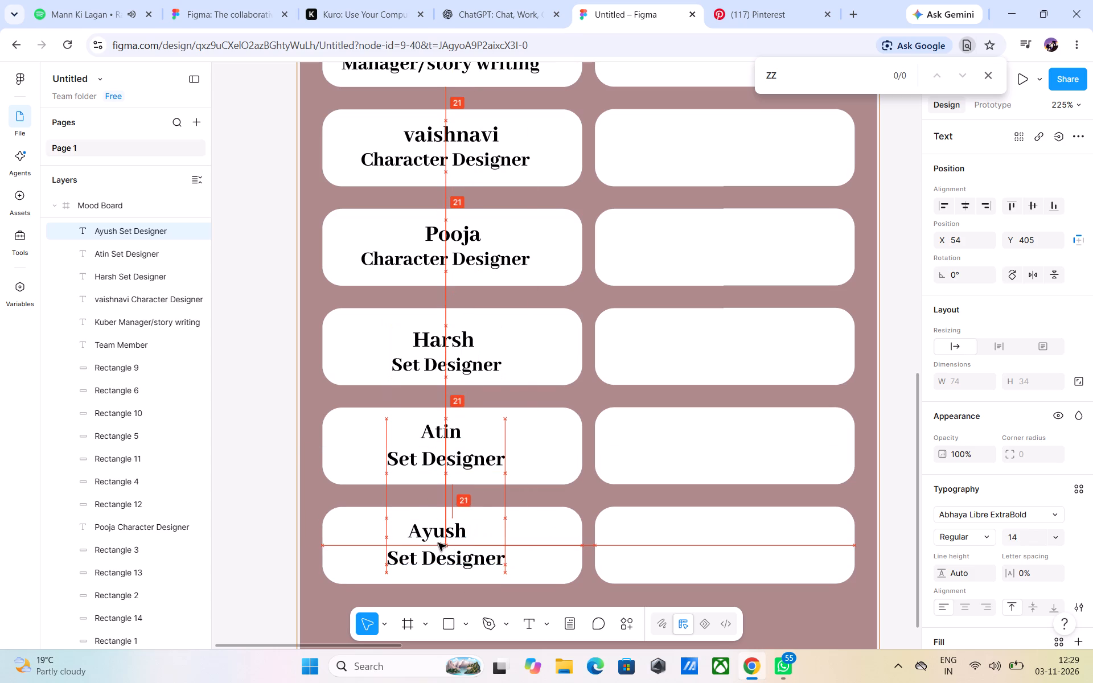
pyautogui.moveTo(438, 543); pyautogui.dragTo(438, 539)
pyautogui.click(247, 491)
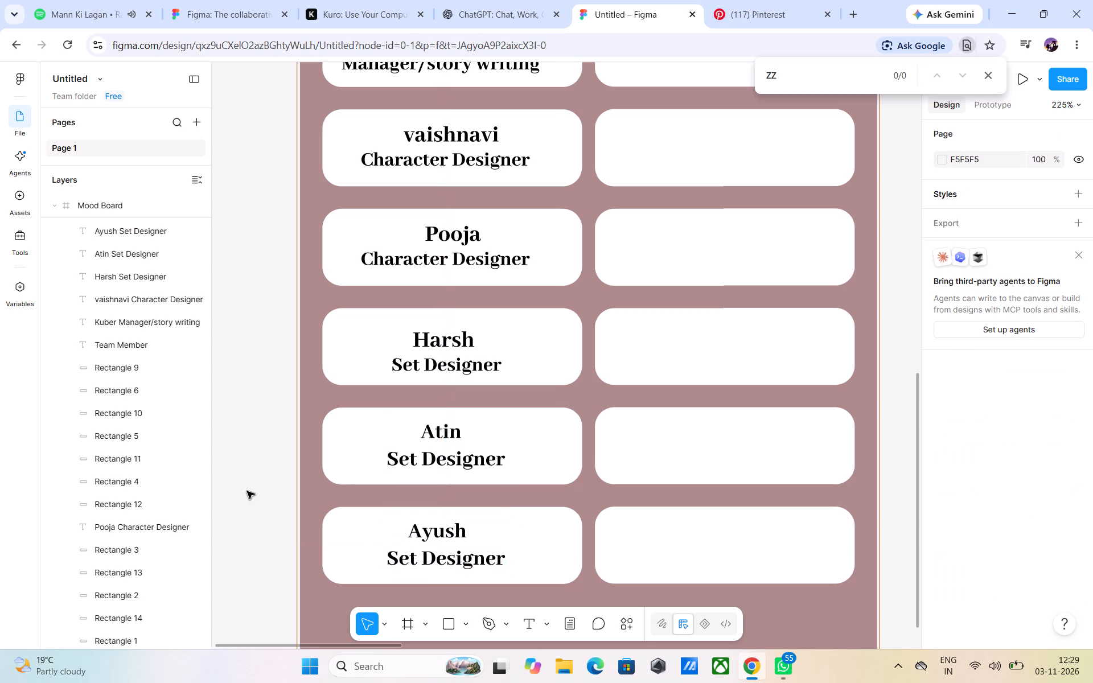
# Look over the Mood Board's Team Member layout, checking the filled and empty rectangles.
pyautogui.scroll(-3, 623, 437)
pyautogui.scroll(7, 623, 437)
pyautogui.scroll(-8, 675, 407)
pyautogui.scroll(5, 673, 411)
pyautogui.scroll(-6, 666, 414)
pyautogui.scroll(6, 664, 421)
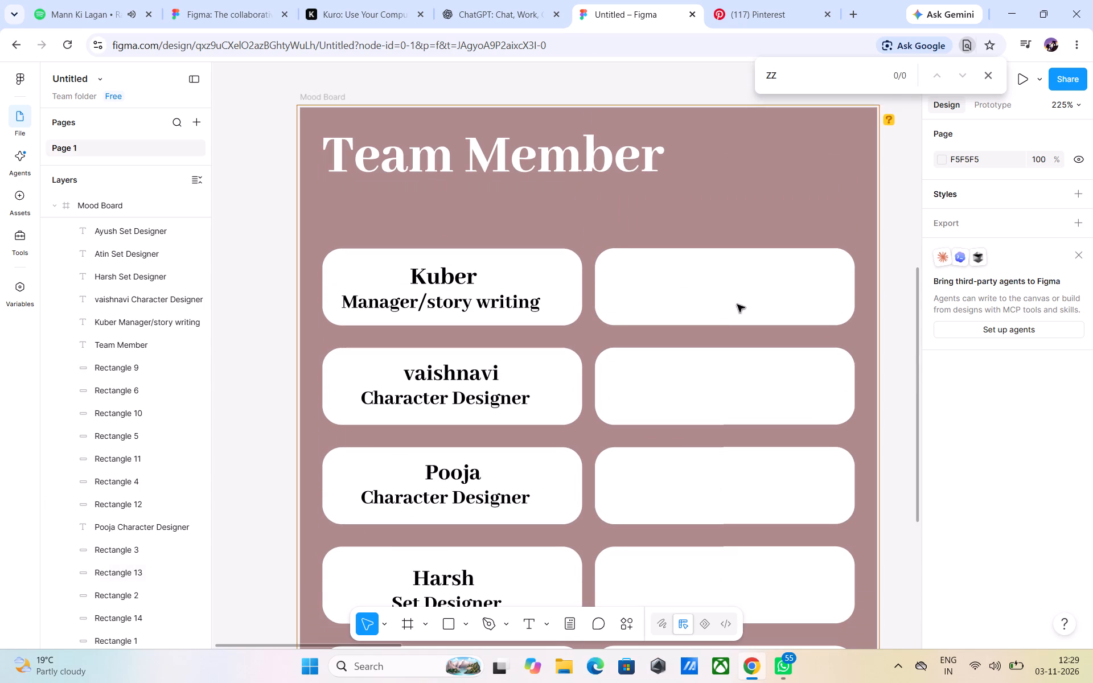
# Start a new text inside the empty rectangle beside Kuber's, at about X 235, Y 106.
pyautogui.click(712, 290)
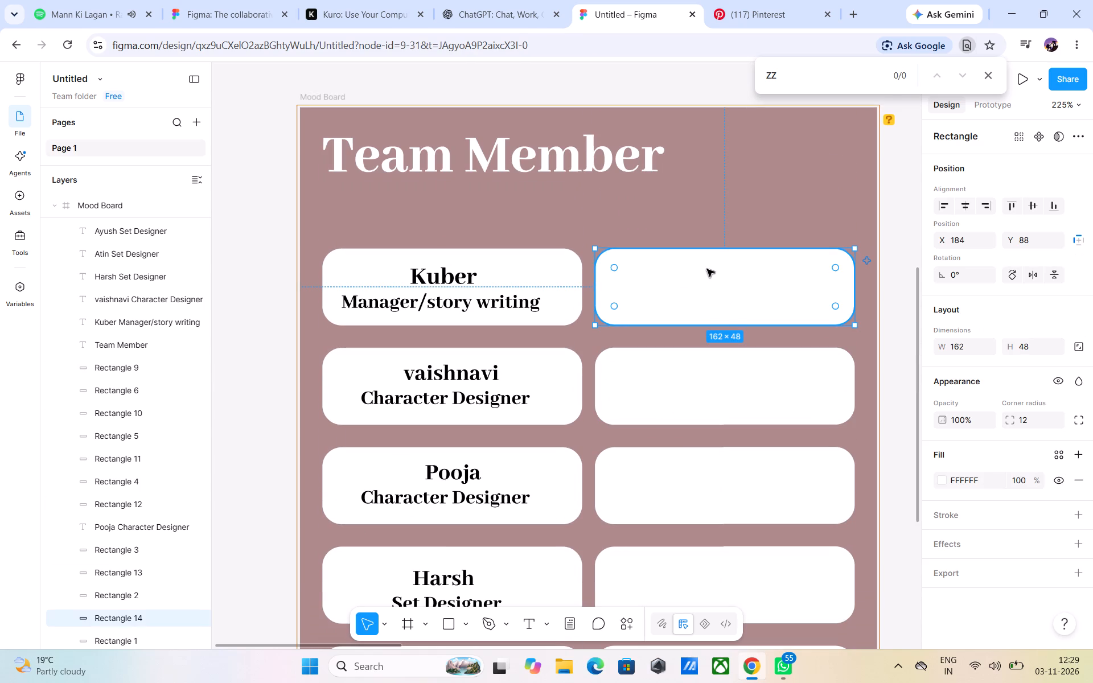
pyautogui.press('a')
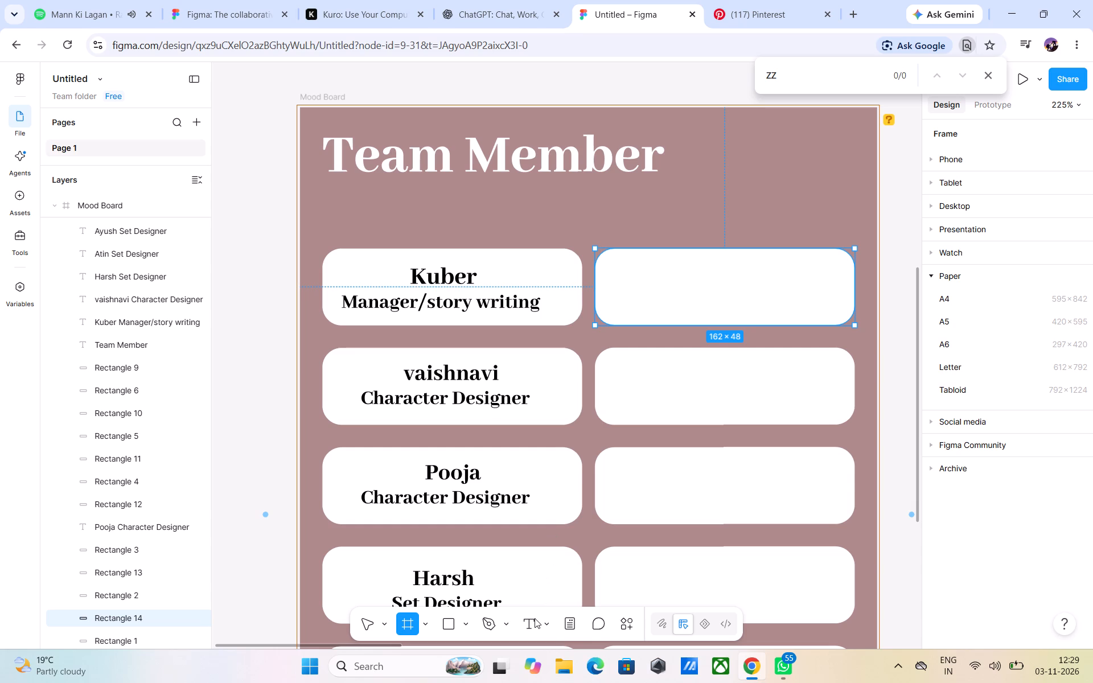
pyautogui.click(534, 618)
pyautogui.click(677, 278)
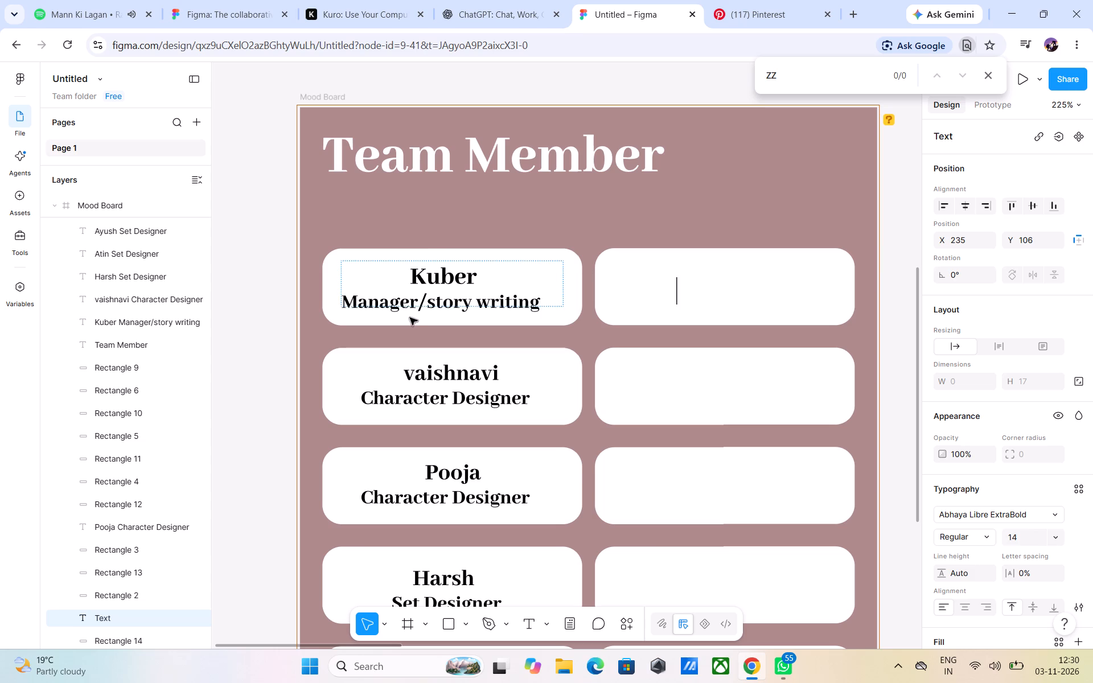
pyautogui.scroll(-4, 442, 409)
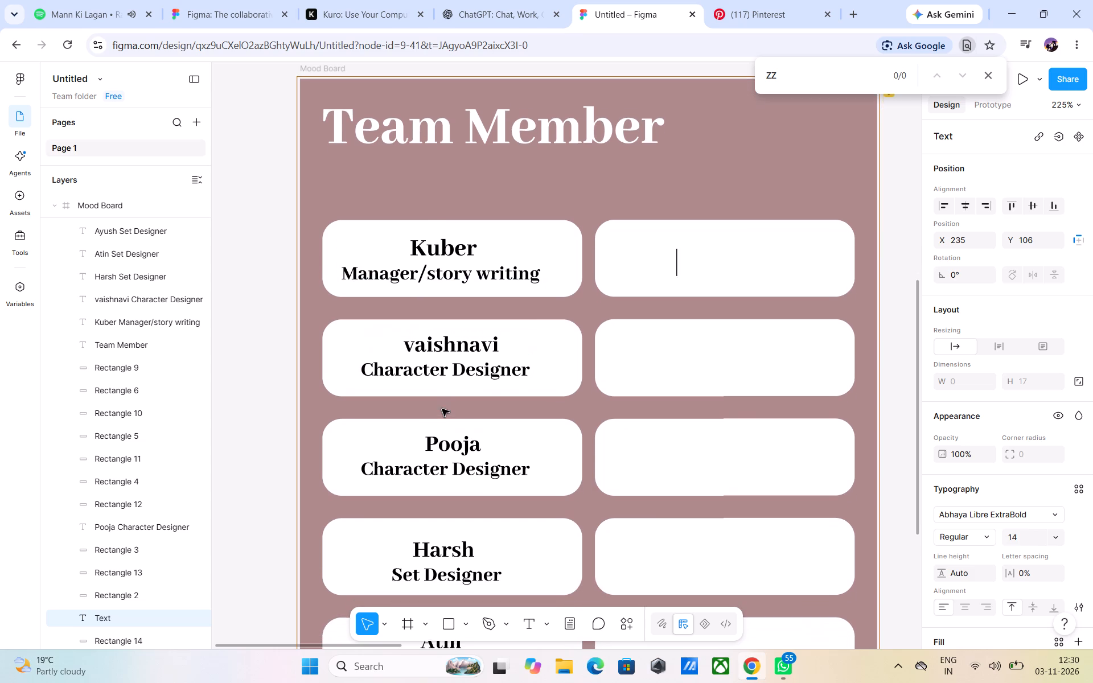
pyautogui.scroll(-10, 444, 454)
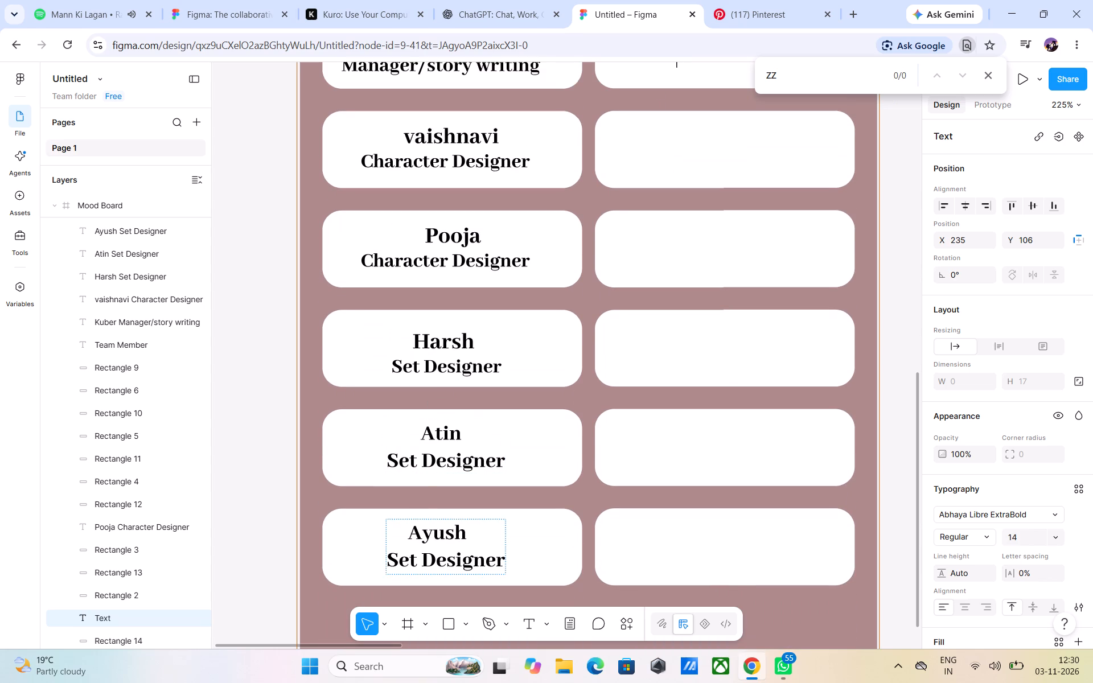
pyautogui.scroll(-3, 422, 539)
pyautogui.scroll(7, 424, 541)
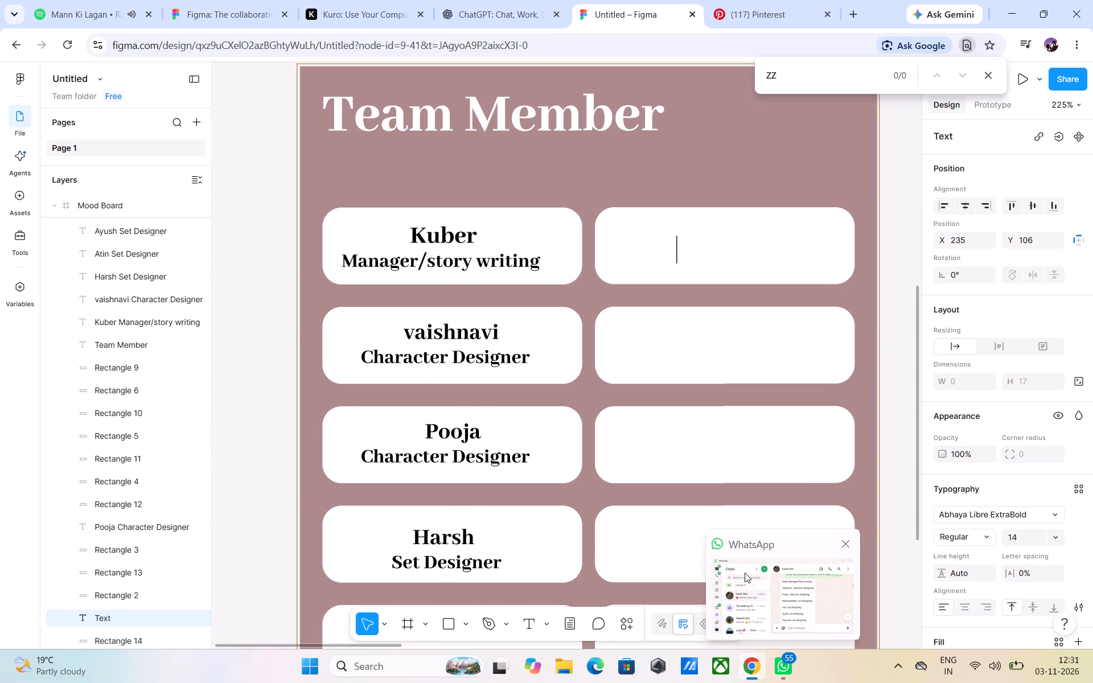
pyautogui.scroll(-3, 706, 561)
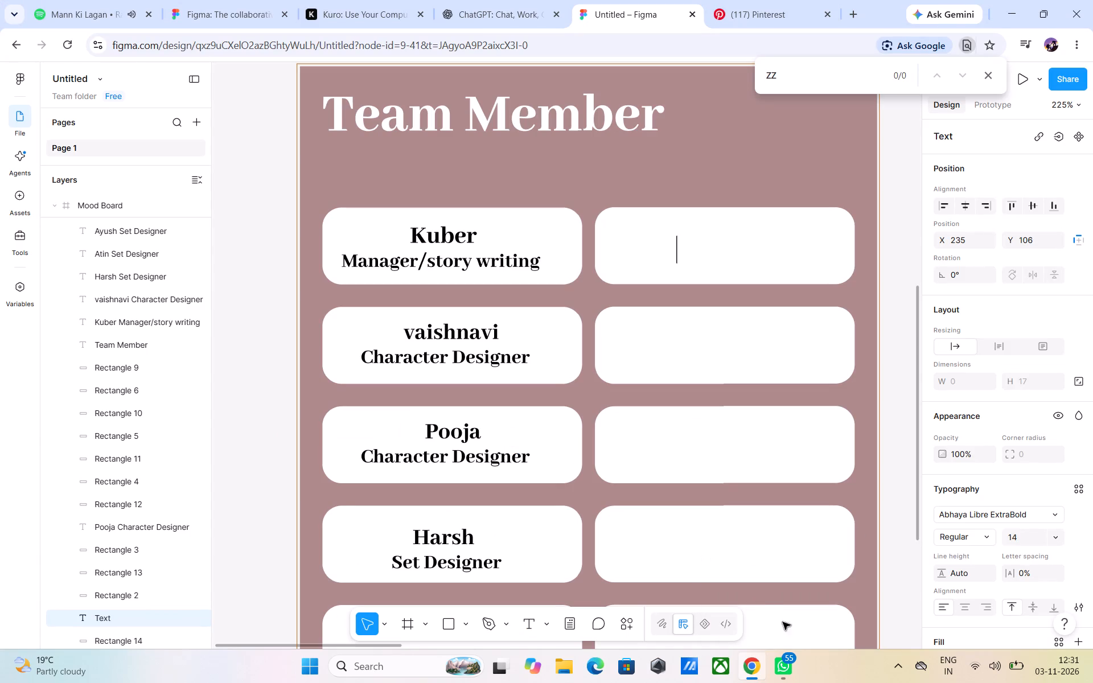
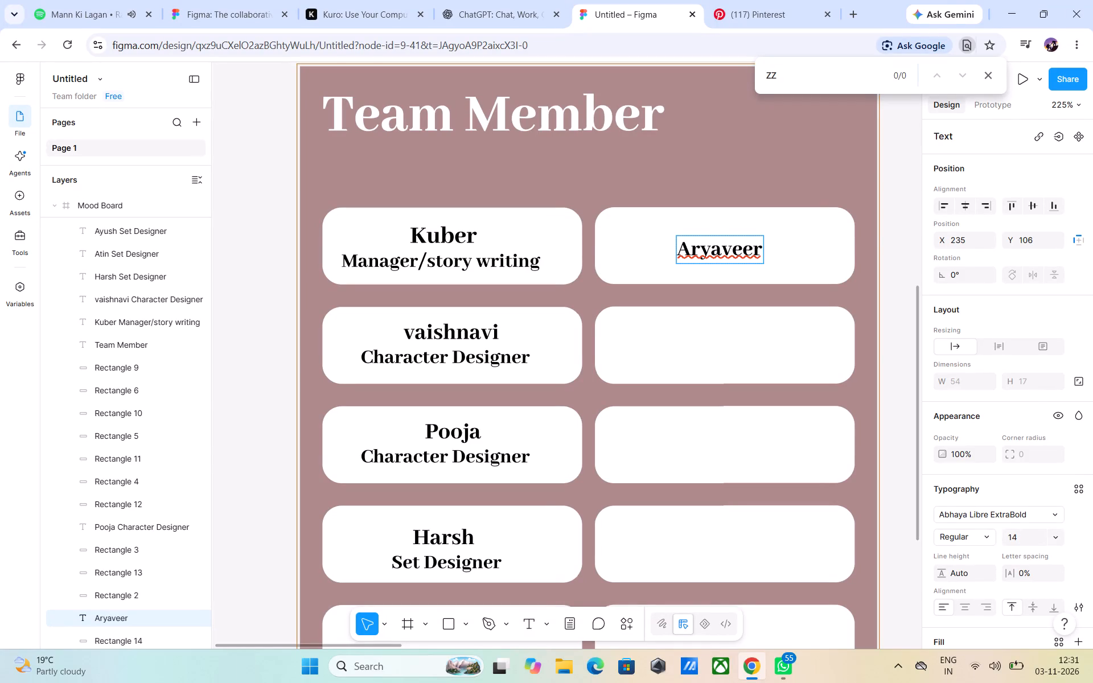
# Add a second line under Aryaveer and copy the role "Set Designer" from Harsh's text to place there.
pyautogui.press('Return')
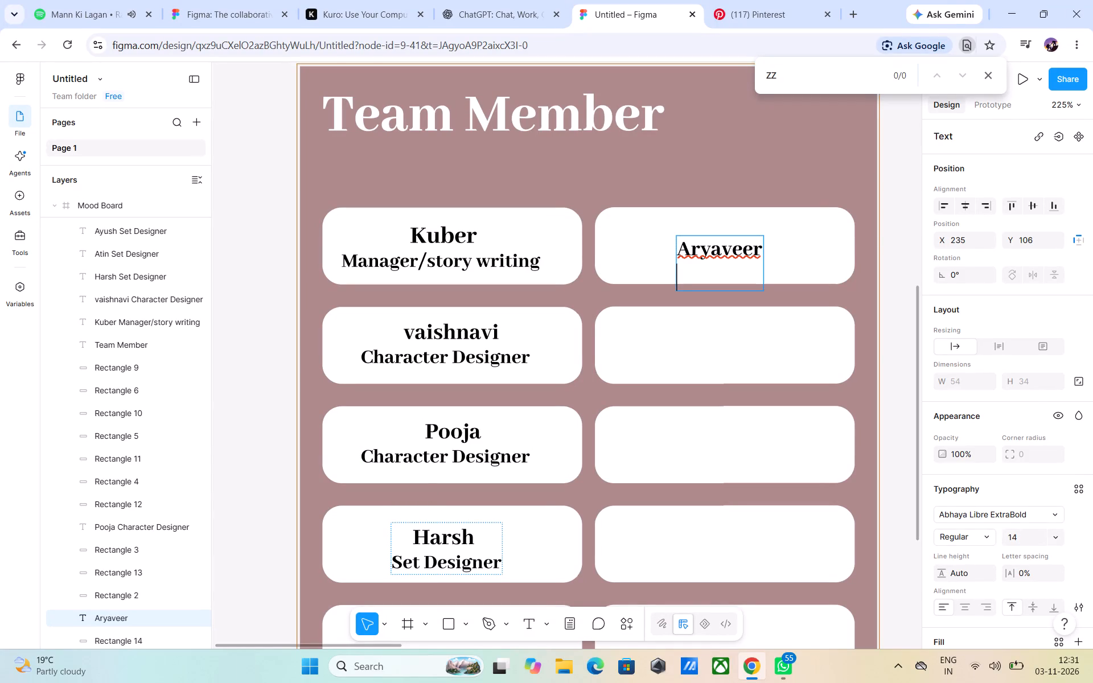
pyautogui.moveTo(393, 566); pyautogui.dragTo(461, 575)
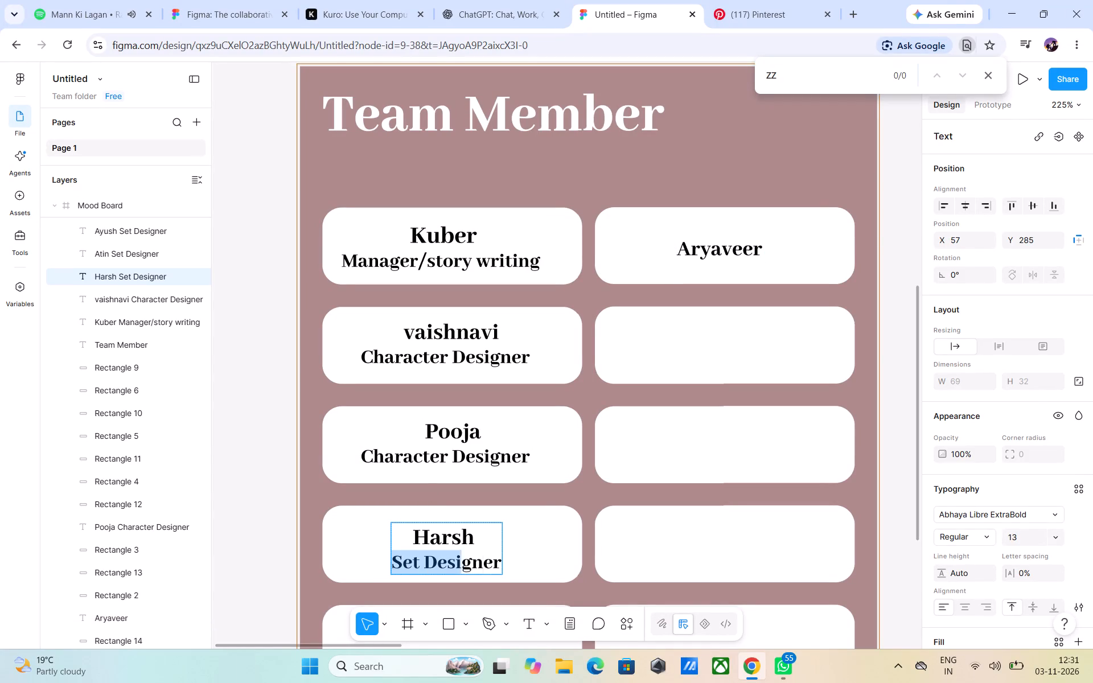
pyautogui.moveTo(461, 575); pyautogui.dragTo(498, 580)
pyautogui.hotkey('ctrl', 'c')
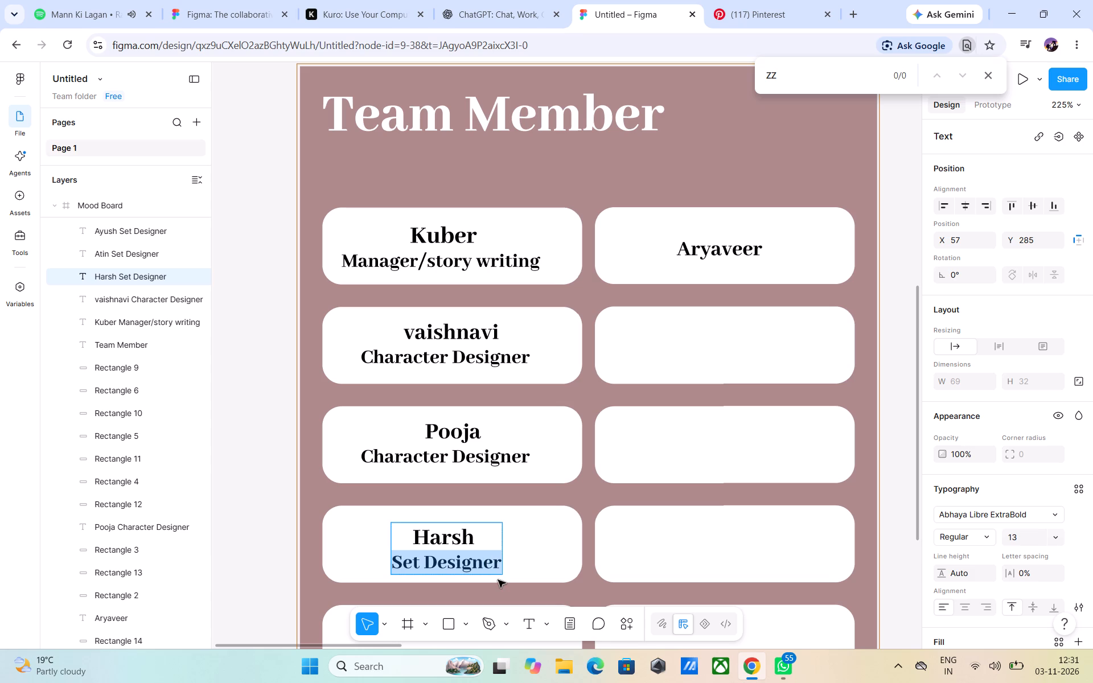
pyautogui.click(709, 277)
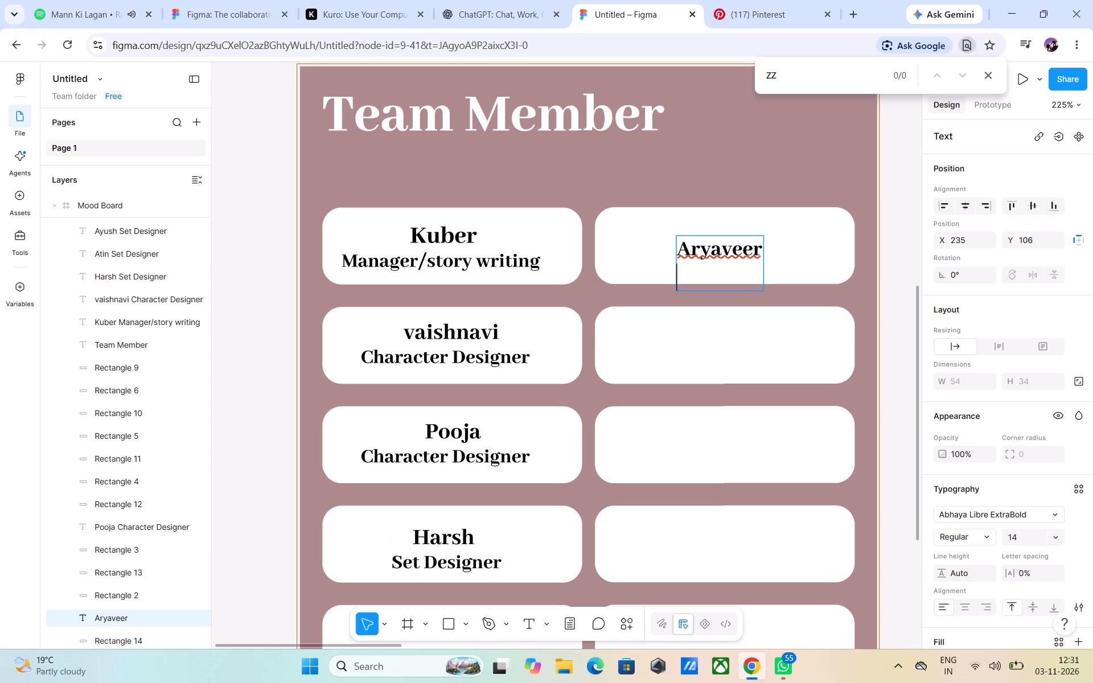
# Add the Set Designer line under Aryaveer and indent the name with three leading spaces to centre it over the role.
pyautogui.hotkey('ctrl', 'v')
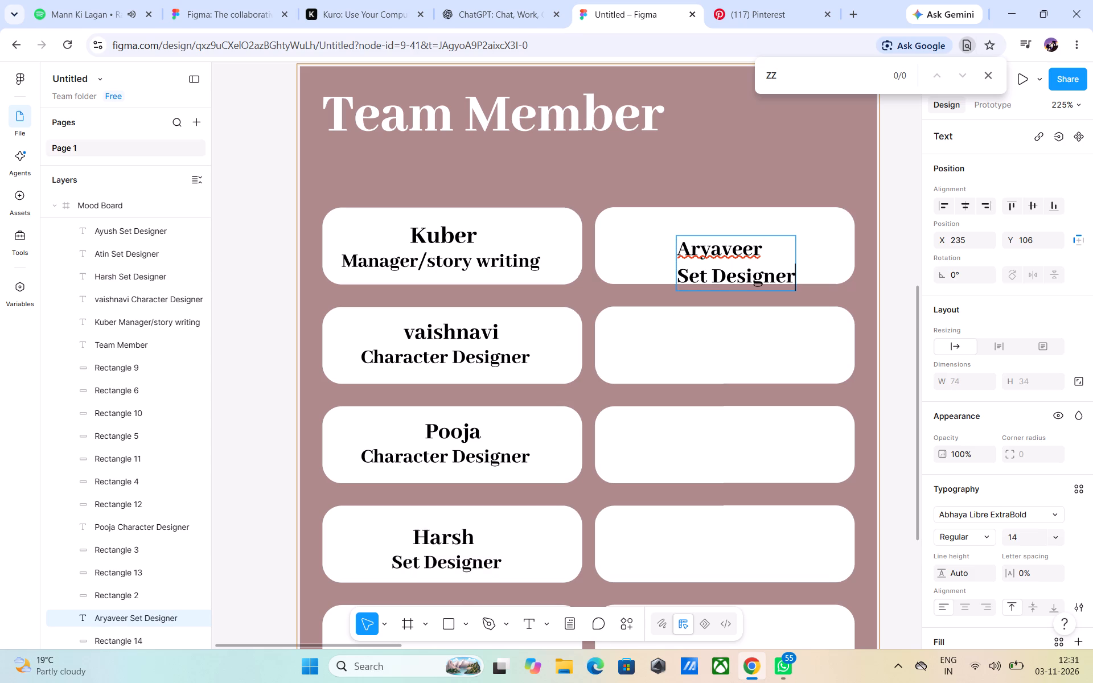
pyautogui.click(679, 248)
pyautogui.press('space')
pyautogui.press('space')
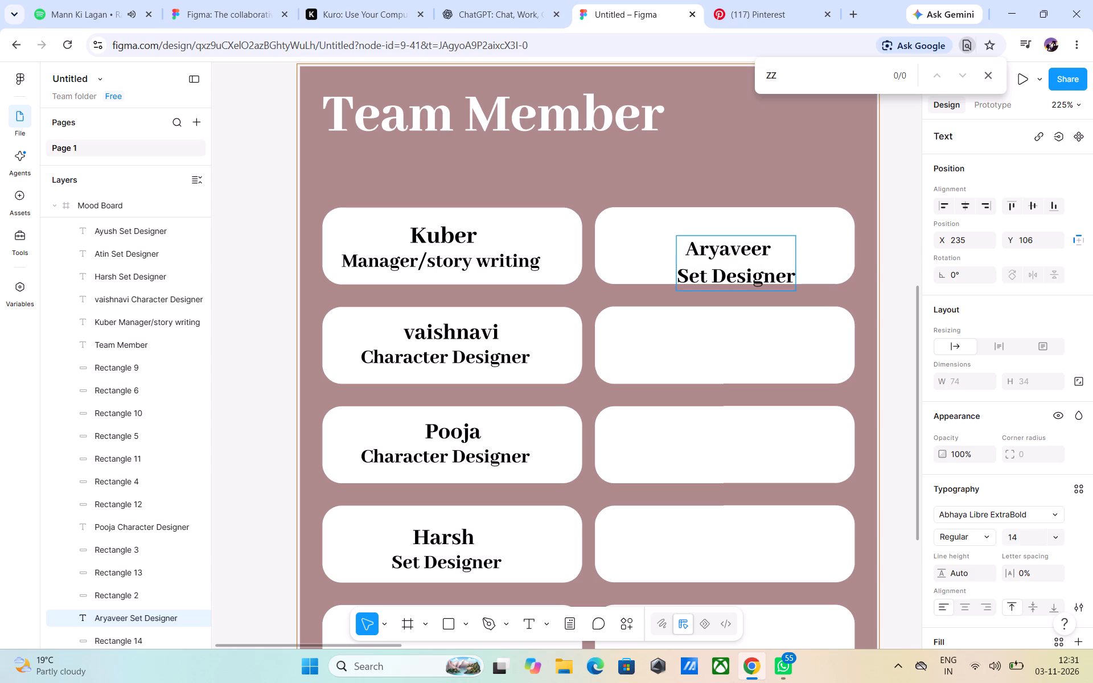
pyautogui.press('space')
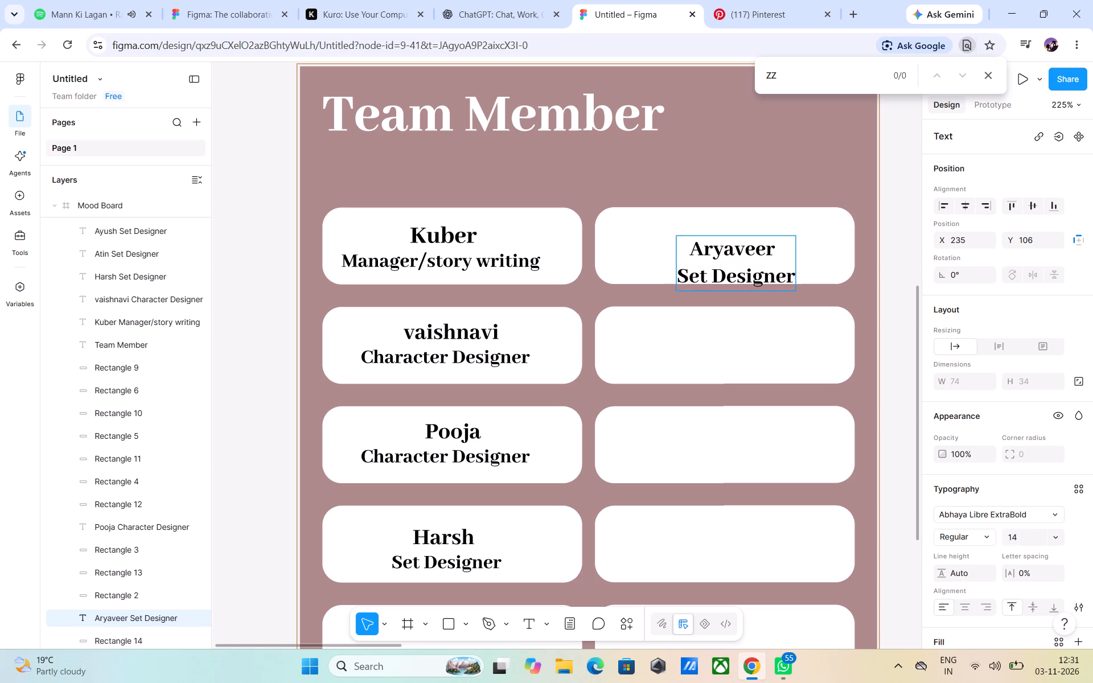
# Set the font size of the Set Designer line under Aryaveer to 13.
pyautogui.moveTo(680, 277); pyautogui.dragTo(791, 275)
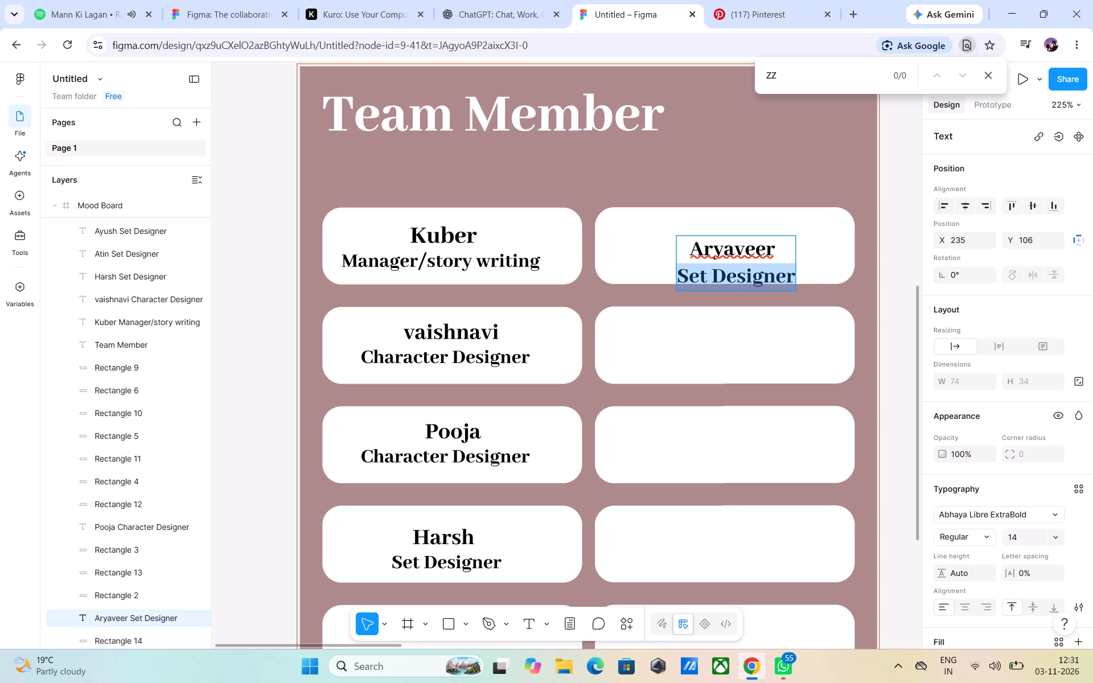
pyautogui.click(1053, 540)
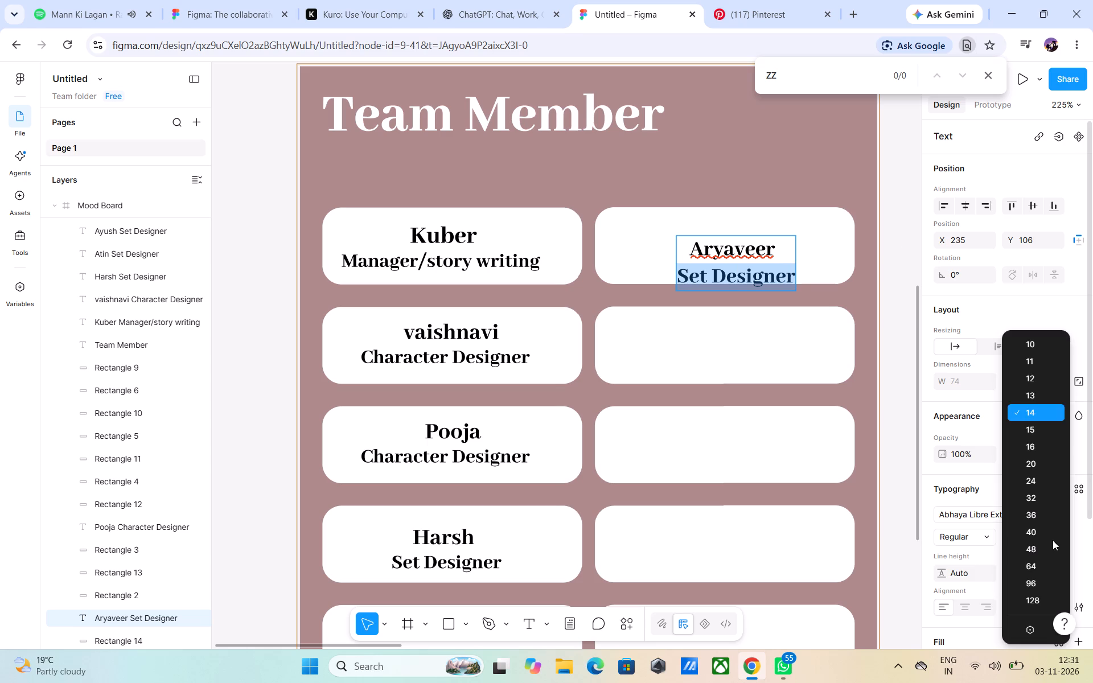
pyautogui.click(1022, 396)
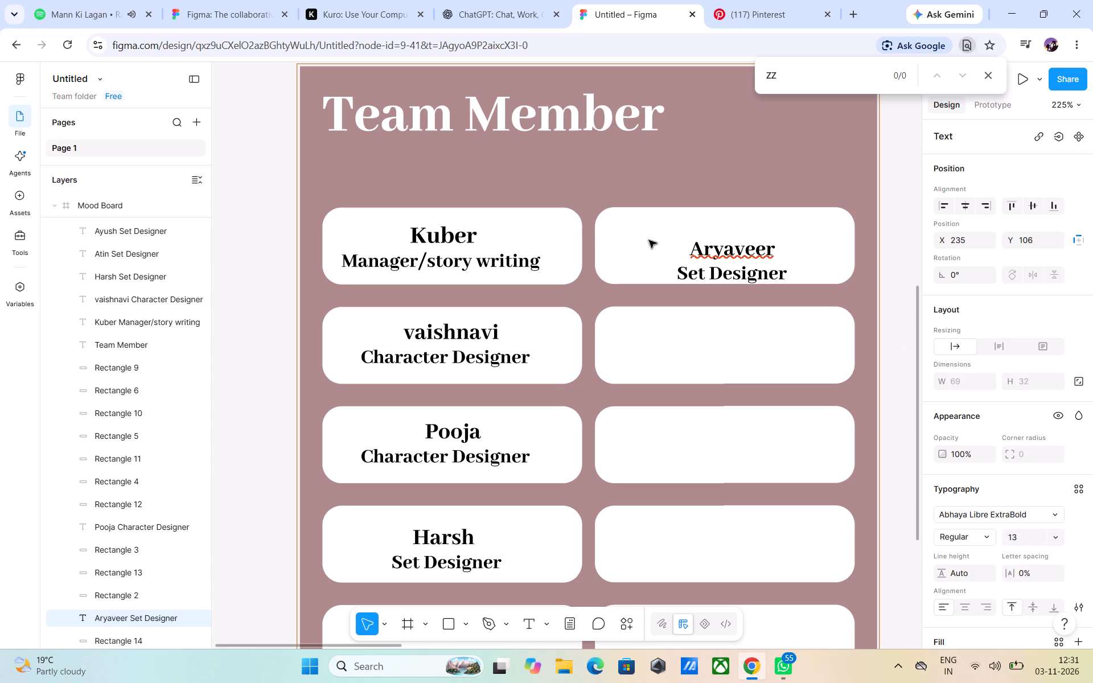
pyautogui.click(238, 161)
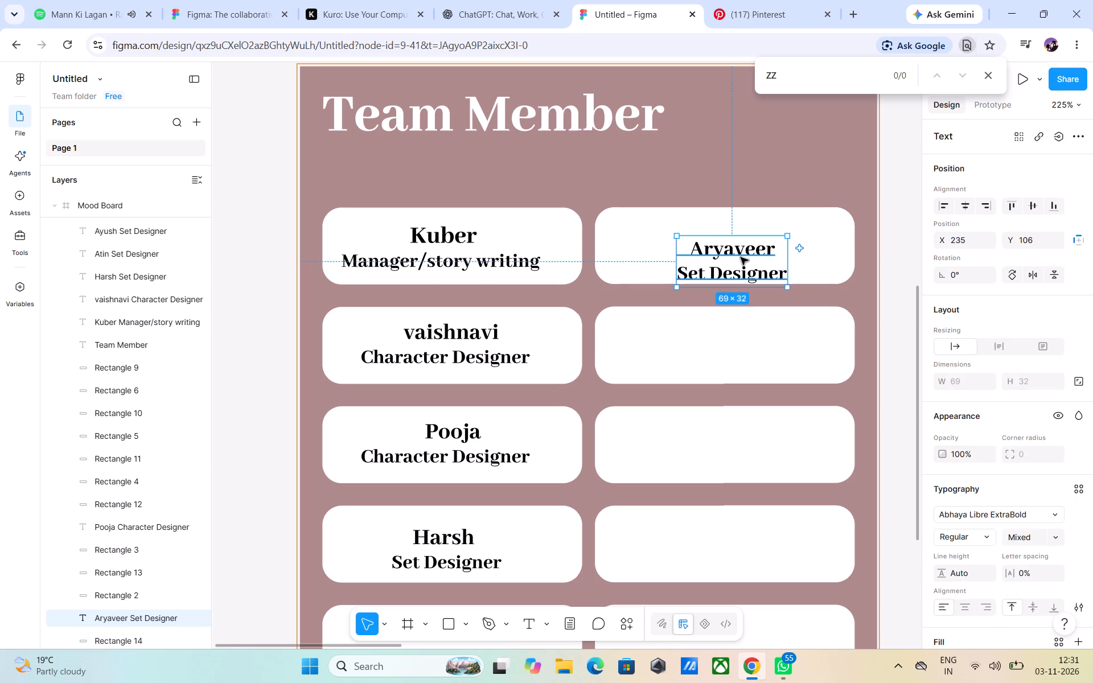
# Move the Aryaveer Set Designer text to the middle of its rectangle, at about X 231, Y 96.
pyautogui.moveTo(741, 257); pyautogui.dragTo(734, 246)
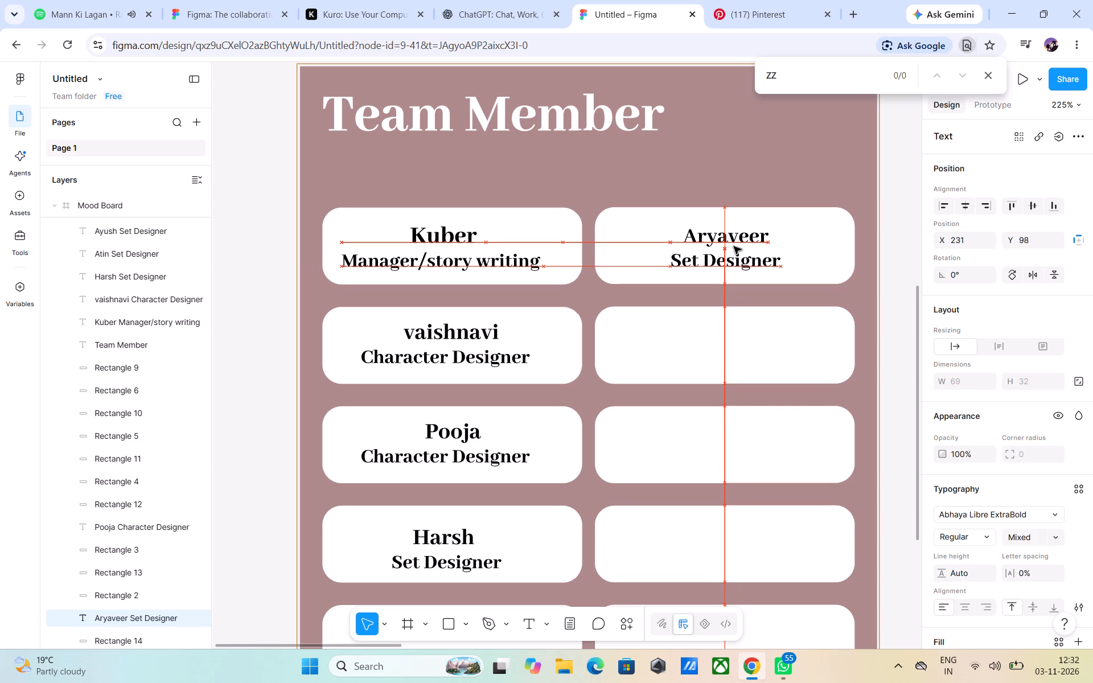
pyautogui.moveTo(734, 246); pyautogui.dragTo(733, 242)
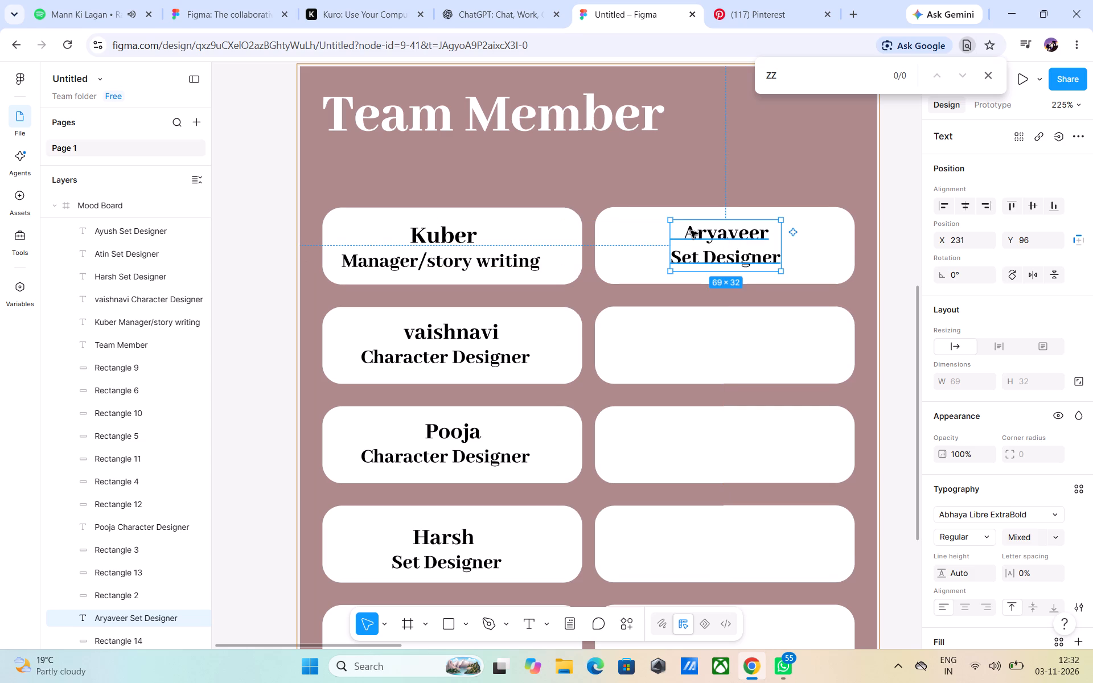
# Check the Kuber name's font size and set the Aryaveer name to the same size, 16.
pyautogui.doubleClick(688, 230)
pyautogui.click(688, 230)
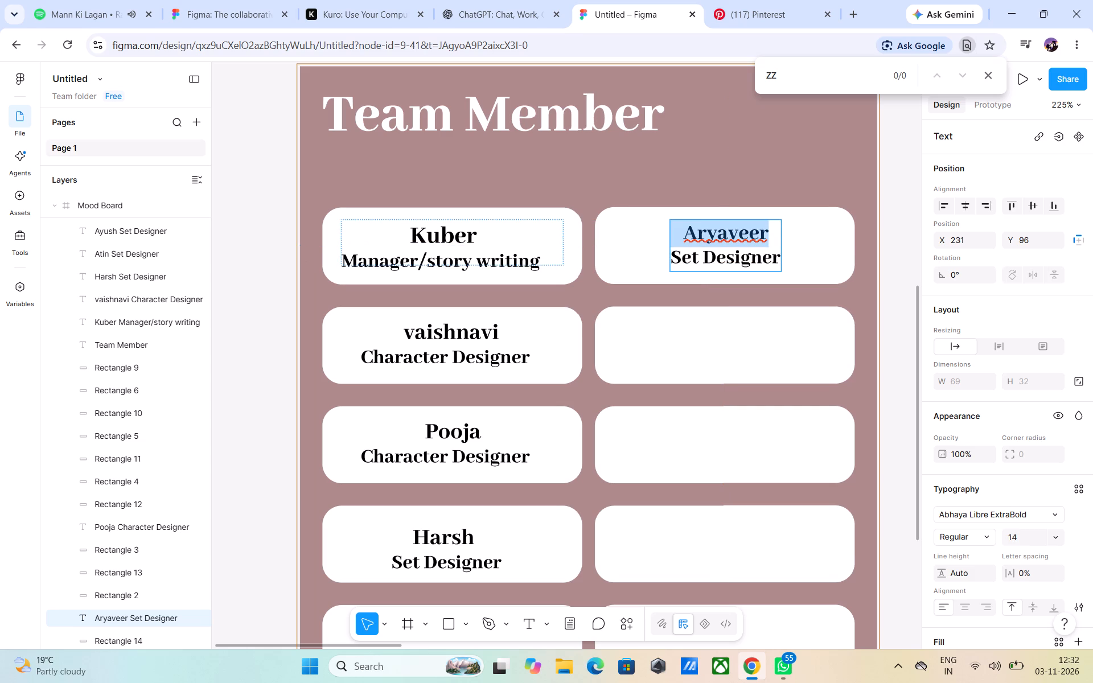
pyautogui.click(437, 237)
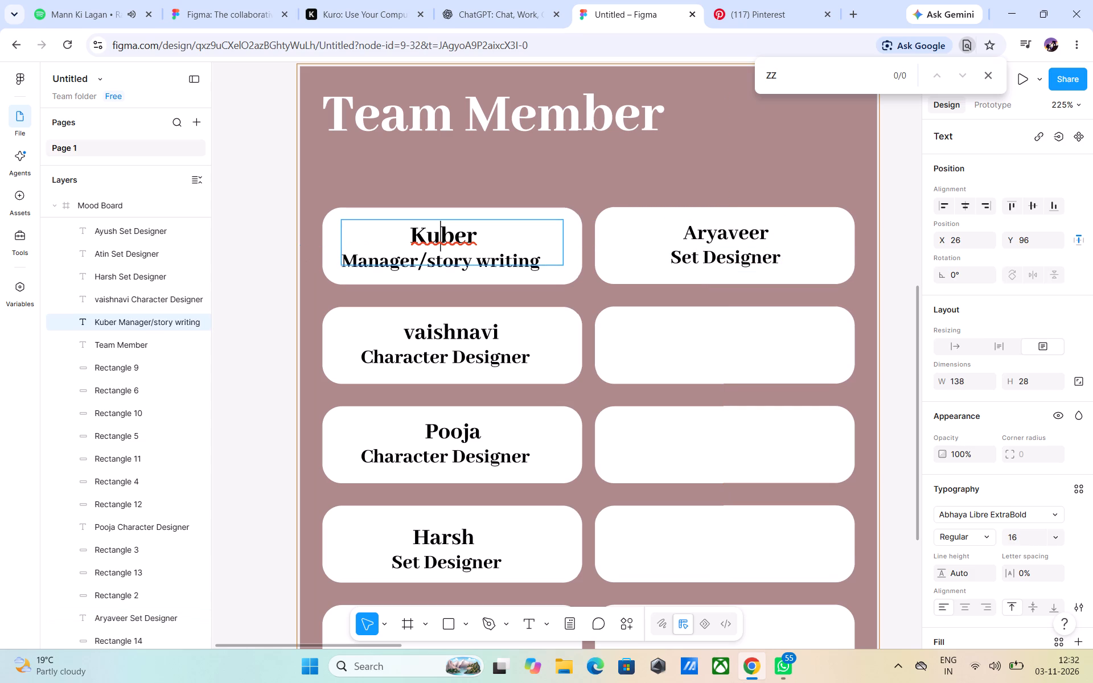
pyautogui.doubleClick(698, 231)
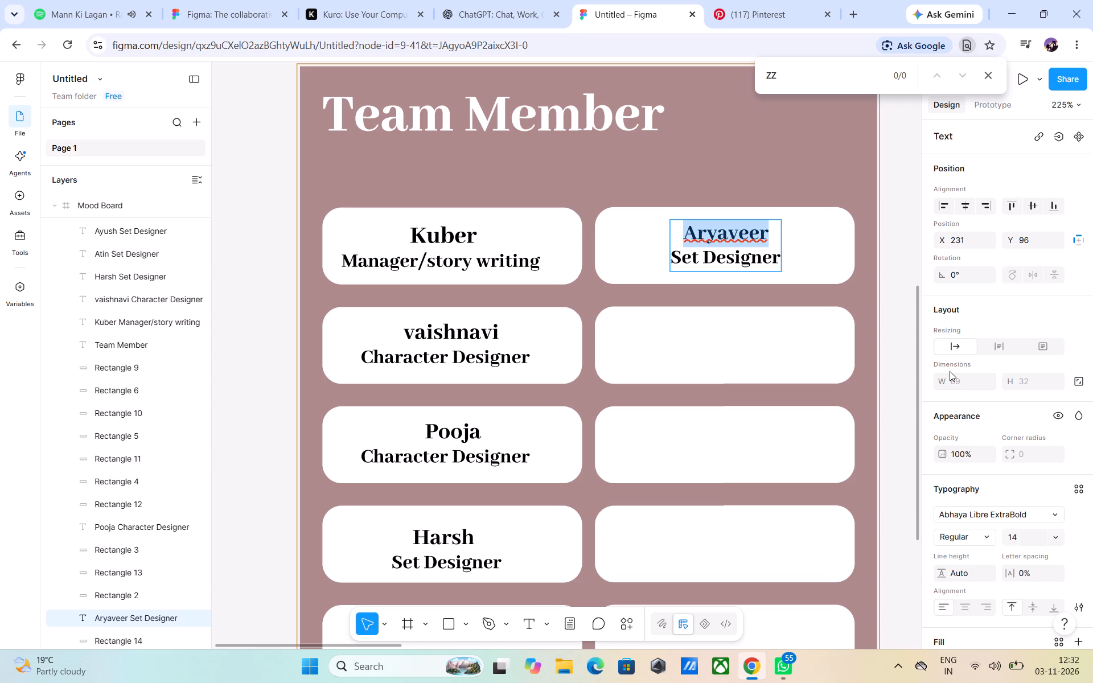
pyautogui.click(1057, 537)
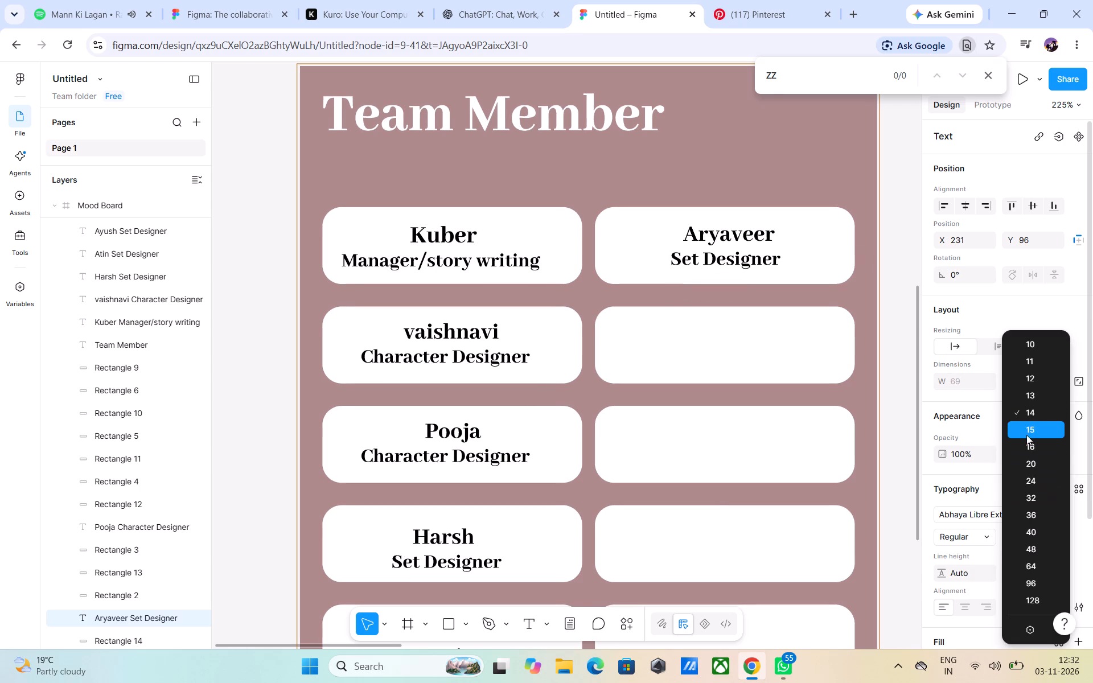
pyautogui.click(1029, 441)
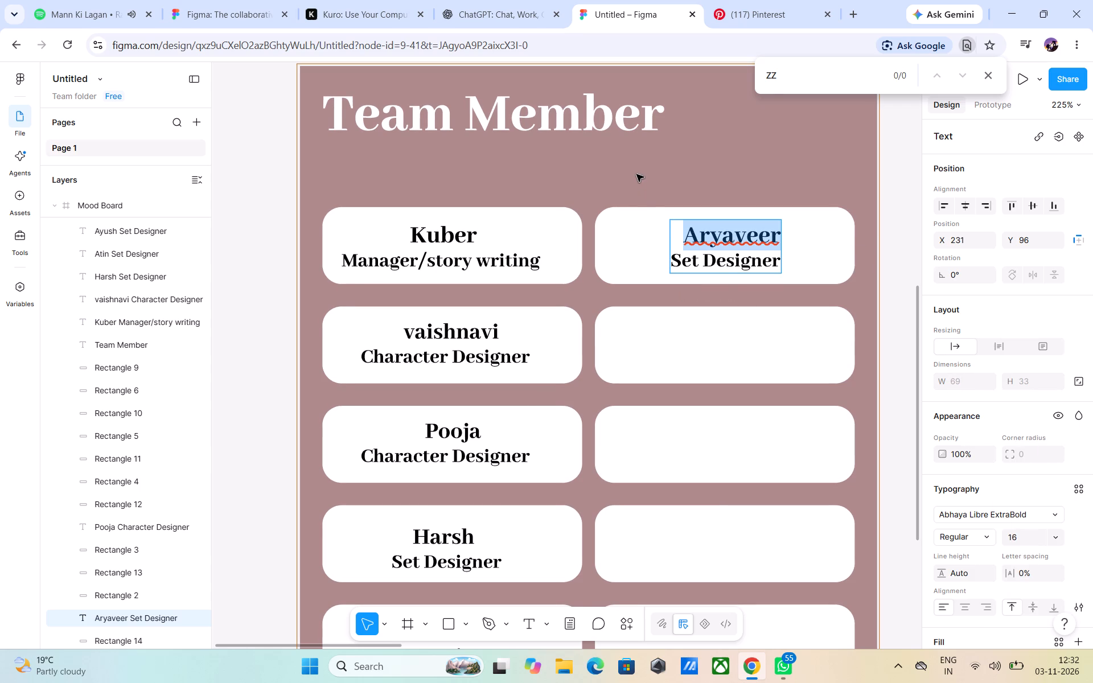
# Reduce the indent before Aryaveer by one space to centre the name over Set Designer, keeping the text at X 231, Y 96.
pyautogui.click(680, 234)
pyautogui.click(681, 237)
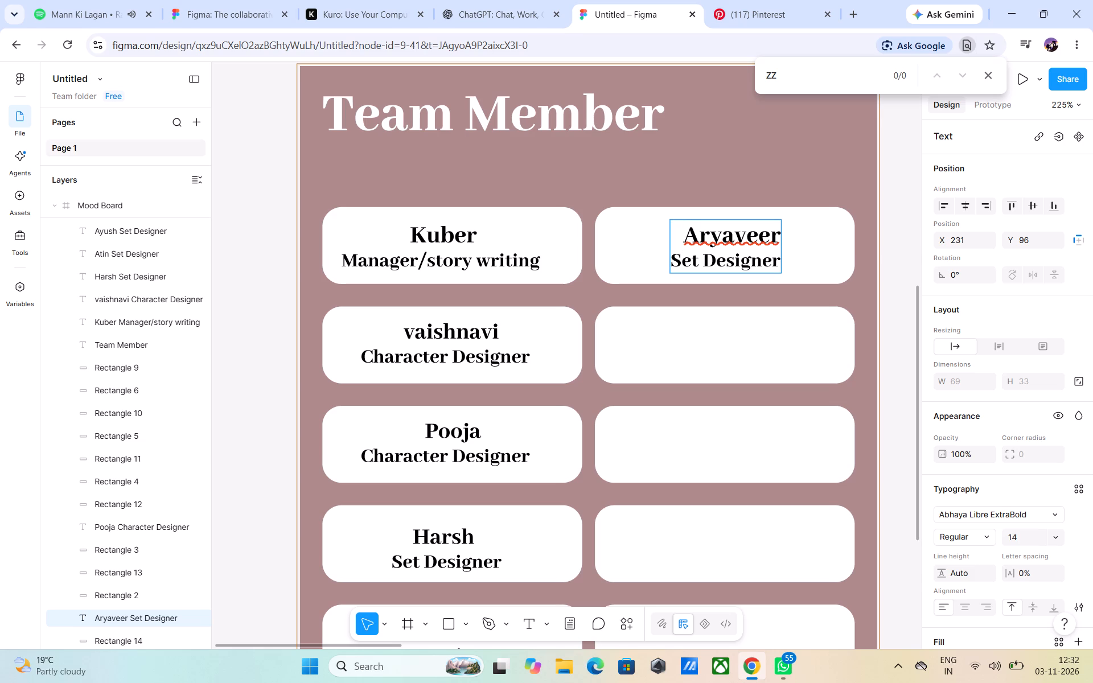
pyautogui.press('BackSpace')
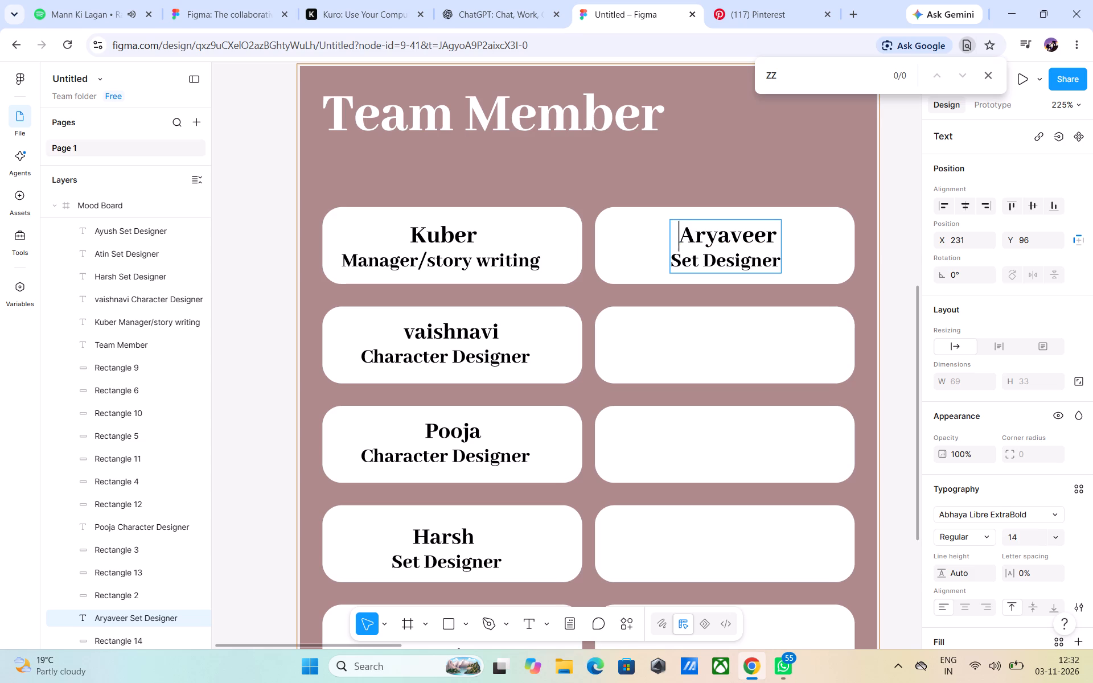
pyautogui.press('BackSpace')
pyautogui.press('space')
pyautogui.click(718, 165)
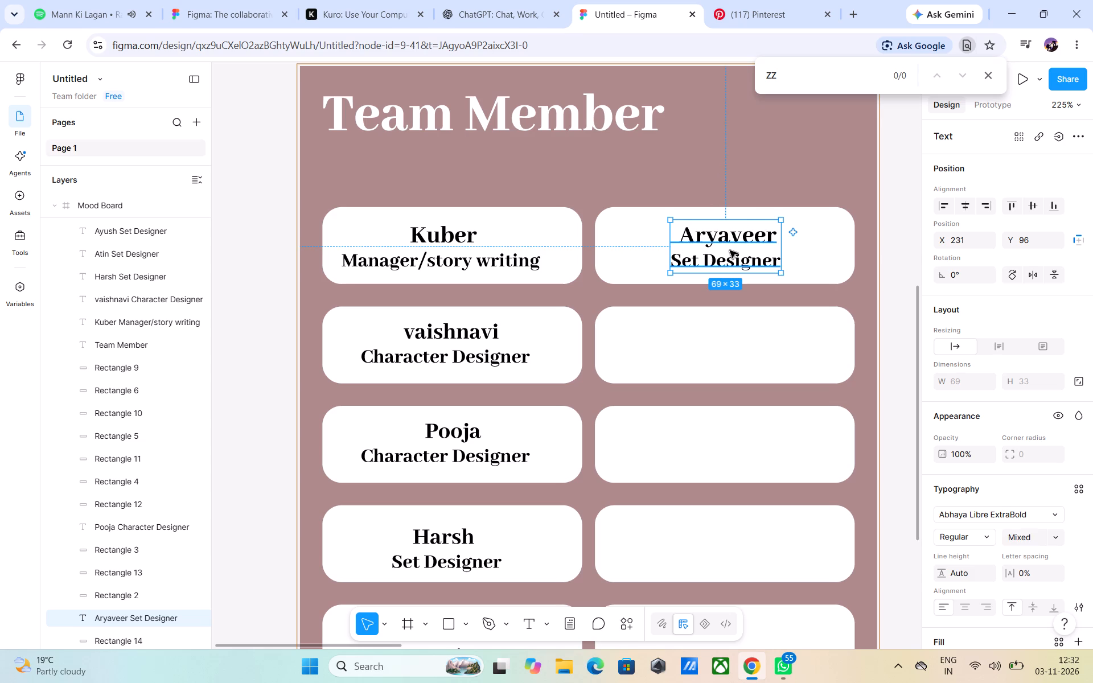
pyautogui.click(730, 247)
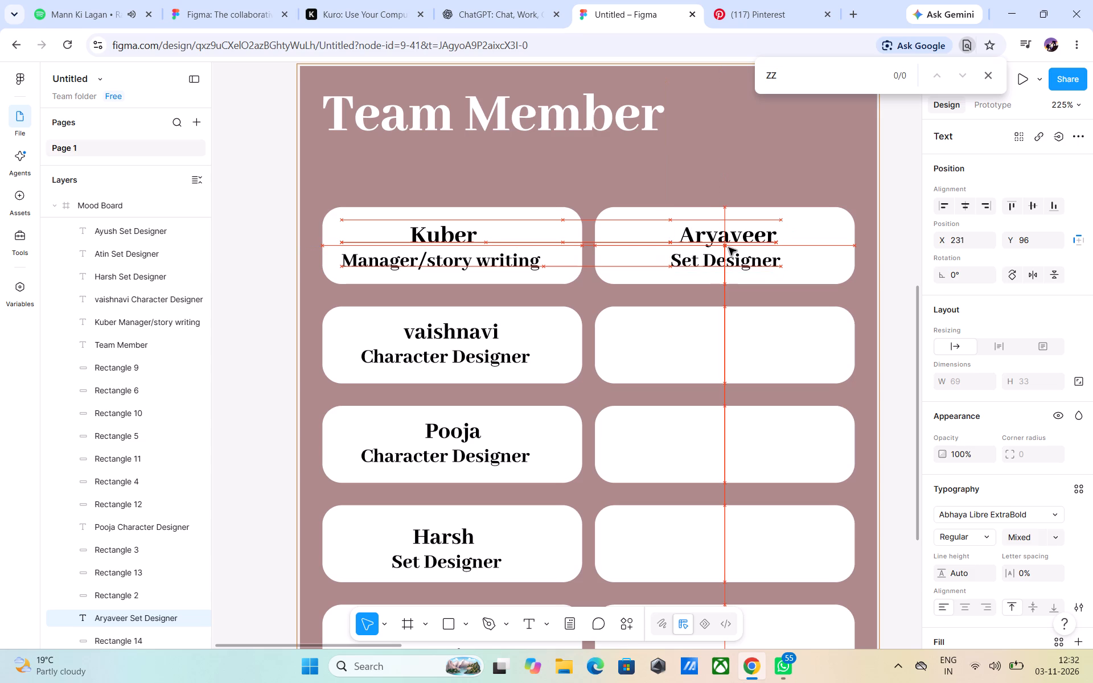
pyautogui.click(771, 171)
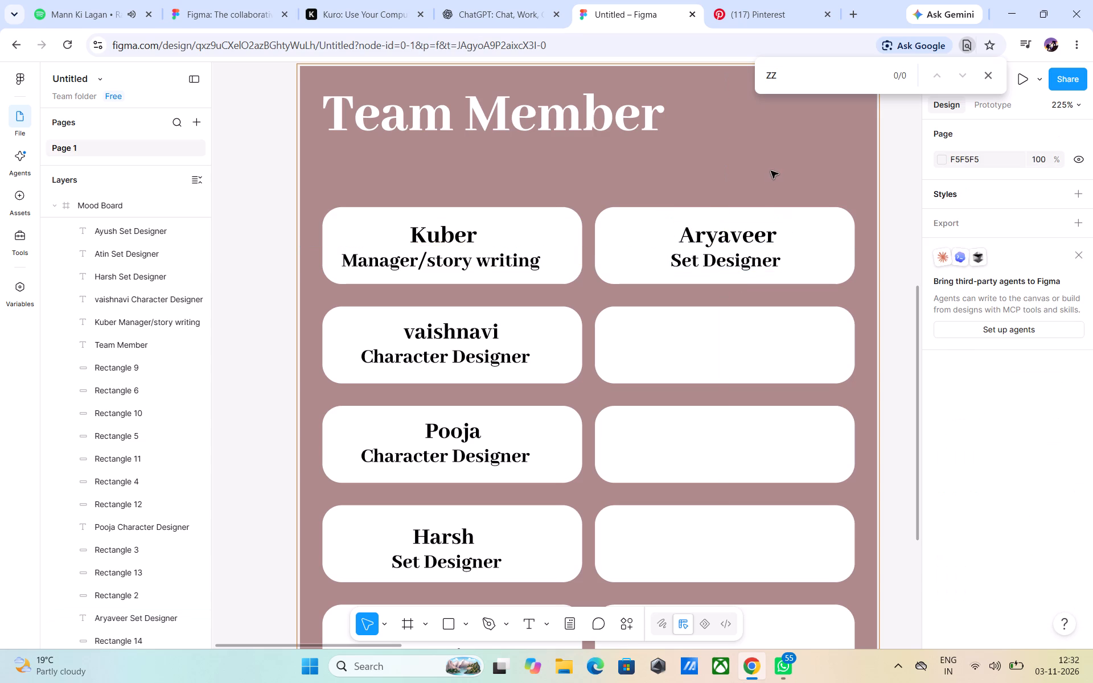
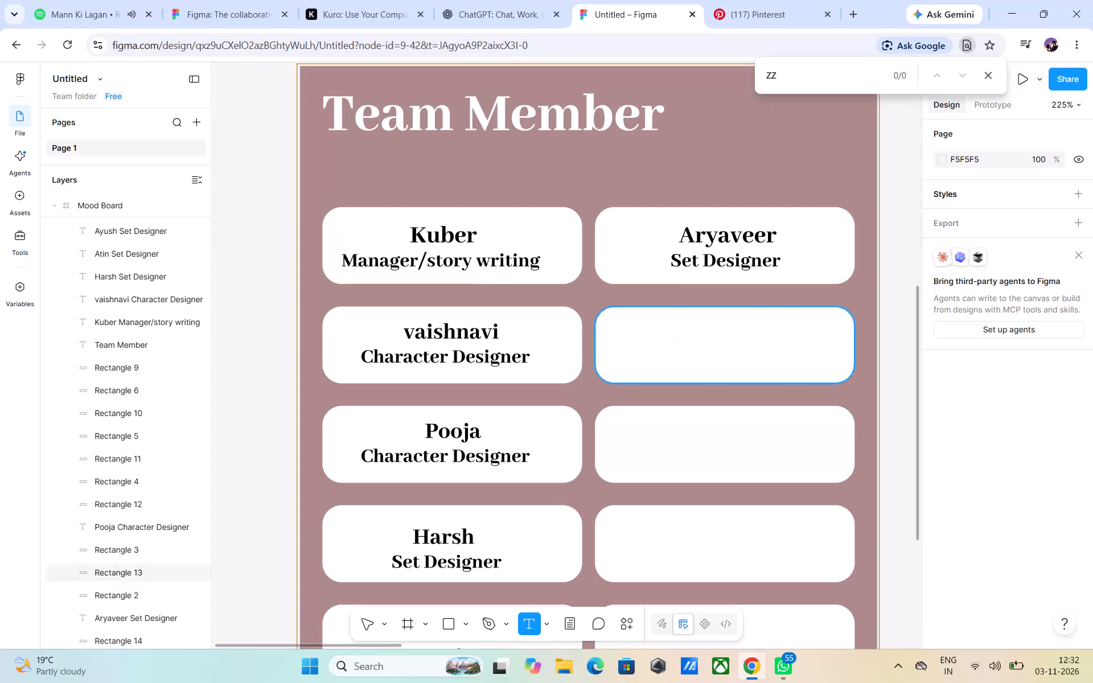
# Paste "Garvit- script writing" into the empty rectangle below Aryaveer, remove the hyphen and put the role on a second line.
pyautogui.hotkey('ctrl', 'v')
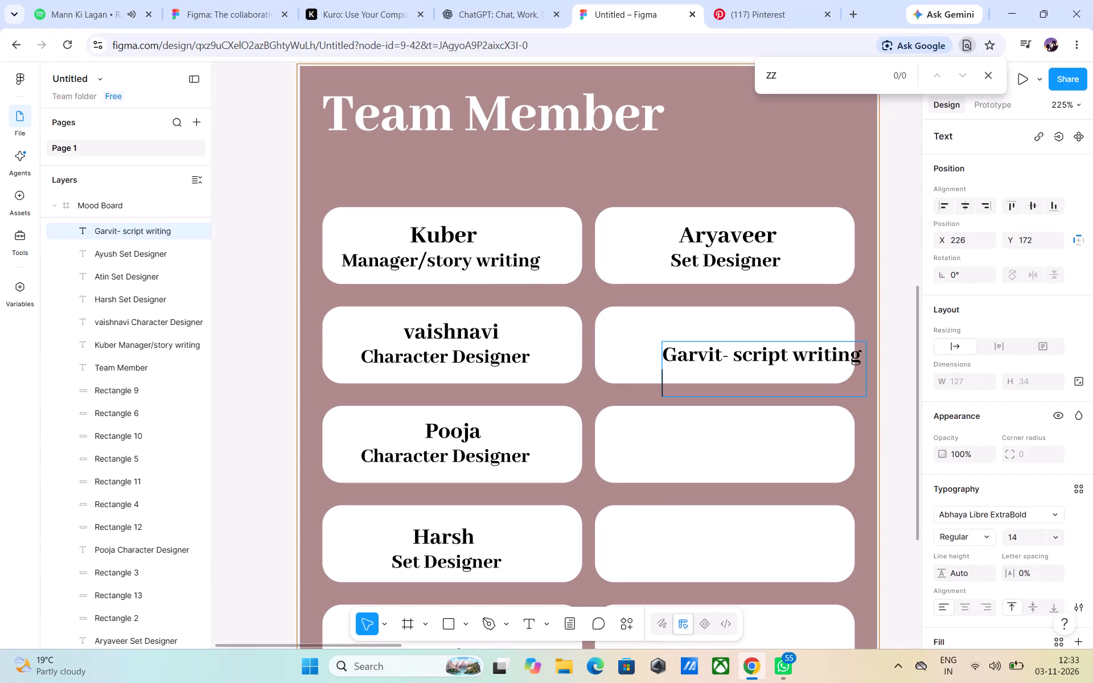
pyautogui.click(729, 356)
pyautogui.press('BackSpace')
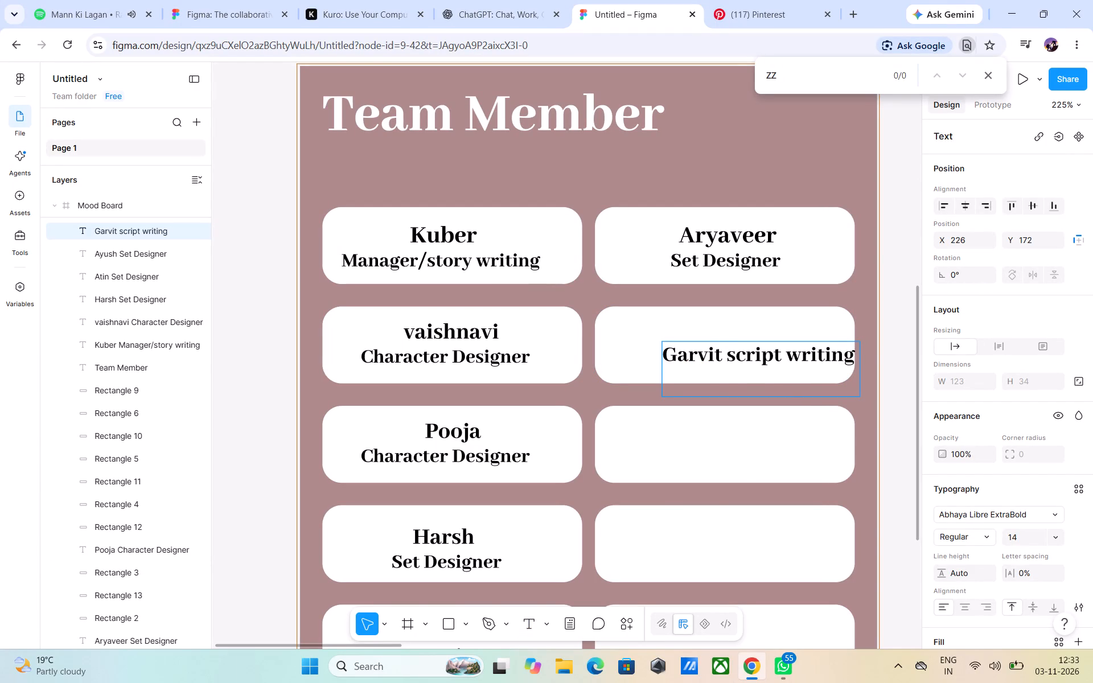
pyautogui.press('Return')
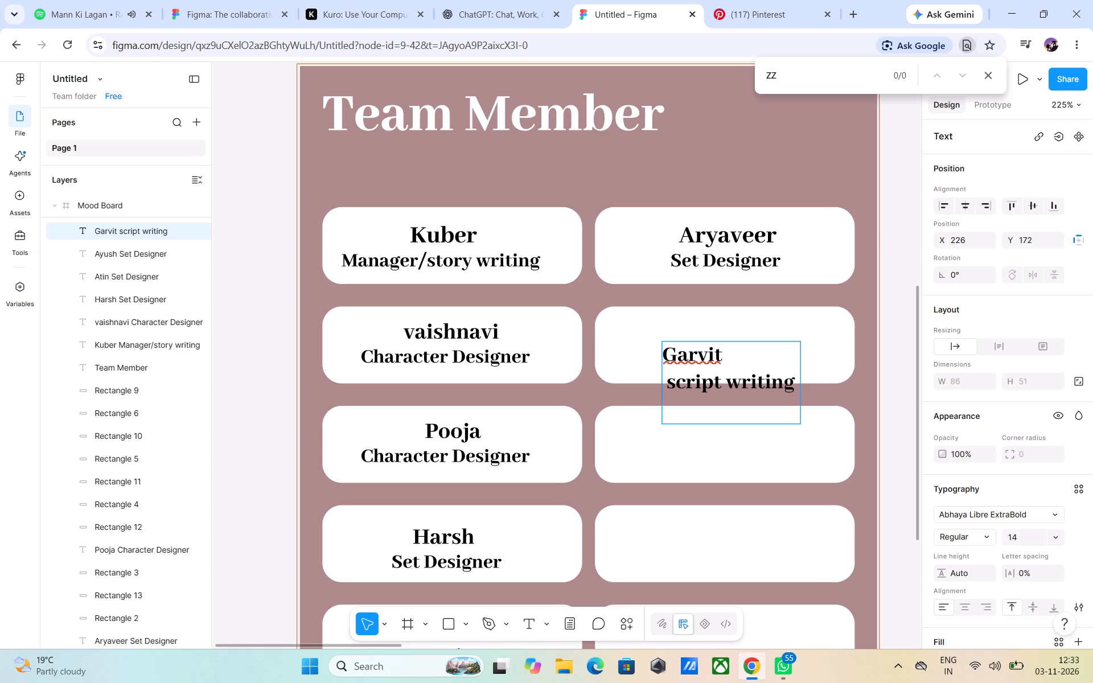
# Indent the name Garvit by five spaces to centre it over script writing.
pyautogui.click(663, 358)
pyautogui.press('space')
pyautogui.press('space')
pyautogui.press('space')
pyautogui.press('space')
pyautogui.press('space')
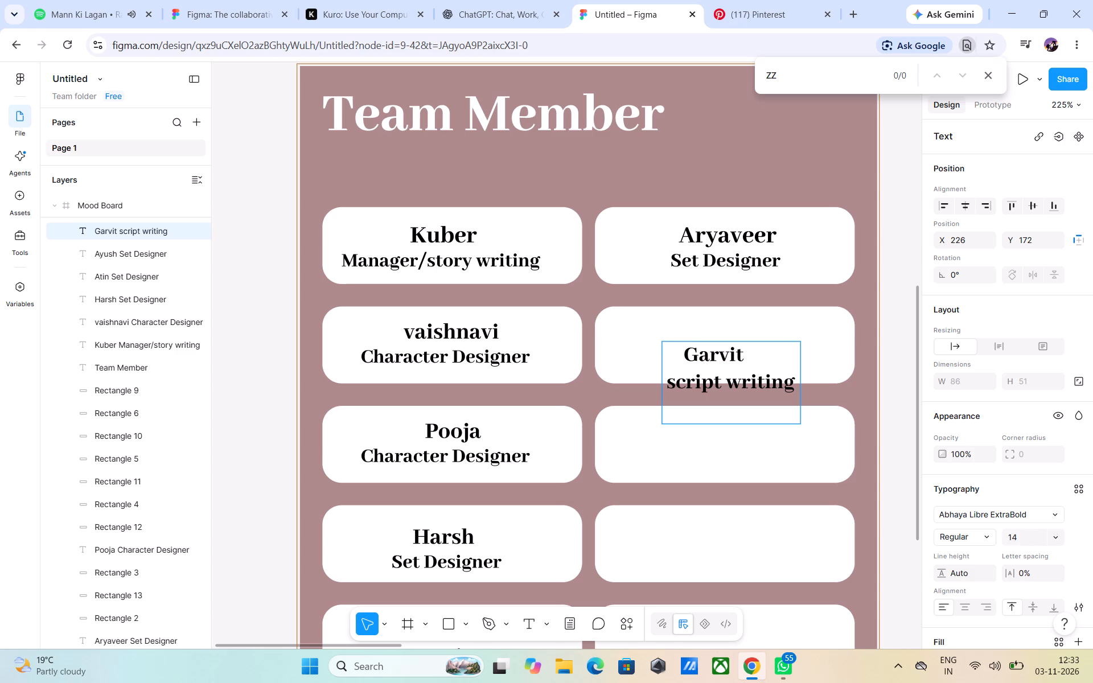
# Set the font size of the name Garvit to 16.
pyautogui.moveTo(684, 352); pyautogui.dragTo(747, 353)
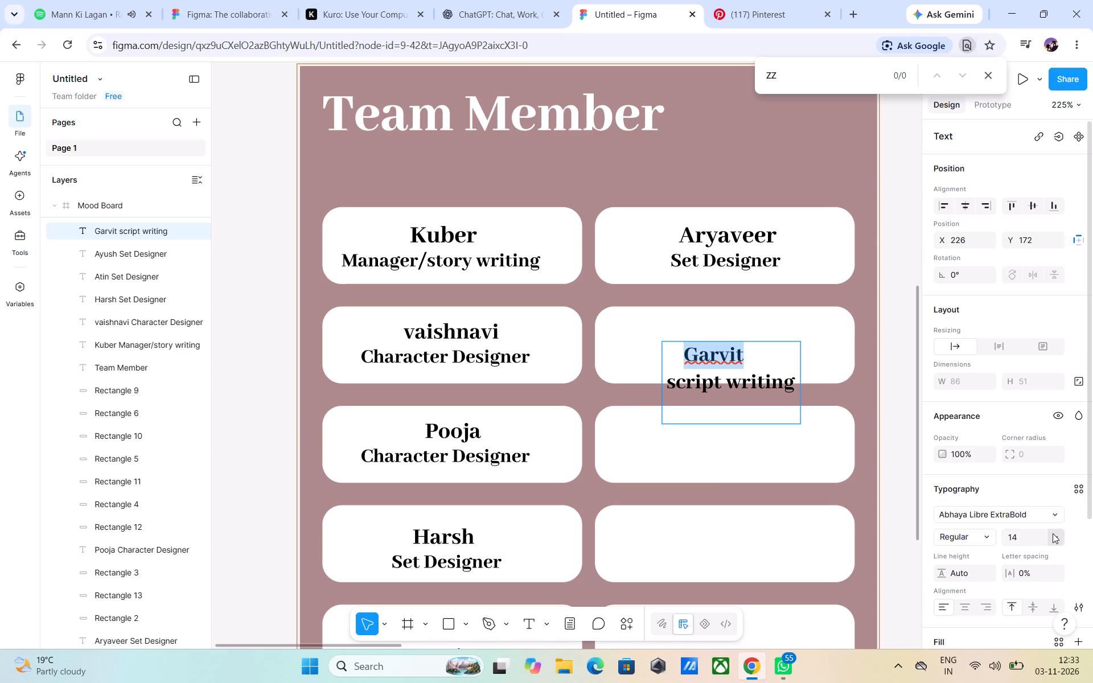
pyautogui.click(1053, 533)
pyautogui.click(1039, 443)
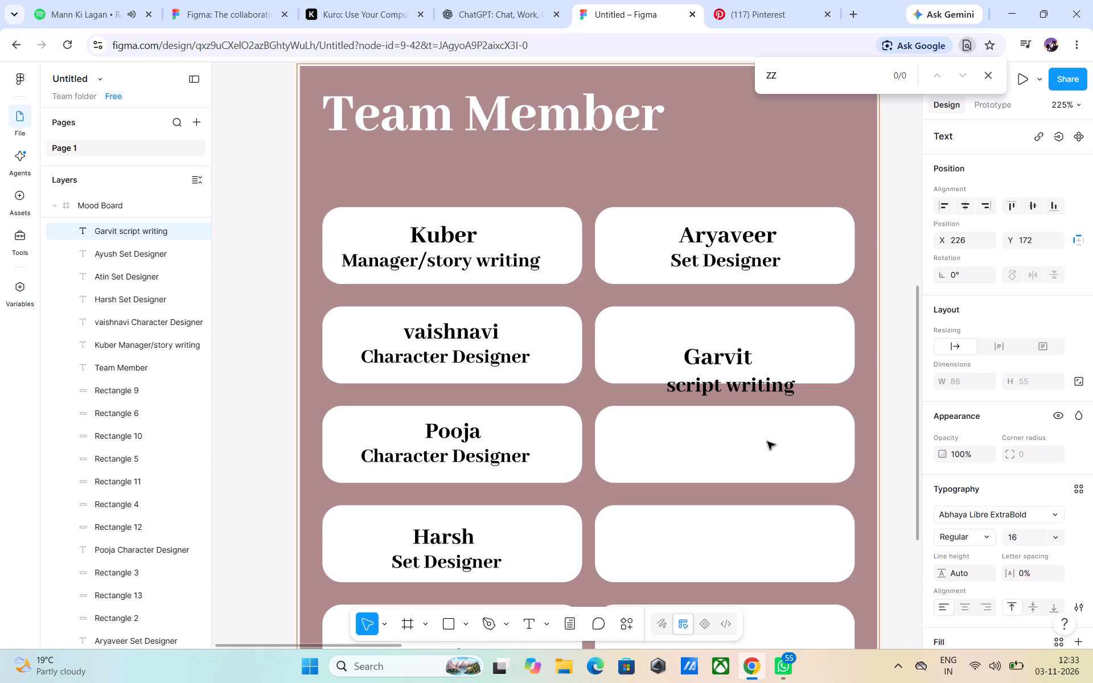
# Set the font size of the script writing line under Garvit to 13.
pyautogui.moveTo(667, 388); pyautogui.dragTo(784, 390)
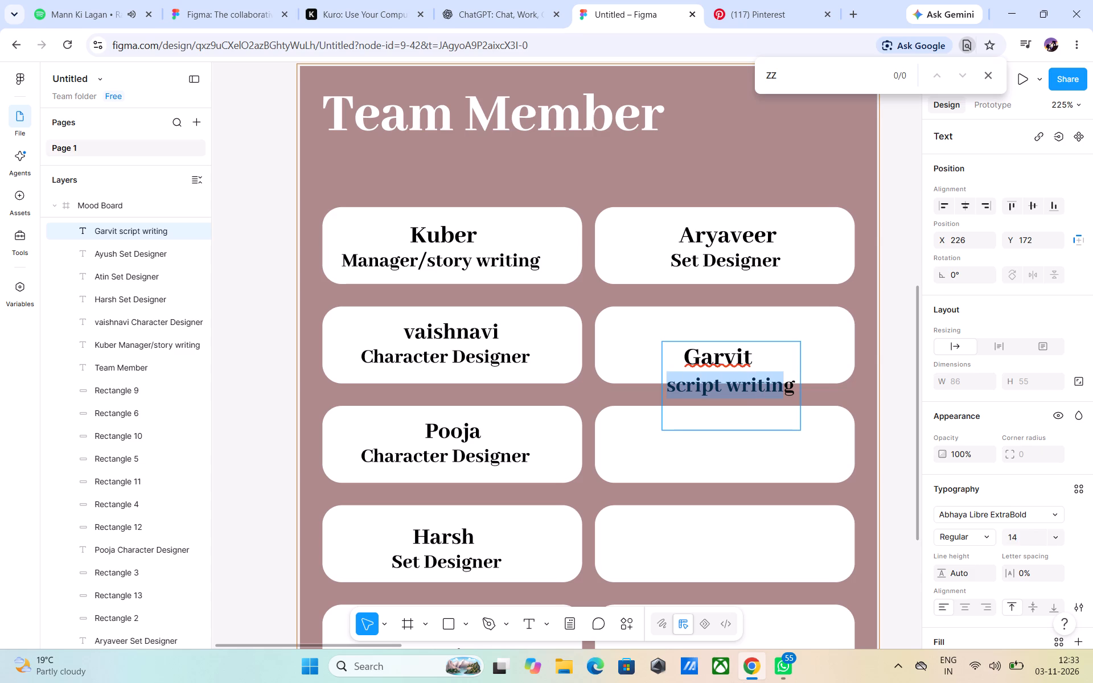
pyautogui.moveTo(784, 390); pyautogui.dragTo(798, 393)
pyautogui.click(1054, 541)
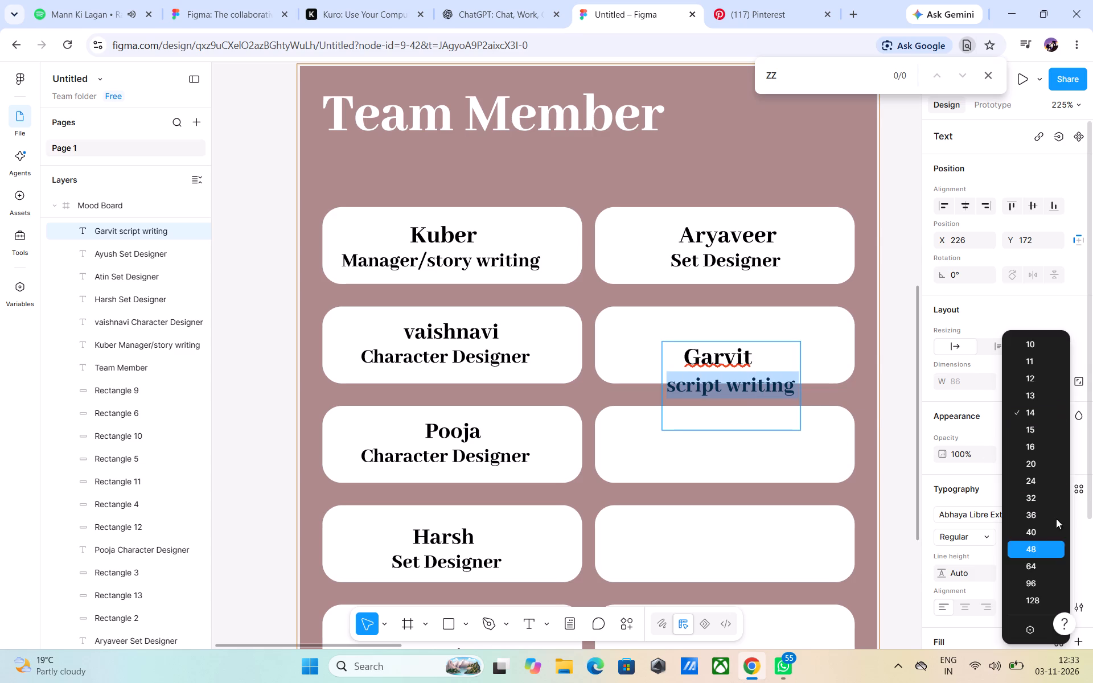
pyautogui.click(1039, 392)
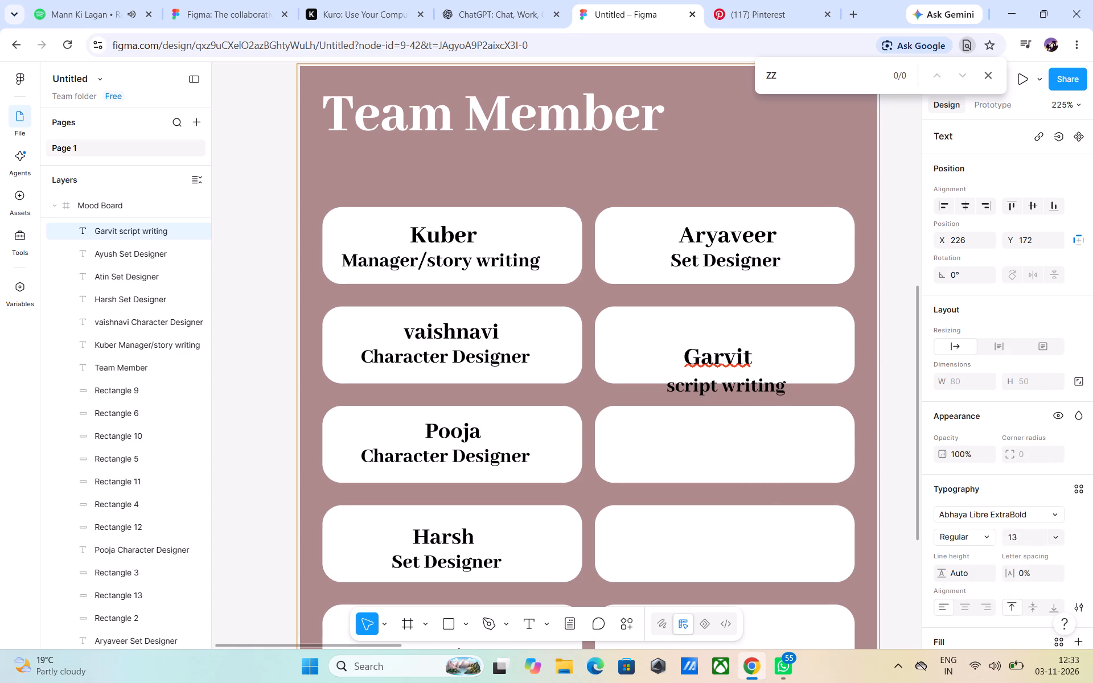
pyautogui.click(882, 282)
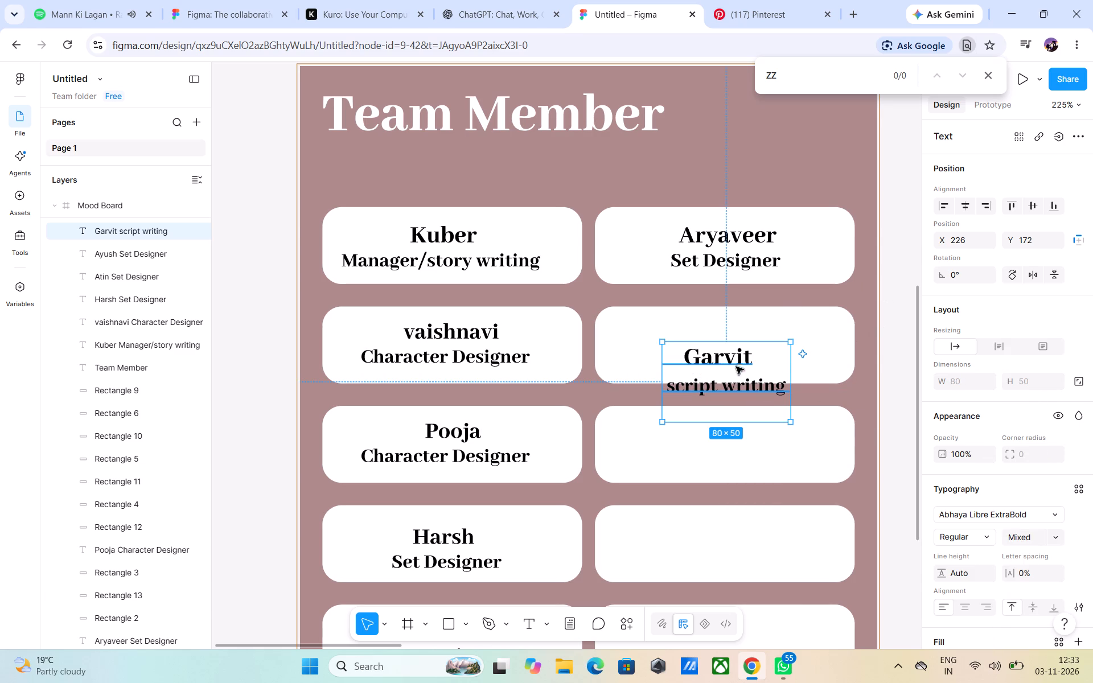
# Move the Garvit script writing text up to the middle of its rectangle, at about X 225, Y 154.
pyautogui.moveTo(718, 376); pyautogui.dragTo(717, 351)
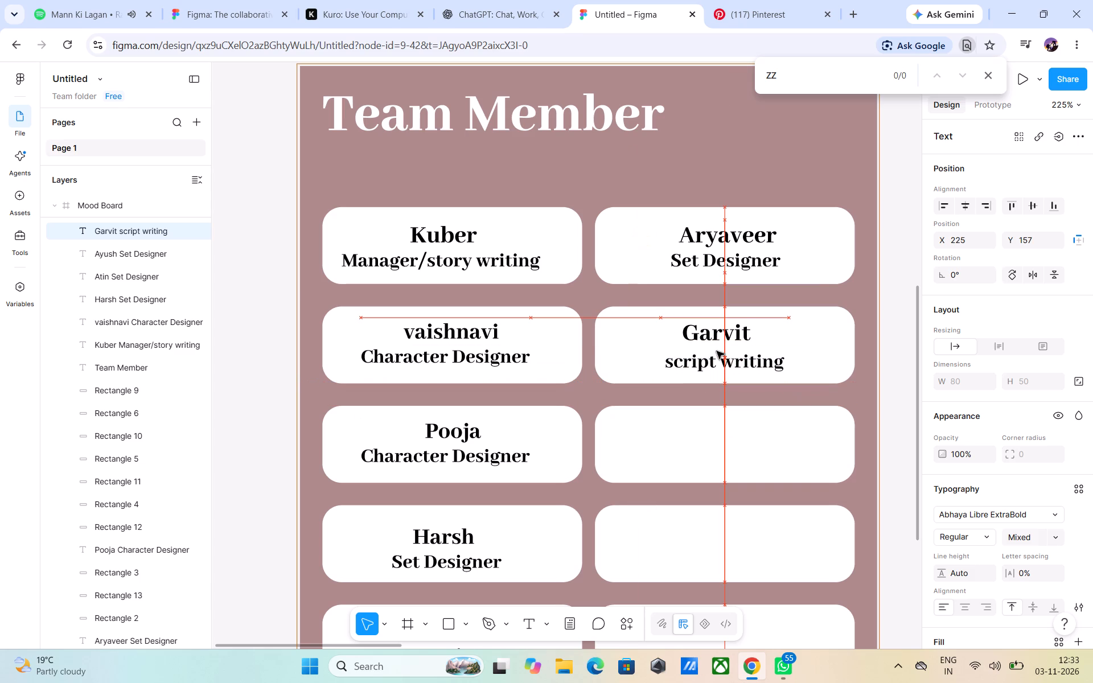
pyautogui.moveTo(717, 351); pyautogui.dragTo(716, 348)
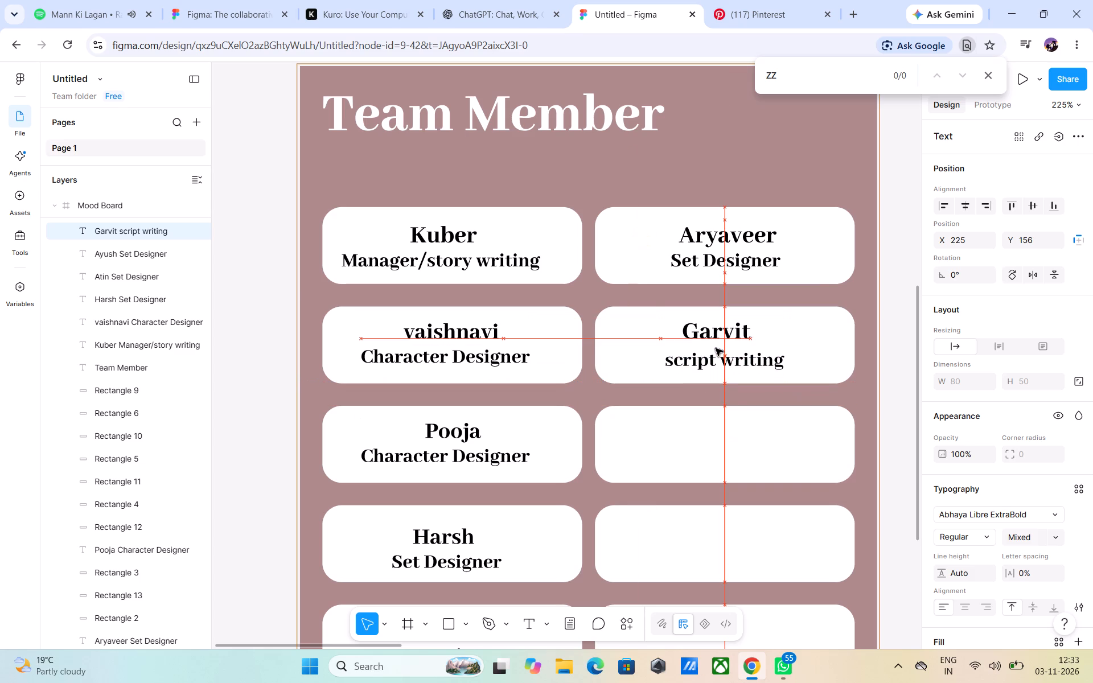
pyautogui.moveTo(716, 348); pyautogui.dragTo(715, 346)
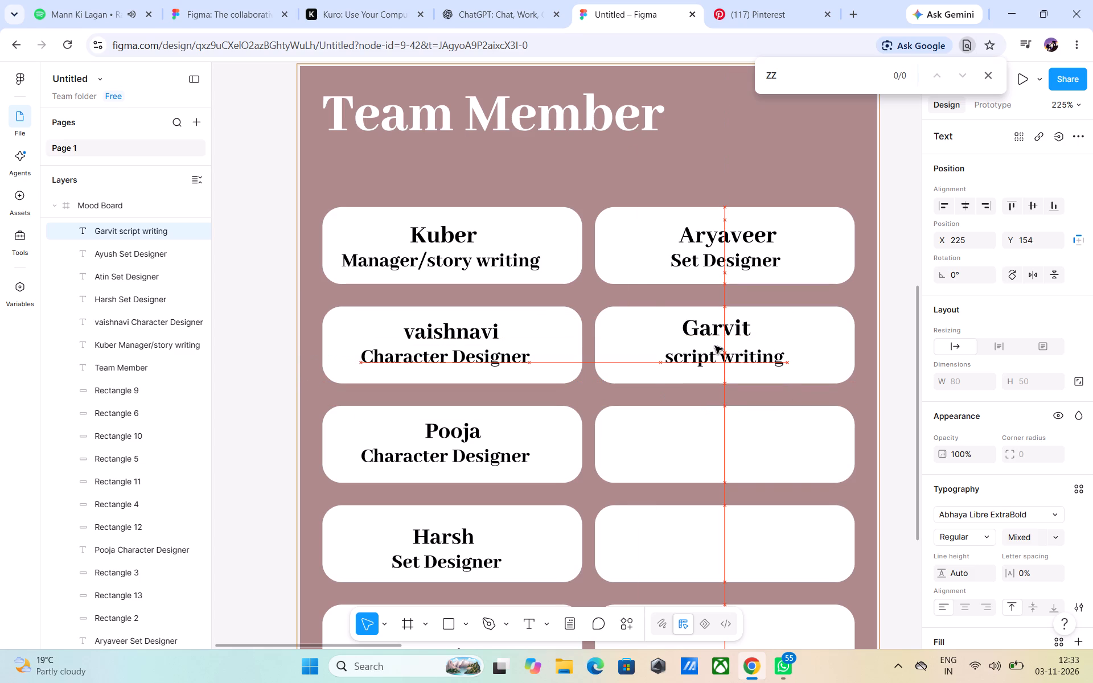
pyautogui.moveTo(715, 346); pyautogui.dragTo(714, 349)
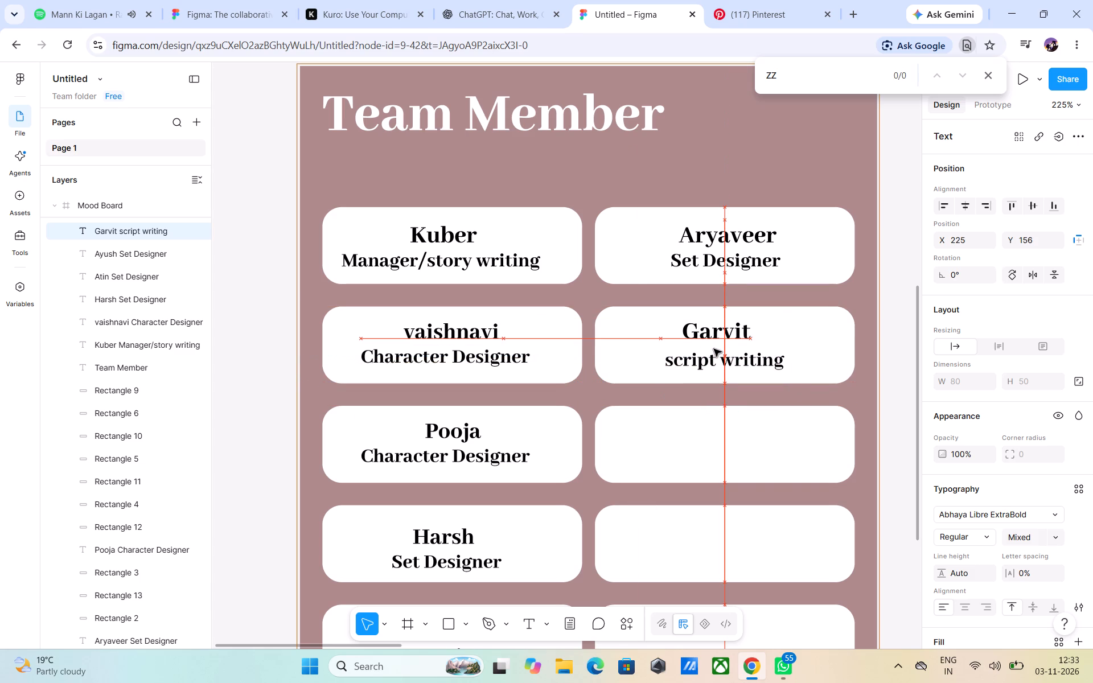
pyautogui.moveTo(714, 349); pyautogui.dragTo(715, 346)
pyautogui.click(889, 361)
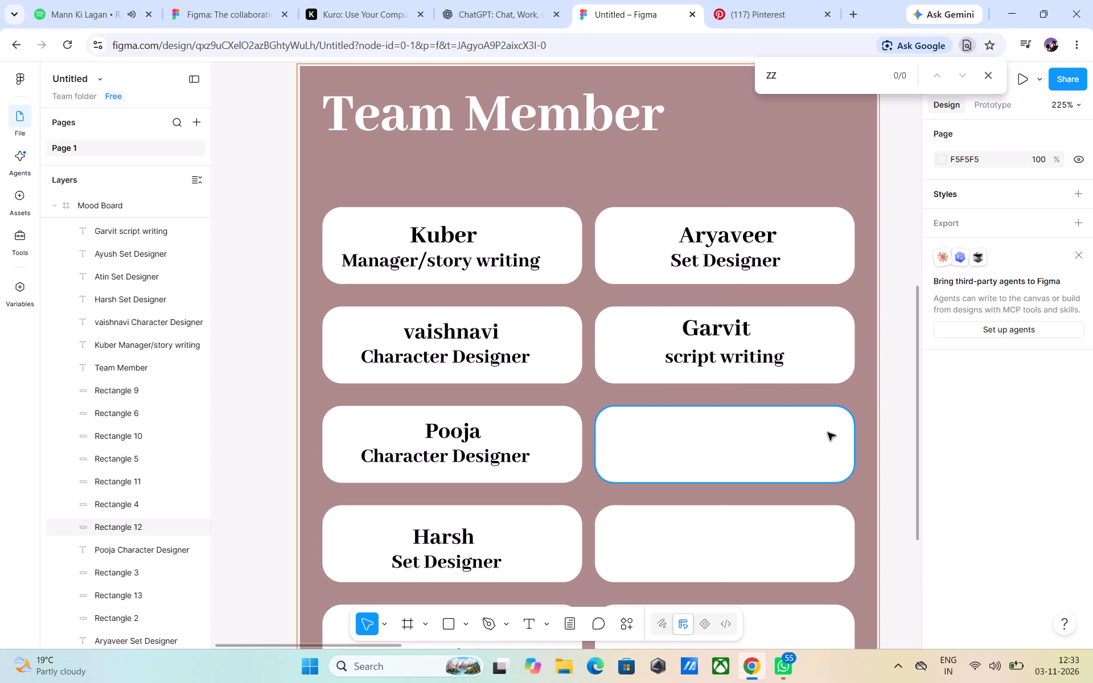
# Set the font size of the name Garvit to 15.
pyautogui.doubleClick(687, 324)
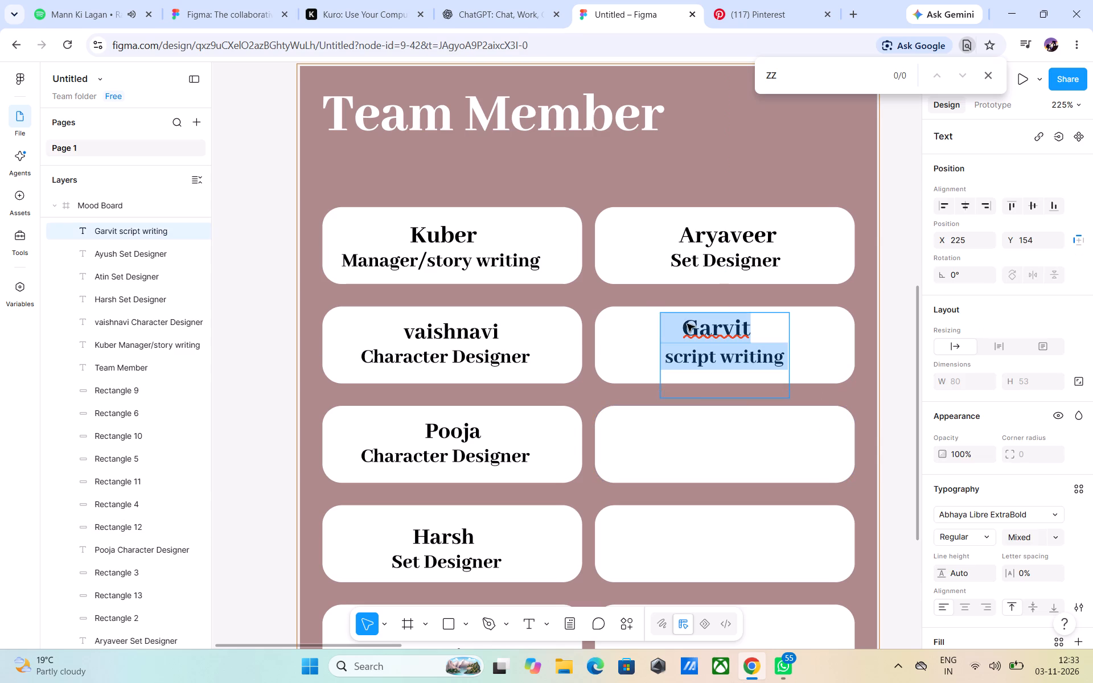
pyautogui.moveTo(687, 323); pyautogui.dragTo(751, 330)
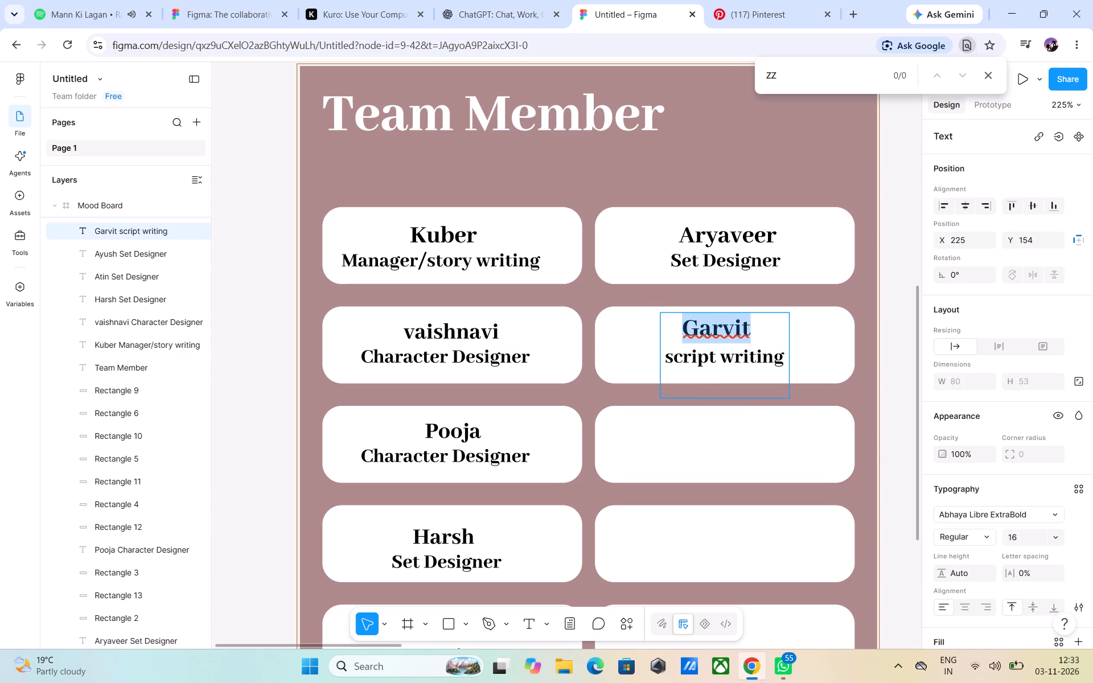
pyautogui.click(1055, 539)
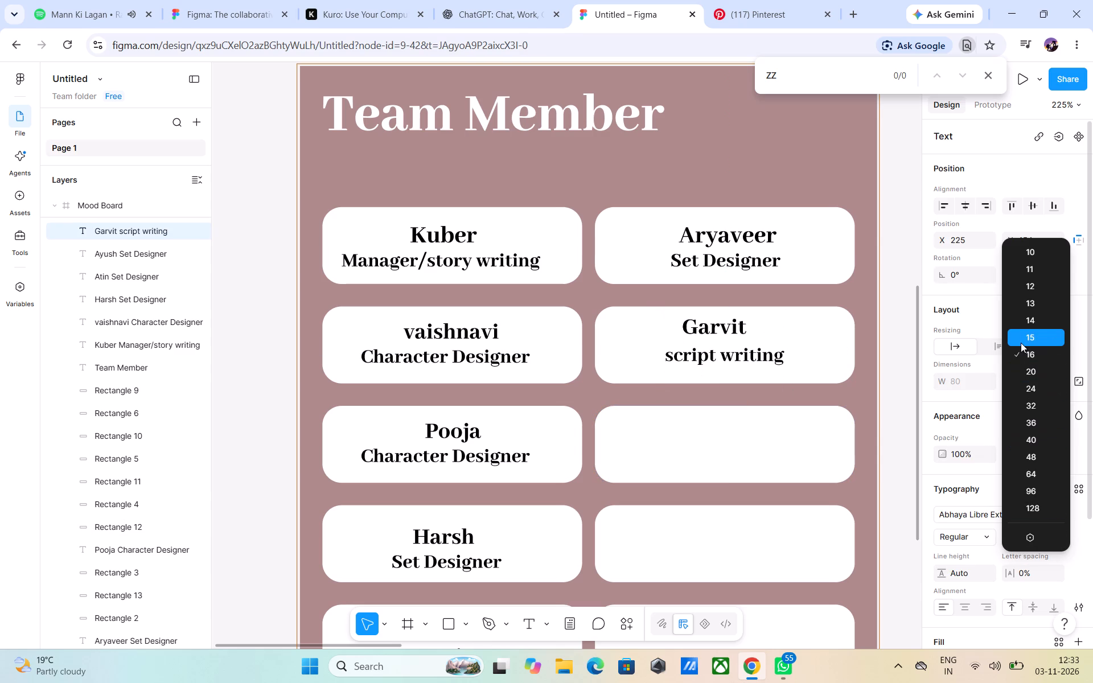
pyautogui.click(1026, 335)
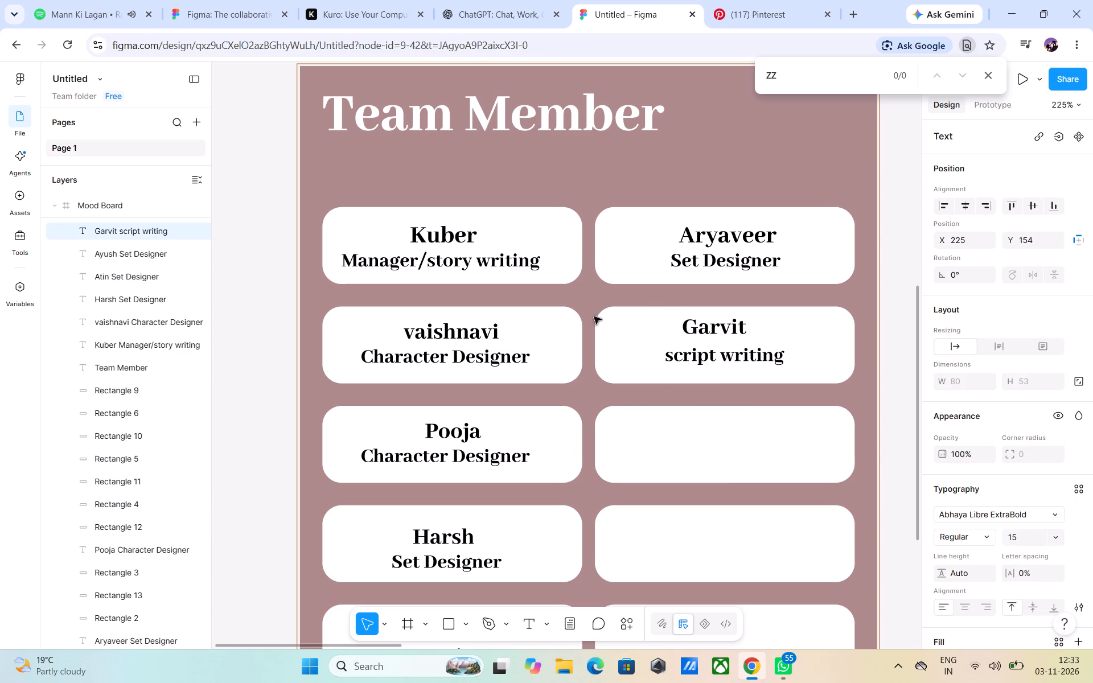
pyautogui.click(467, 331)
# Set the font size of the name Aryaveer to 15.
pyautogui.click(701, 234)
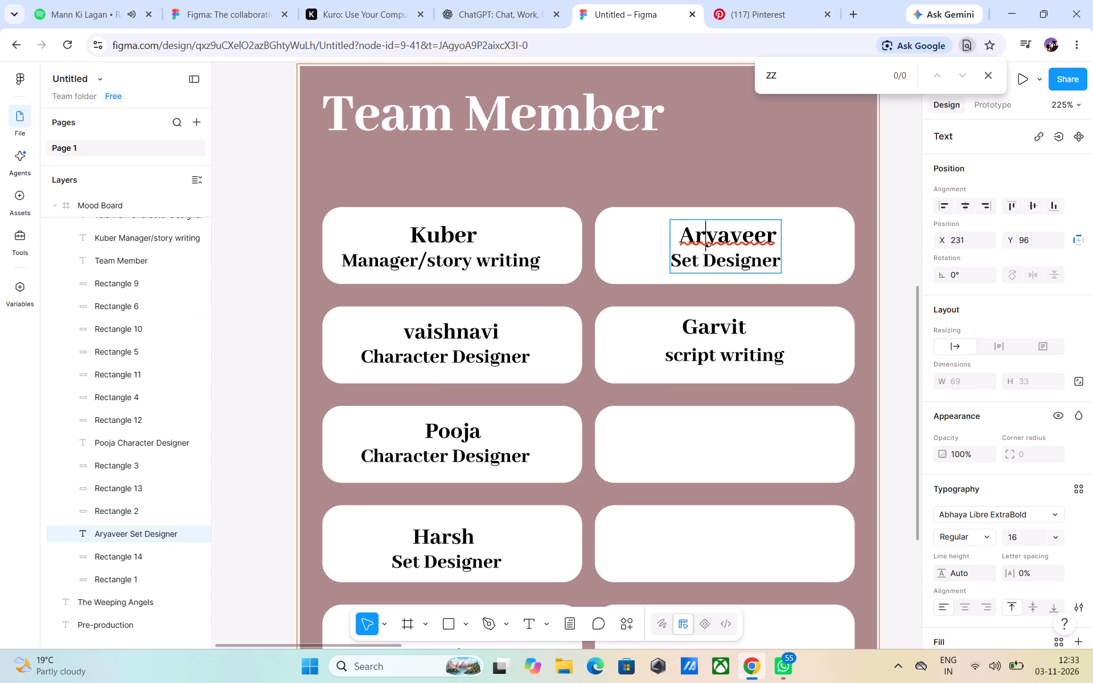
pyautogui.moveTo(681, 234); pyautogui.dragTo(725, 234)
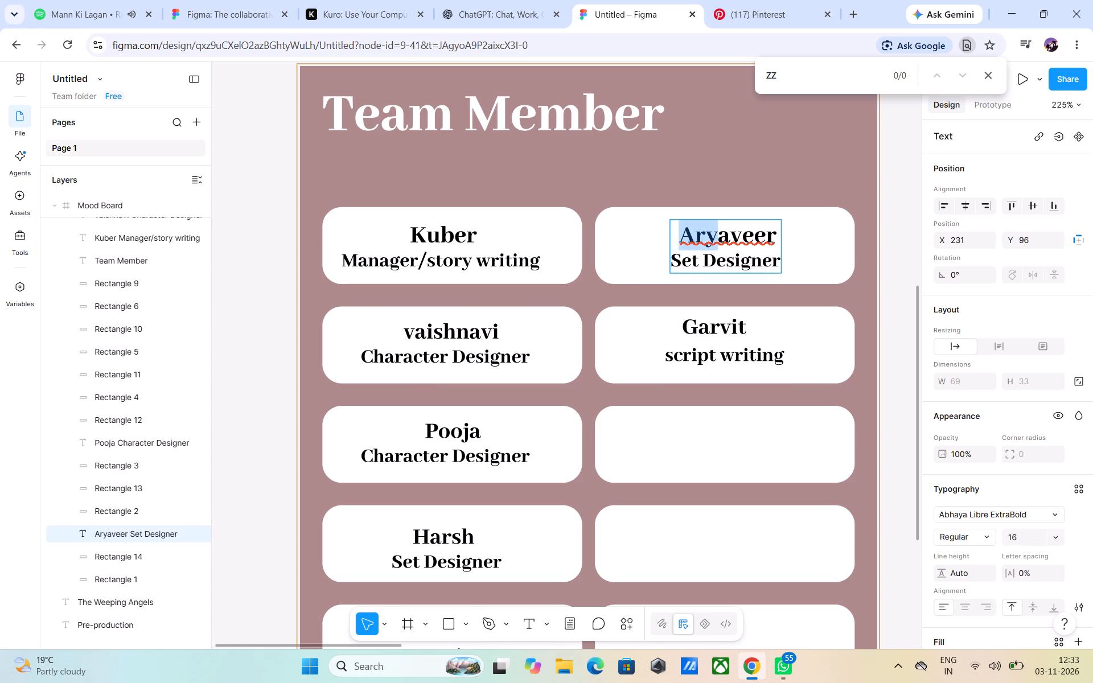
pyautogui.moveTo(725, 234); pyautogui.dragTo(776, 235)
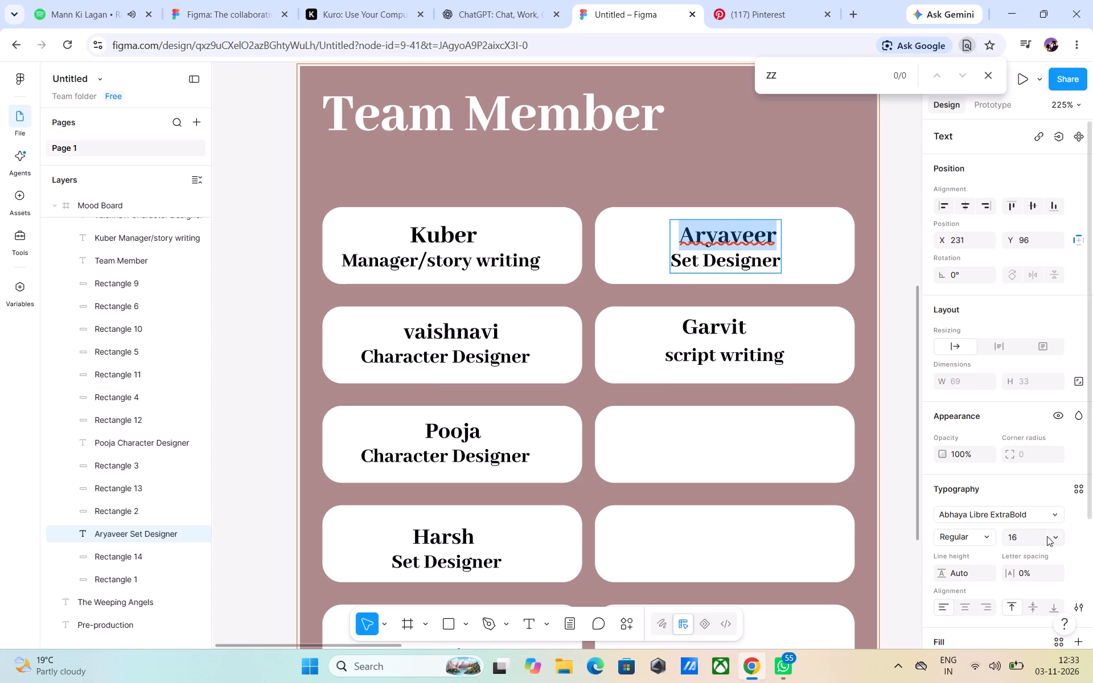
pyautogui.click(1054, 537)
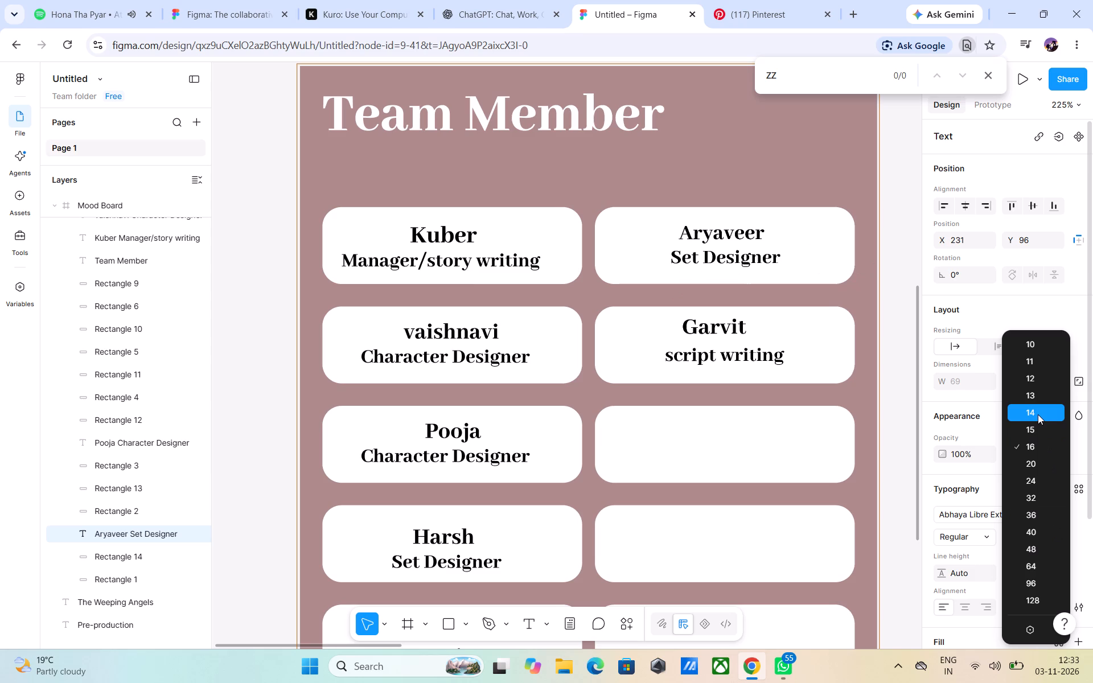
pyautogui.click(1042, 427)
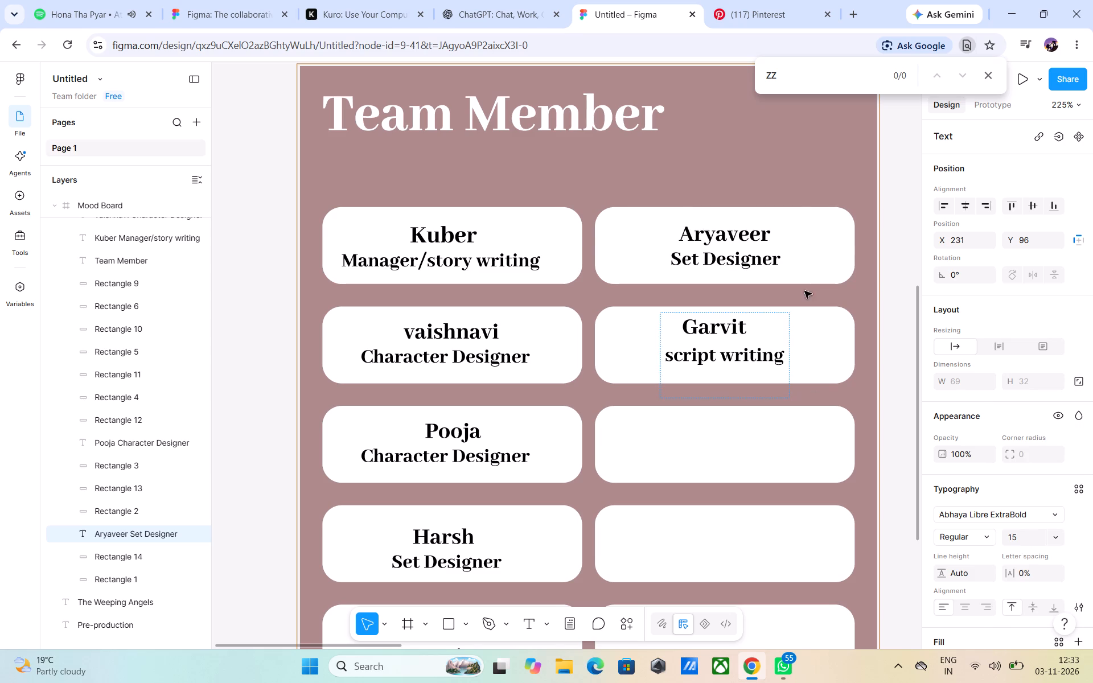
pyautogui.click(892, 271)
# Nudge the Garvit script writing text down slightly within its rectangle, to Y 155.
pyautogui.click(712, 349)
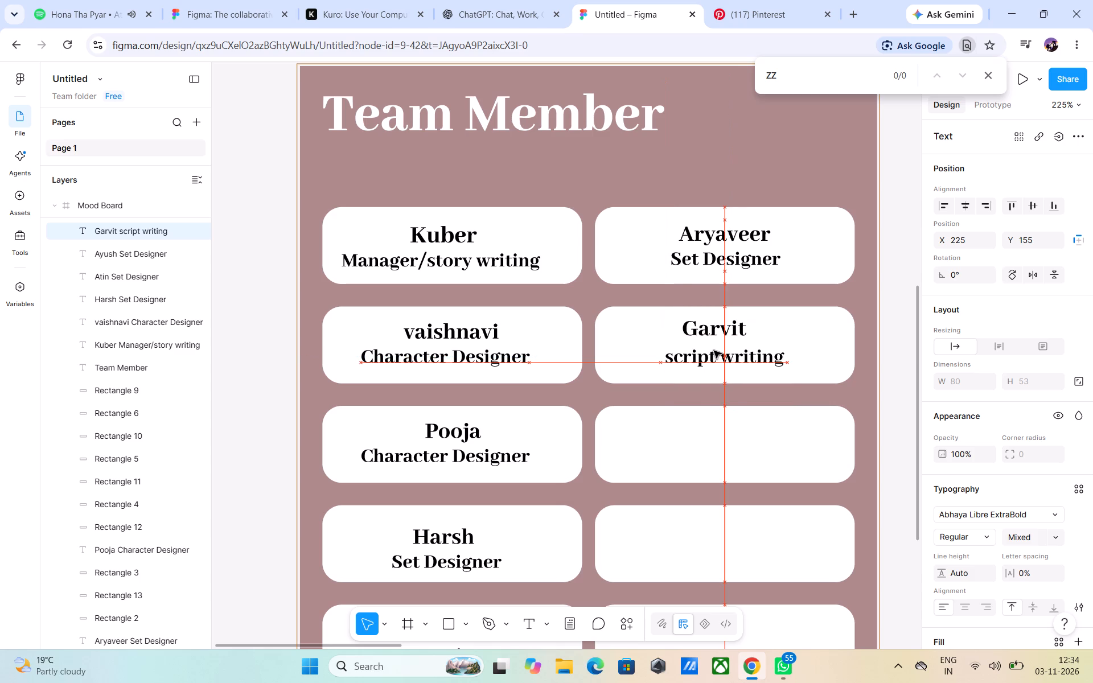
pyautogui.click(891, 391)
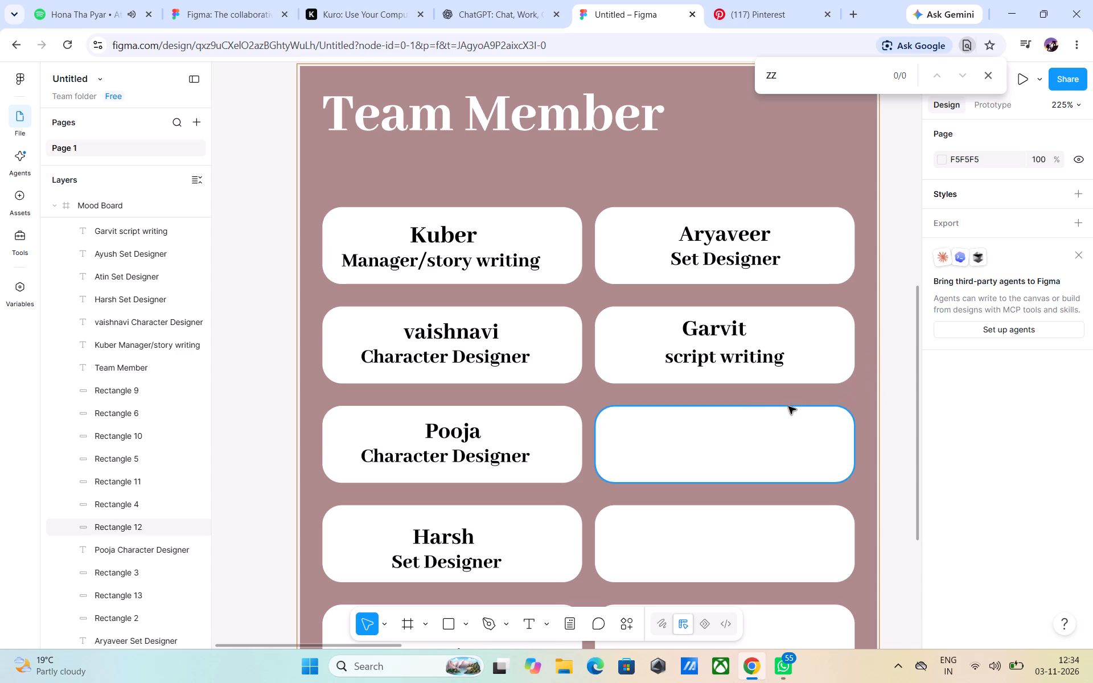
# Start a new text in the empty rectangle below Garvit, at about X 238, Y 231.
pyautogui.click(534, 628)
pyautogui.click(682, 437)
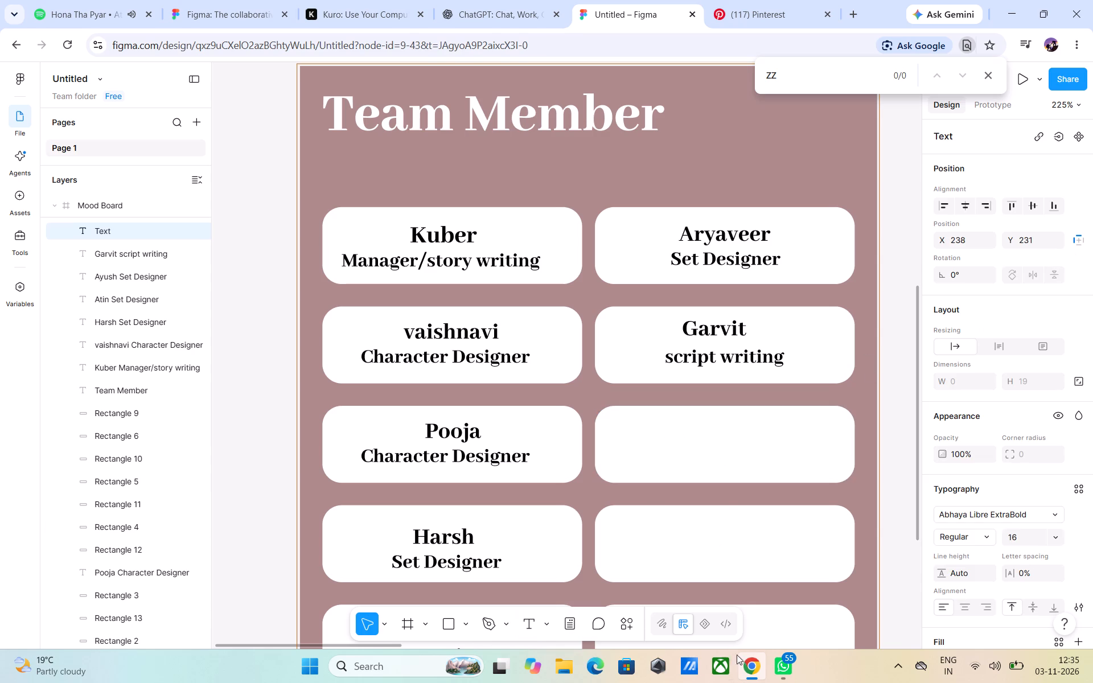
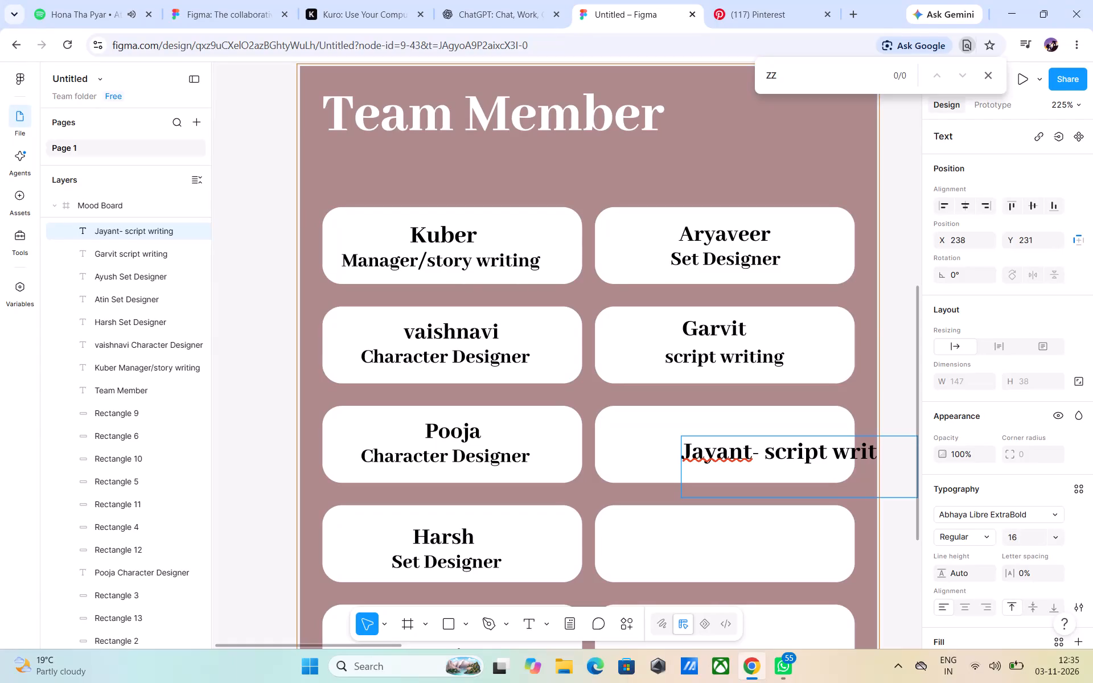
# Remove the hyphen from the Jayant text and break it so script writing sits on its own line below the name.
pyautogui.moveTo(762, 450); pyautogui.dragTo(750, 453)
pyautogui.press('Delete')
pyautogui.press('Return')
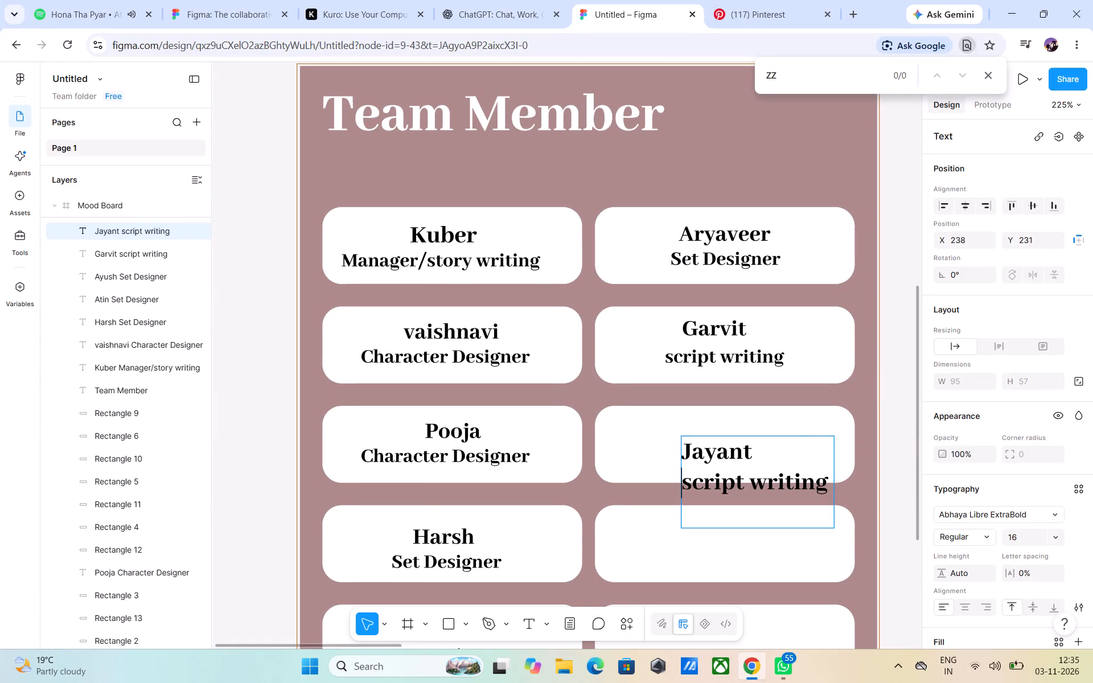
# Indent the name Jayant with six leading spaces so it sits centred above script writing.
pyautogui.click(680, 455)
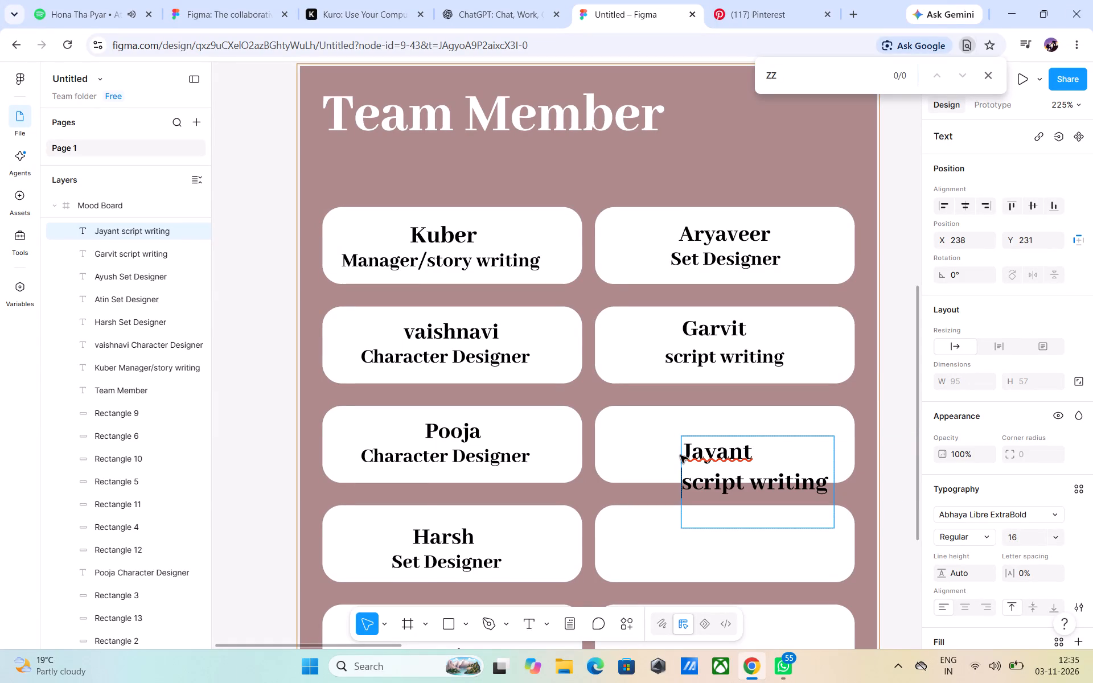
pyautogui.click(681, 455)
pyautogui.press('space')
pyautogui.press('space')
pyautogui.press('space')
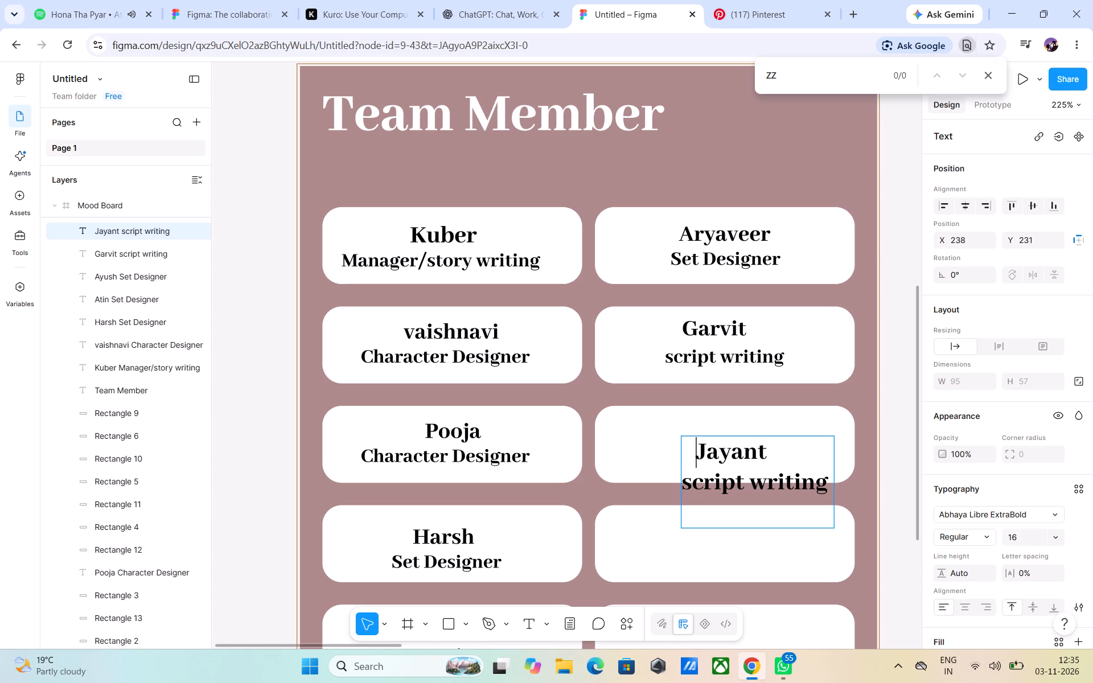
pyautogui.press('space')
pyautogui.press('space')
pyautogui.press('space')
# Set the font size of the name Jayant to 15.
pyautogui.moveTo(710, 450); pyautogui.dragTo(807, 448)
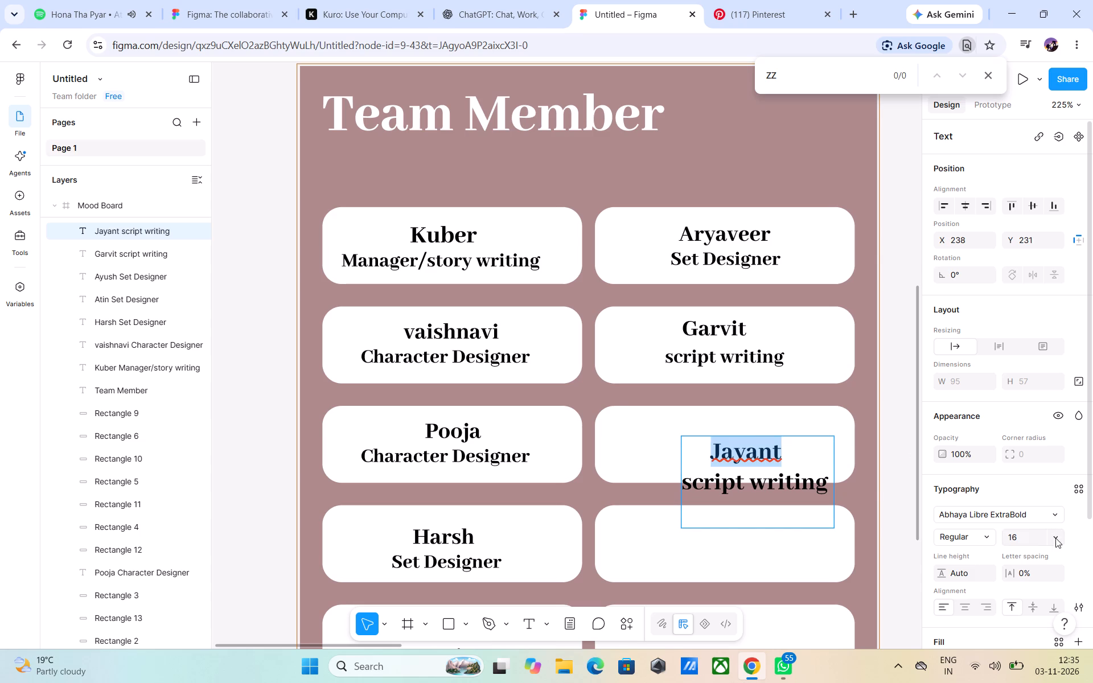
pyautogui.click(1057, 537)
pyautogui.click(1026, 433)
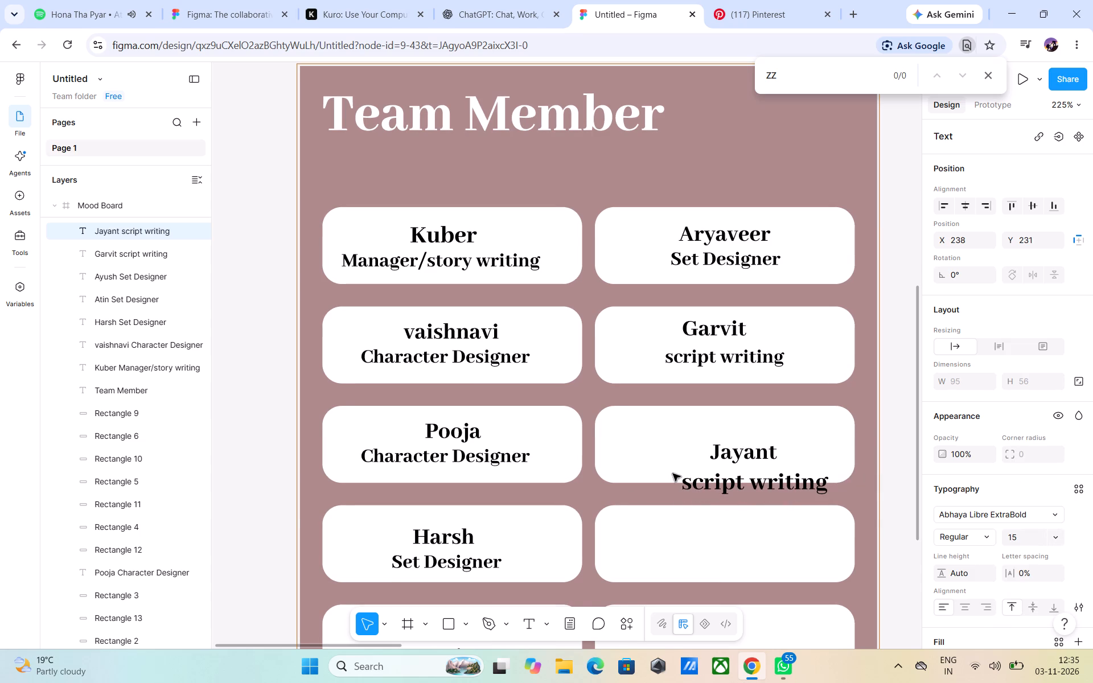
# Set the font size of the script writing line under Jayant to 13.
pyautogui.moveTo(684, 484); pyautogui.dragTo(832, 489)
pyautogui.click(1063, 537)
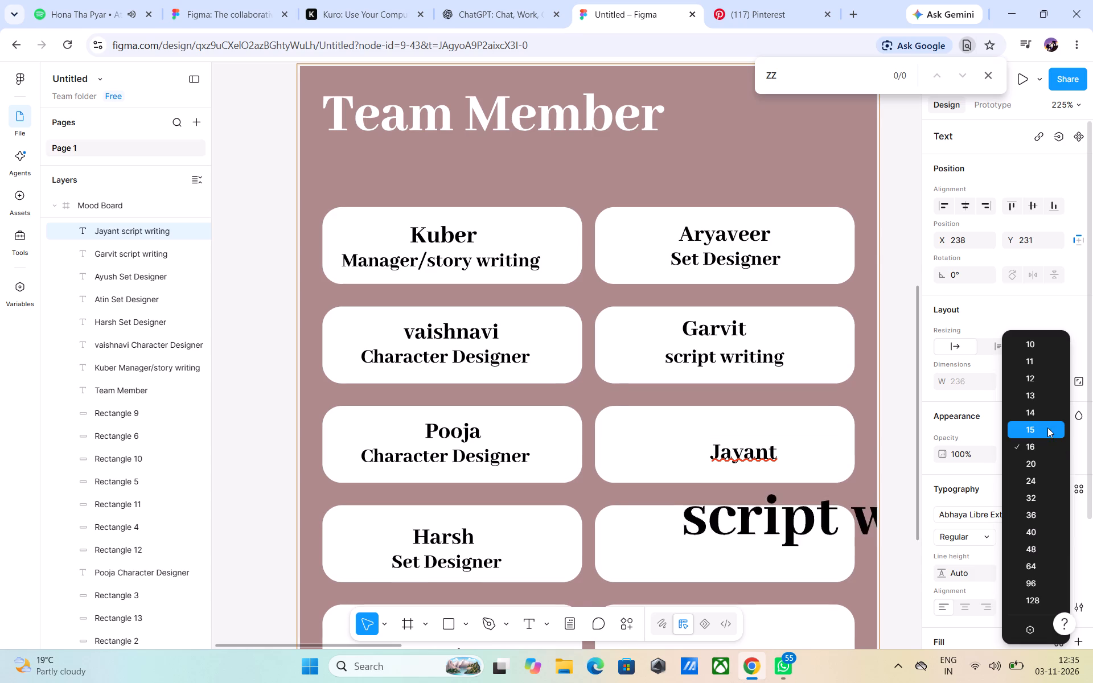
pyautogui.click(1033, 397)
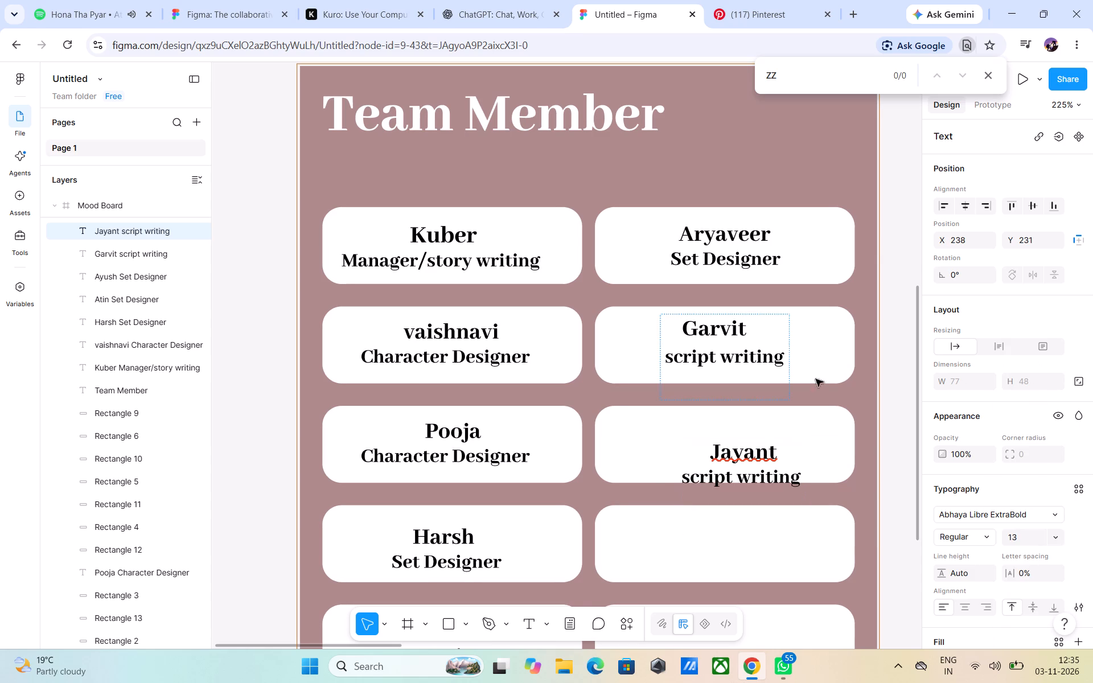
# Move the Jayant script writing text into its rectangle below Garvit, centred horizontally at X 227, Y 217.
pyautogui.click(885, 373)
pyautogui.moveTo(748, 464); pyautogui.dragTo(746, 462)
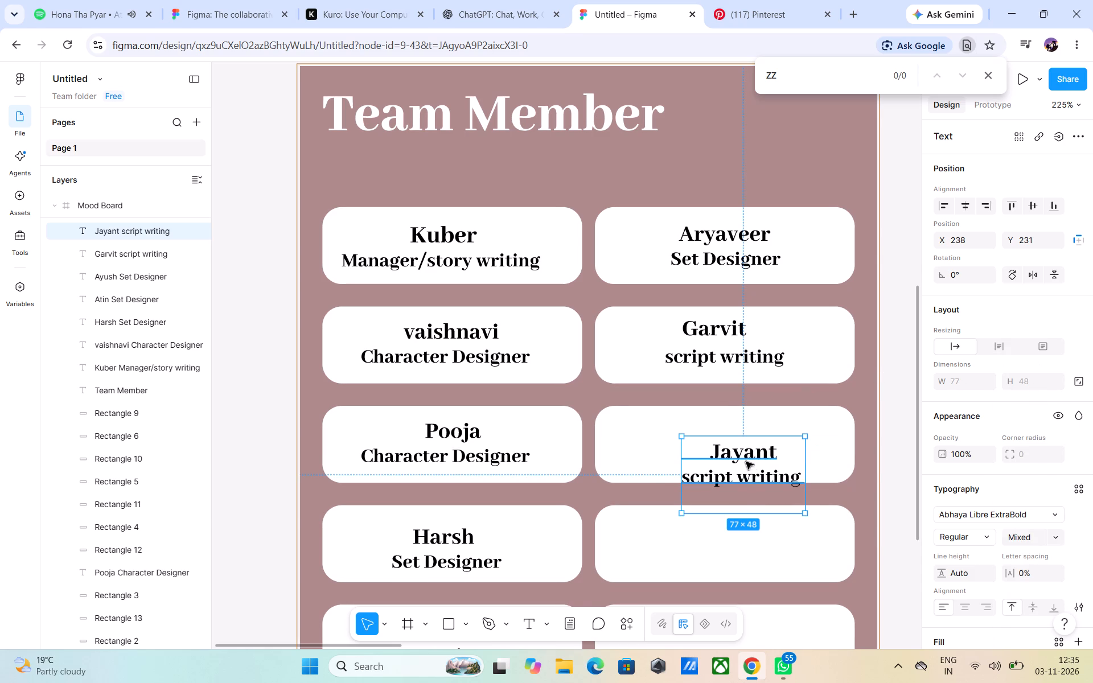
pyautogui.moveTo(746, 462); pyautogui.dragTo(732, 438)
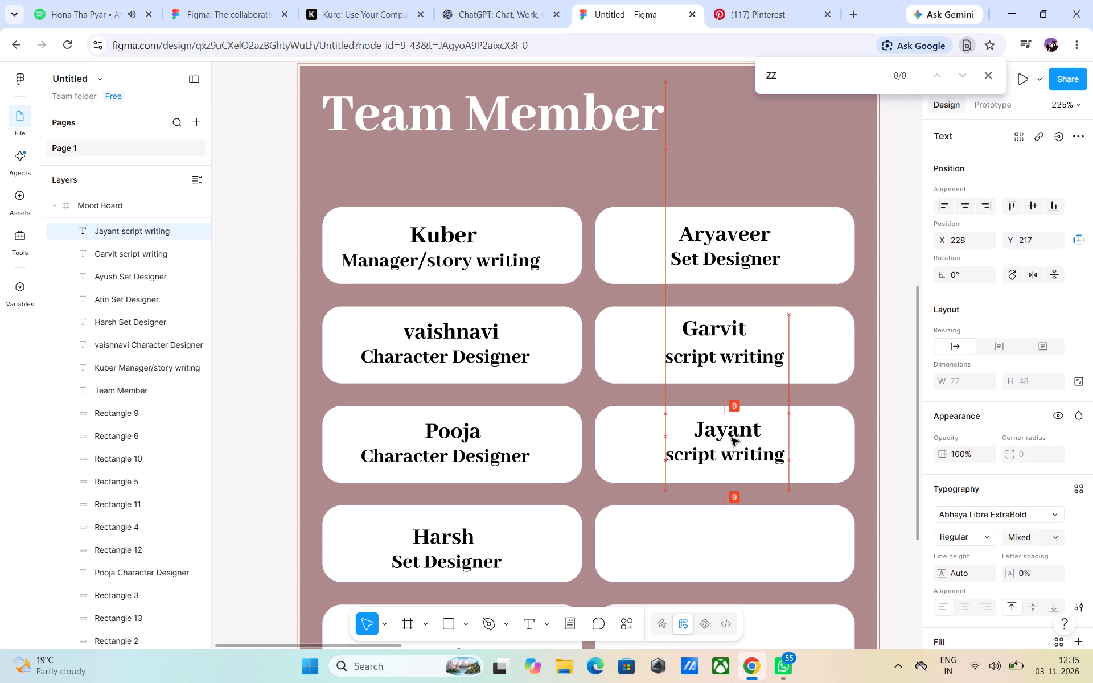
pyautogui.moveTo(732, 438); pyautogui.dragTo(730, 437)
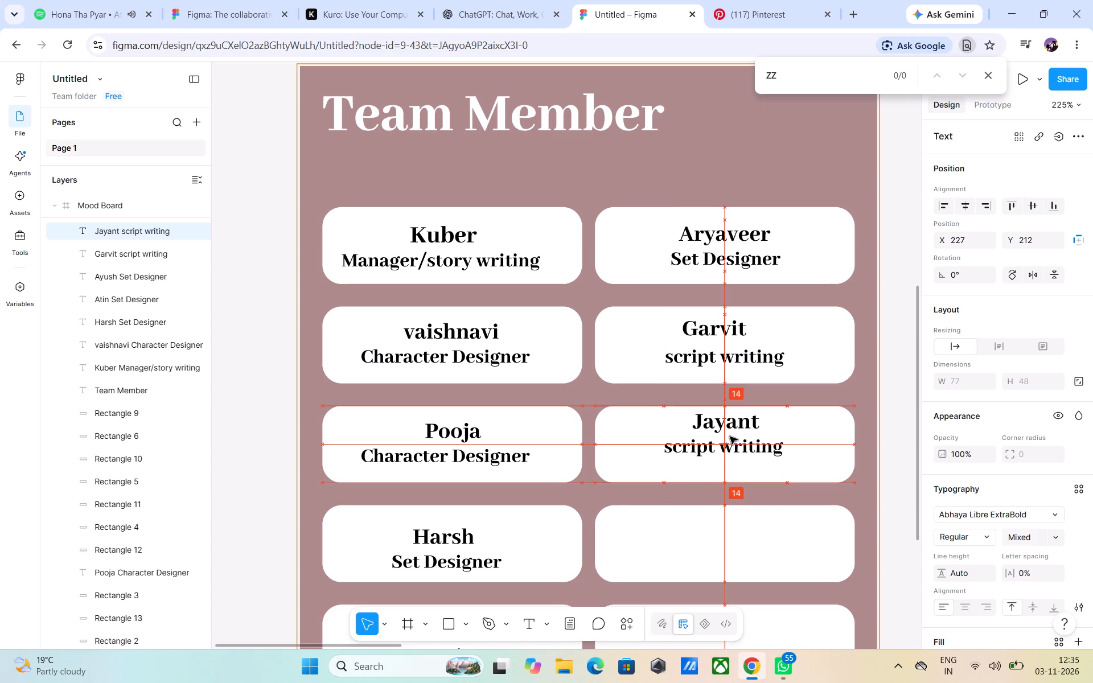
pyautogui.moveTo(730, 437); pyautogui.dragTo(730, 438)
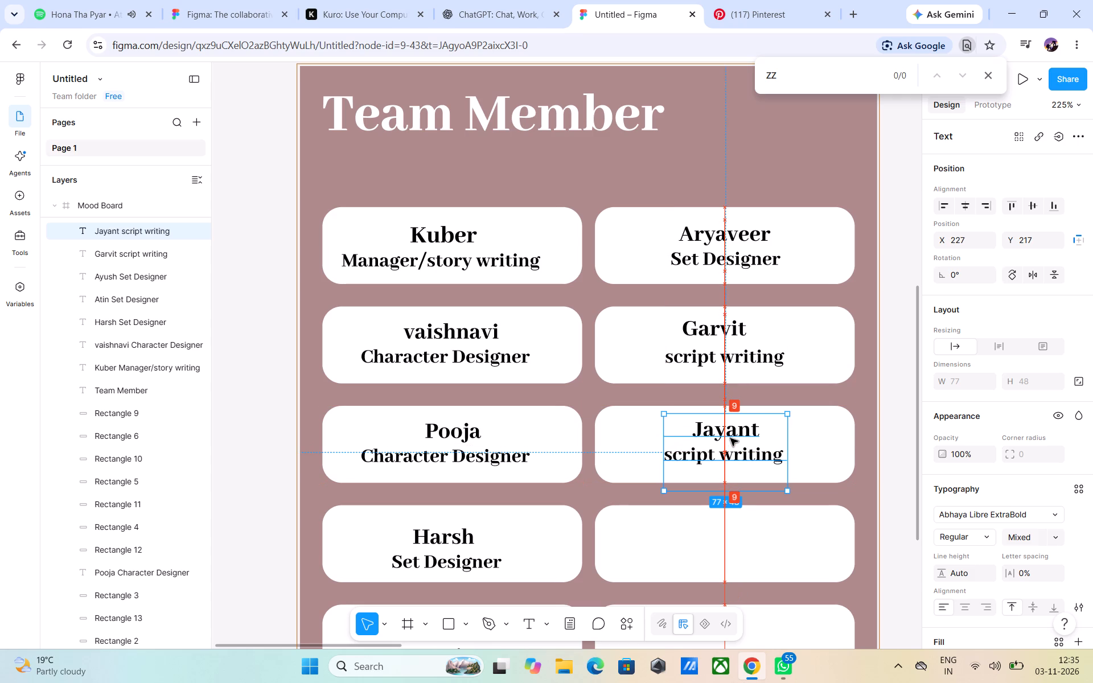
pyautogui.moveTo(730, 438); pyautogui.dragTo(730, 438)
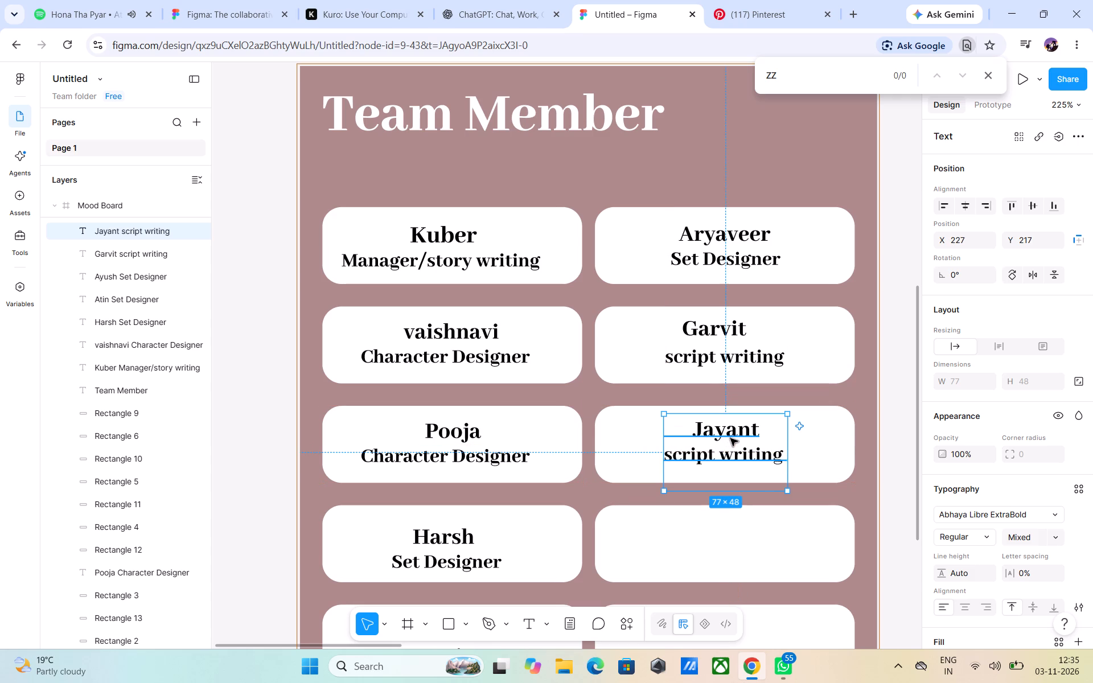
pyautogui.click(890, 414)
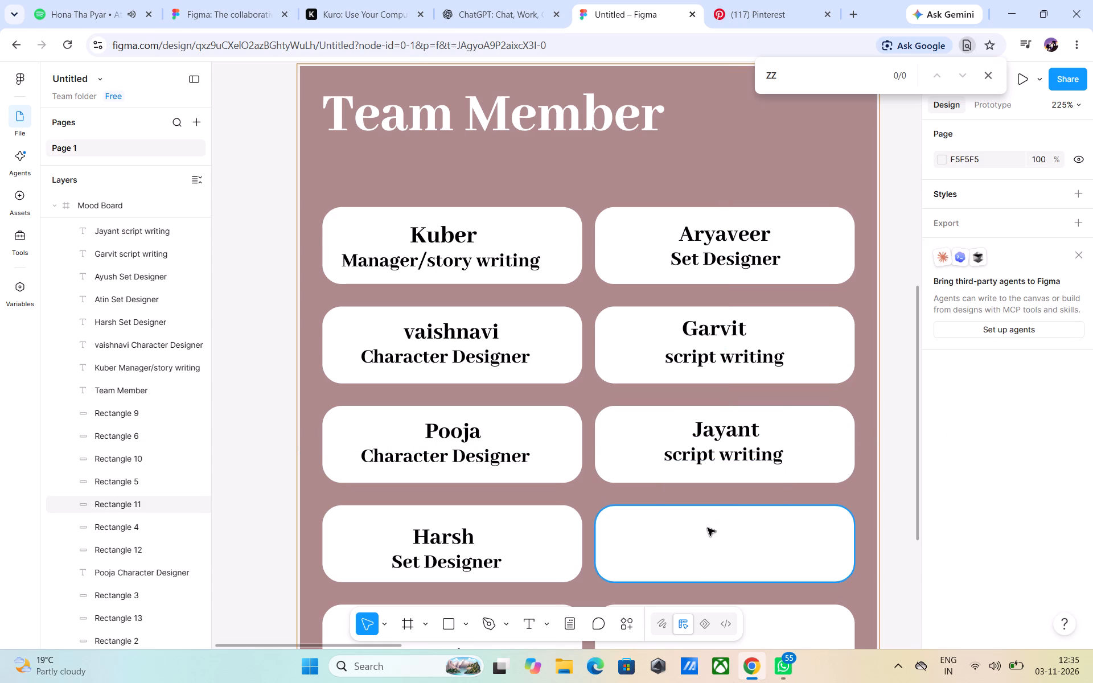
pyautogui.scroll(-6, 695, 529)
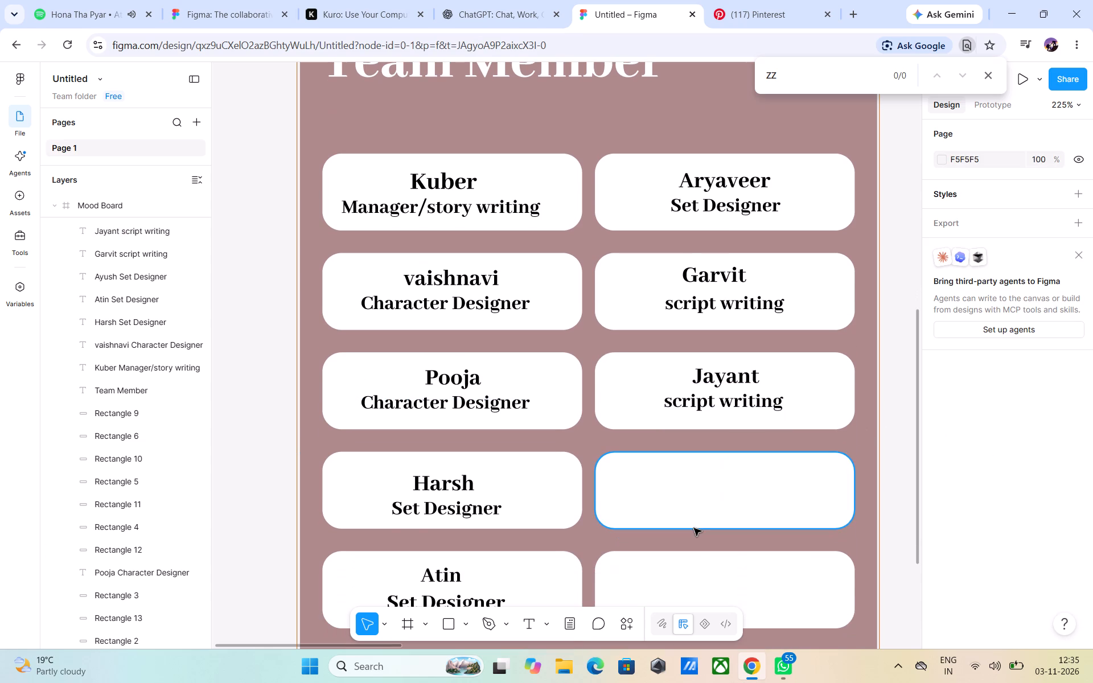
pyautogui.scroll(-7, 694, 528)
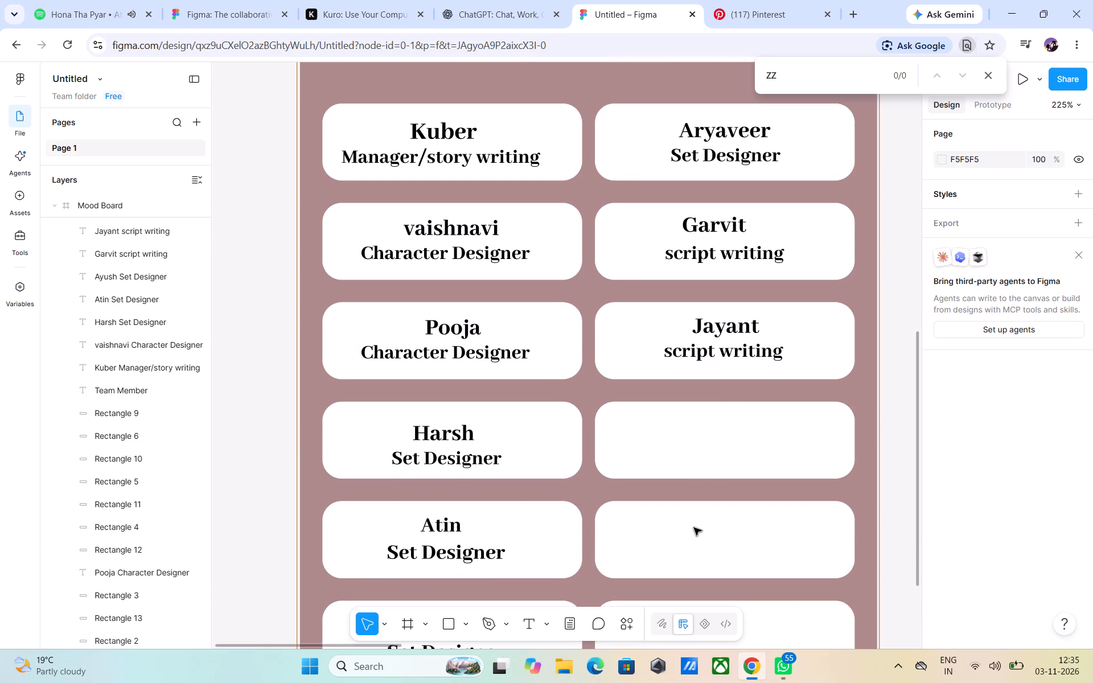
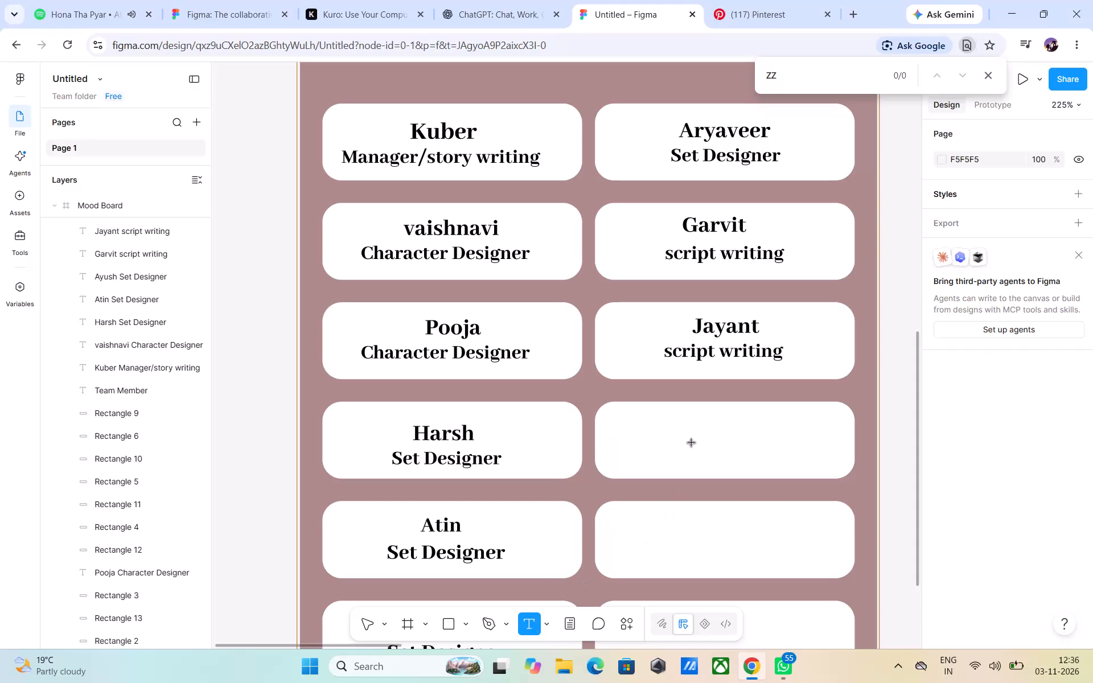
# Add the pasted text Ankit- Cameraman in the empty rectangle beside Harsh and replace the dash with a line break.
pyautogui.click(692, 441)
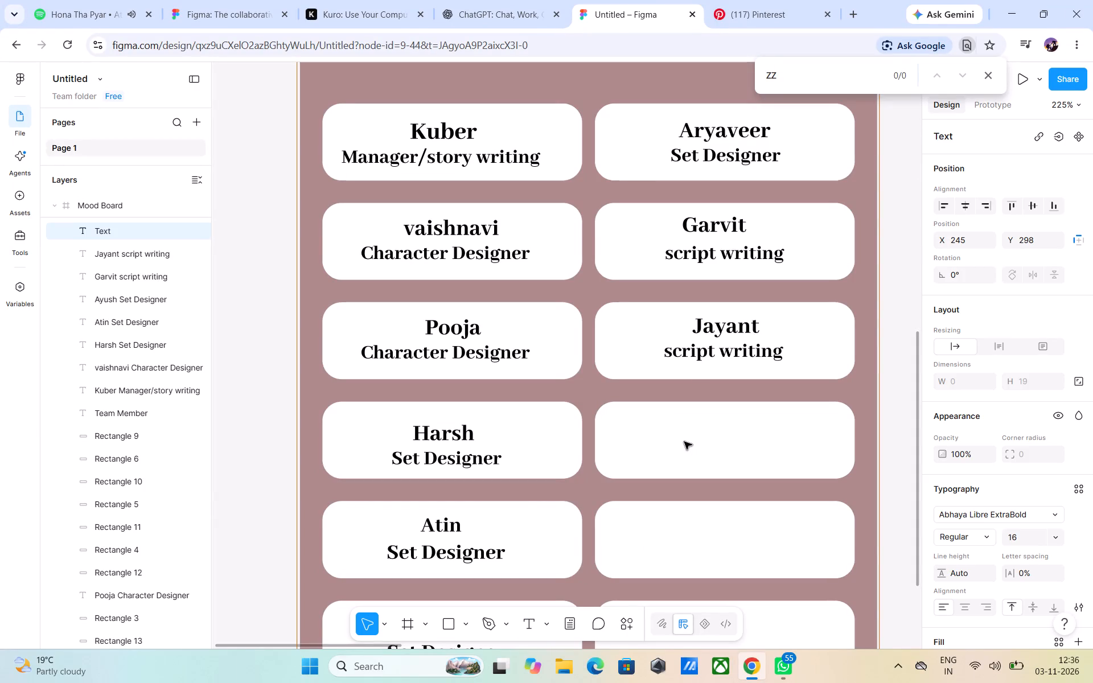
pyautogui.hotkey('ctrl', 'v')
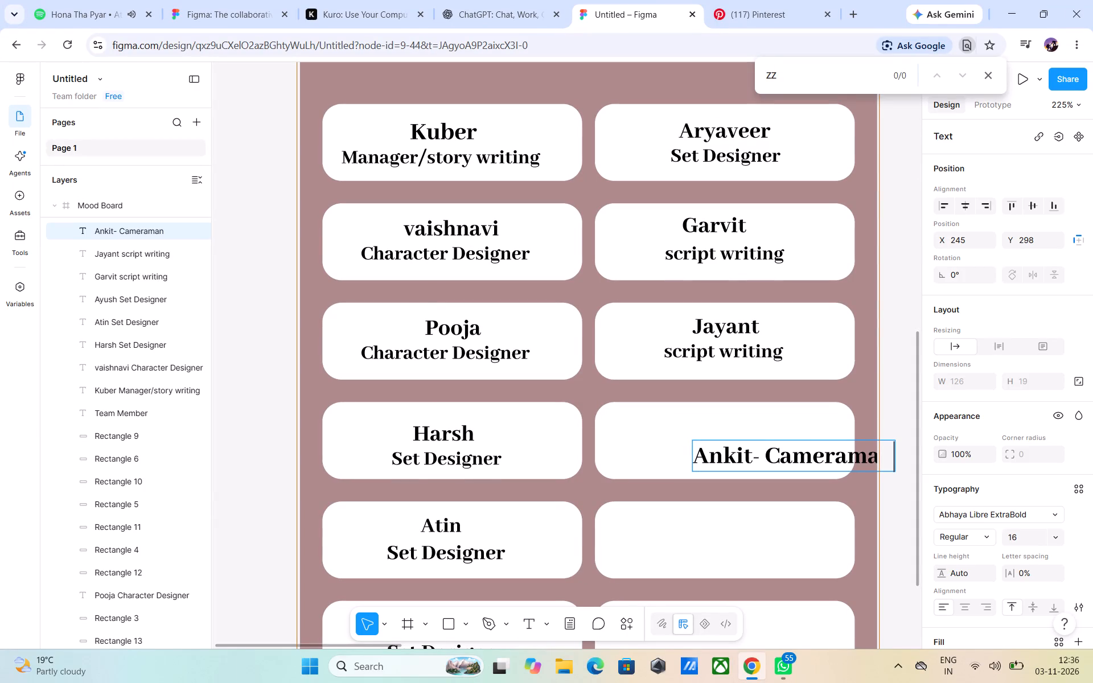
pyautogui.moveTo(764, 453); pyautogui.dragTo(754, 463)
pyautogui.press('Delete')
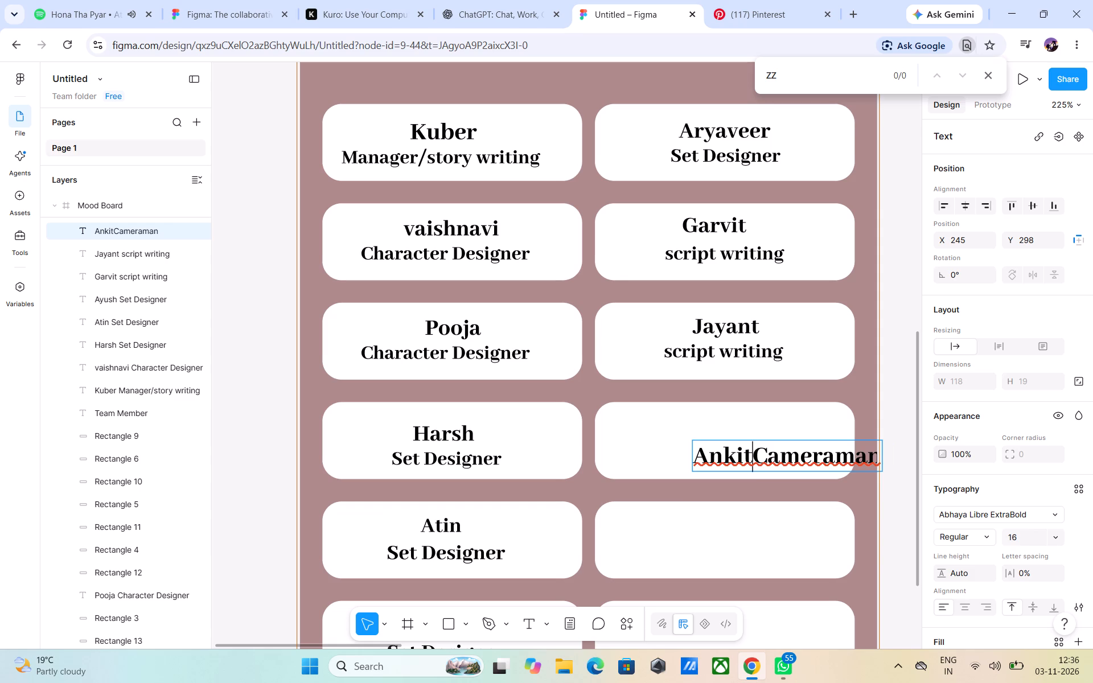
pyautogui.press('Return')
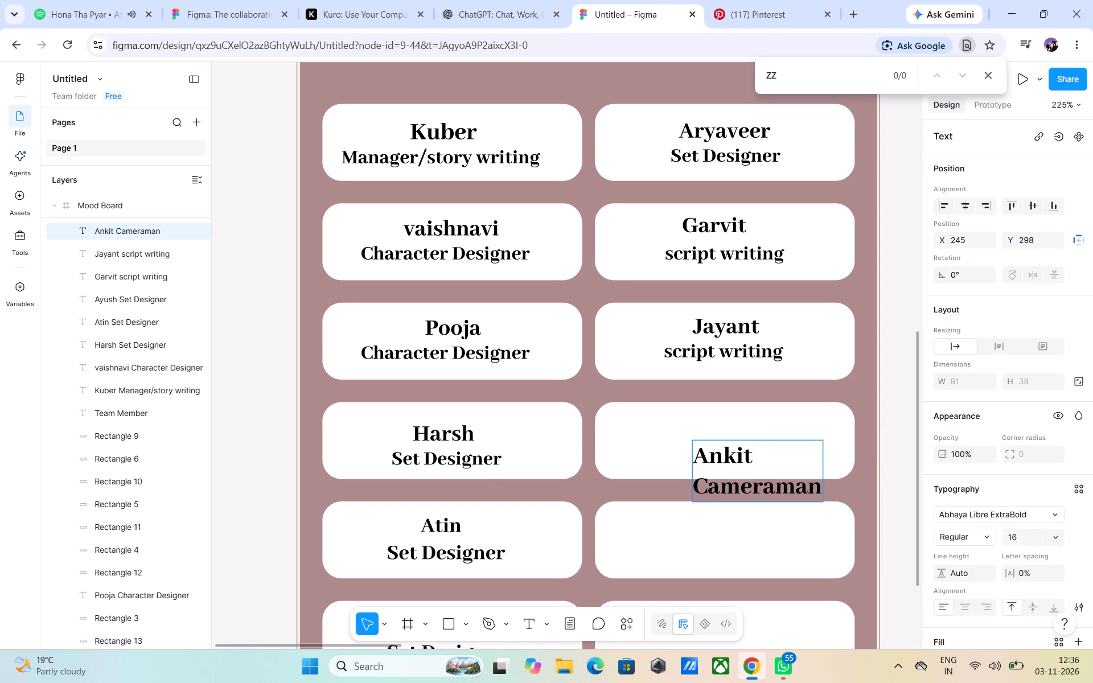
# Indent the name Ankit with four leading spaces above the Cameraman line.
pyautogui.click(693, 459)
pyautogui.press('space')
pyautogui.press('space')
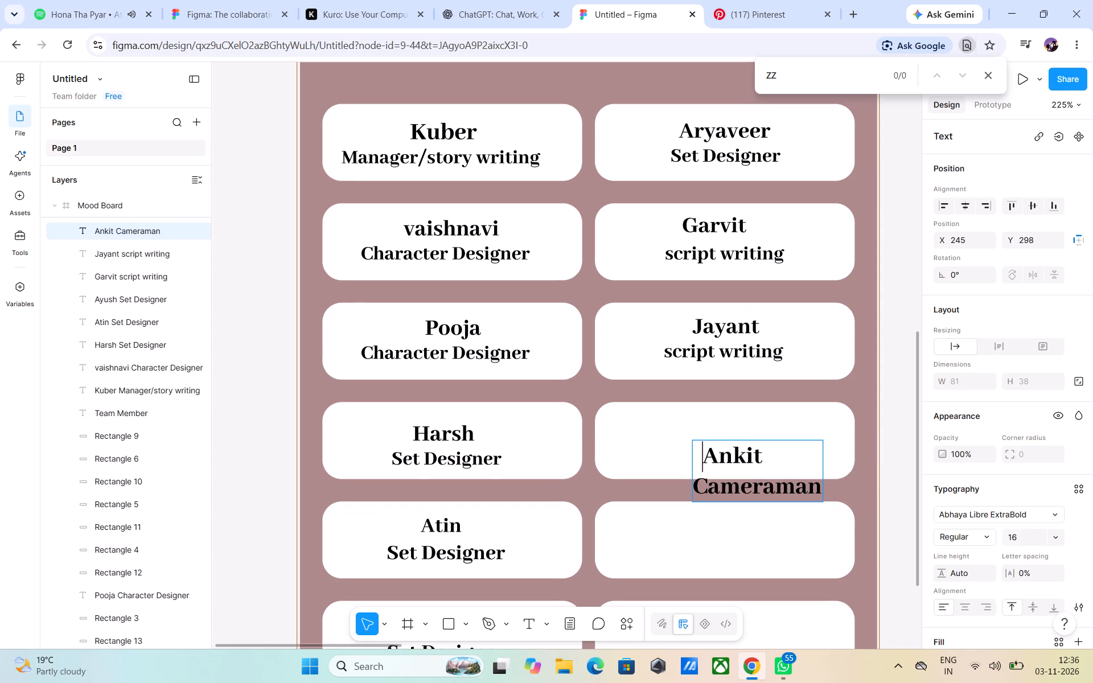
pyautogui.press('space')
pyautogui.press('space')
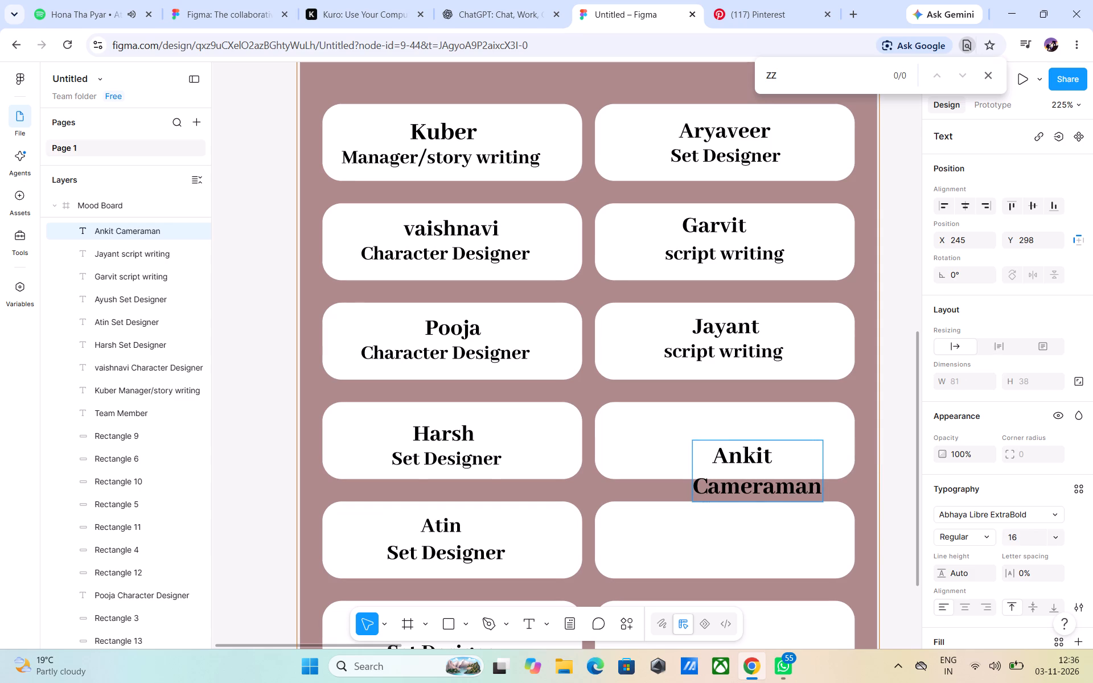
# Extend Ankit's role line to read Cameraman/Storyboarding.
pyautogui.click(819, 485)
pyautogui.write('/')
pyautogui.press('space')
pyautogui.press('BackSpace')
pyautogui.write('STORY')
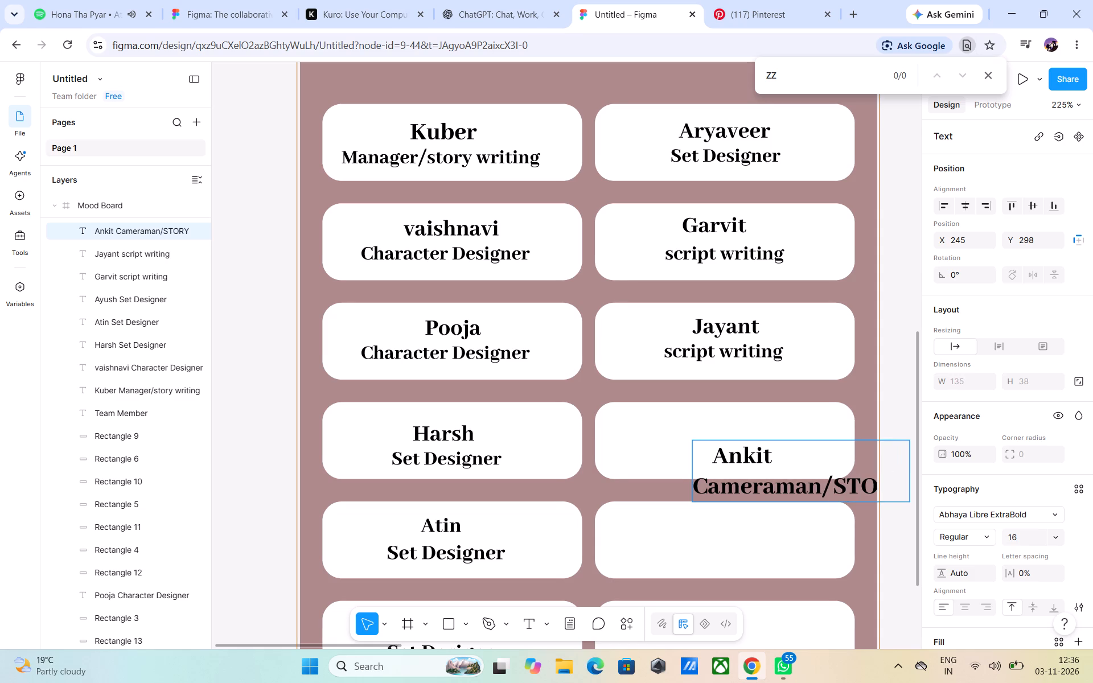
pyautogui.press('BackSpace')
pyautogui.press('BackSpace')
pyautogui.press('BackSpace')
pyautogui.press('BackSpace')
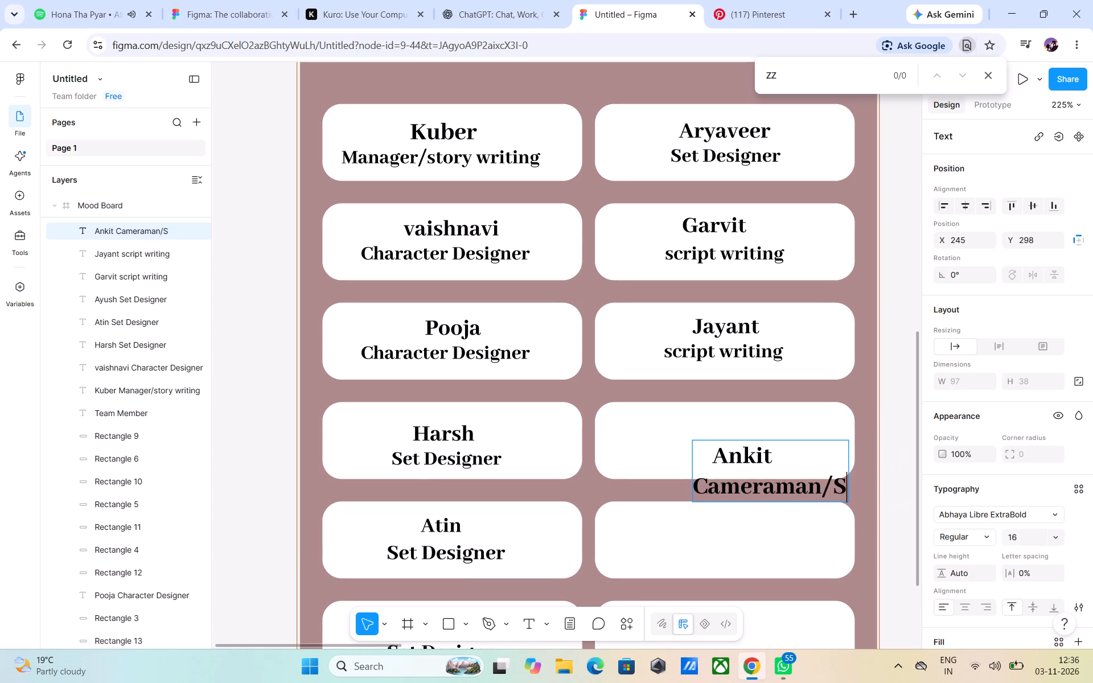
pyautogui.write('toryboarding')
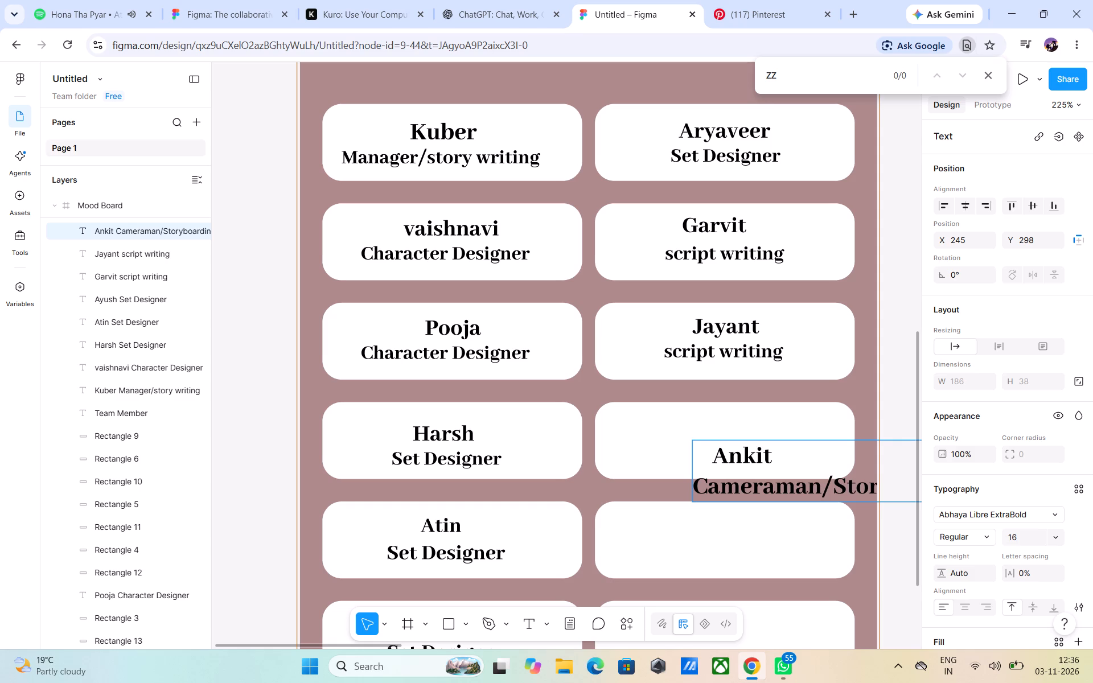
# Add fifteen more leading spaces before Ankit so the name sits roughly centred above Cameraman/Storyboarding.
pyautogui.click(710, 455)
pyautogui.press('space')
pyautogui.press('space')
pyautogui.press('space')
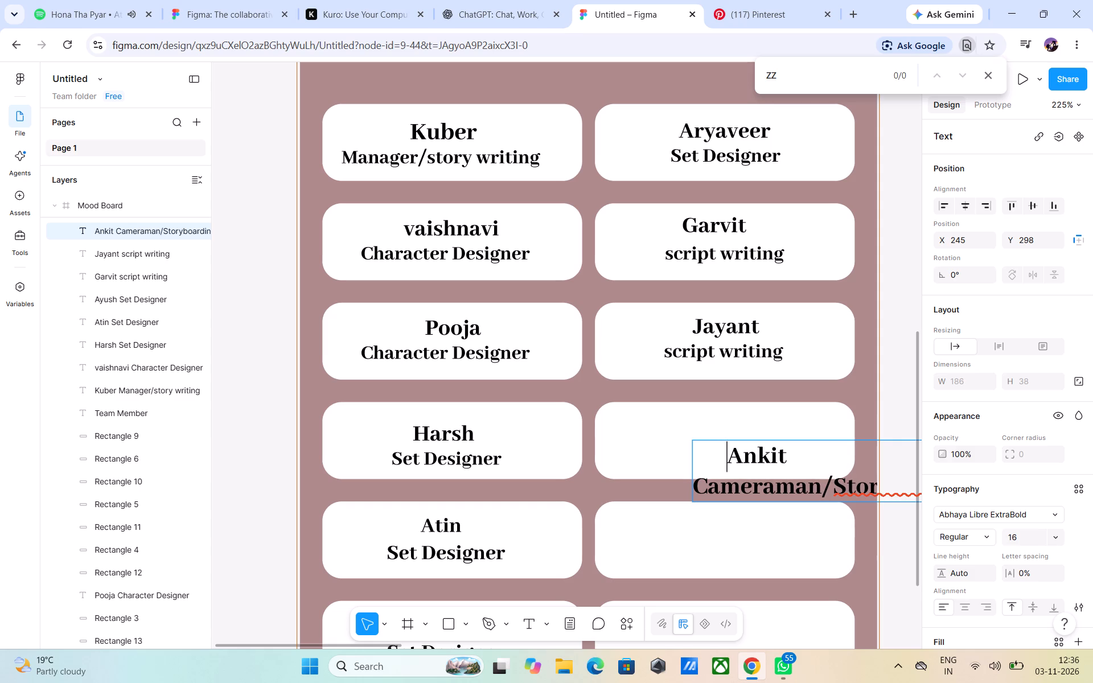
pyautogui.press('space')
pyautogui.press('space')
pyautogui.press('space')
pyautogui.press('space')
pyautogui.press('space')
pyautogui.press('space')
pyautogui.press('space')
pyautogui.press('space')
pyautogui.press('space')
pyautogui.press('space')
pyautogui.press('space')
pyautogui.press('space')
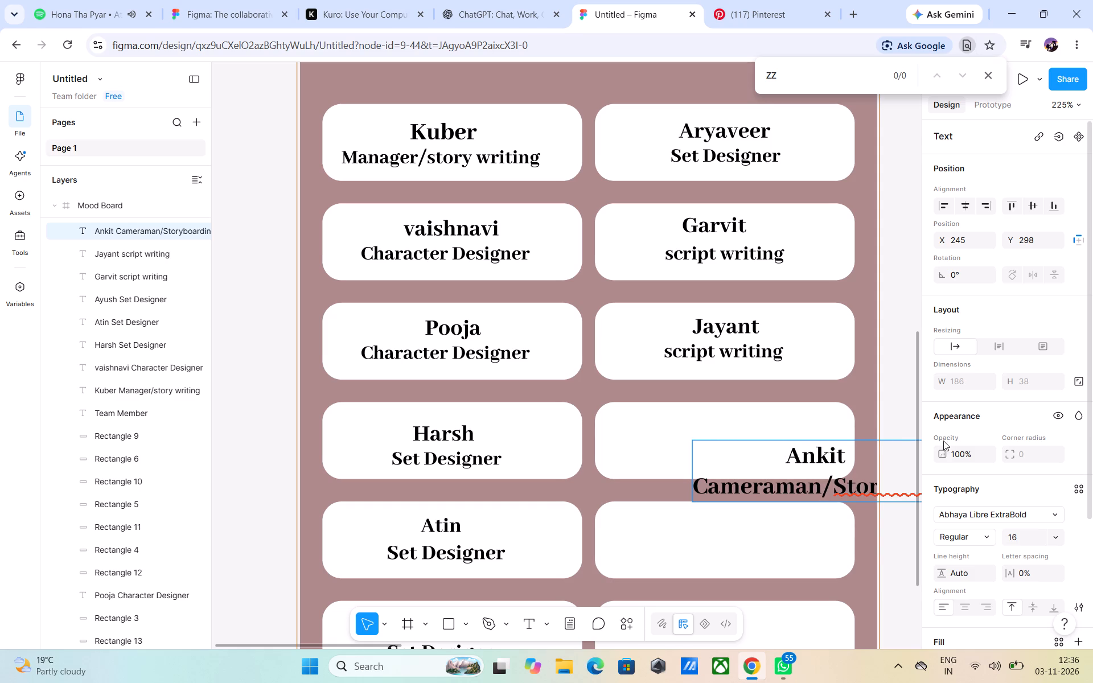
pyautogui.click(895, 381)
# Move the Ankit Cameraman/Storyboarding text up into its rectangle beside Harsh, at X 184, Y 279.
pyautogui.moveTo(869, 455); pyautogui.dragTo(824, 451)
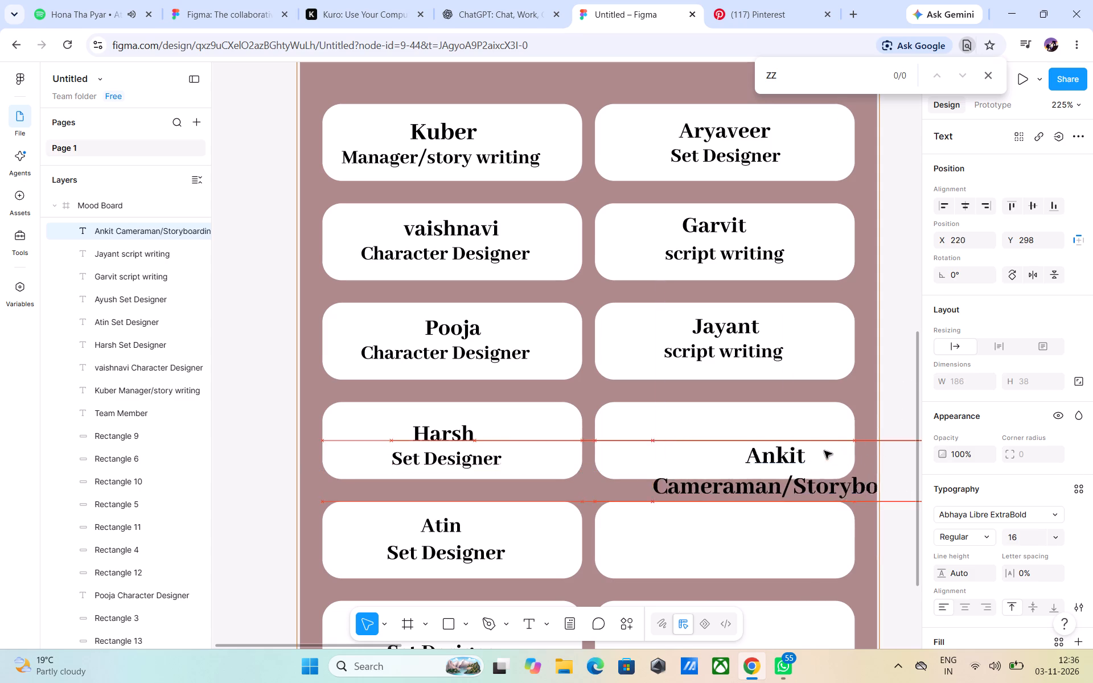
pyautogui.moveTo(824, 451); pyautogui.dragTo(774, 424)
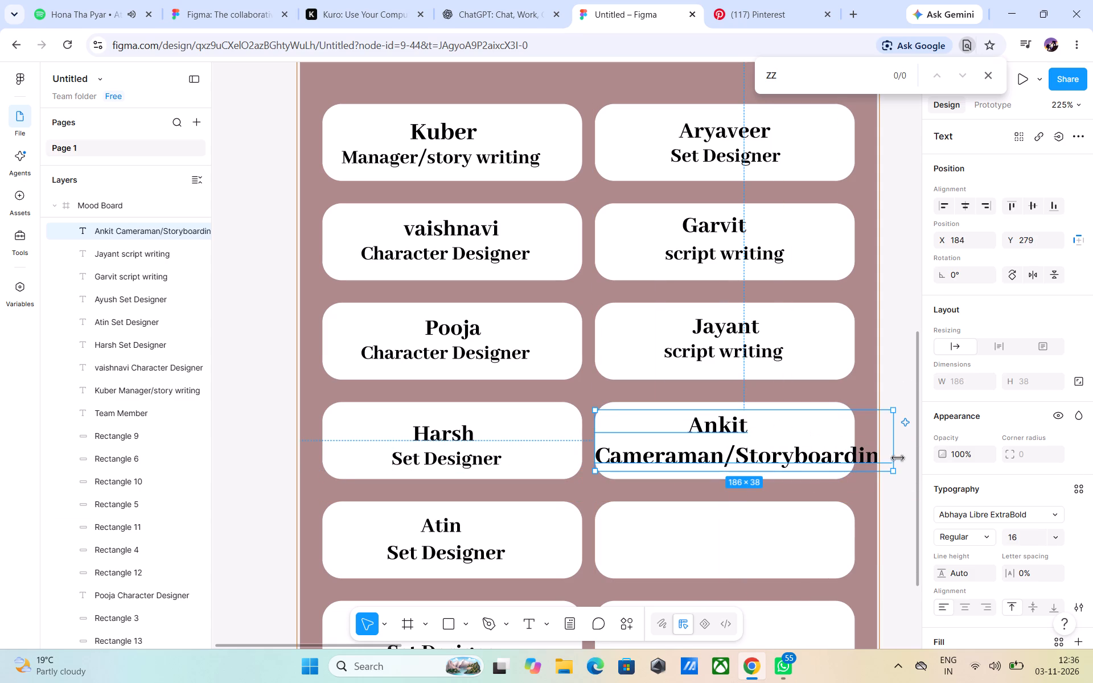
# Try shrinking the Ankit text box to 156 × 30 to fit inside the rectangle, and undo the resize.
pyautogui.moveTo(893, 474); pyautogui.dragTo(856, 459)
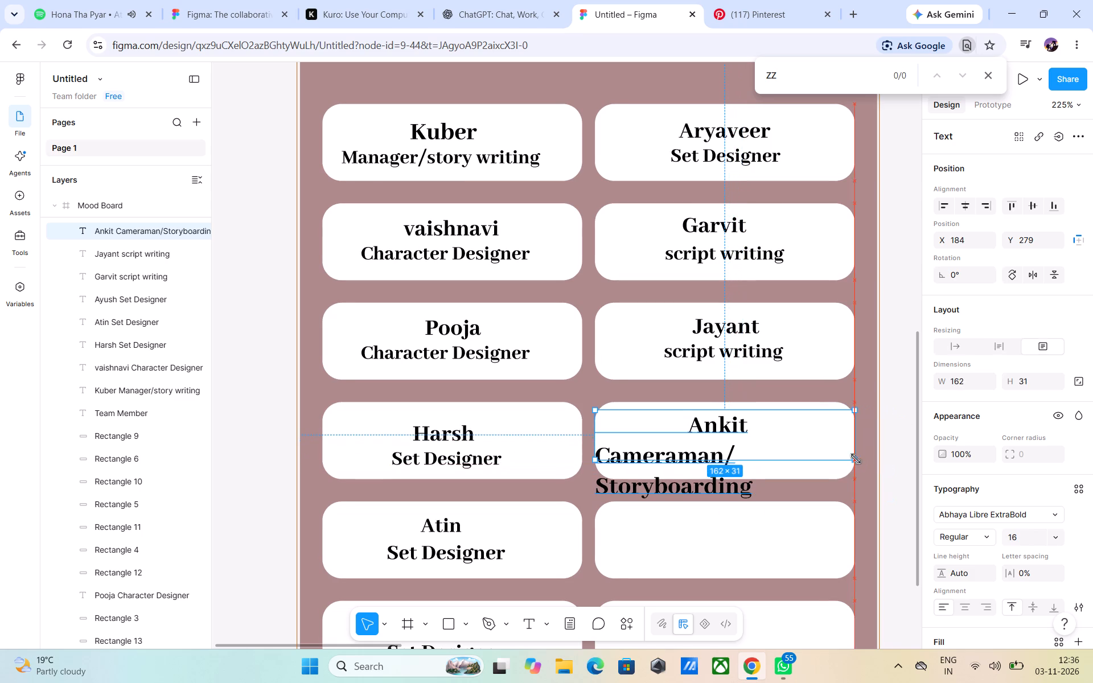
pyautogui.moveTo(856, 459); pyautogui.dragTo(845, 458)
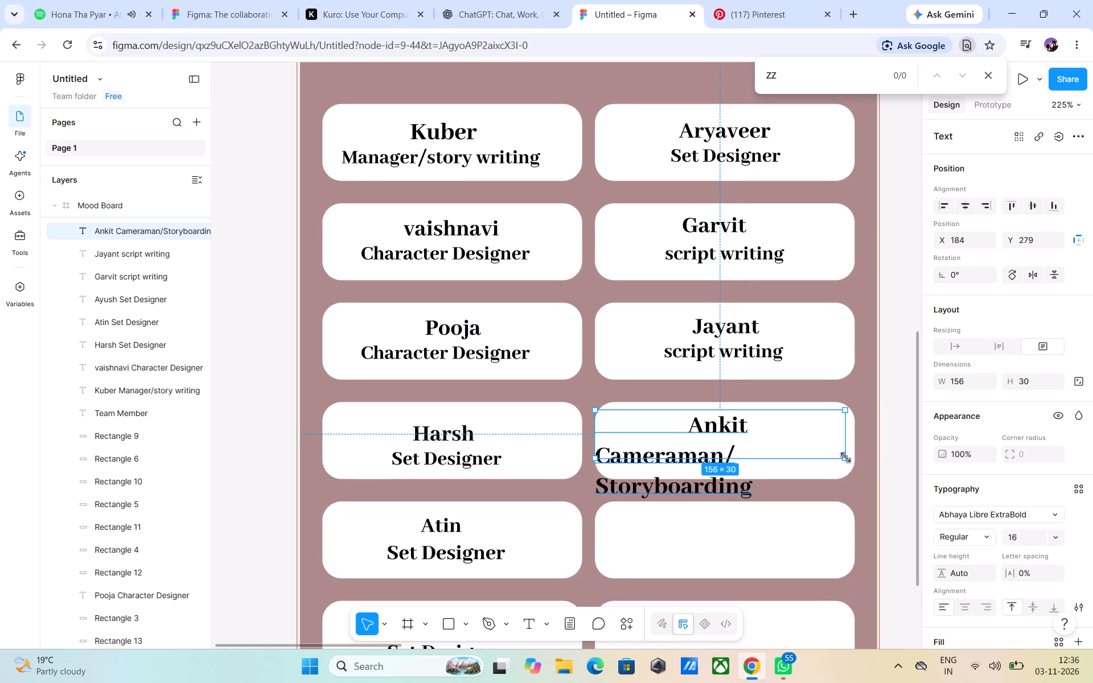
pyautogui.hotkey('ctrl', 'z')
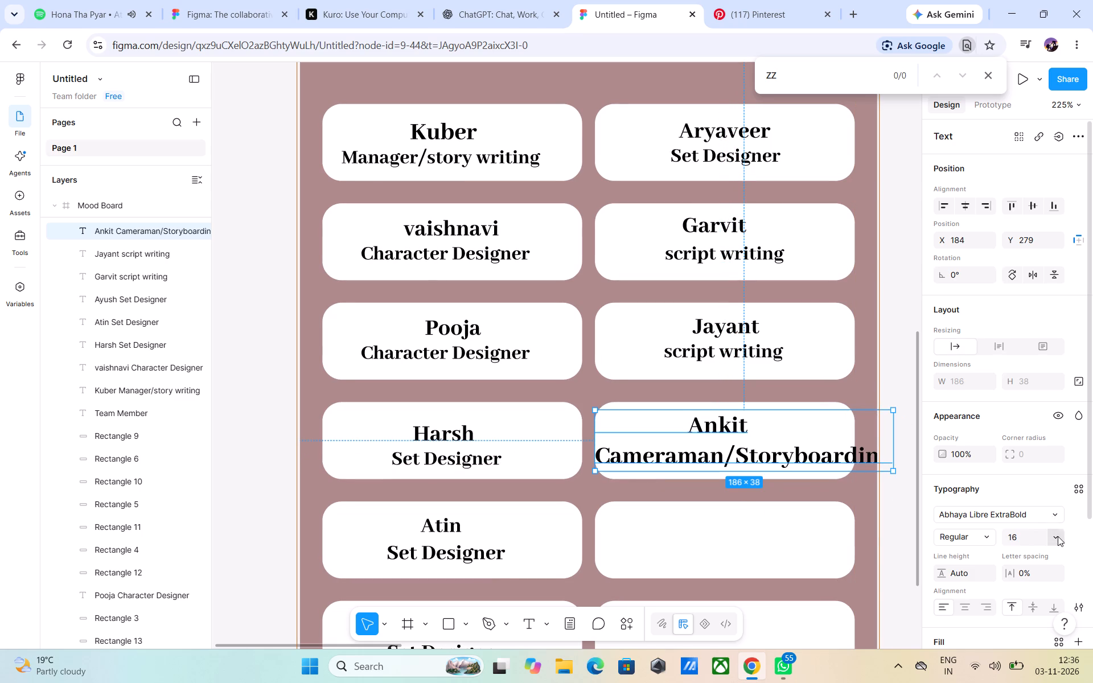
# Set the font size of the whole Ankit Cameraman/Storyboarding text to 12.
pyautogui.click(1058, 536)
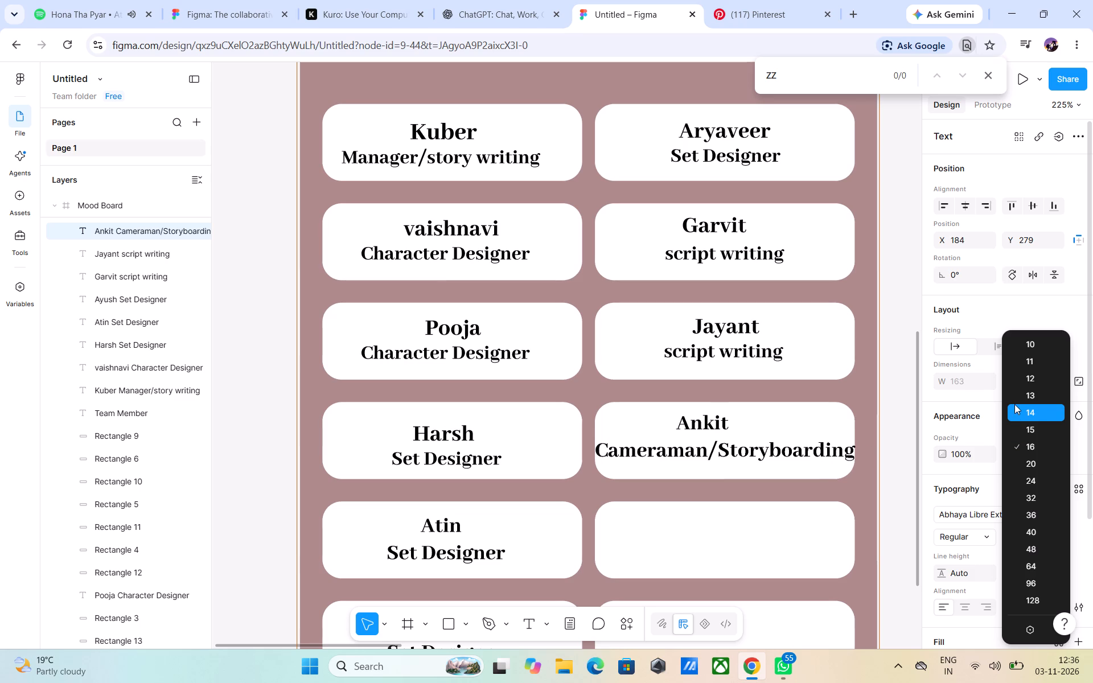
pyautogui.doubleClick(1045, 376)
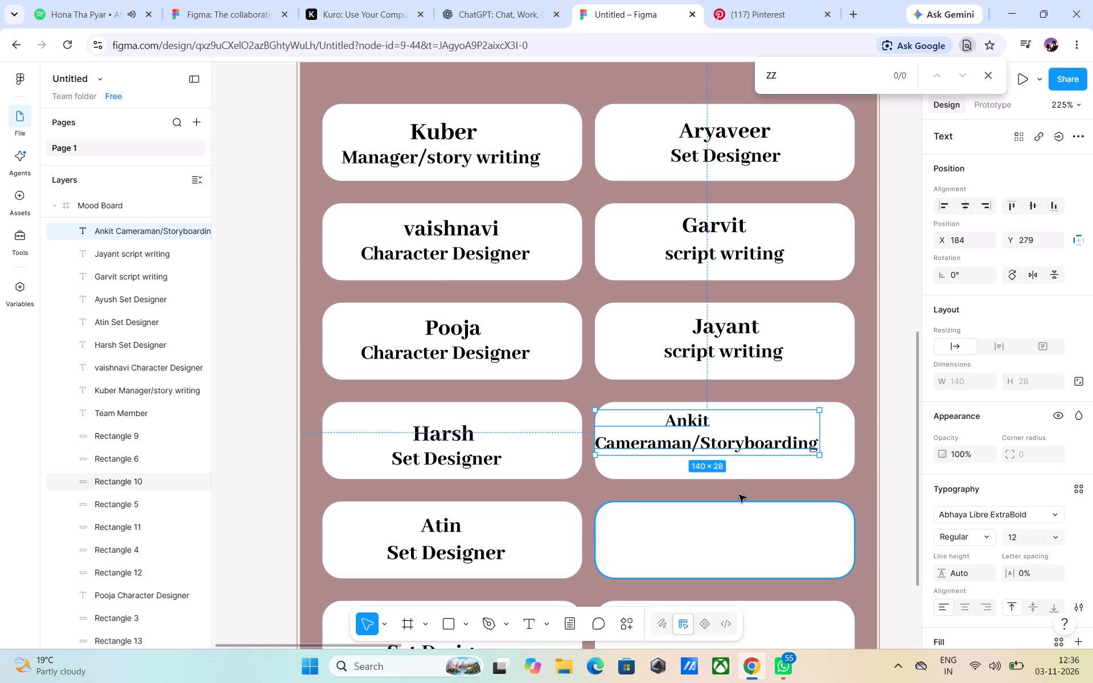
# Set the font size of only the name Ankit to 16.
pyautogui.click(663, 416)
pyautogui.doubleClick(667, 417)
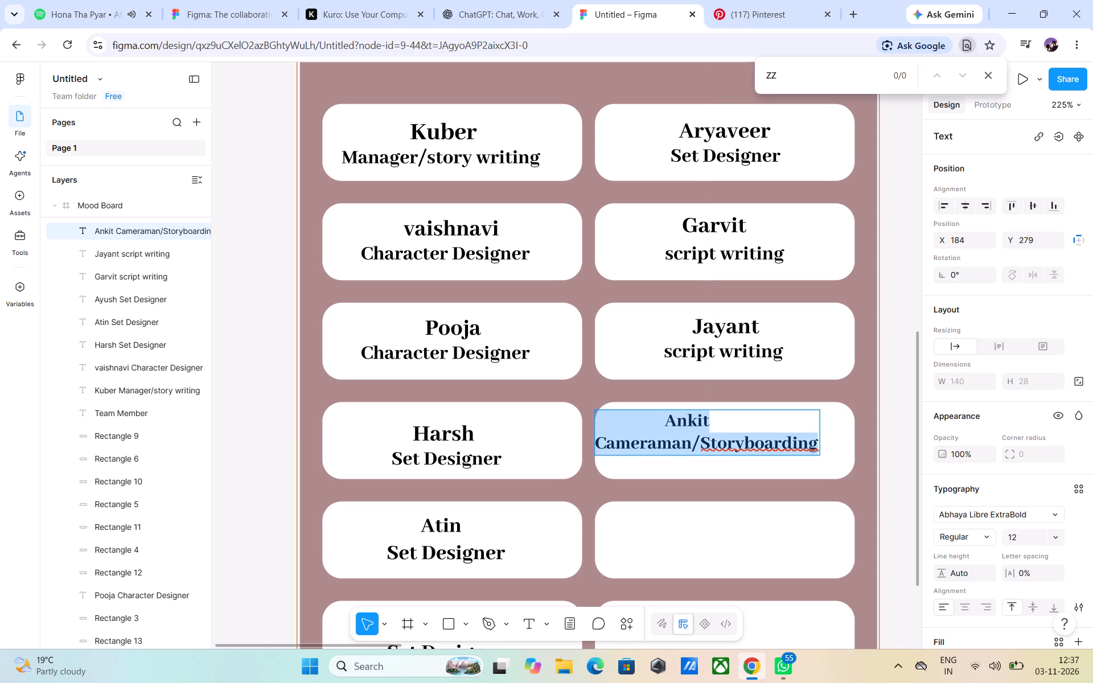
pyautogui.click(668, 418)
pyautogui.moveTo(668, 418); pyautogui.dragTo(690, 421)
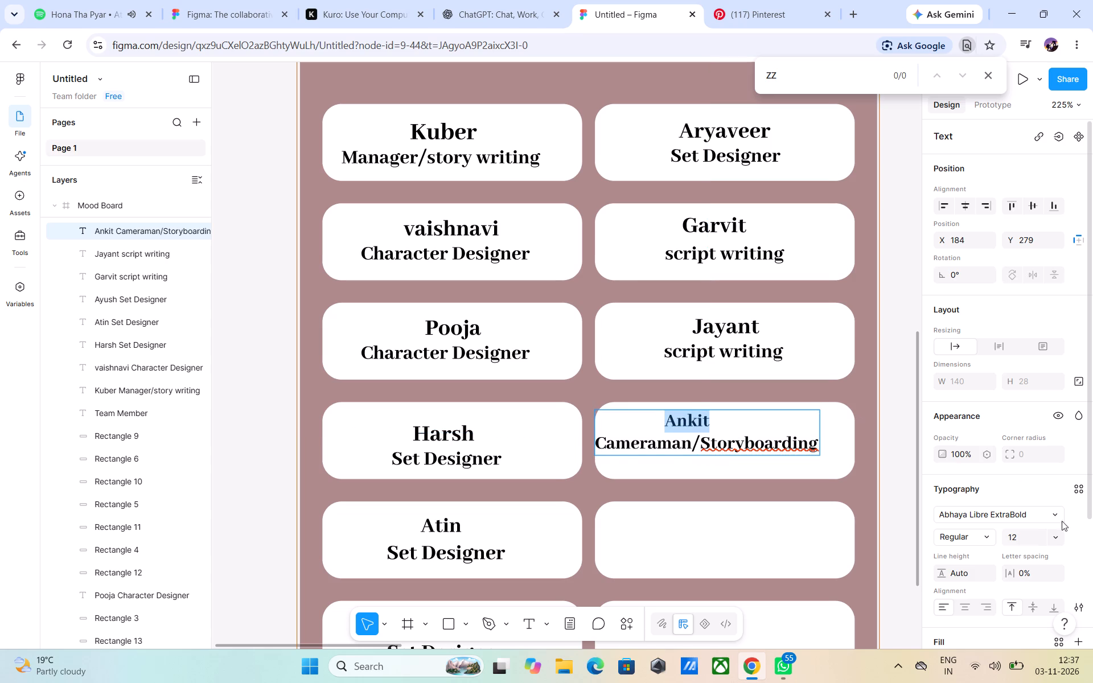
pyautogui.click(1055, 537)
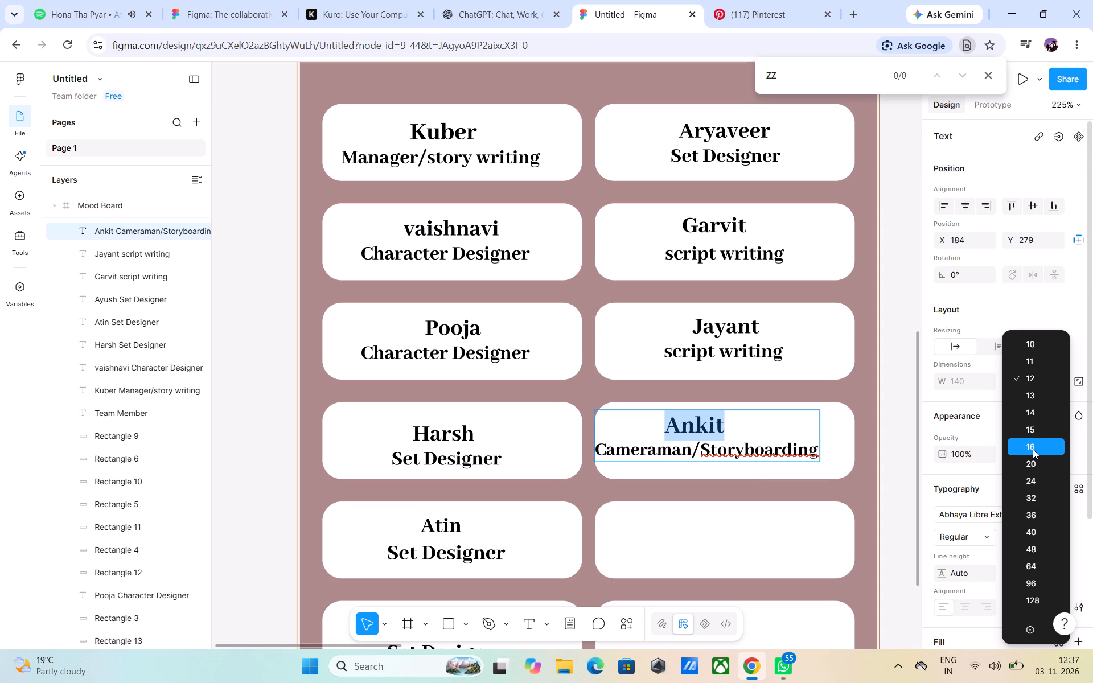
pyautogui.click(1033, 449)
pyautogui.click(898, 381)
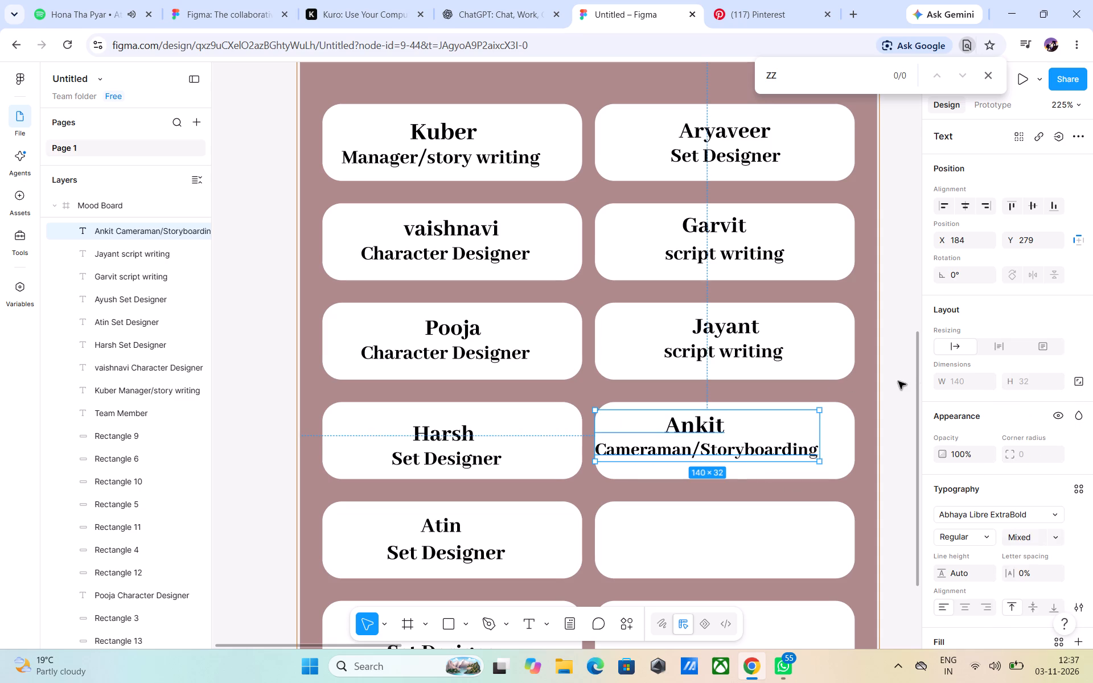
# Centre the Ankit Cameraman/Storyboarding text horizontally in its rectangle, at X 195.
pyautogui.moveTo(760, 435); pyautogui.dragTo(778, 437)
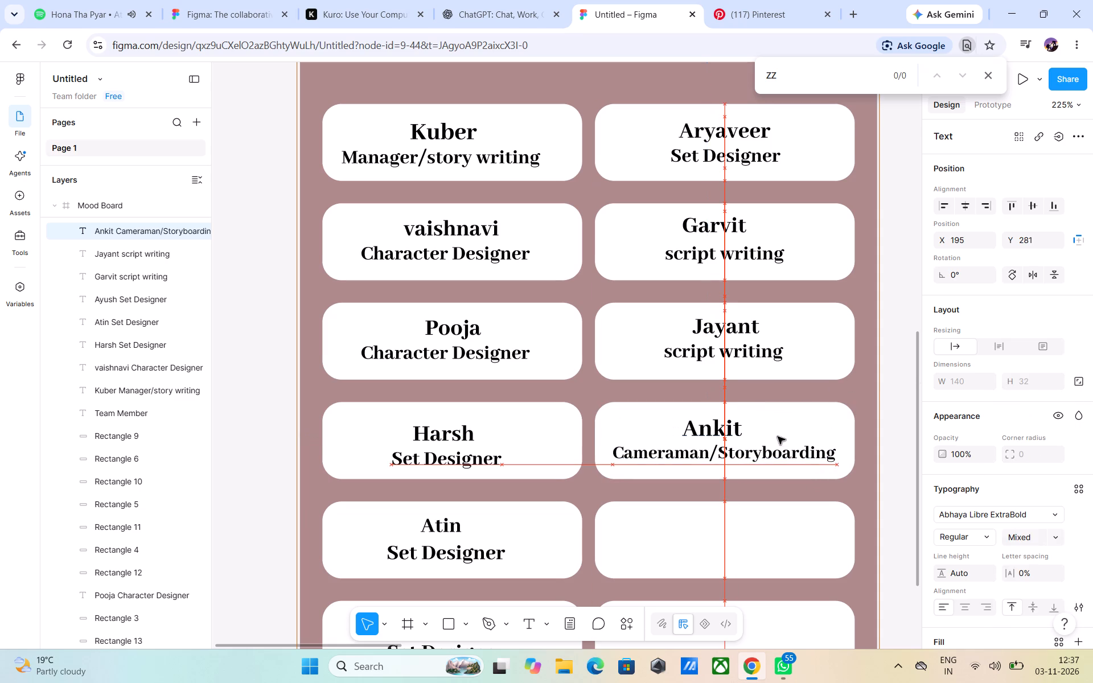
pyautogui.moveTo(778, 437); pyautogui.dragTo(778, 434)
pyautogui.click(778, 433)
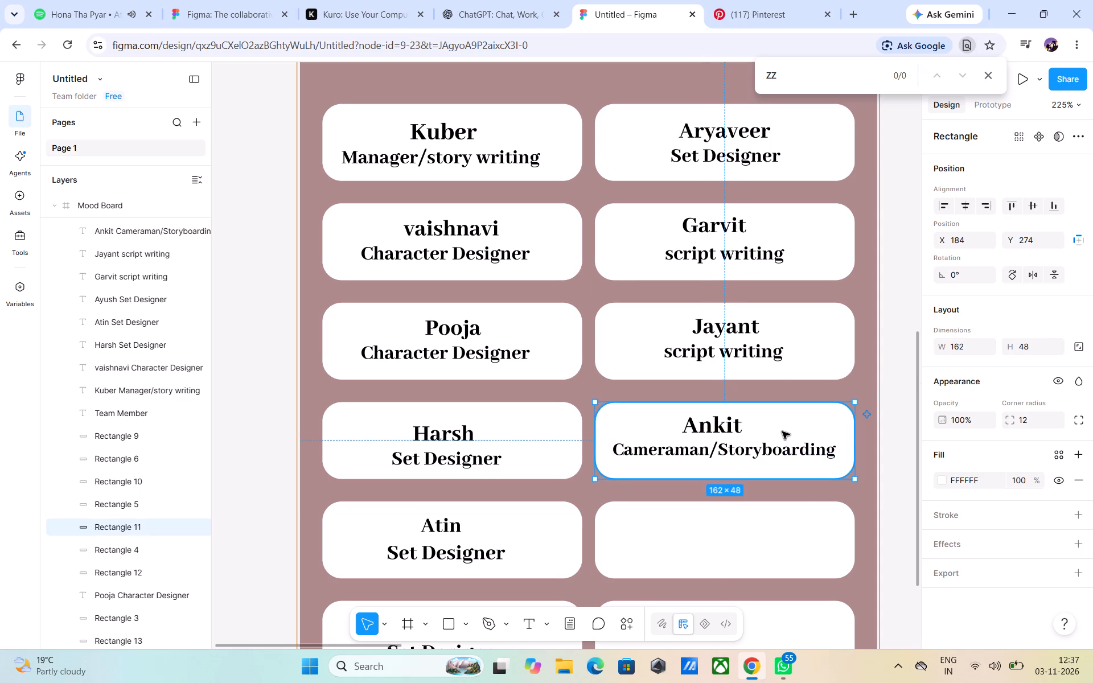
pyautogui.click(894, 369)
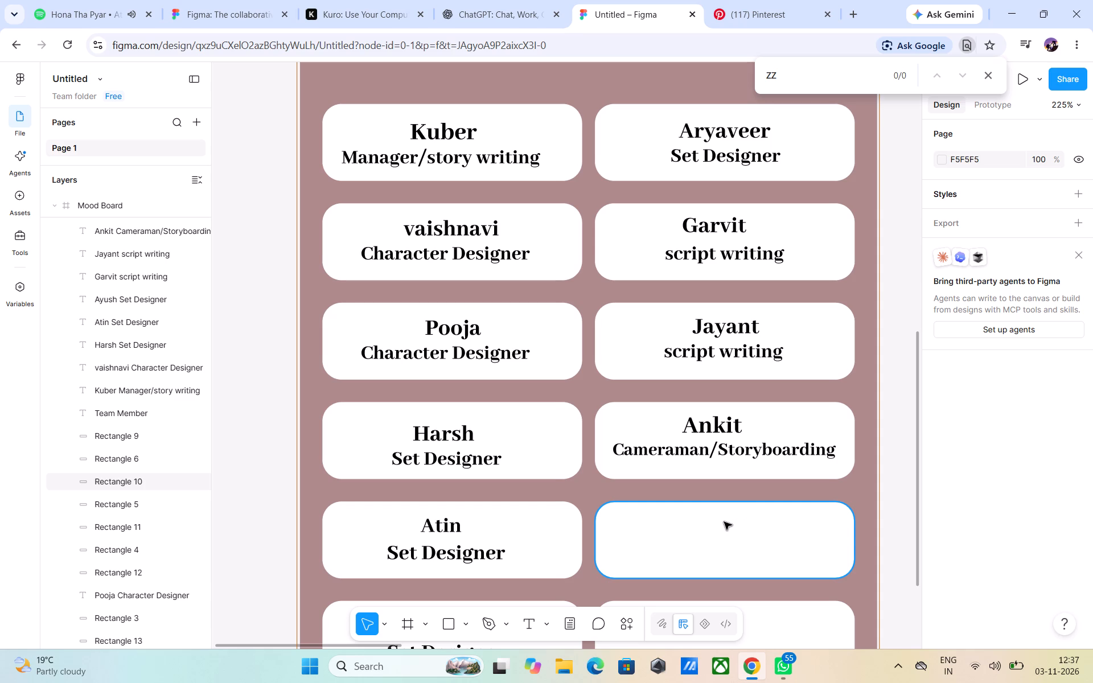
# Shift the Ankit Cameraman/Storyboarding text slightly down within its rectangle, to Y 281.
pyautogui.keyDown('ctrl'); pyautogui.scroll(4, 724, 522); pyautogui.keyUp('ctrl')
pyautogui.keyDown('ctrl'); pyautogui.scroll(-8, 724, 522); pyautogui.keyUp('ctrl')
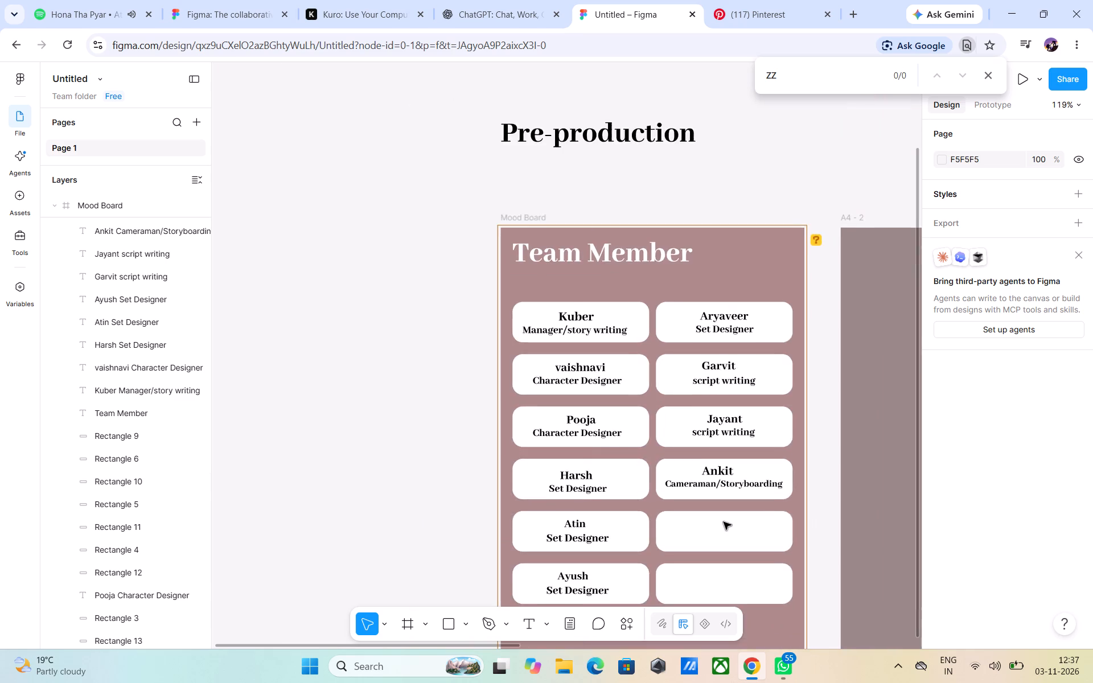
pyautogui.keyDown('ctrl'); pyautogui.scroll(-4, 724, 522); pyautogui.keyUp('ctrl')
pyautogui.moveTo(858, 307); pyautogui.dragTo(678, 291, button='middle')
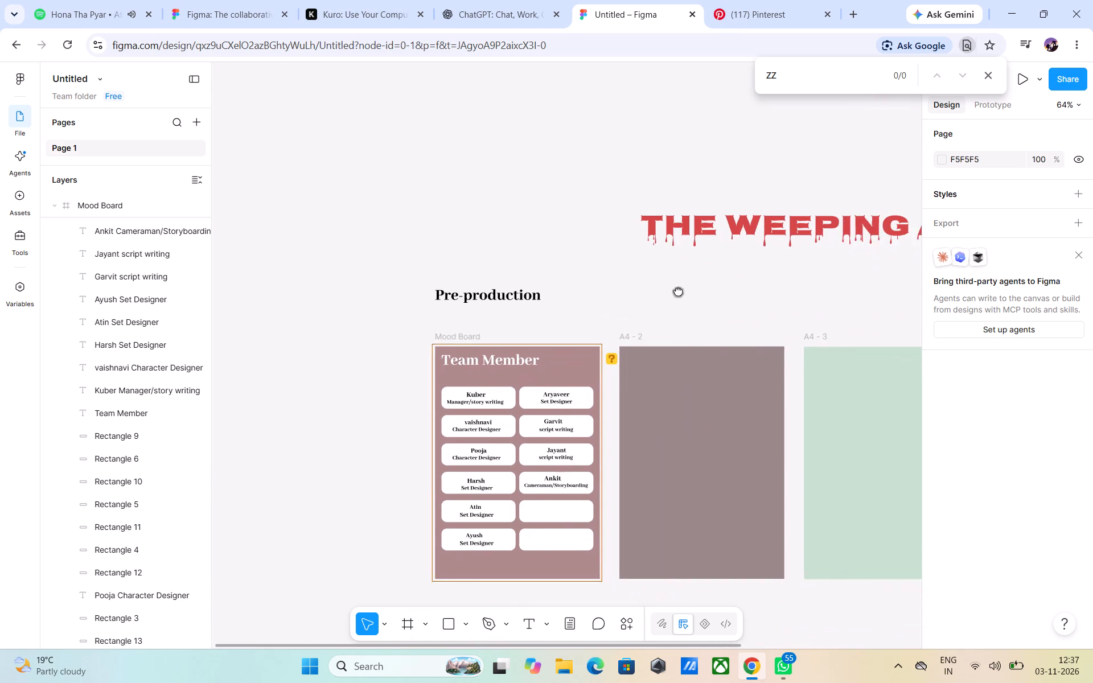
pyautogui.moveTo(678, 291); pyautogui.dragTo(537, 254, button='middle')
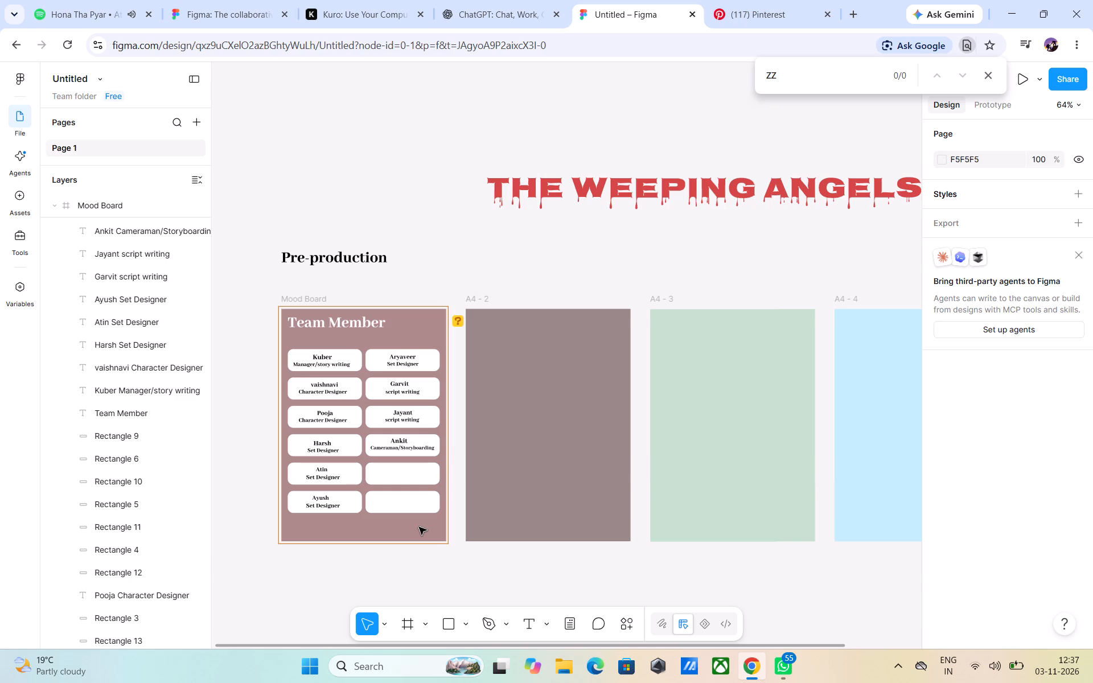
pyautogui.keyDown('ctrl'); pyautogui.scroll(3, 418, 526); pyautogui.keyUp('ctrl')
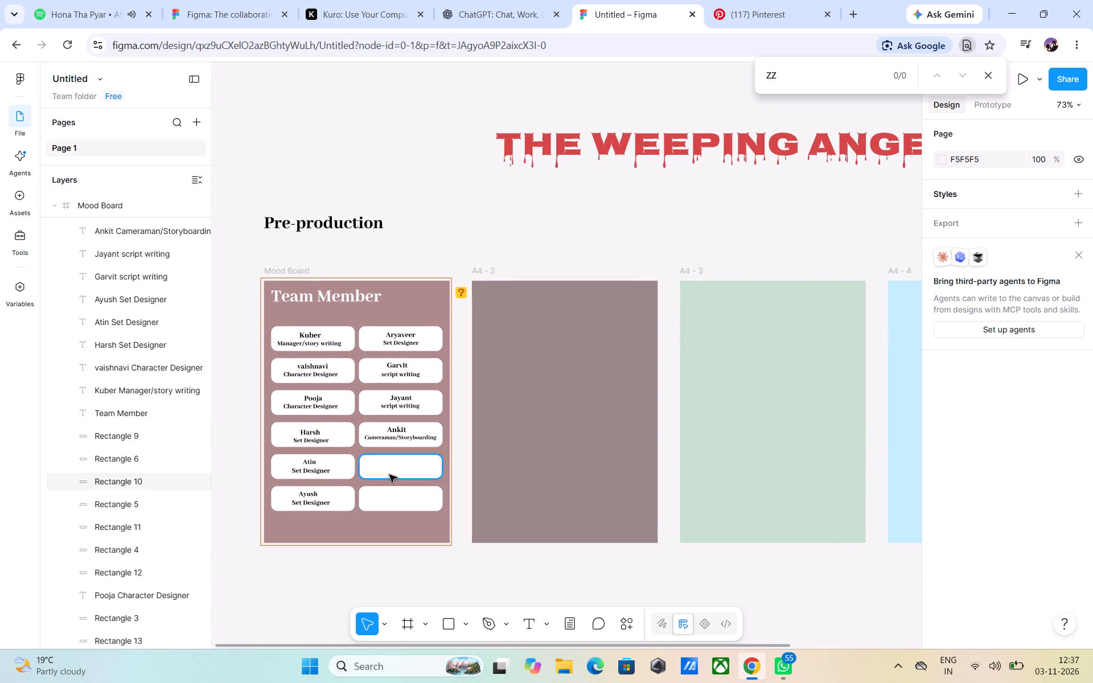
pyautogui.keyDown('ctrl'); pyautogui.scroll(11, 388, 474); pyautogui.keyUp('ctrl')
pyautogui.moveTo(387, 471); pyautogui.dragTo(430, 474, button='middle')
pyautogui.scroll(-1, 387, 471)
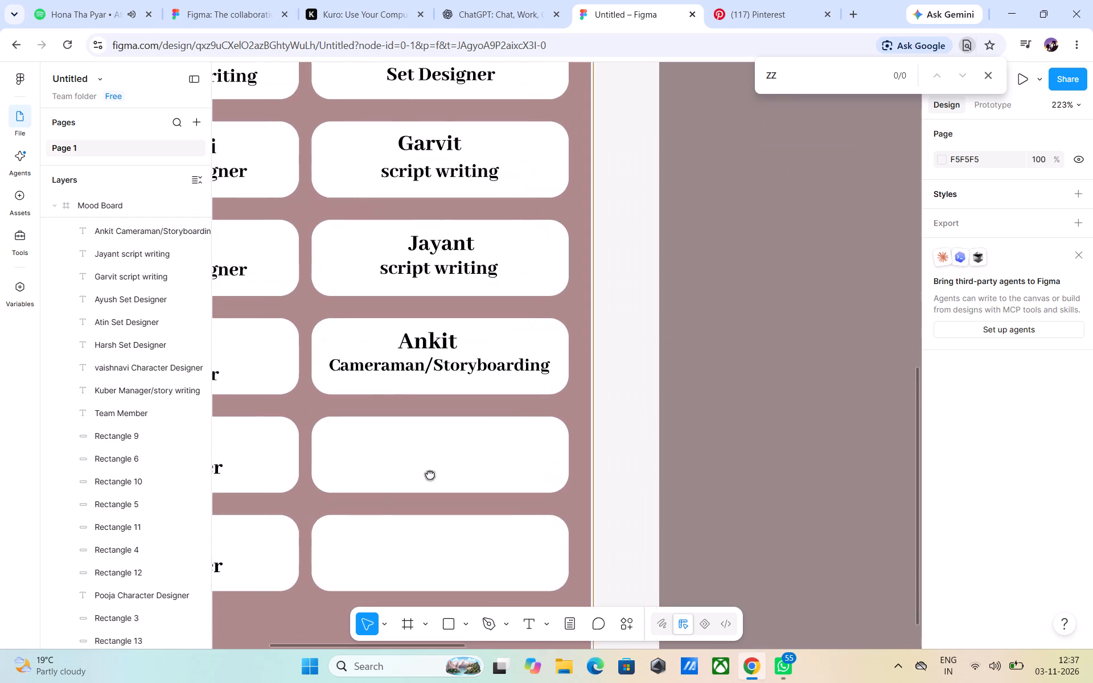
pyautogui.moveTo(430, 474); pyautogui.dragTo(667, 512, button='middle')
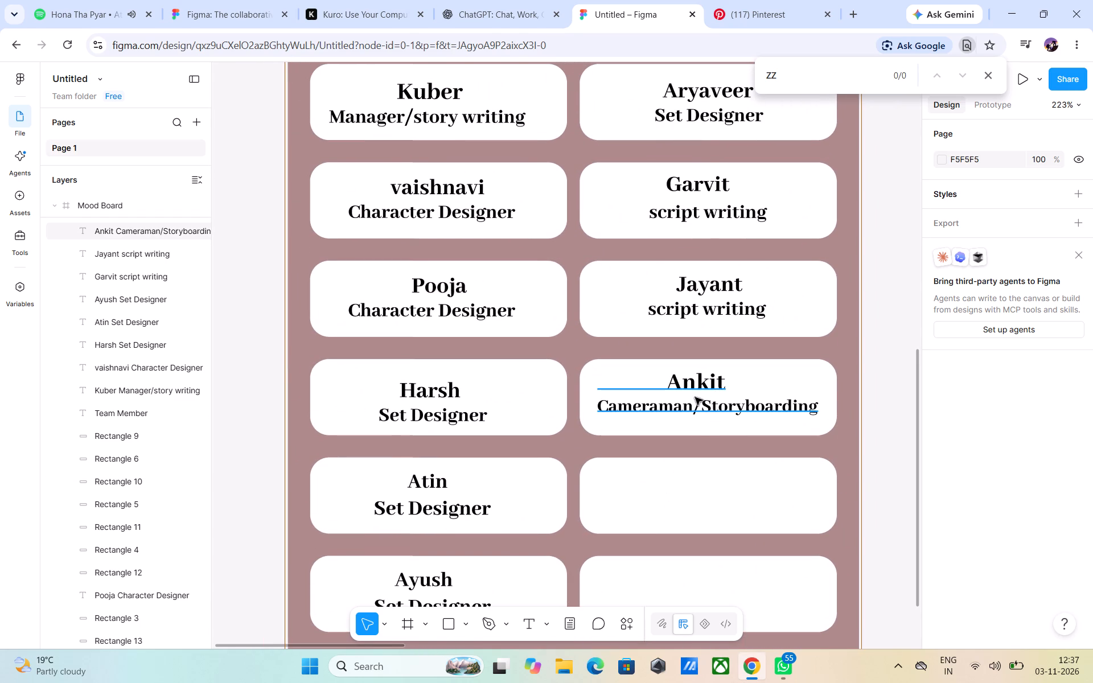
pyautogui.click(695, 398)
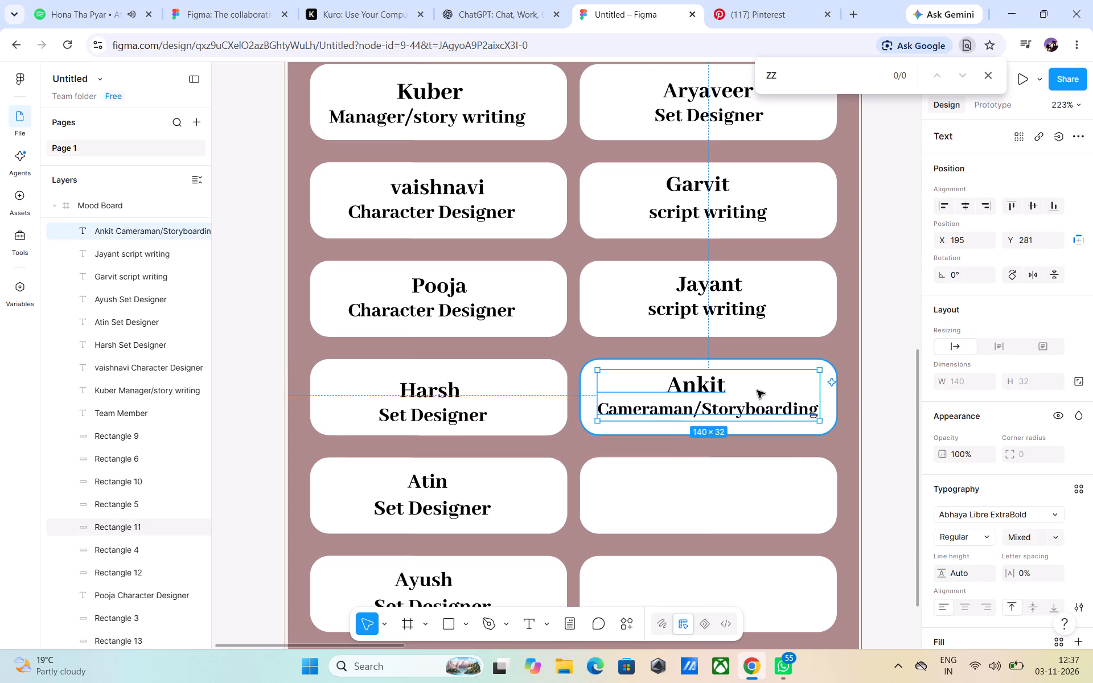
# Set the font size of only the Cameraman/Storyboarding role line under Ankit to 13.
pyautogui.click(873, 394)
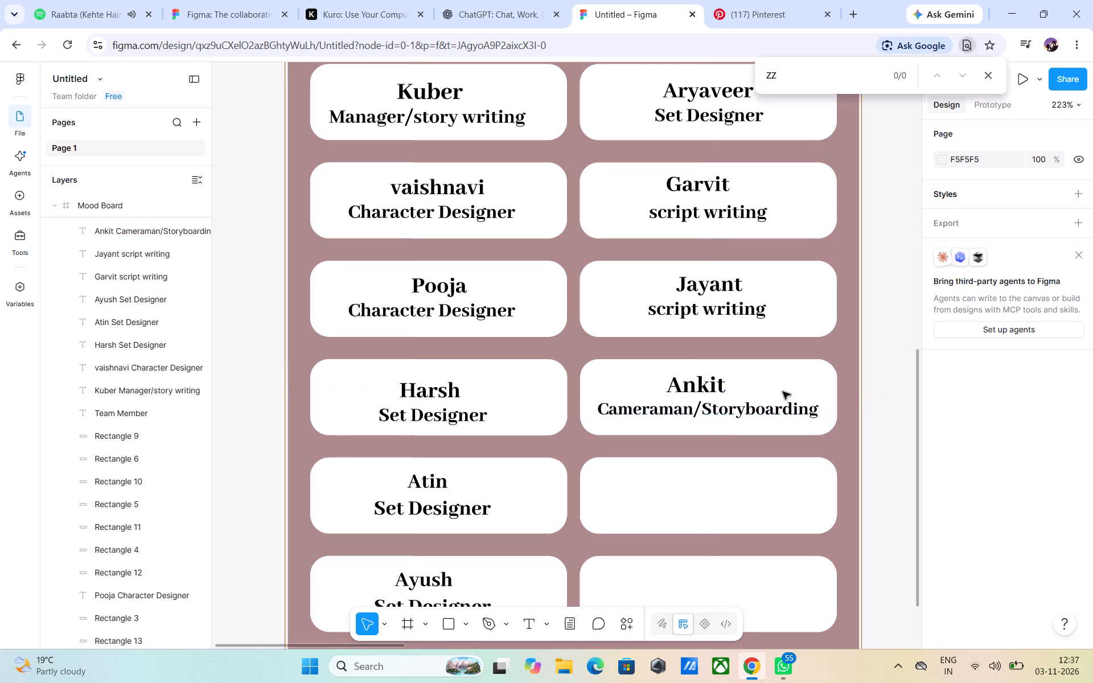
pyautogui.doubleClick(597, 410)
pyautogui.click(597, 410)
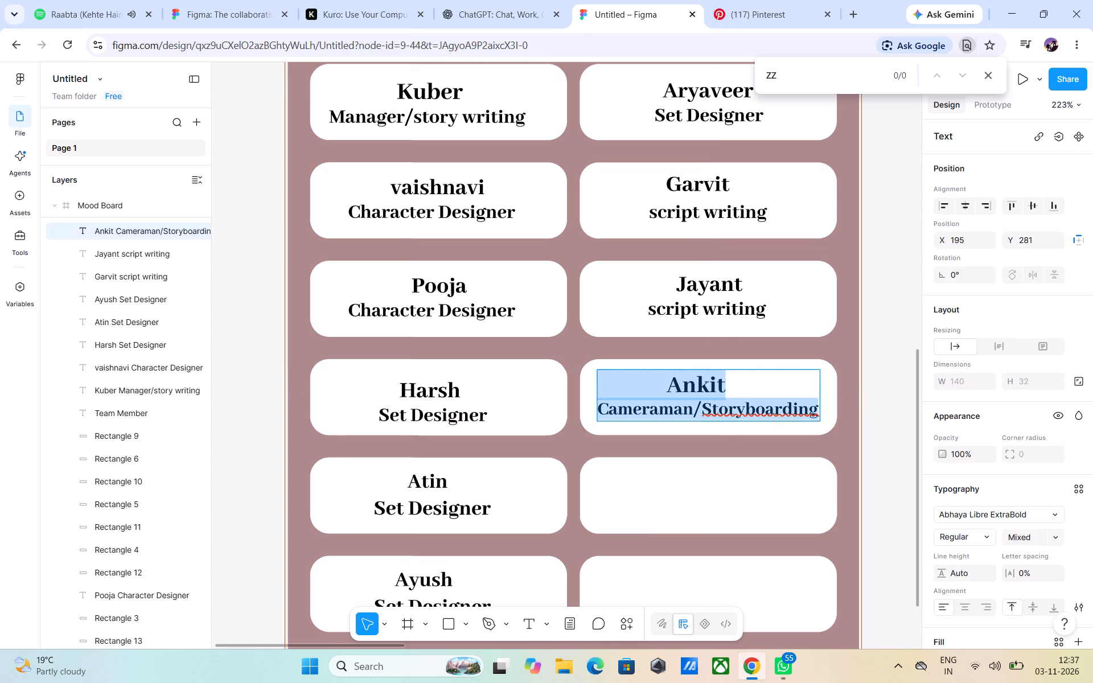
pyautogui.click(598, 410)
pyautogui.click(602, 408)
pyautogui.click(605, 408)
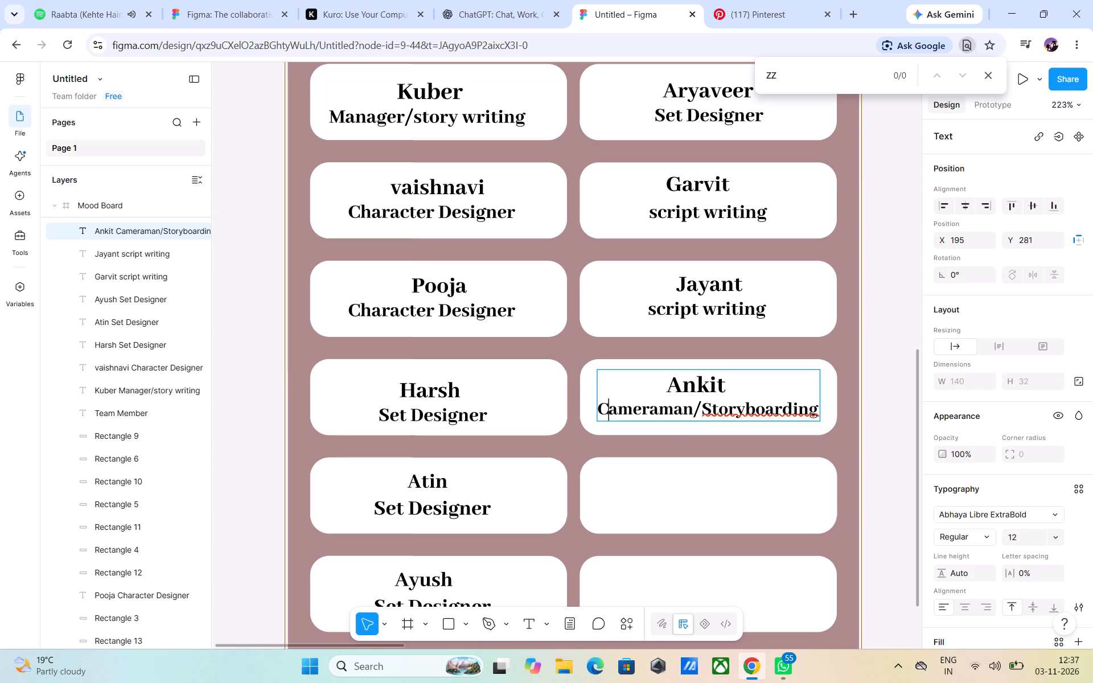
pyautogui.click(601, 408)
pyautogui.moveTo(600, 408); pyautogui.dragTo(810, 399)
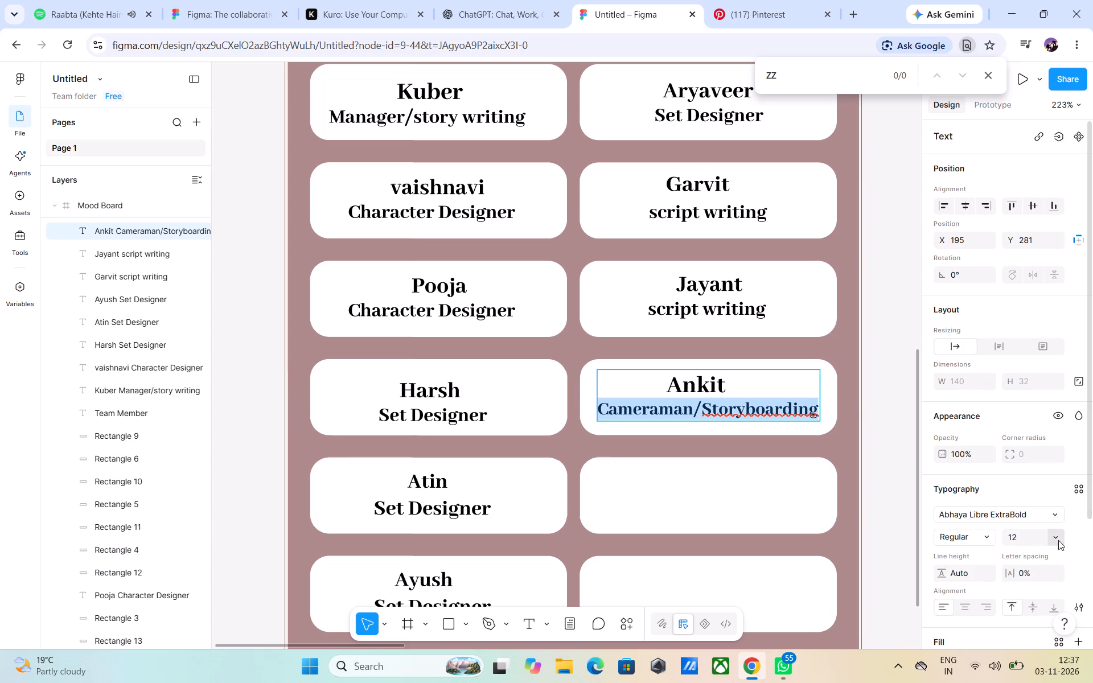
pyautogui.click(1058, 540)
pyautogui.click(1028, 305)
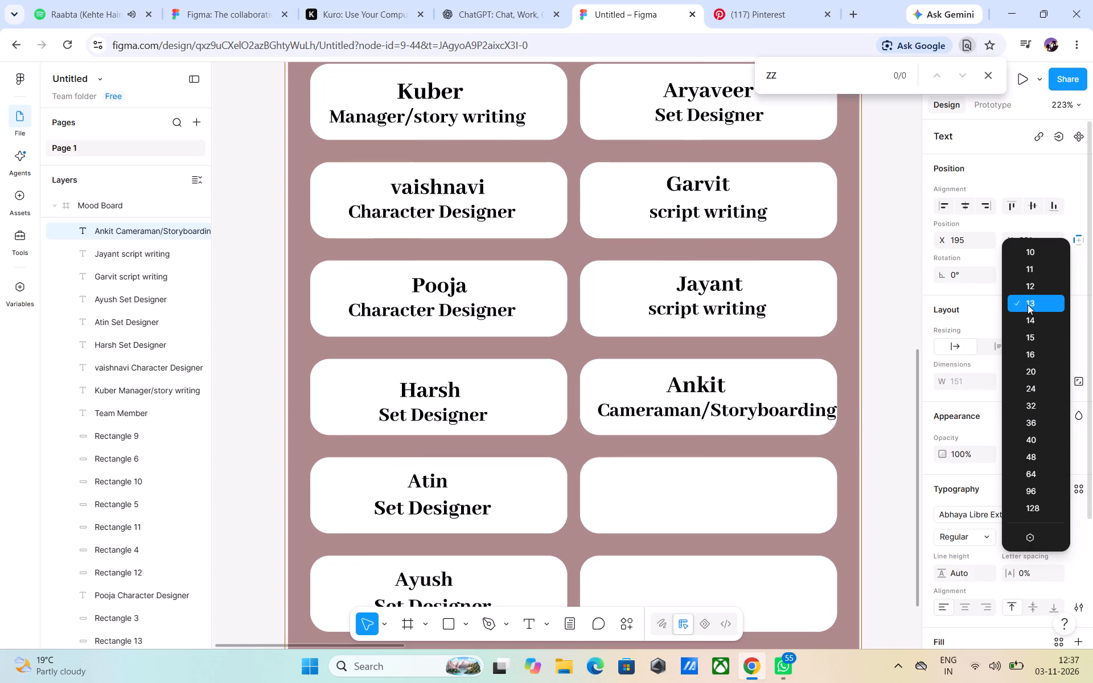
pyautogui.click(893, 404)
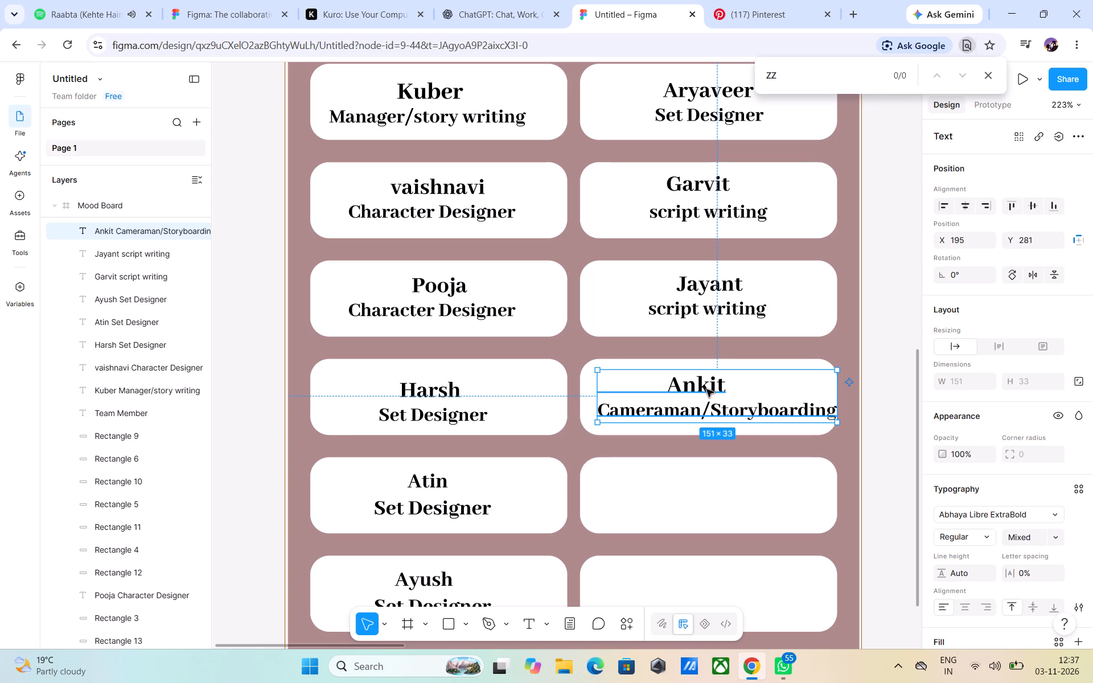
# Move the Ankit Cameraman/Storyboarding text slightly left and down within its rectangle, to X 190, Y 282.
pyautogui.moveTo(706, 388); pyautogui.dragTo(698, 390)
pyautogui.click(906, 349)
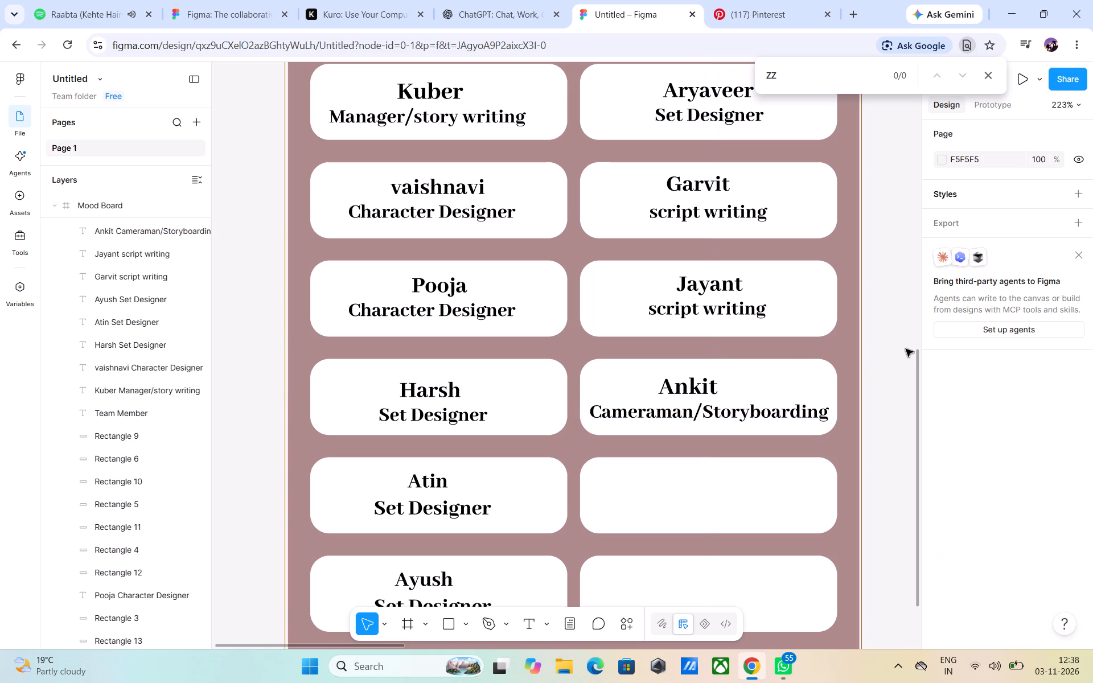
# Insert one space before the name Ankit to shift it over its Cameraman/Storyboarding role line.
pyautogui.click(664, 386)
pyautogui.doubleClick(659, 386)
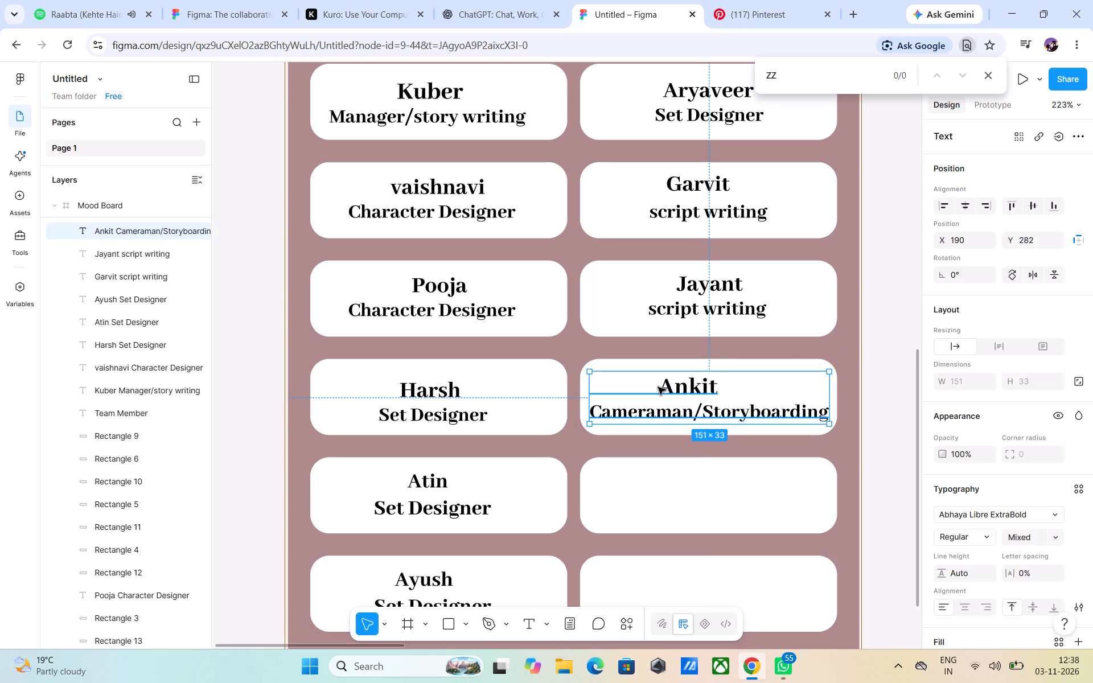
pyautogui.click(659, 387)
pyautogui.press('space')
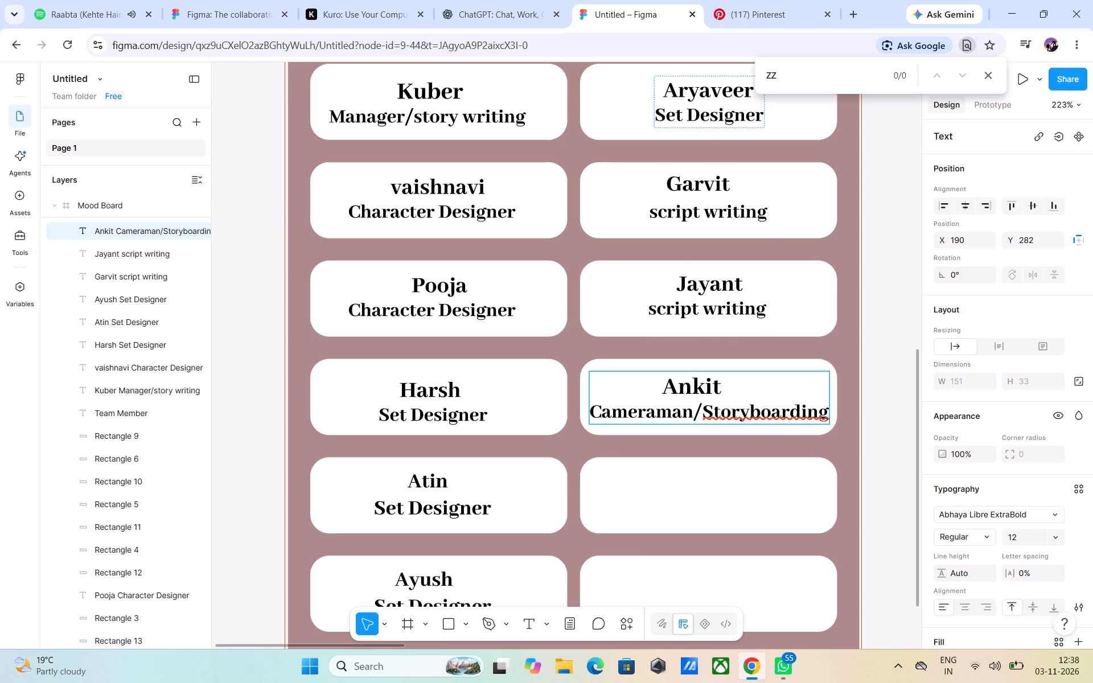
# Insert one space before the name Garvit to shift it over its script writing role line.
pyautogui.click(672, 185)
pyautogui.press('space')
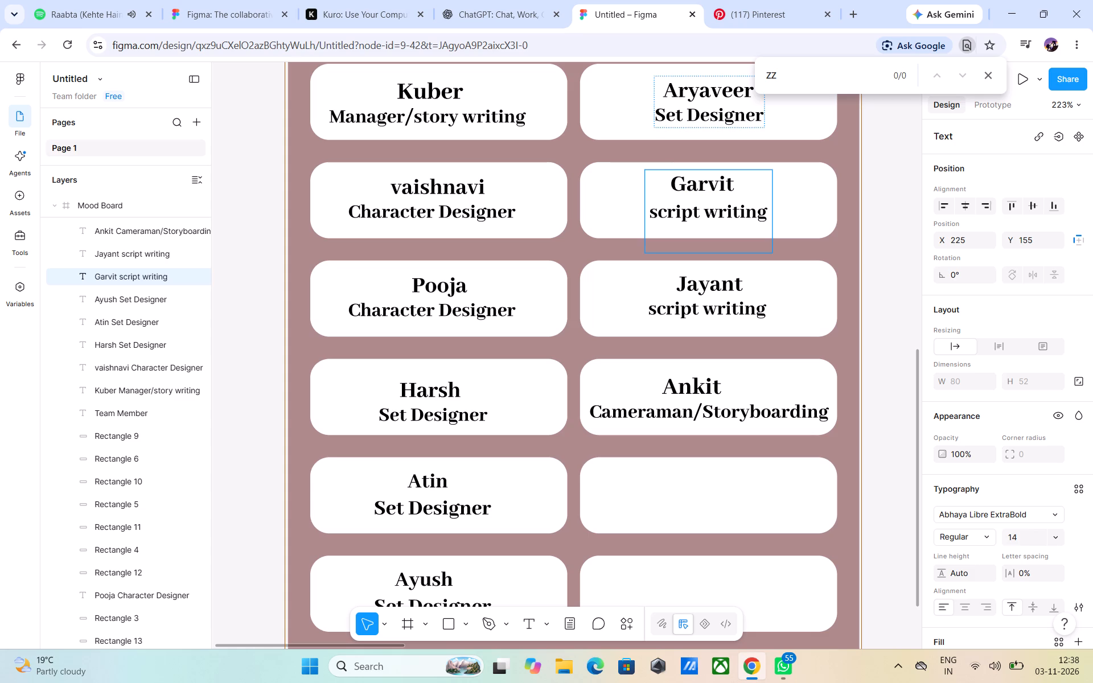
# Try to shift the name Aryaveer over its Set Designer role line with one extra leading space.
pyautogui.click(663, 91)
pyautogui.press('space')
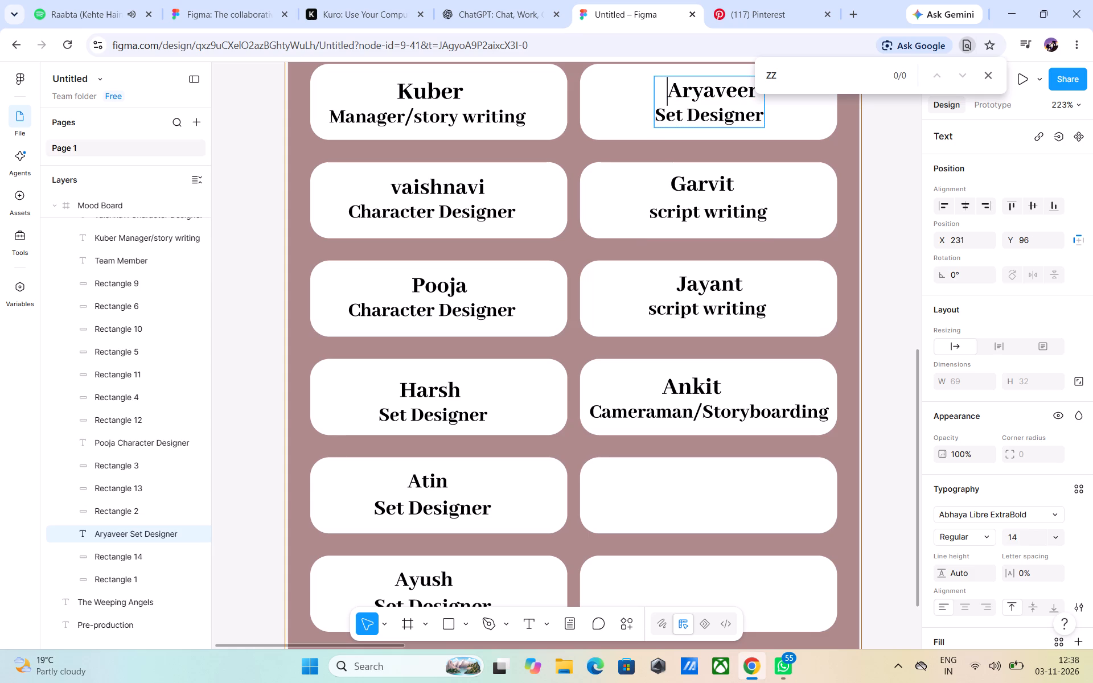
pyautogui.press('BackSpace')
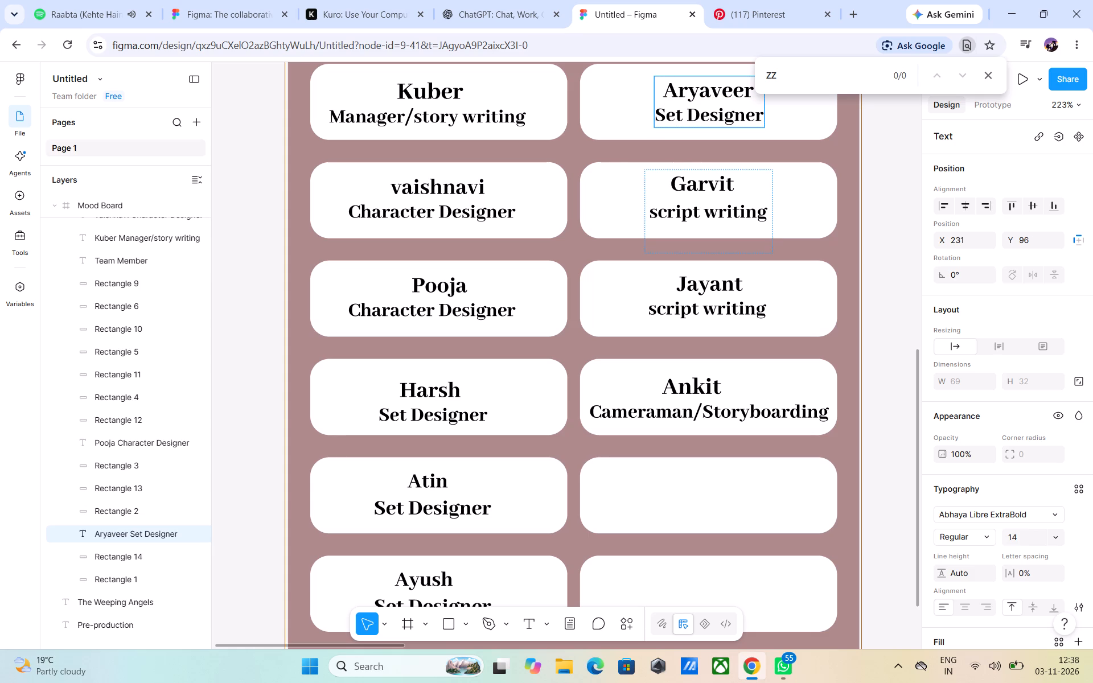
# Remove one leading space before the name Jayant to shift it back over its script writing role line.
pyautogui.click(676, 286)
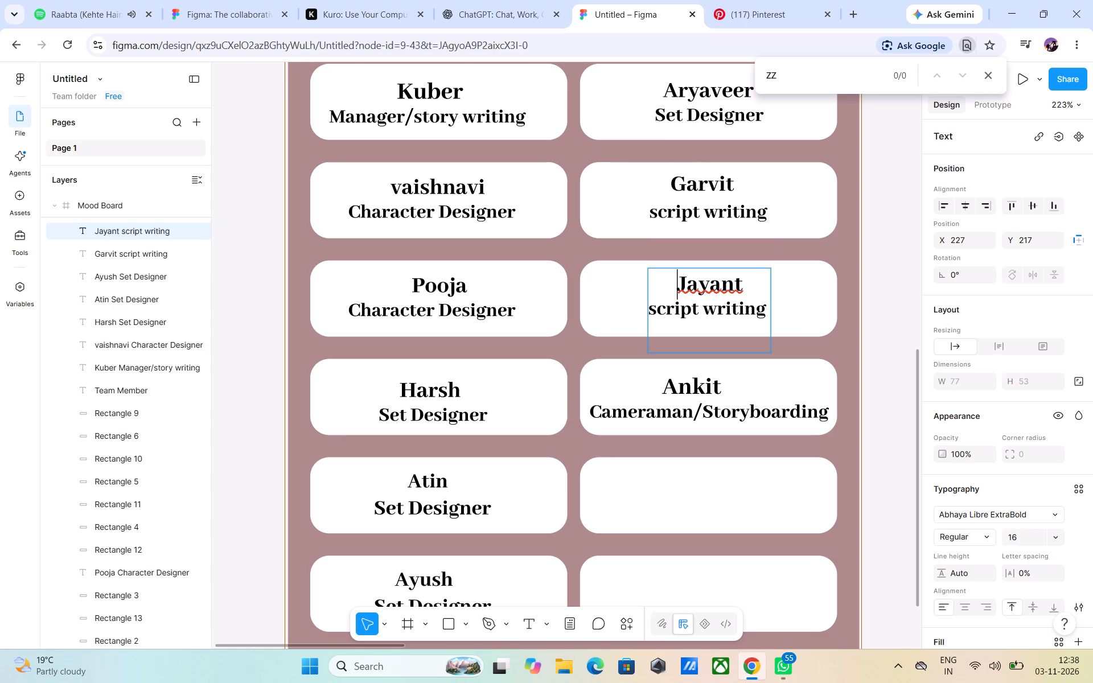
pyautogui.press('BackSpace')
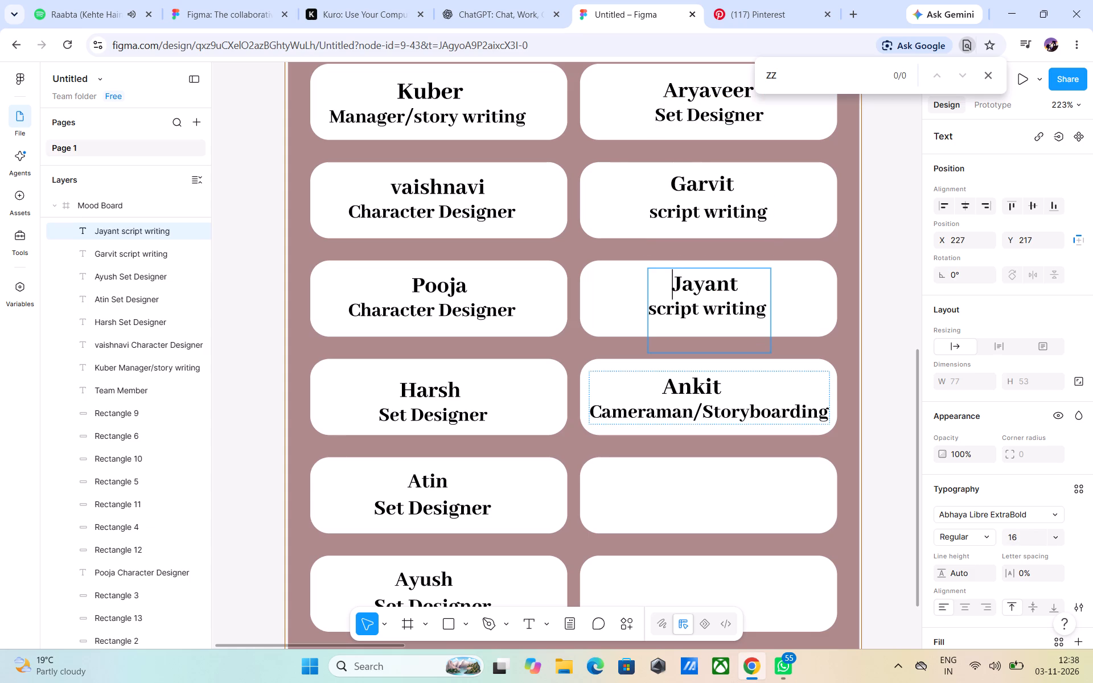
pyautogui.click(882, 411)
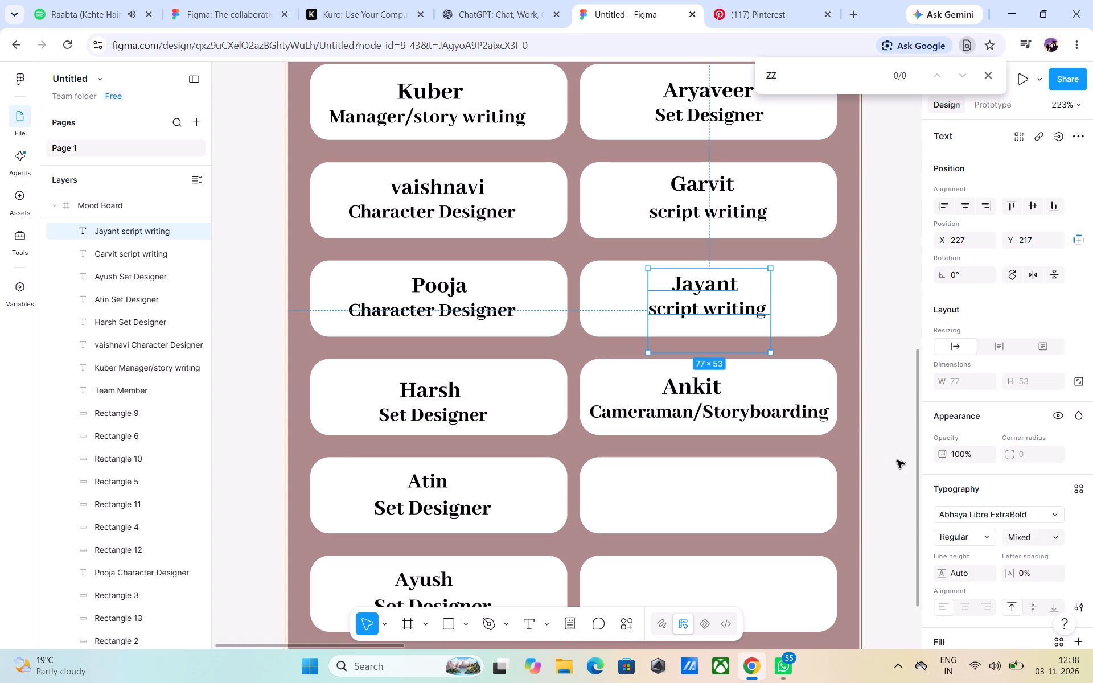
pyautogui.click(895, 458)
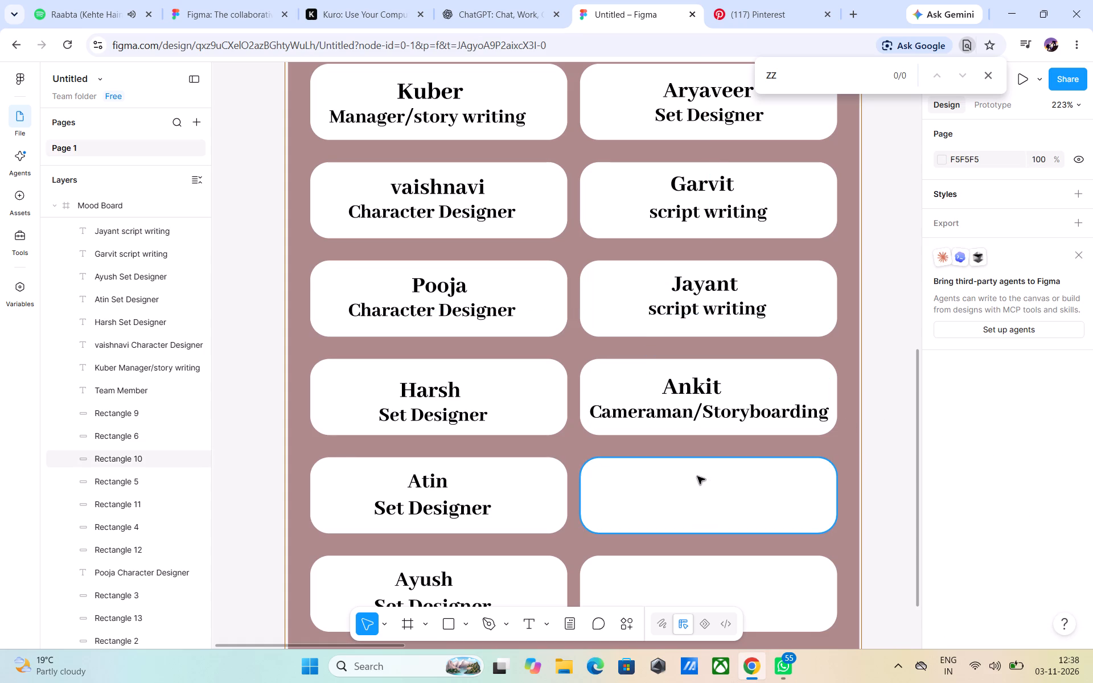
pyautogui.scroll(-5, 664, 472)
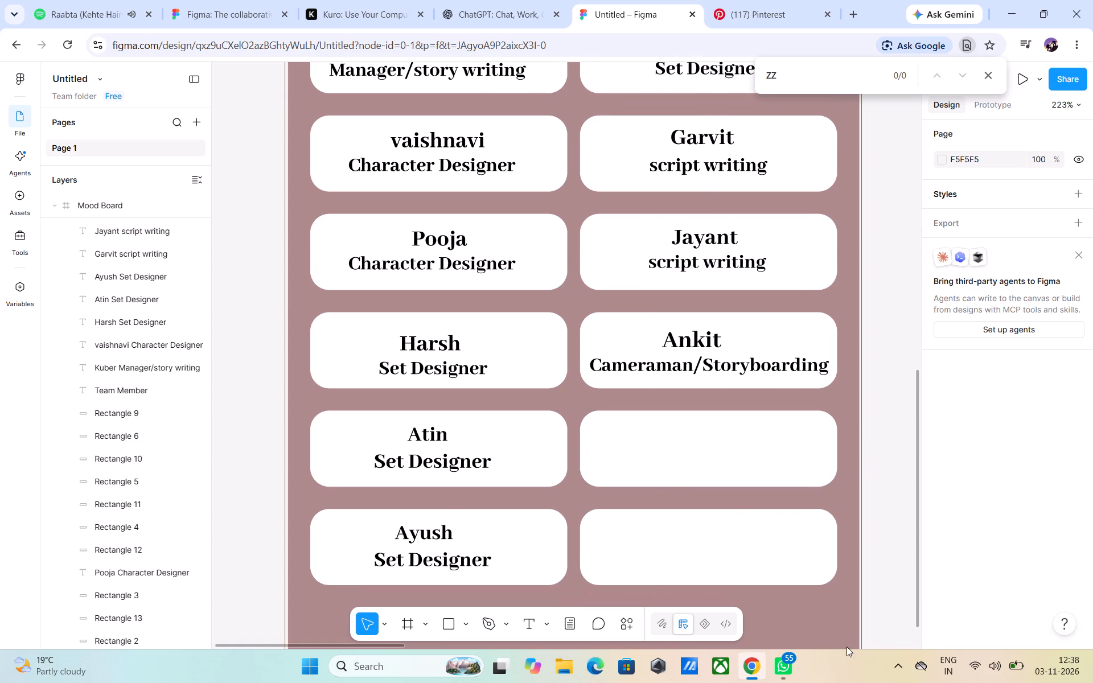
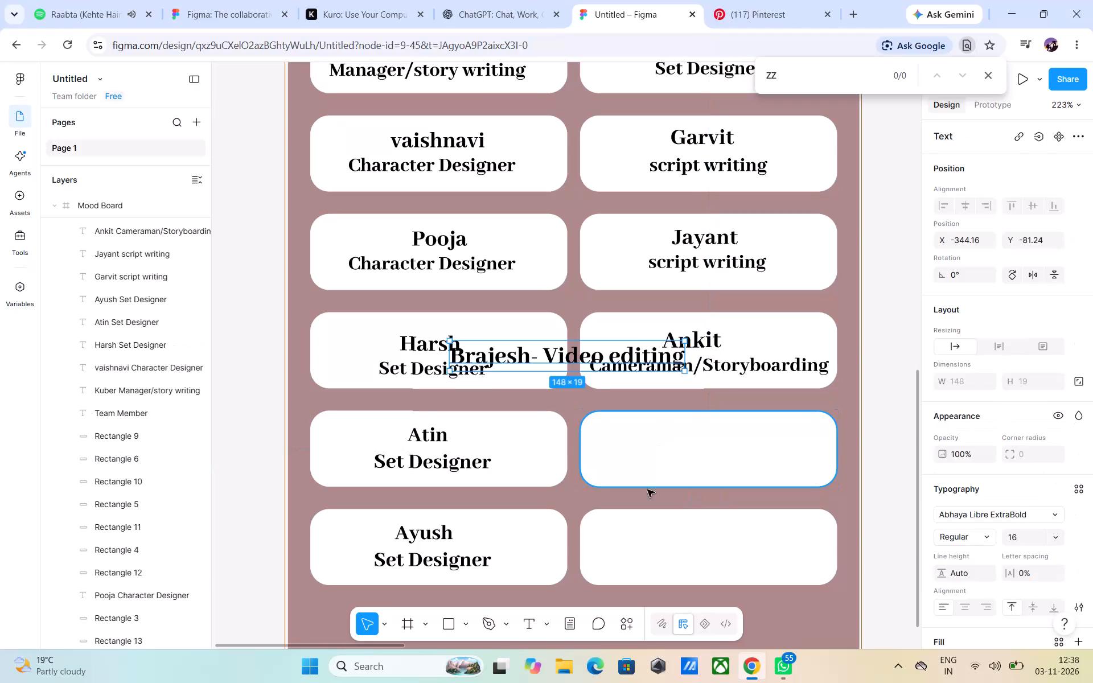
# Open the stray "Brajesh- Video editing" text overlapping the Harsh and Ankit boxes for editing and select its wording.
pyautogui.click(536, 631)
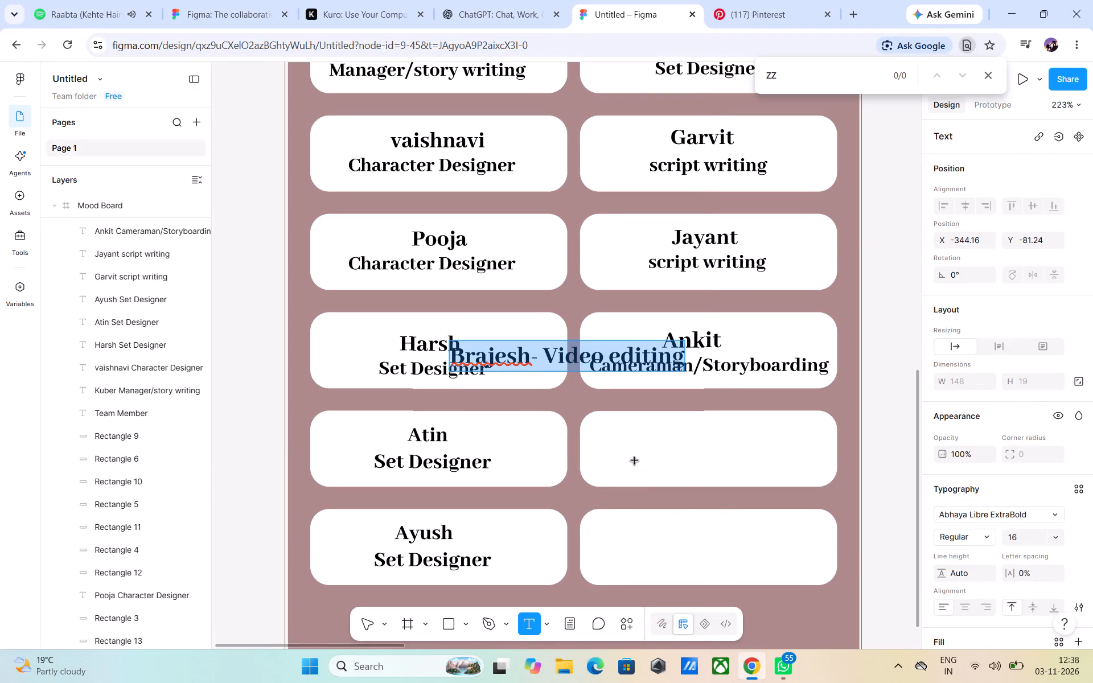
pyautogui.click(888, 277)
pyautogui.moveTo(558, 351); pyautogui.dragTo(585, 397)
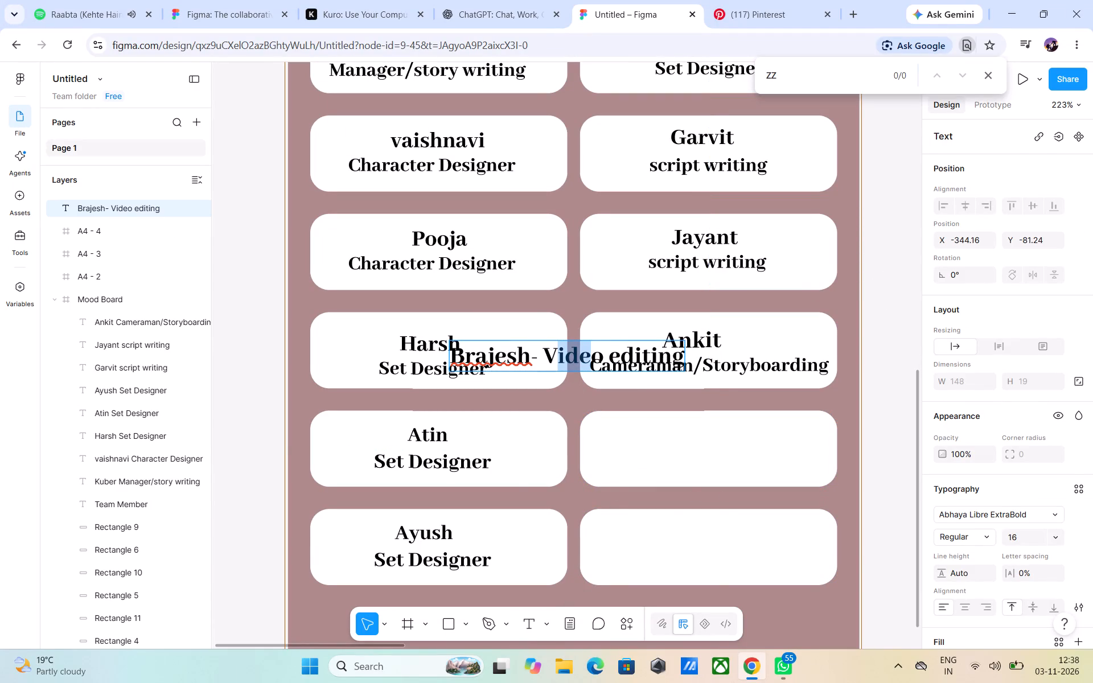
pyautogui.doubleClick(543, 358)
pyautogui.moveTo(449, 359); pyautogui.dragTo(478, 363)
pyautogui.moveTo(470, 361); pyautogui.dragTo(691, 383)
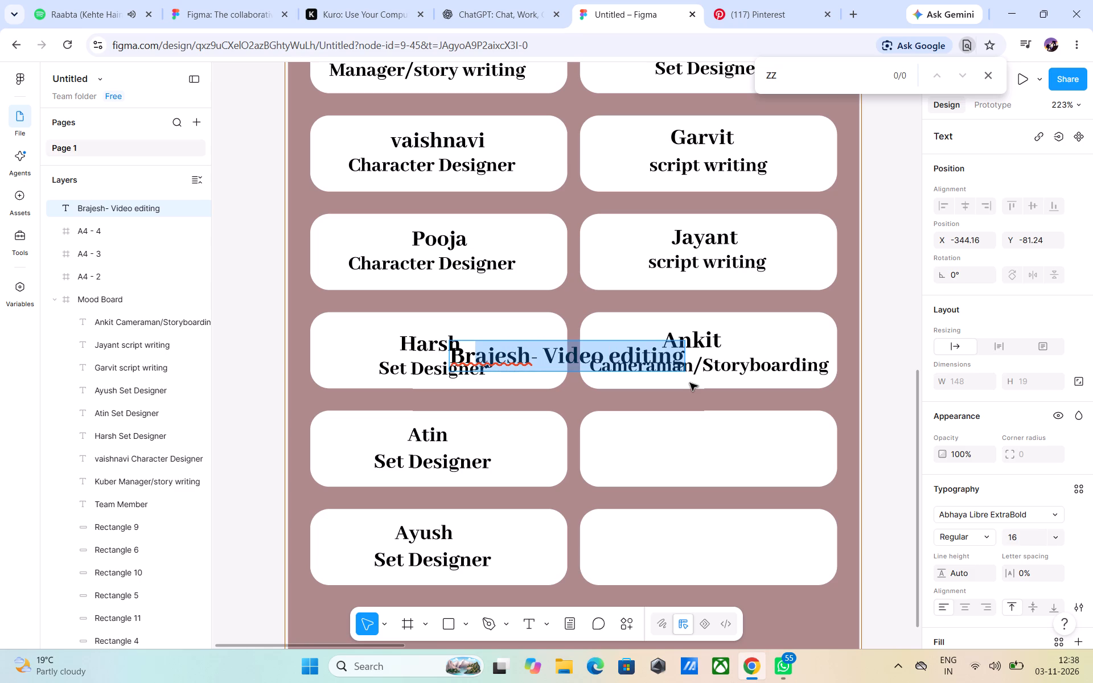
# Delete the misplaced "Brajesh- Video editing" text overlapping the Harsh and Ankit rectangles.
pyautogui.press('BackSpace')
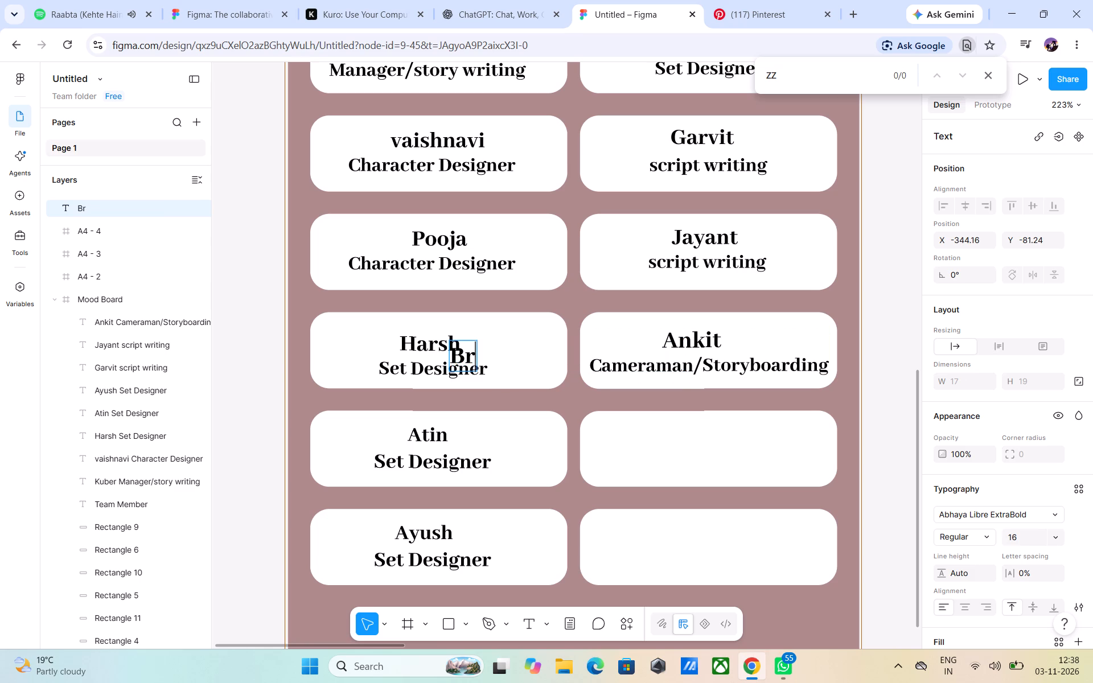
pyautogui.moveTo(473, 361); pyautogui.dragTo(445, 374)
pyautogui.press('BackSpace')
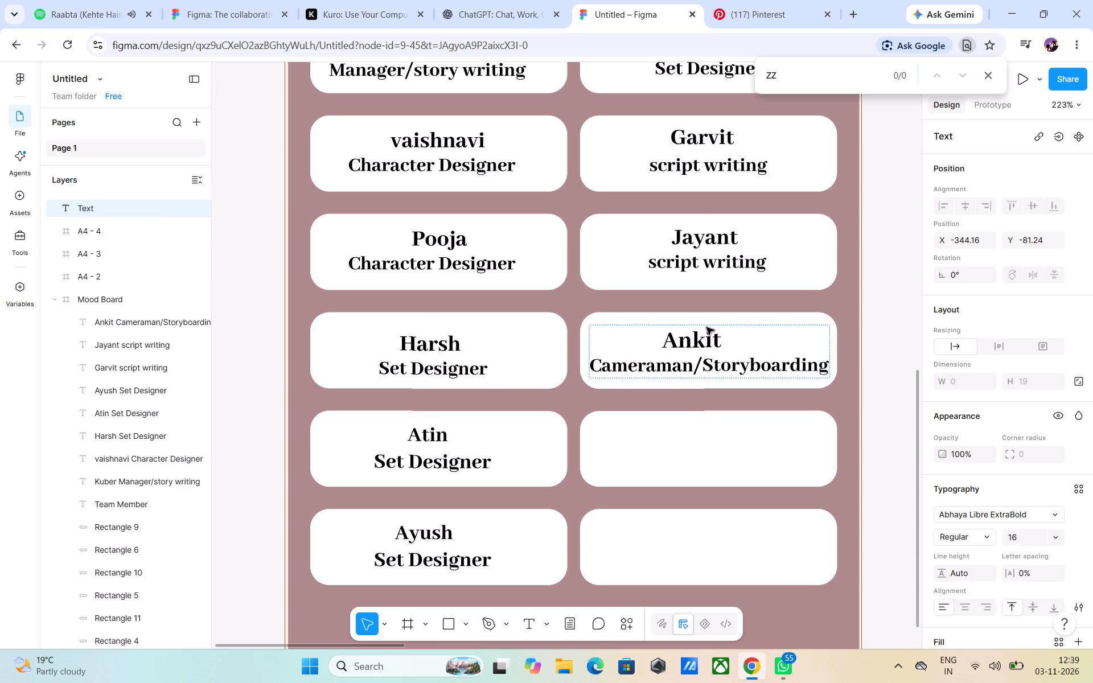
pyautogui.click(907, 269)
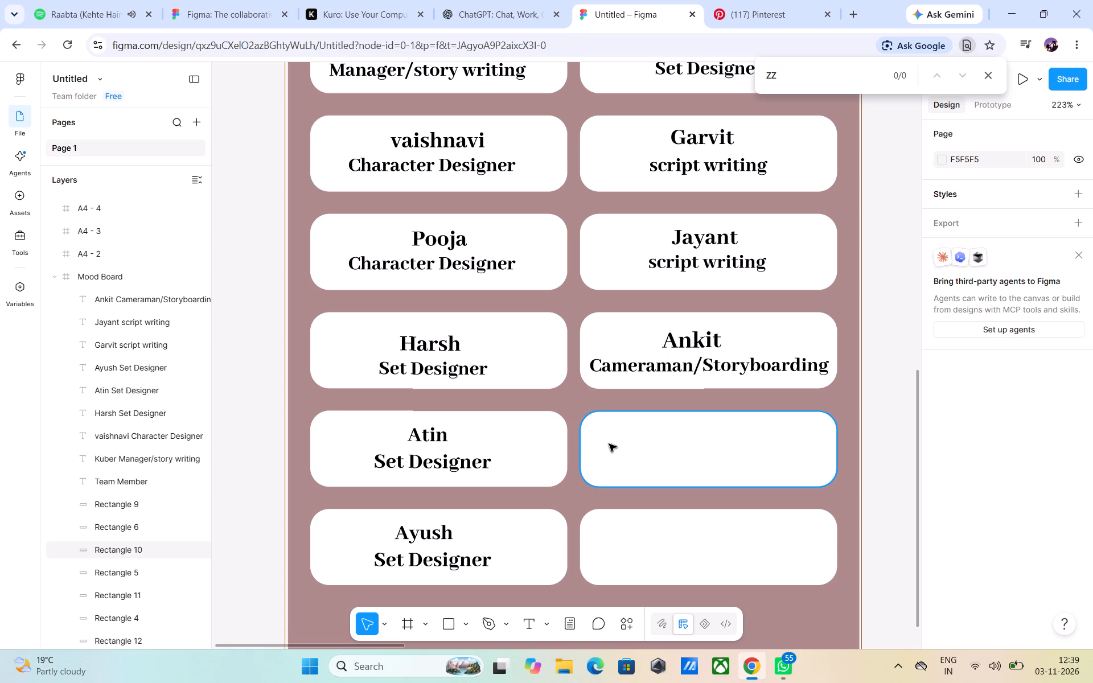
# Add a Brajesh text in the empty rectangle beside Atin, with Video editing on a second line and no dash.
pyautogui.click(532, 631)
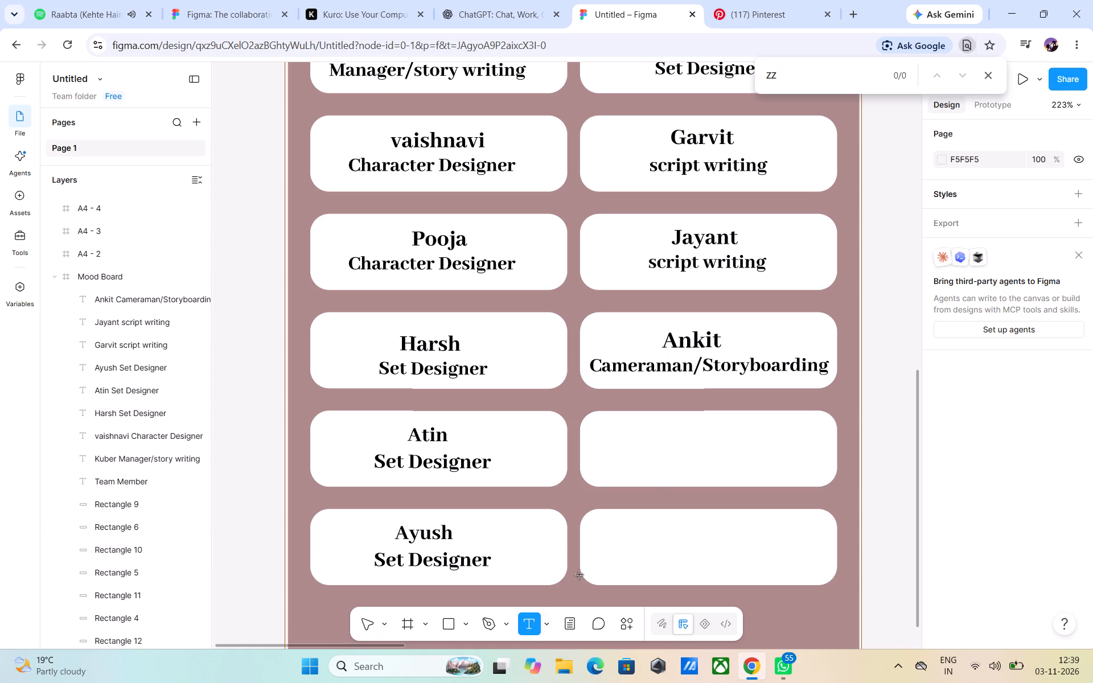
pyautogui.click(645, 446)
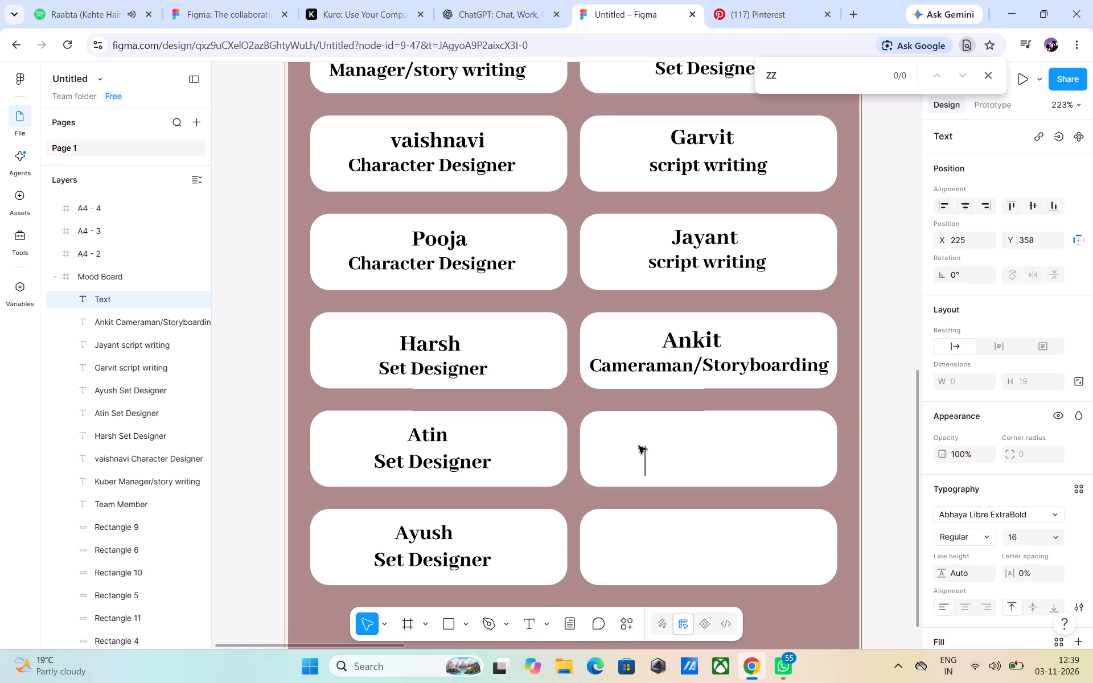
pyautogui.hotkey('ctrl', 'v')
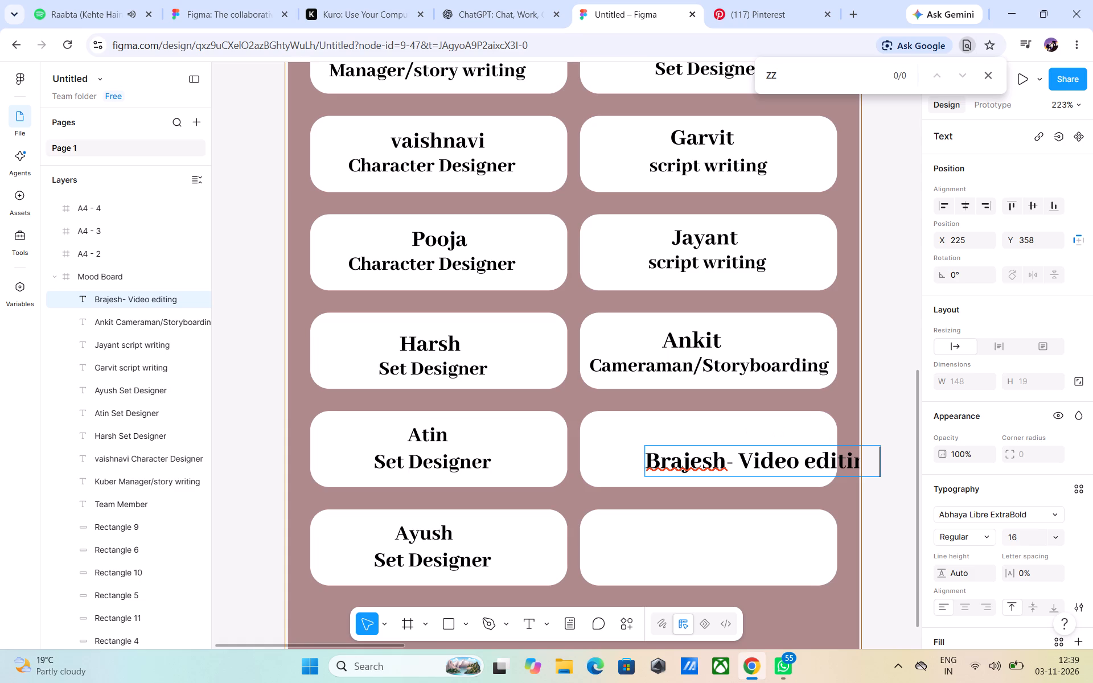
pyautogui.moveTo(738, 457); pyautogui.dragTo(725, 464)
pyautogui.press('BackSpace')
pyautogui.press('Return')
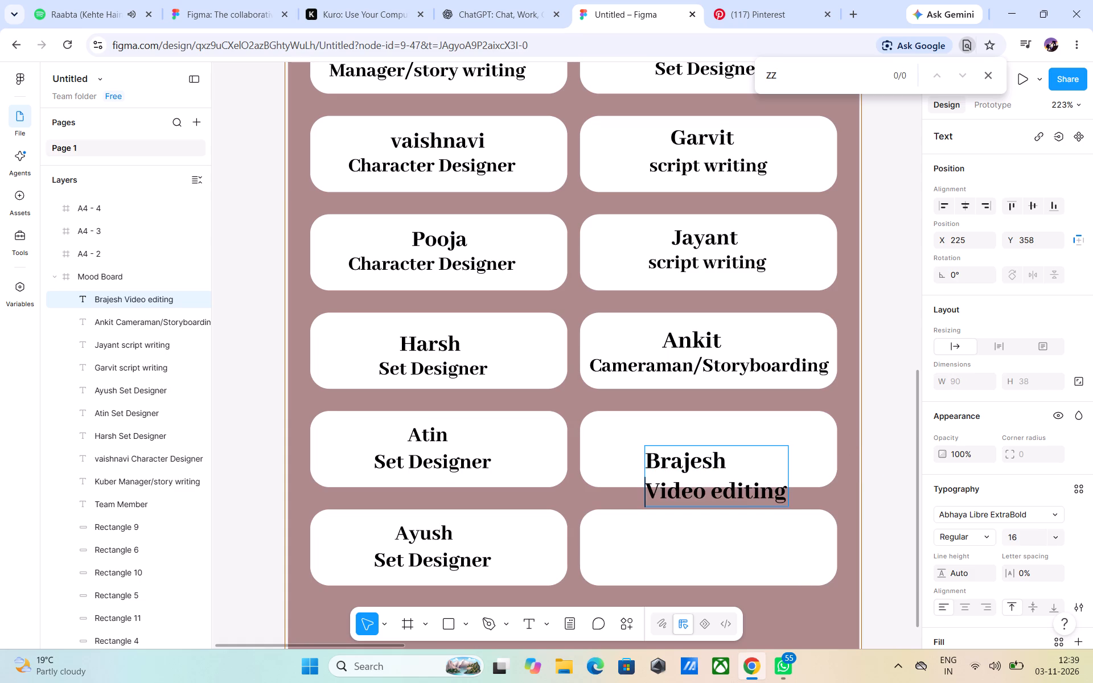
# Indent the name Brajesh with four spaces so it sits centred above Video editing.
pyautogui.click(650, 461)
pyautogui.press('space')
pyautogui.press('space')
pyautogui.press('space')
pyautogui.press('space')
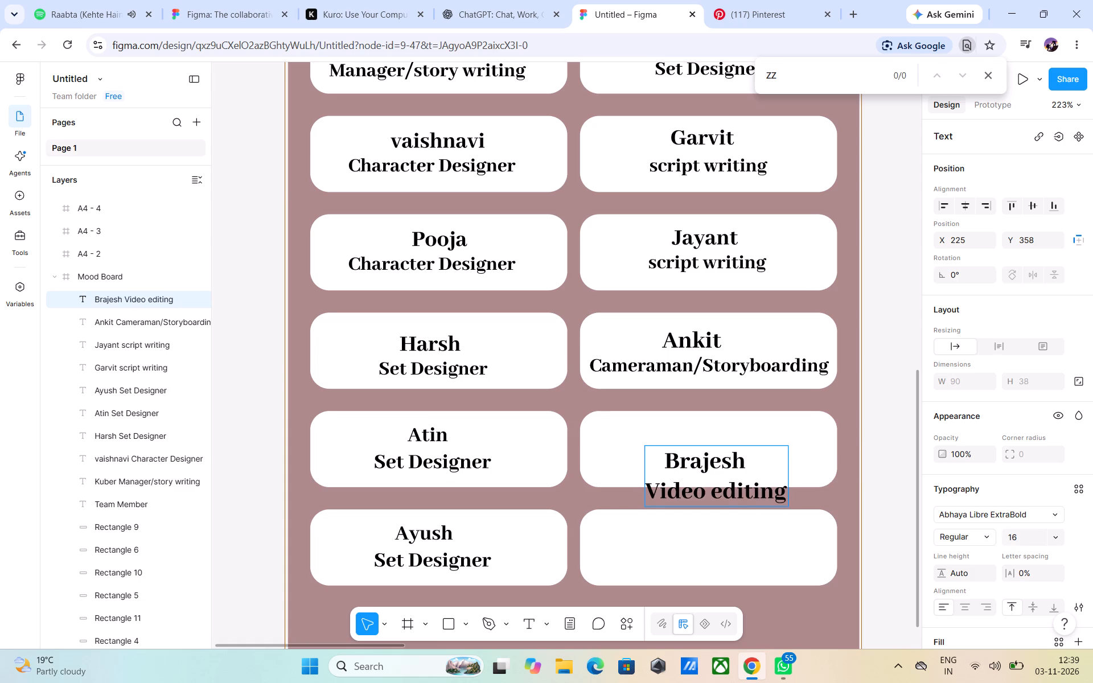
pyautogui.click(901, 349)
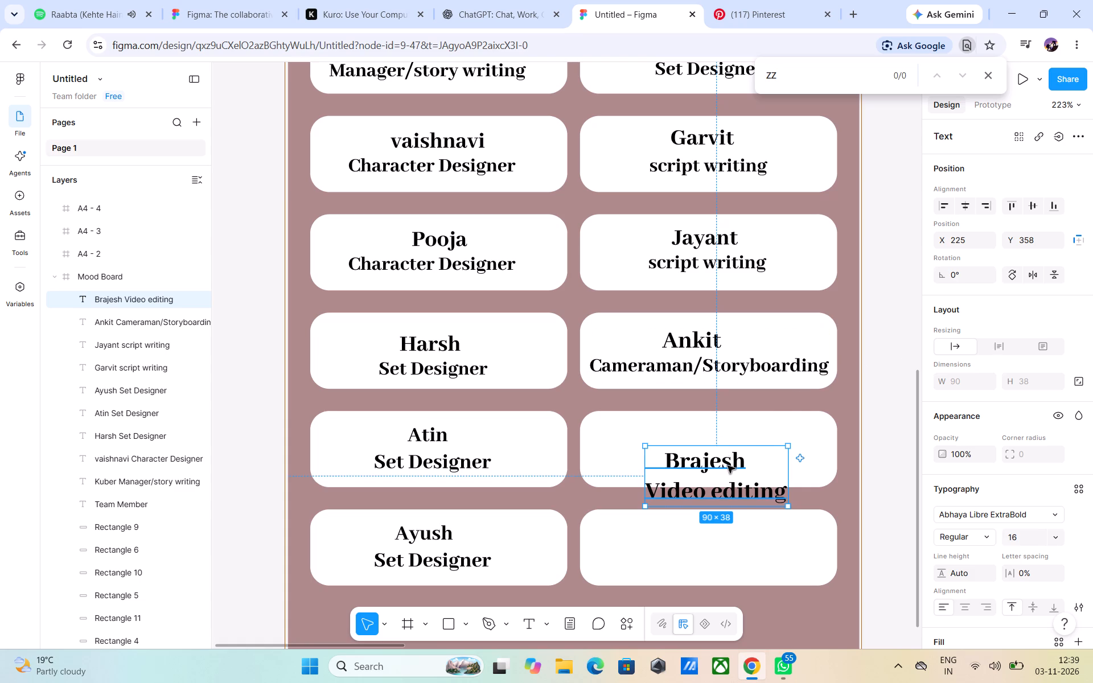
# Move the Brajesh Video editing text up and centre it in its rectangle, at X 220, Y 341.
pyautogui.moveTo(714, 475); pyautogui.dragTo(704, 452)
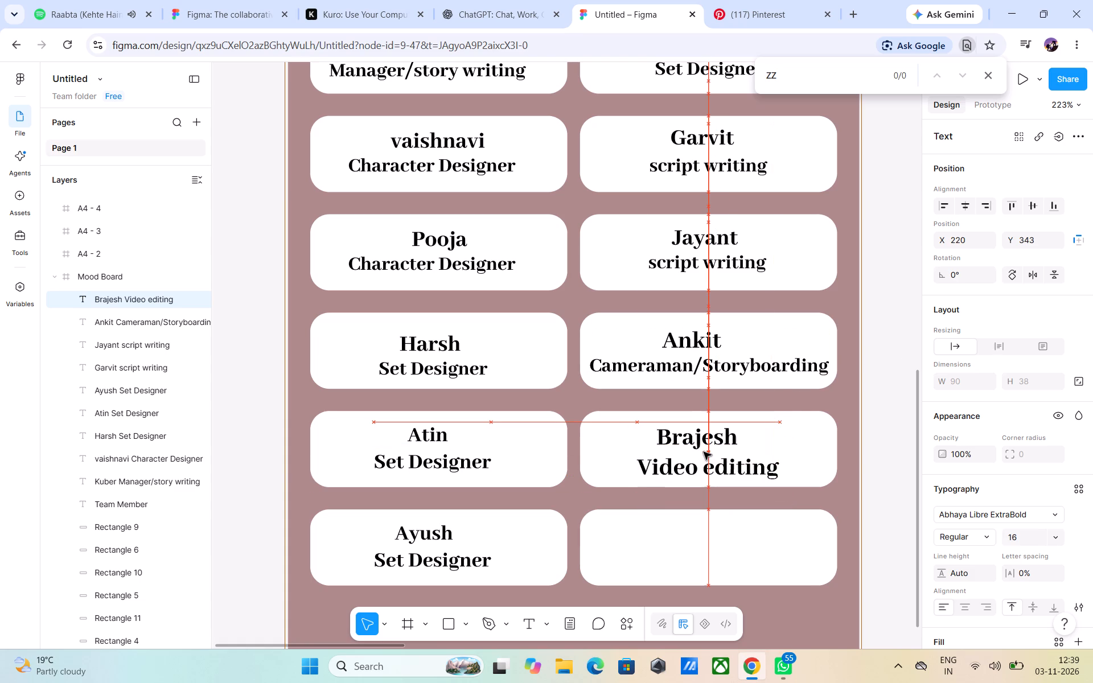
pyautogui.moveTo(704, 452); pyautogui.dragTo(708, 449)
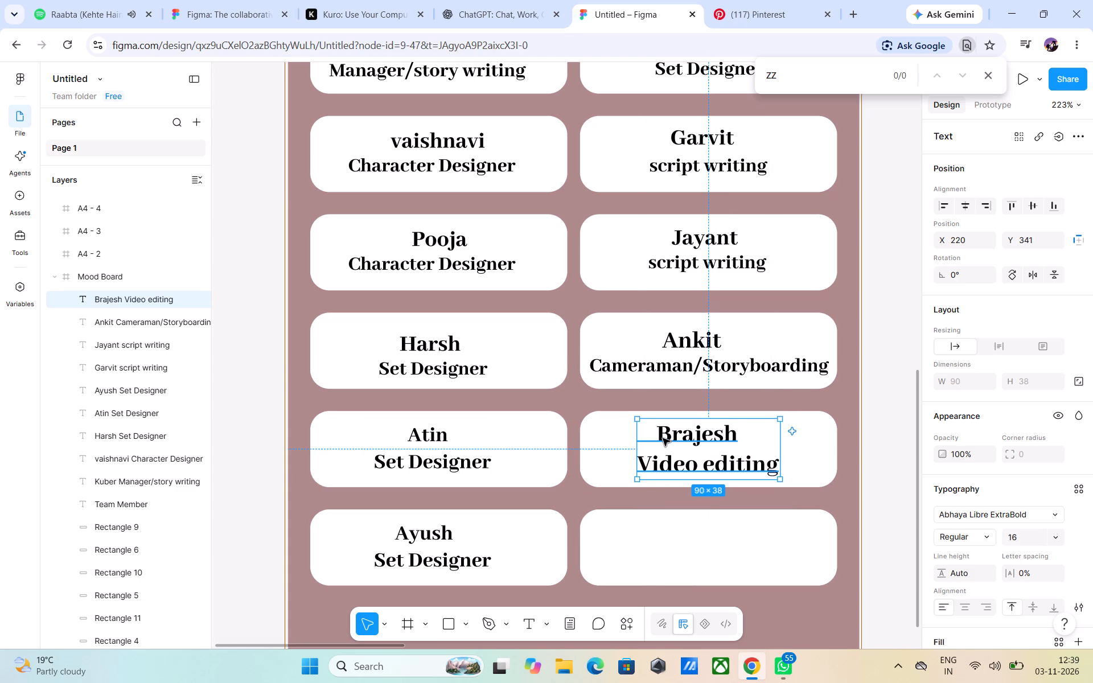
# Set the font size of only the name Brajesh to 15.
pyautogui.tripleClick(663, 438)
pyautogui.moveTo(662, 437); pyautogui.dragTo(734, 442)
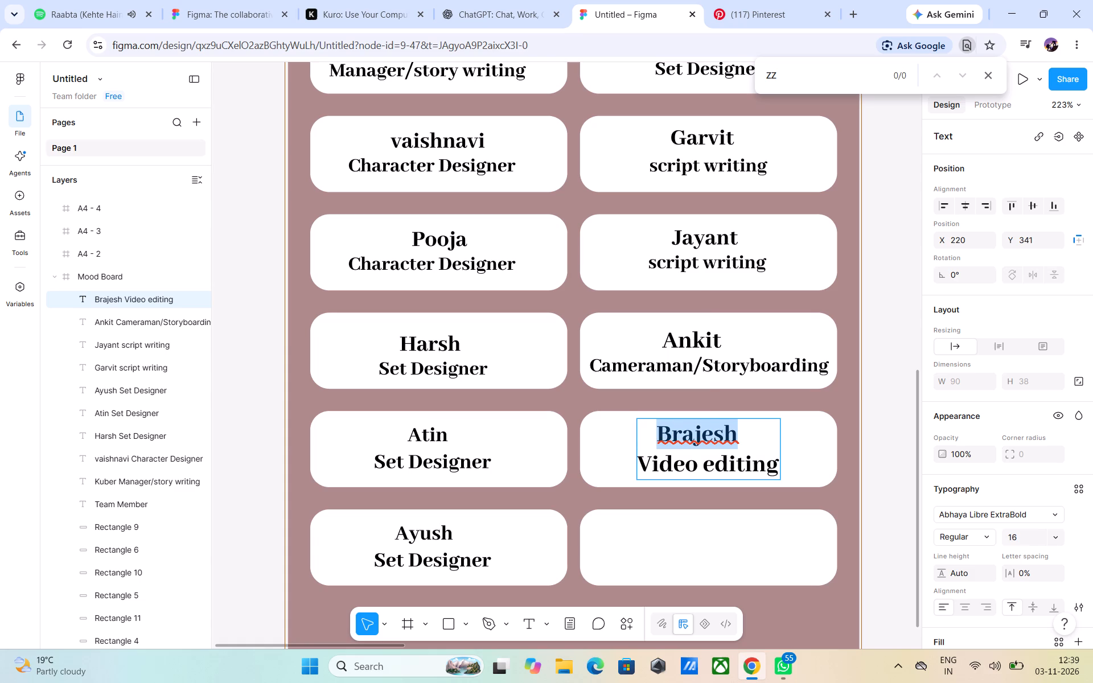
pyautogui.click(1061, 536)
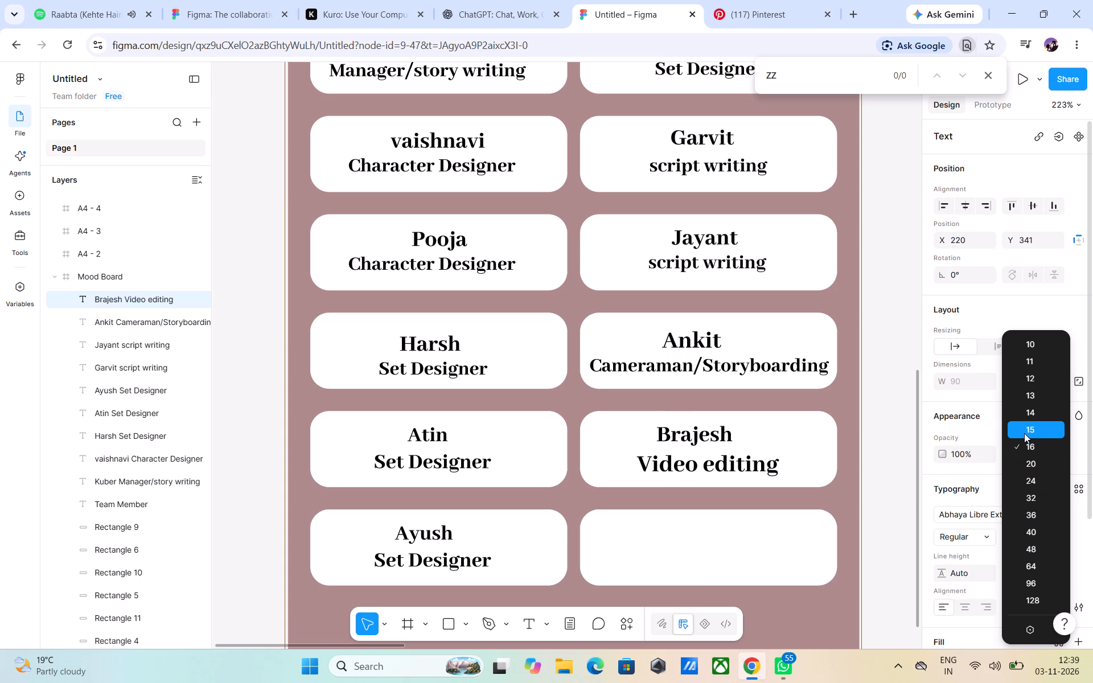
pyautogui.click(1024, 433)
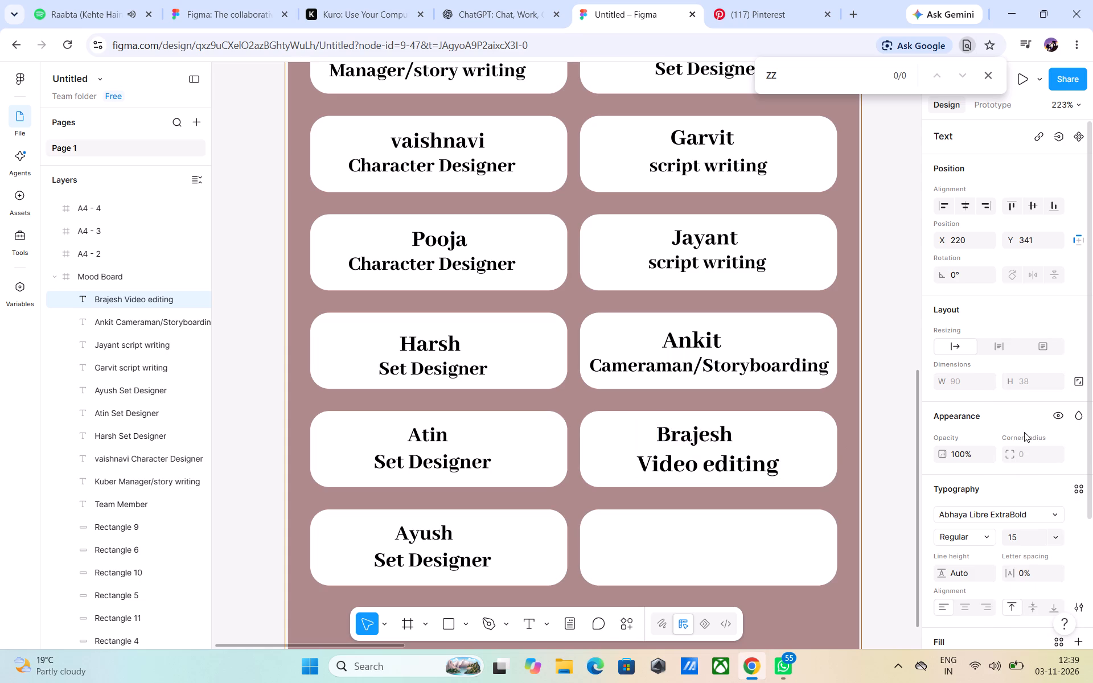
# Set the font size of only the Video editing role line under Brajesh to 13.
pyautogui.click(642, 469)
pyautogui.moveTo(642, 469); pyautogui.dragTo(684, 474)
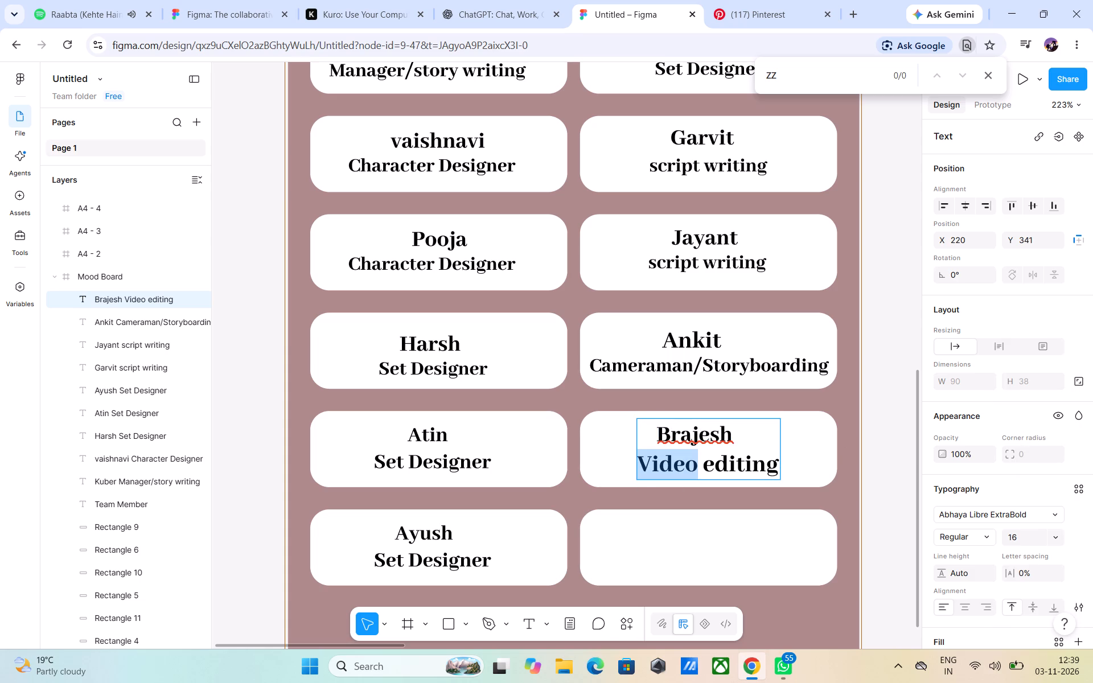
pyautogui.moveTo(684, 474); pyautogui.dragTo(763, 475)
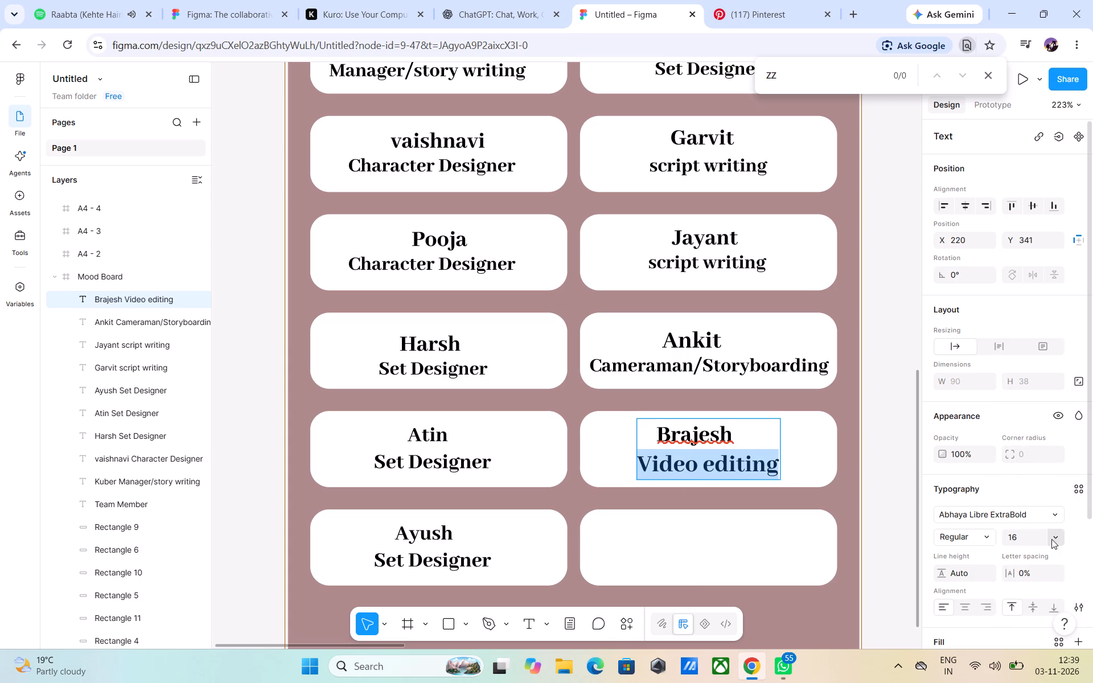
pyautogui.click(1051, 539)
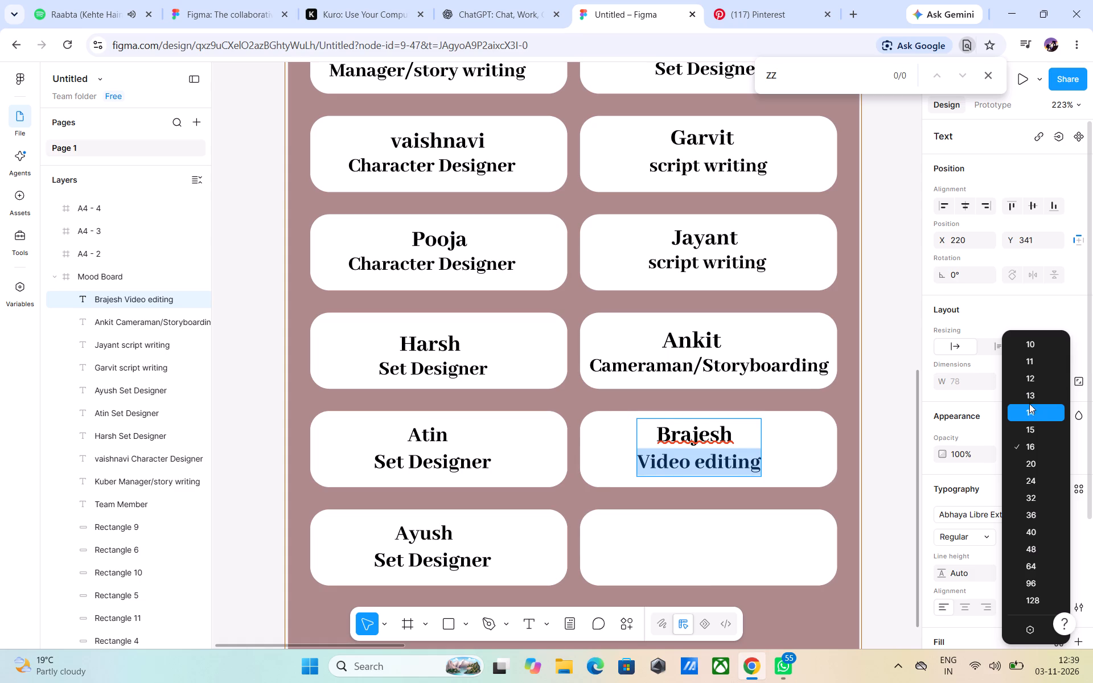
pyautogui.click(1027, 400)
pyautogui.click(879, 463)
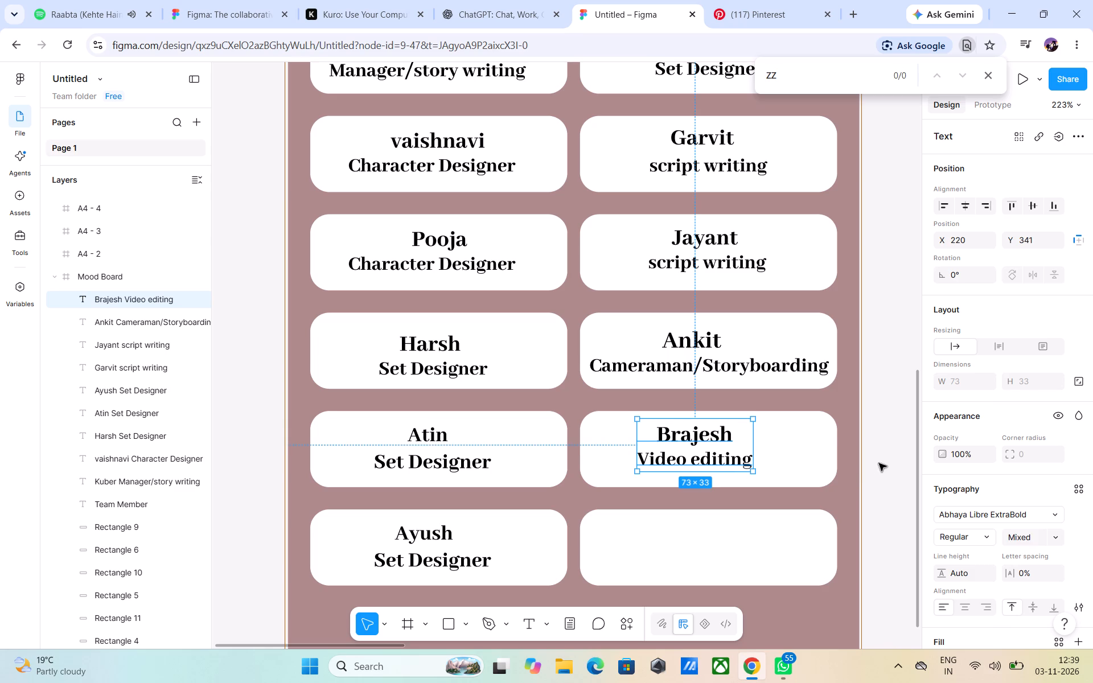
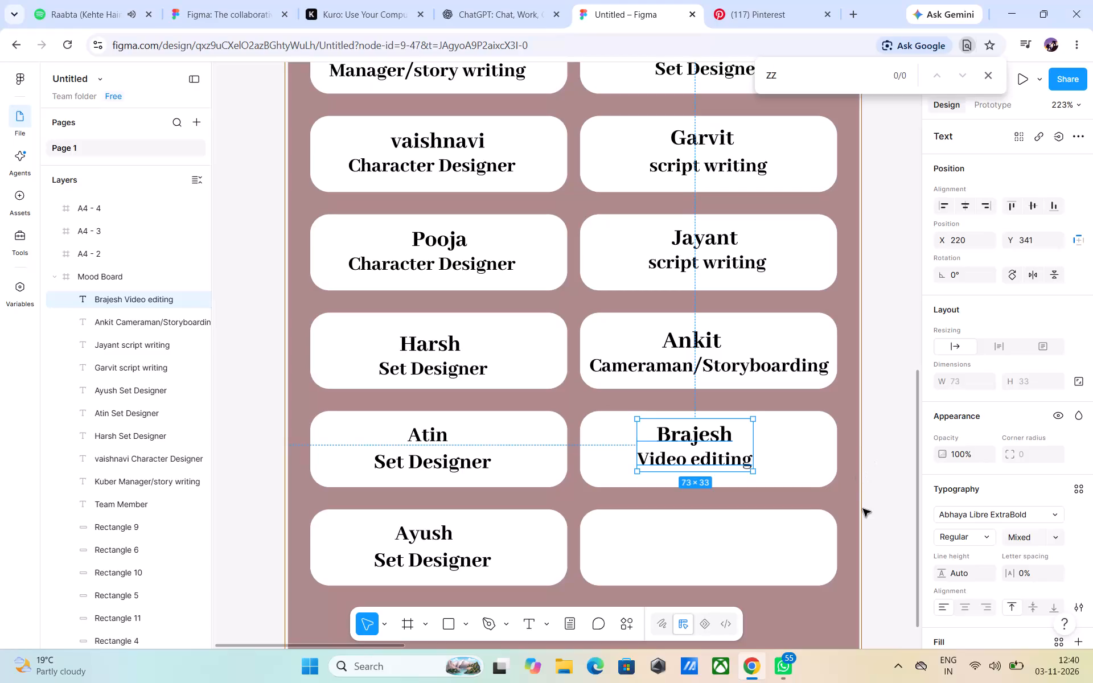
# Review the names and roles in both columns of Team Member rectangles on the Mood Board frame.
pyautogui.click(894, 521)
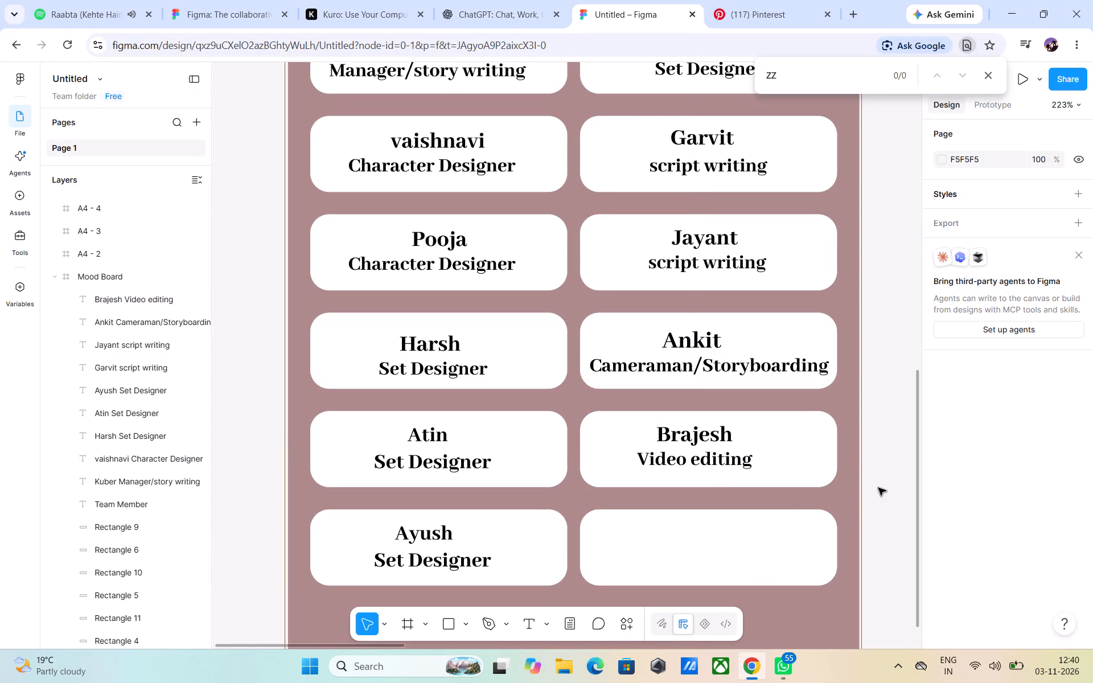
pyautogui.scroll(5, 558, 463)
pyautogui.scroll(-2, 558, 463)
pyautogui.scroll(2, 558, 463)
pyautogui.scroll(-2, 558, 463)
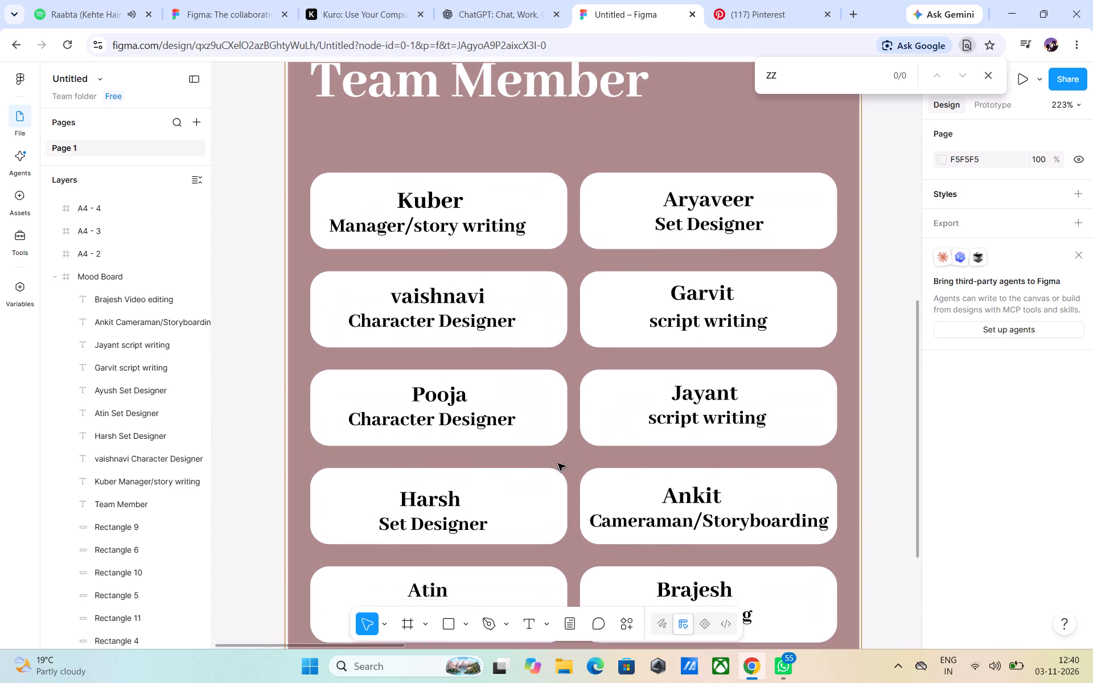
pyautogui.scroll(-2, 558, 463)
pyautogui.scroll(3, 558, 463)
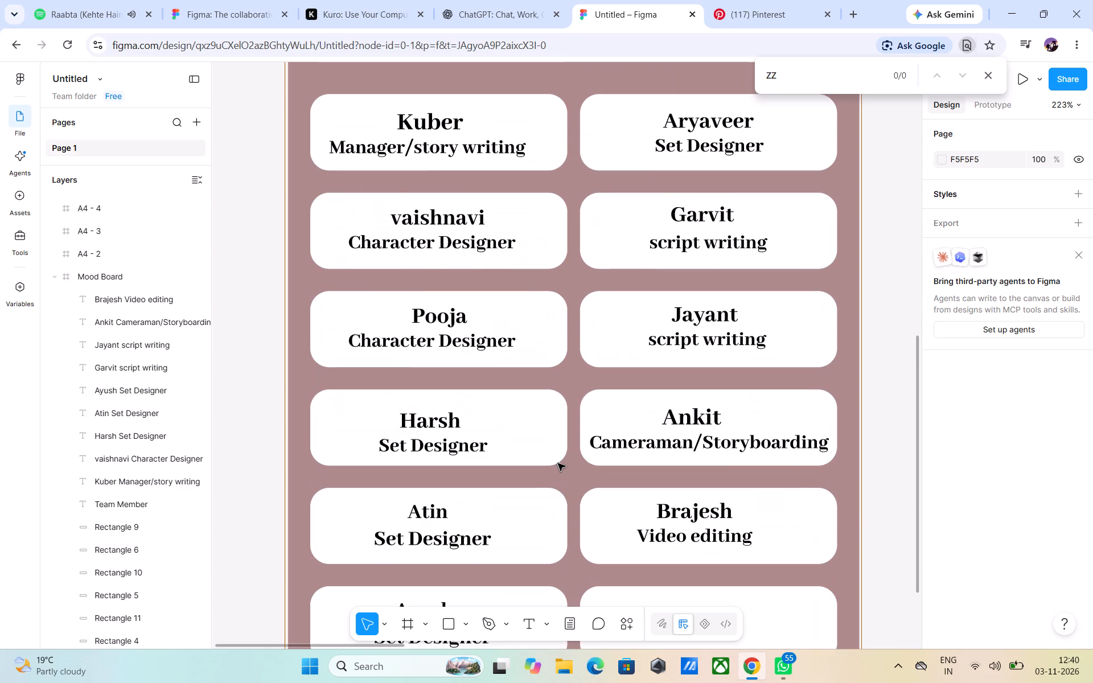
pyautogui.scroll(-2, 557, 462)
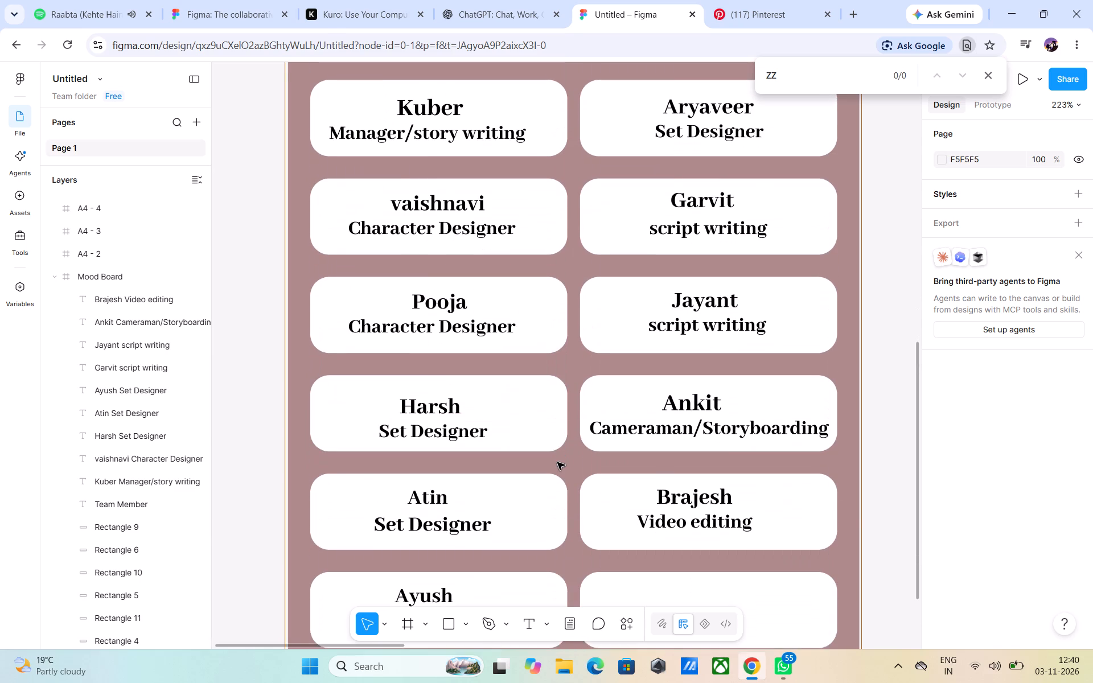
pyautogui.scroll(-3, 557, 462)
pyautogui.scroll(4, 557, 462)
pyautogui.scroll(-3, 557, 462)
pyautogui.scroll(3, 557, 462)
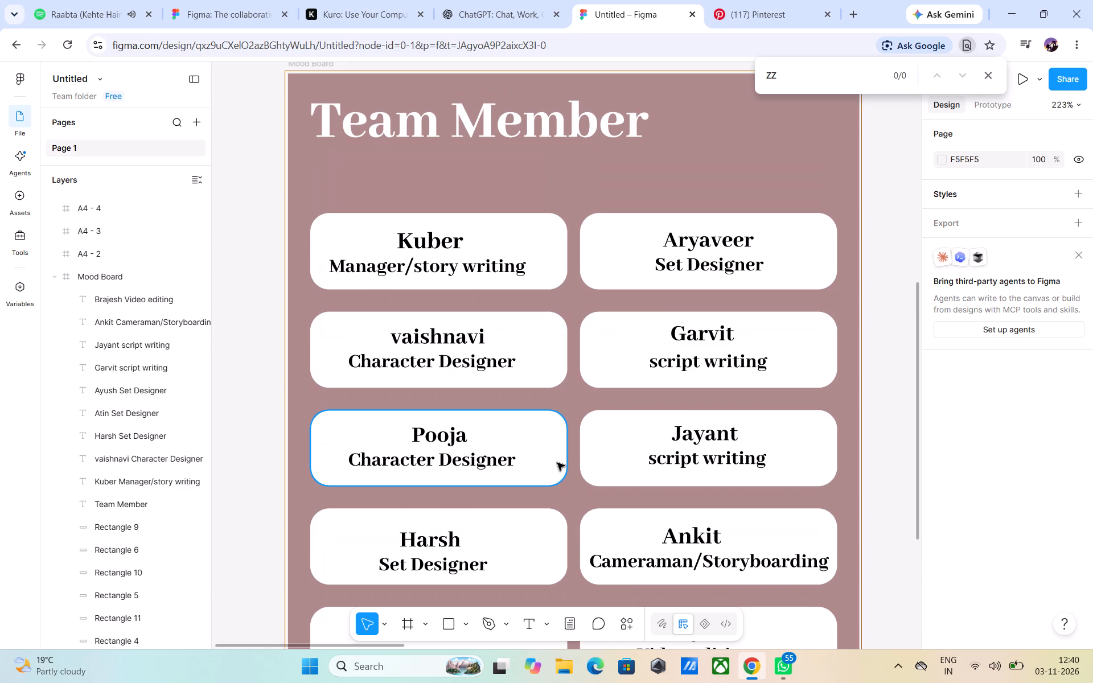
pyautogui.scroll(-6, 592, 441)
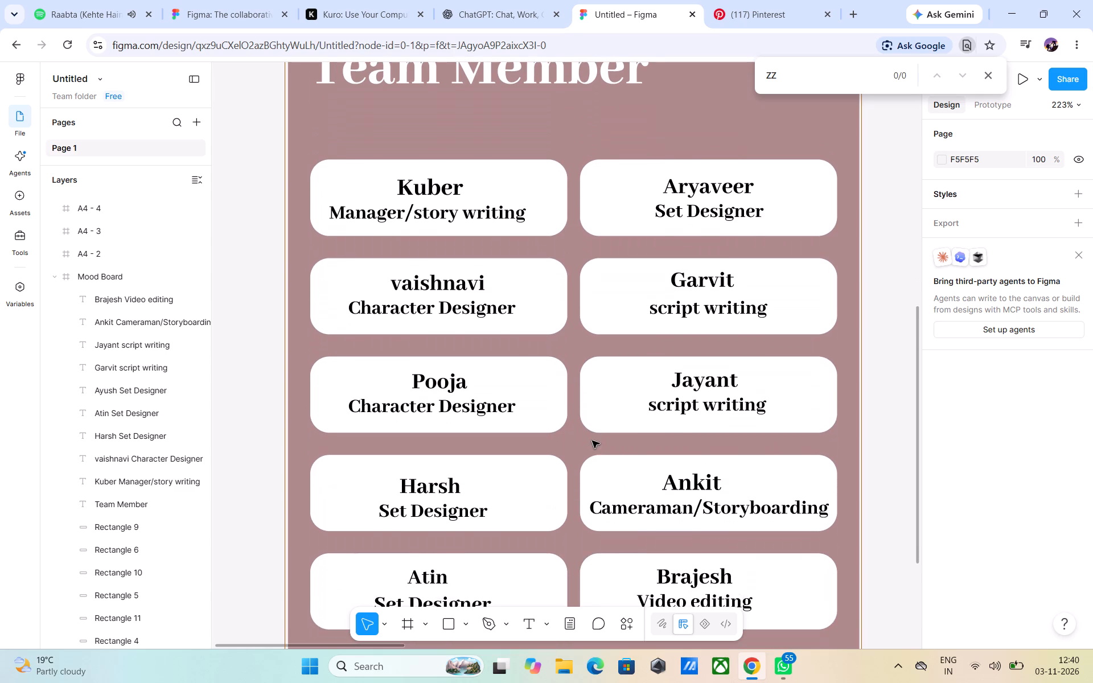
pyautogui.scroll(-4, 592, 441)
pyautogui.scroll(3, 592, 441)
pyautogui.scroll(-6, 592, 441)
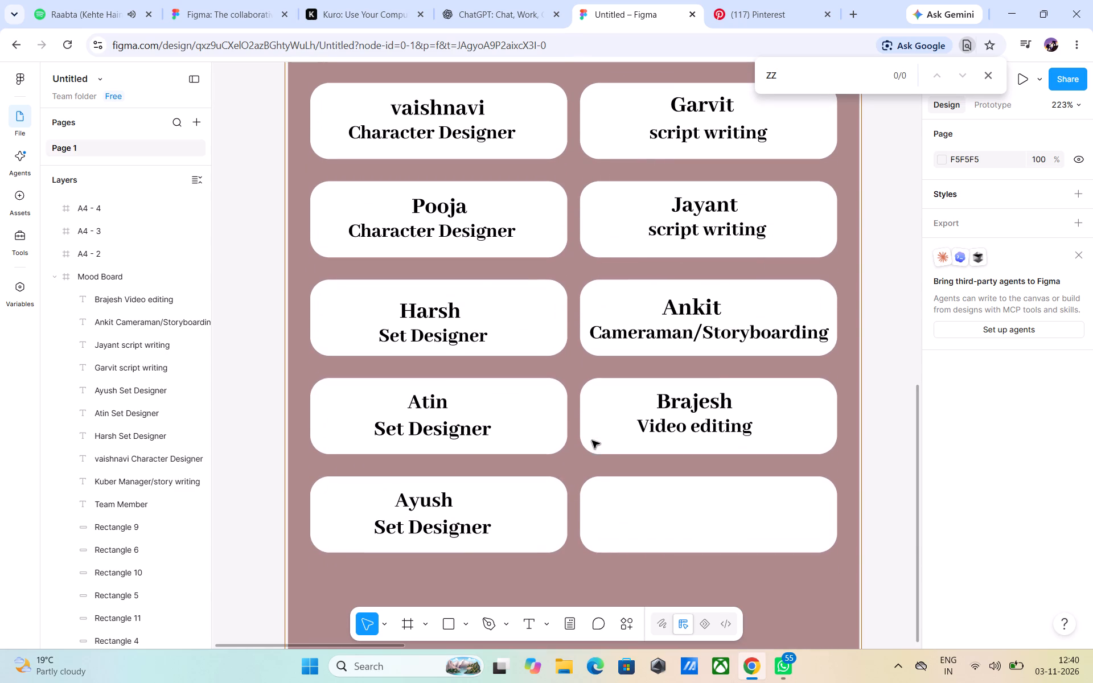
pyautogui.scroll(-1, 592, 441)
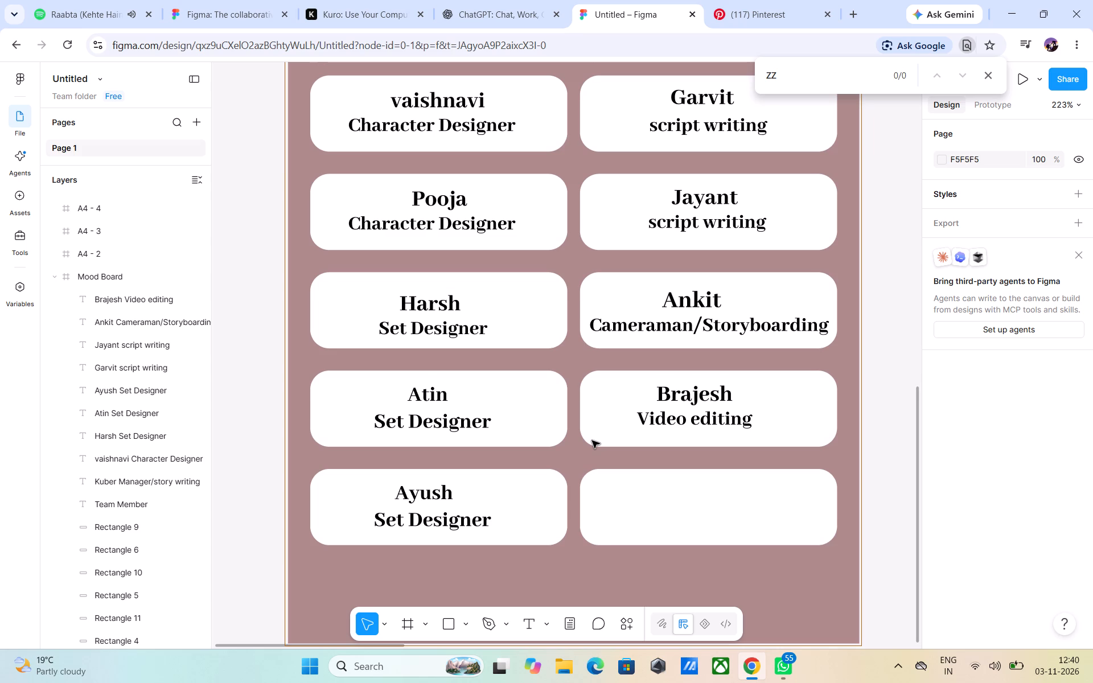
pyautogui.scroll(-5, 592, 440)
pyautogui.scroll(4, 592, 440)
pyautogui.scroll(-2, 592, 440)
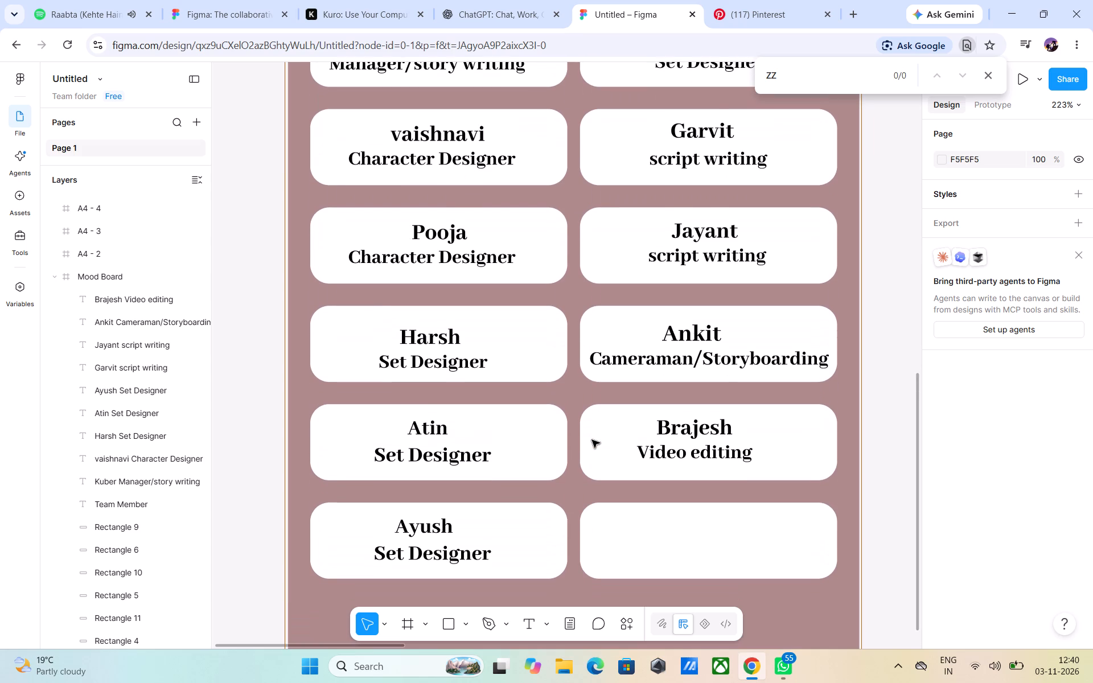
pyautogui.scroll(-2, 592, 440)
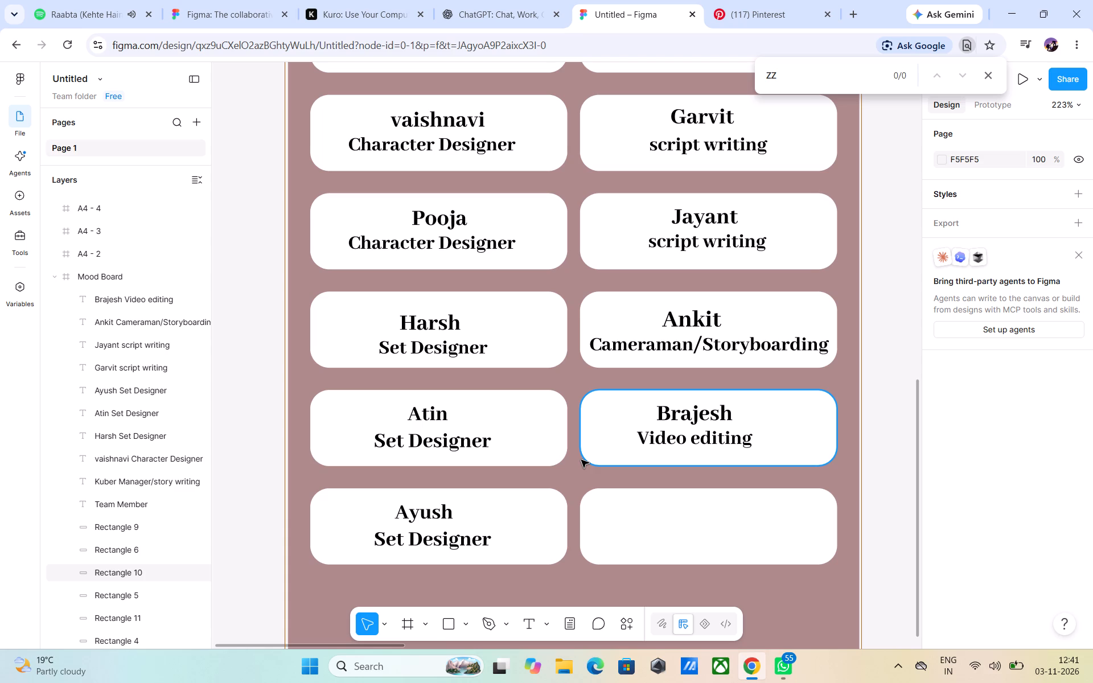
# Change the Mood Board heading Team Member to read "Team Members-".
pyautogui.scroll(4, 714, 431)
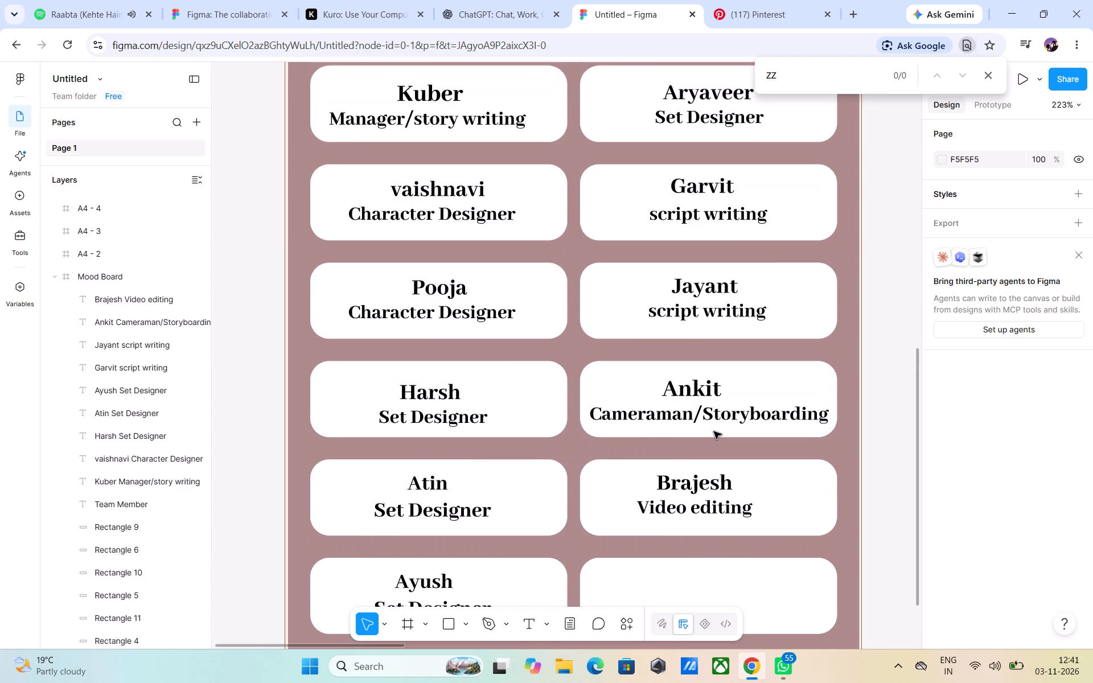
pyautogui.scroll(5, 714, 431)
pyautogui.scroll(-2, 714, 431)
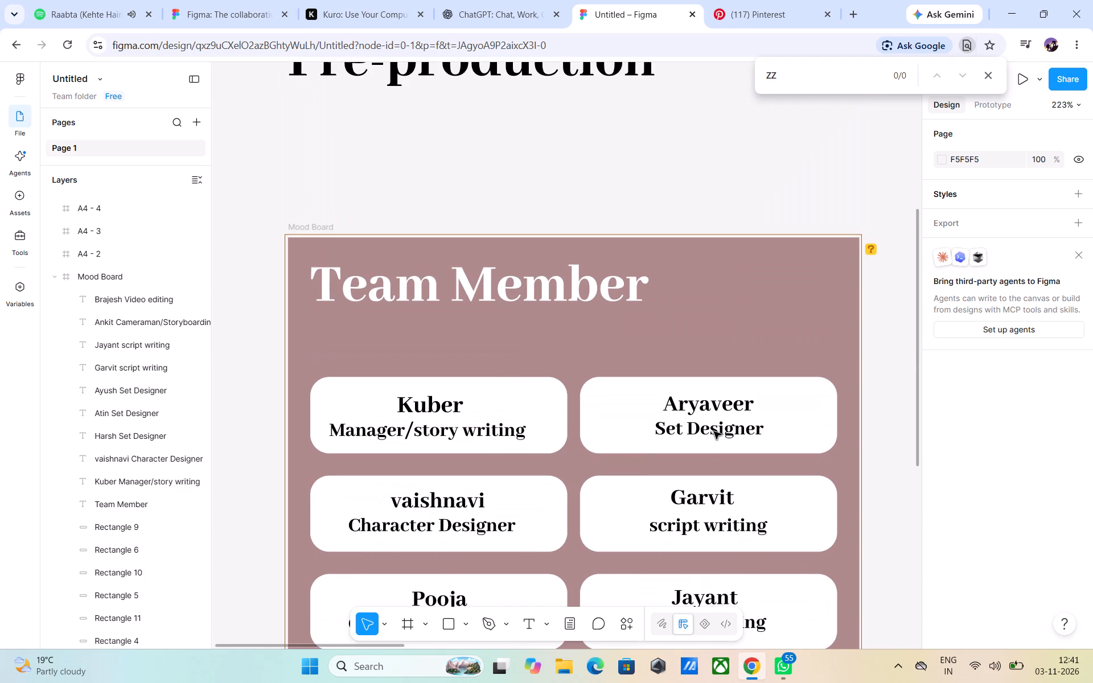
pyautogui.scroll(-3, 714, 431)
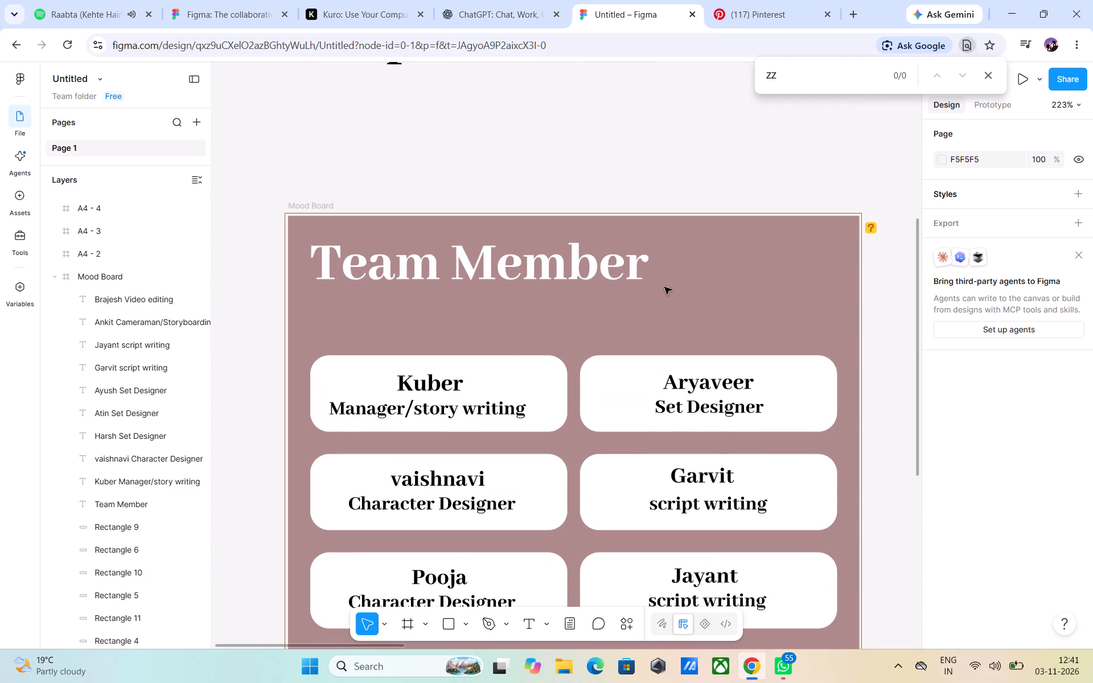
pyautogui.click(645, 274)
pyautogui.doubleClick(645, 274)
pyautogui.click(644, 274)
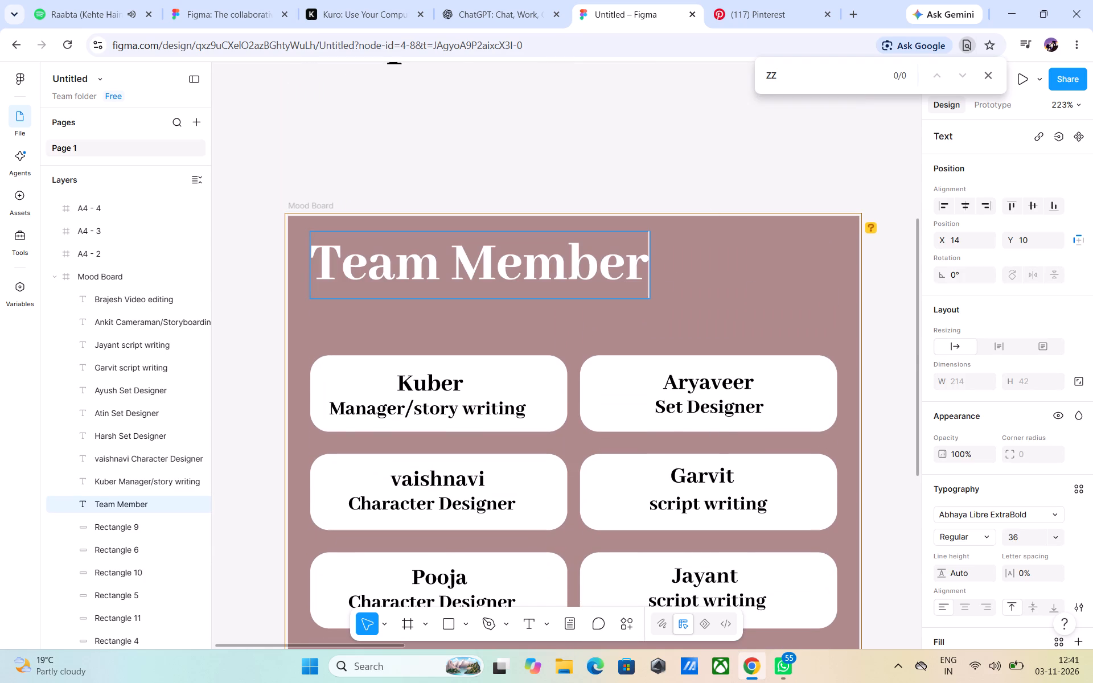
pyautogui.press('s')
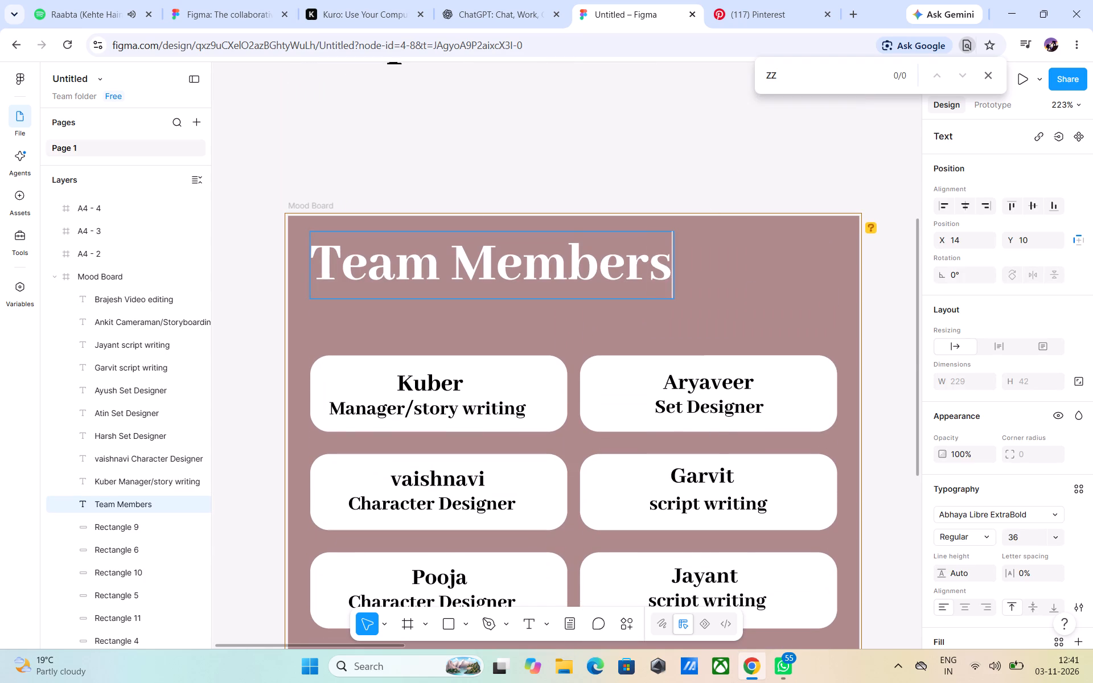
pyautogui.click(667, 132)
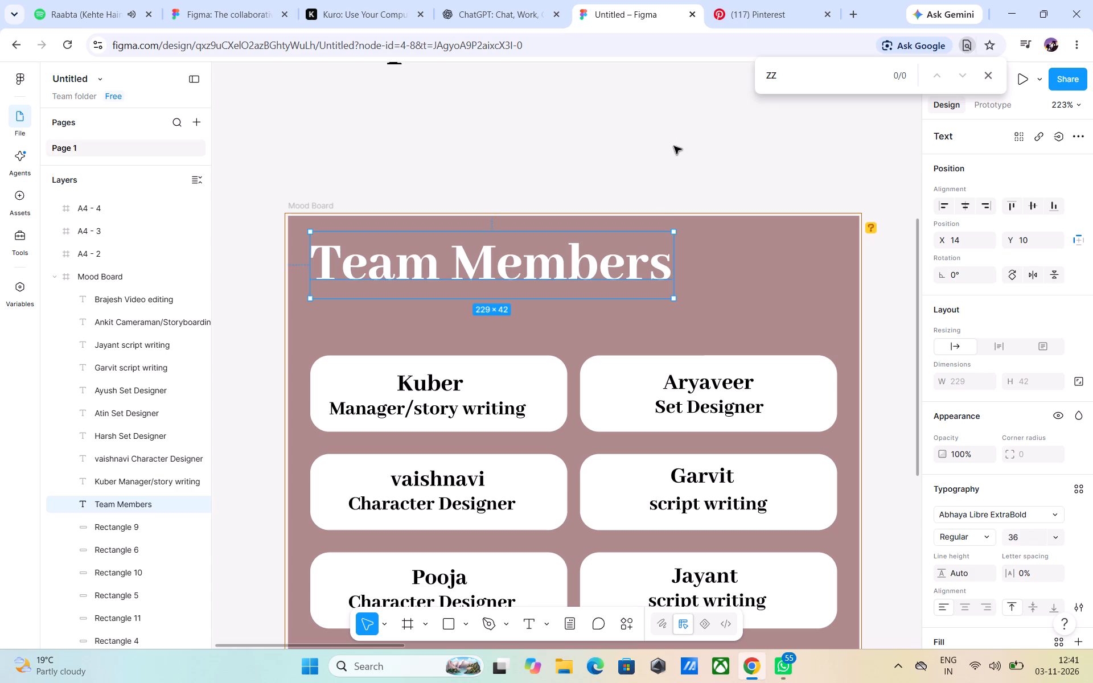
pyautogui.doubleClick(666, 269)
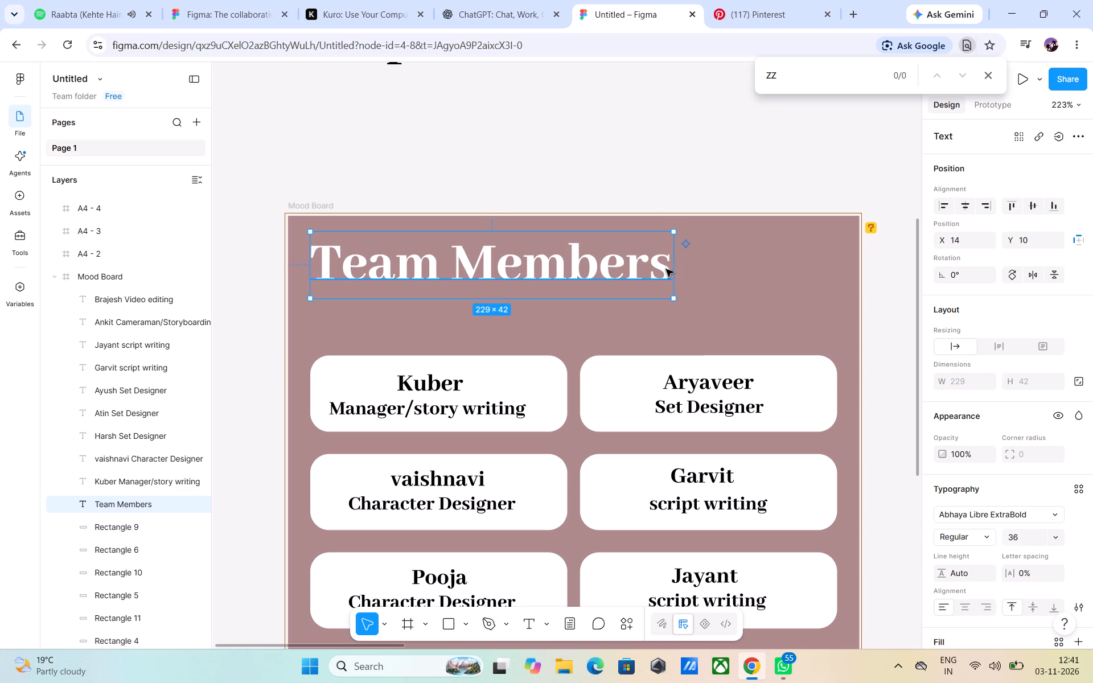
pyautogui.click(666, 269)
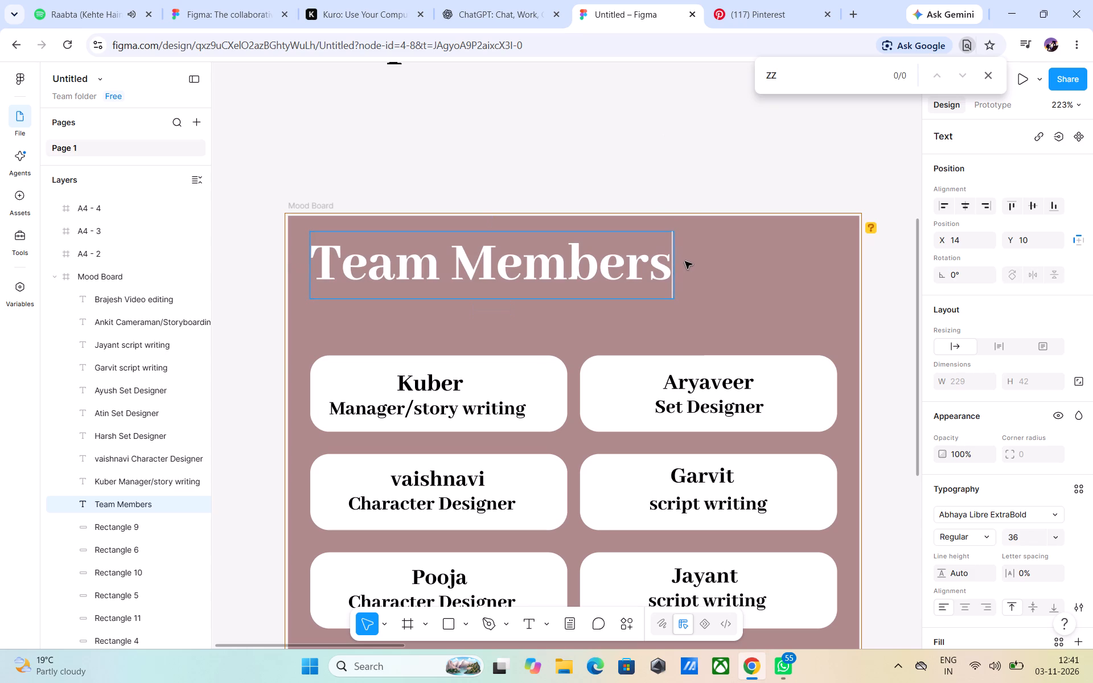
pyautogui.press('-')
pyautogui.click(692, 171)
pyautogui.click(698, 178)
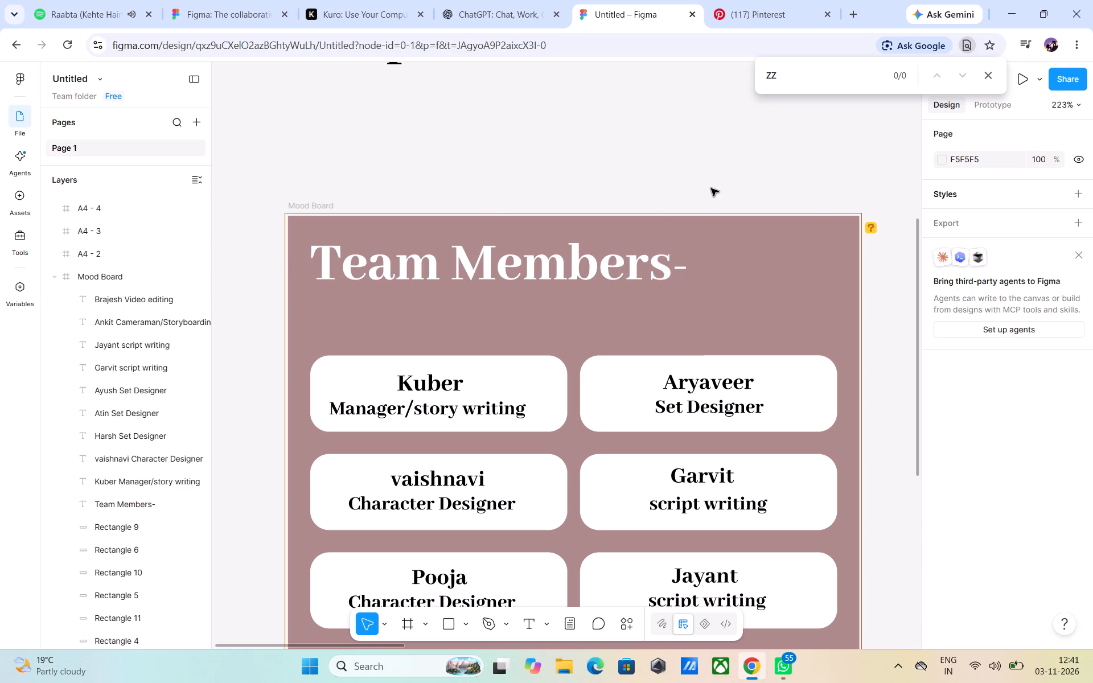
pyautogui.click(517, 274)
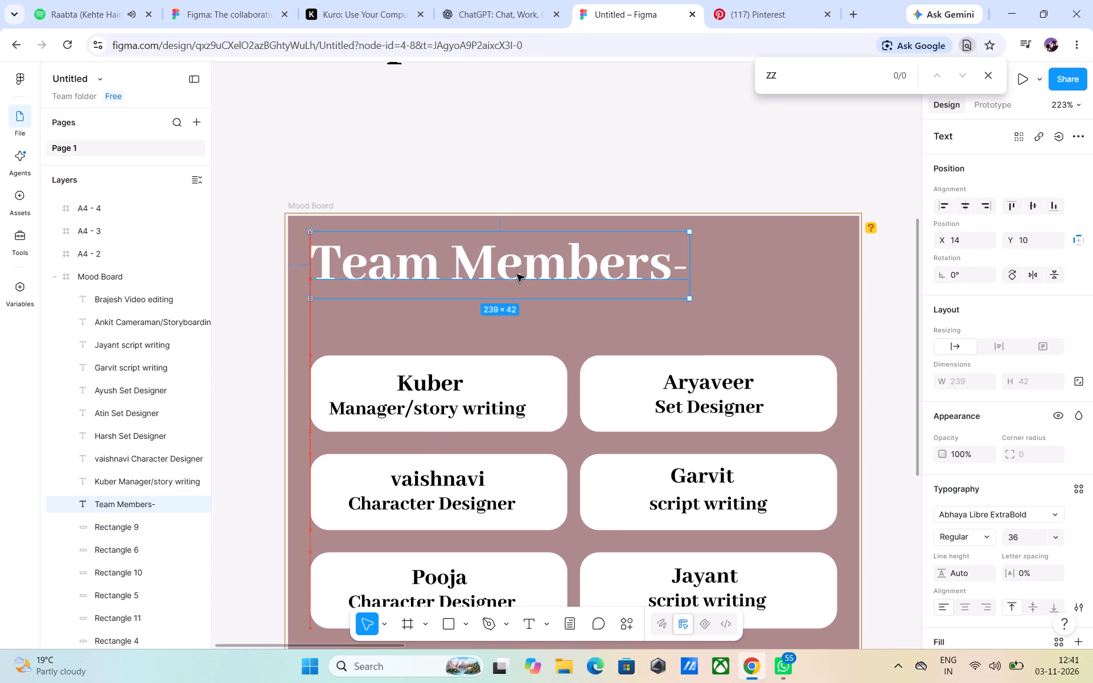
pyautogui.click(513, 131)
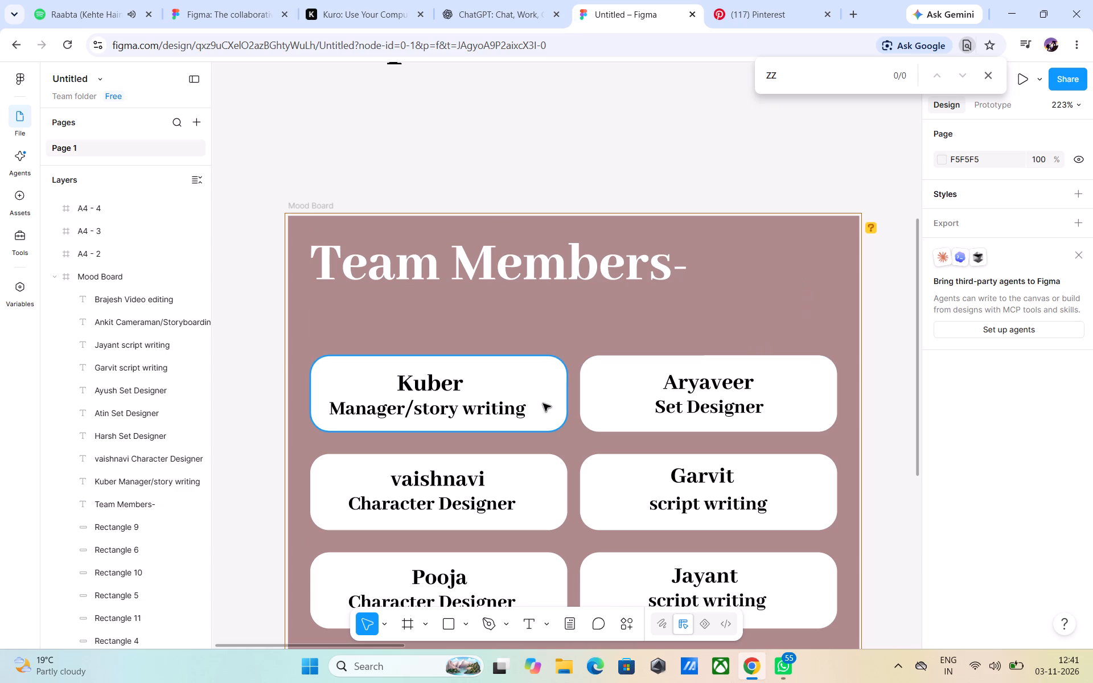
# Move the Team Members- heading down within the Mood Board frame to X 14, Y 20, aligned with the left column of rectangles.
pyautogui.keyDown('ctrl'); pyautogui.scroll(5, 533, 399); pyautogui.keyUp('ctrl')
pyautogui.keyDown('ctrl'); pyautogui.scroll(-10, 533, 398); pyautogui.keyUp('ctrl')
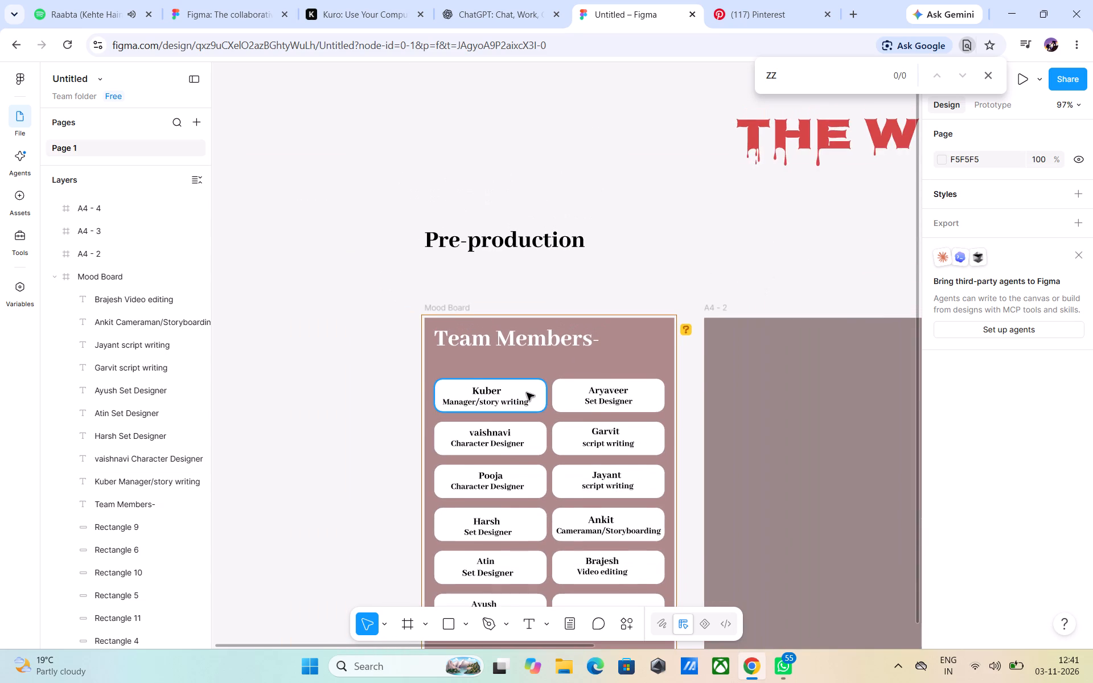
pyautogui.keyDown('ctrl'); pyautogui.scroll(-1, 524, 392); pyautogui.keyUp('ctrl')
pyautogui.moveTo(750, 260); pyautogui.dragTo(606, 249, button='middle')
pyautogui.scroll(-1, 749, 260)
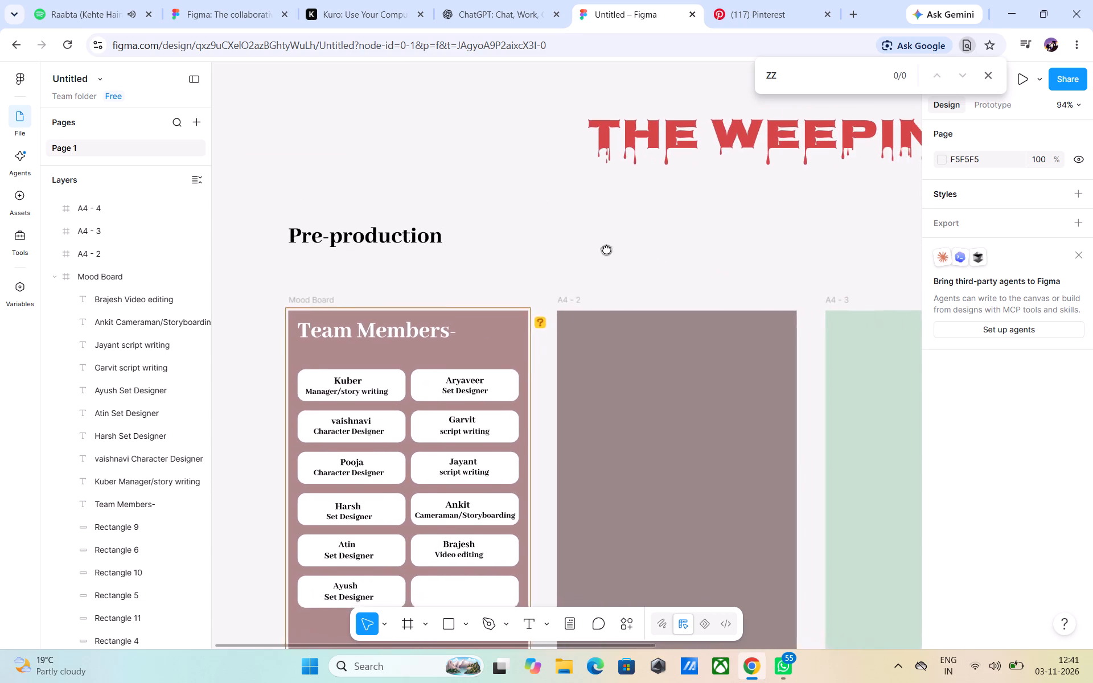
pyautogui.moveTo(606, 249); pyautogui.dragTo(582, 233, button='middle')
pyautogui.click(380, 312)
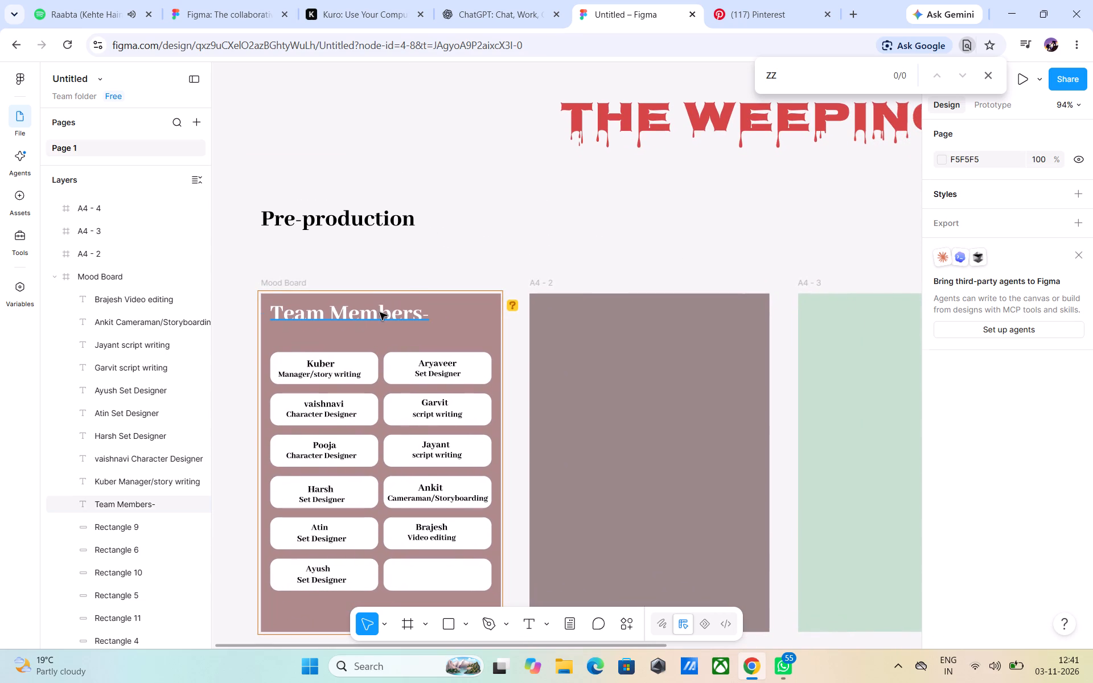
pyautogui.moveTo(380, 313); pyautogui.dragTo(381, 318)
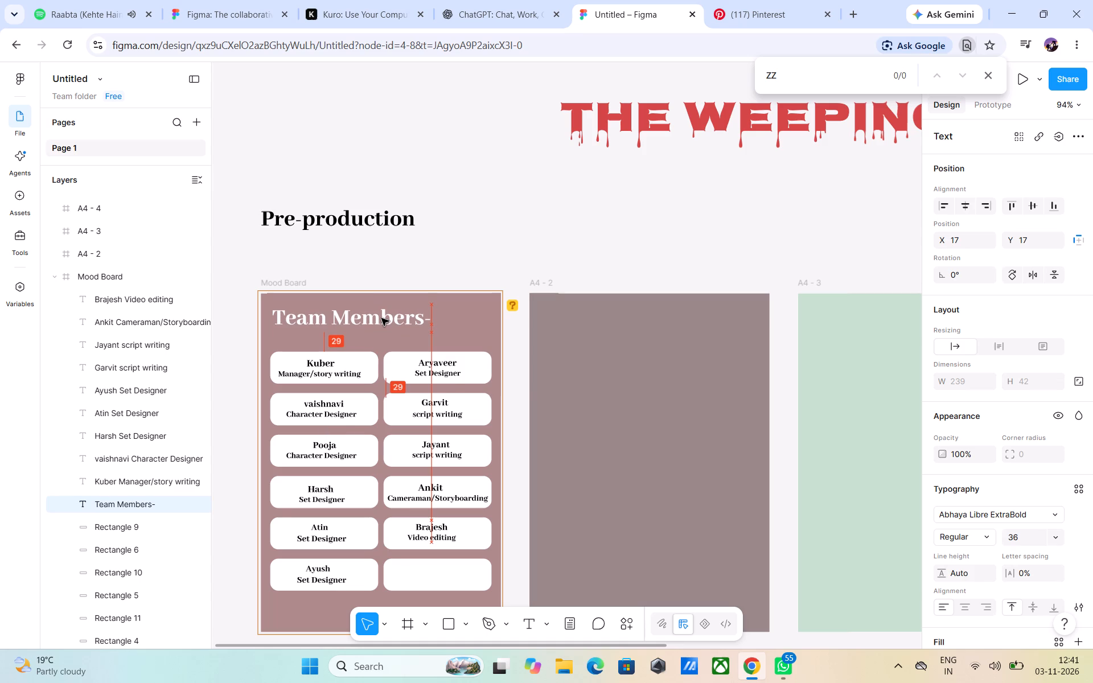
pyautogui.moveTo(381, 318); pyautogui.dragTo(380, 319)
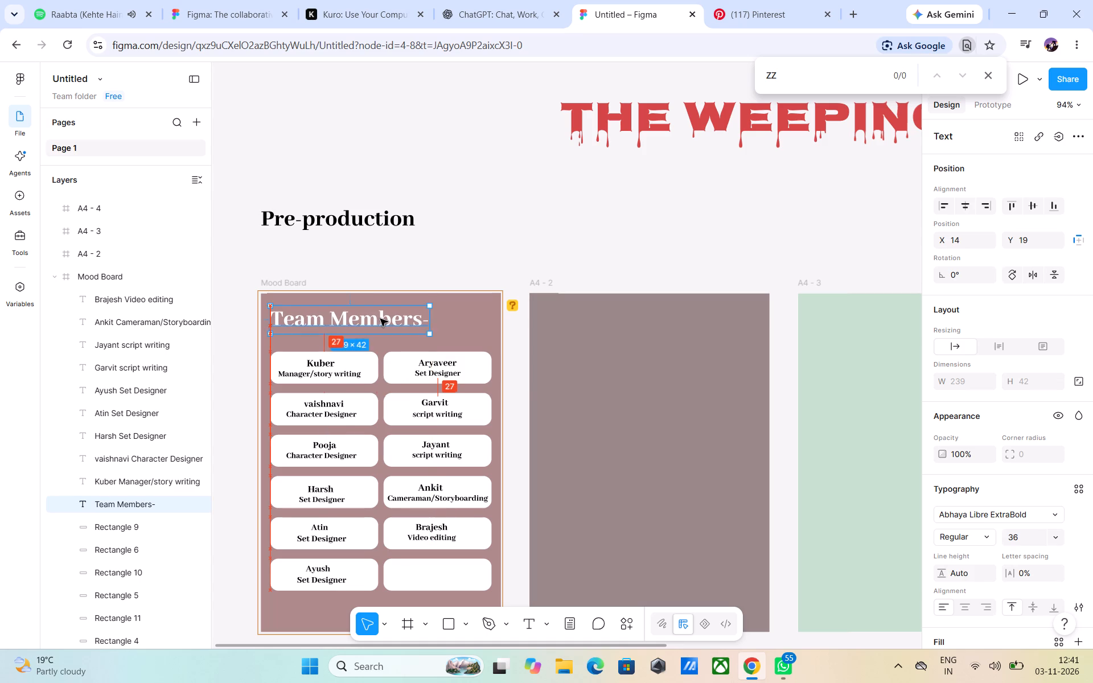
pyautogui.moveTo(380, 319); pyautogui.dragTo(380, 320)
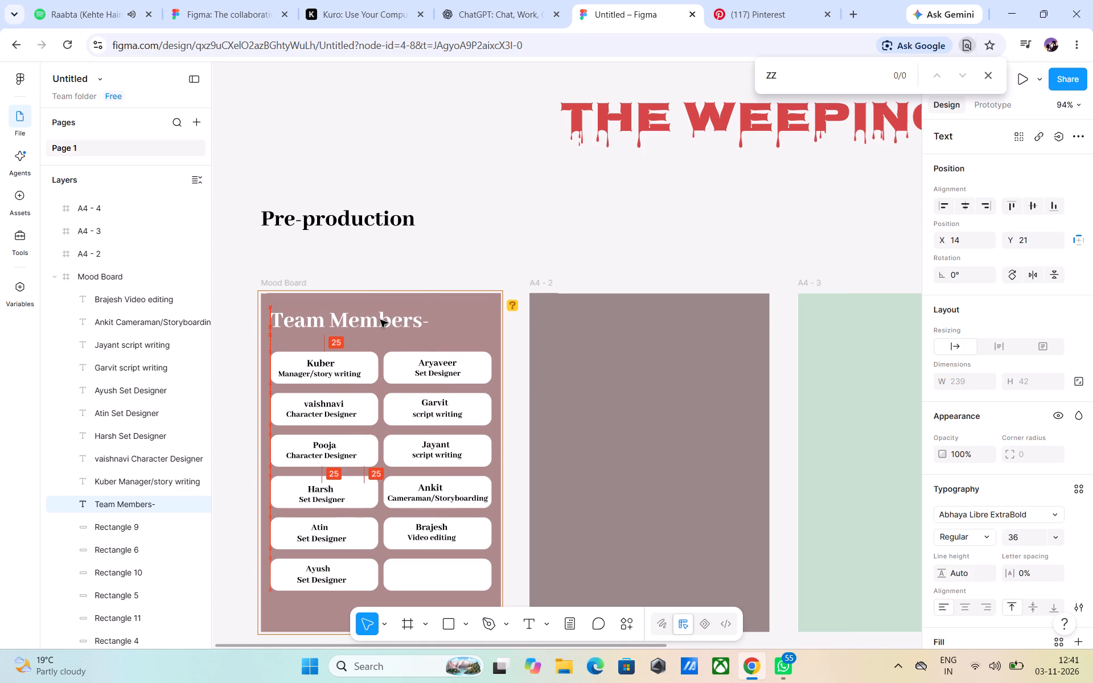
pyautogui.moveTo(380, 320); pyautogui.dragTo(379, 319)
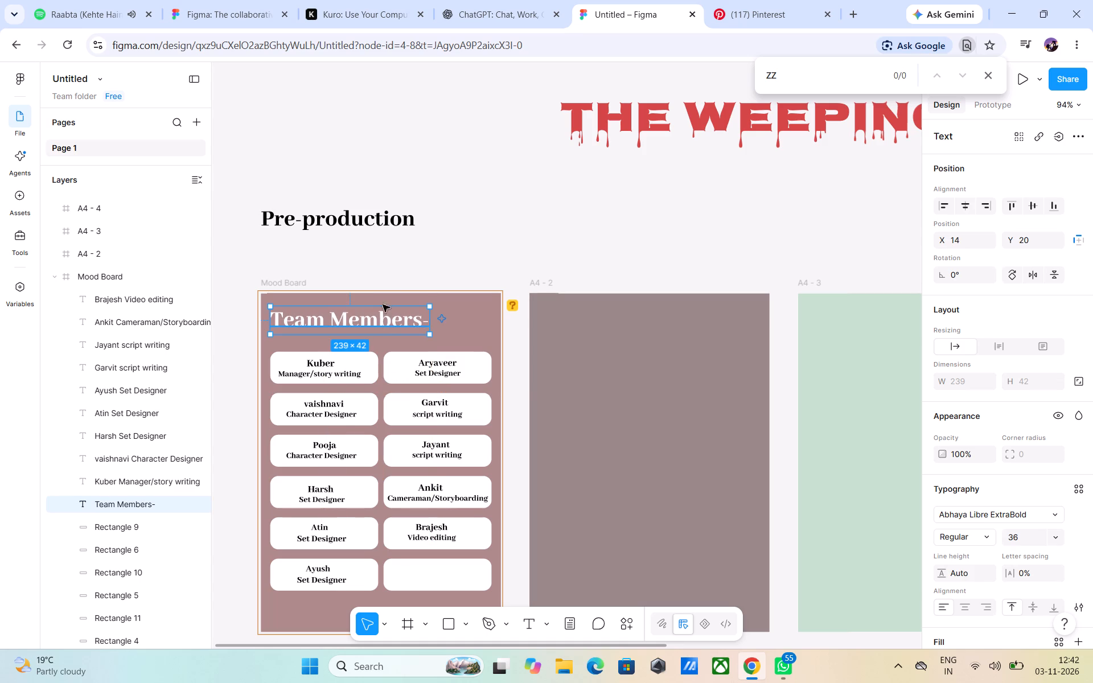
pyautogui.click(581, 180)
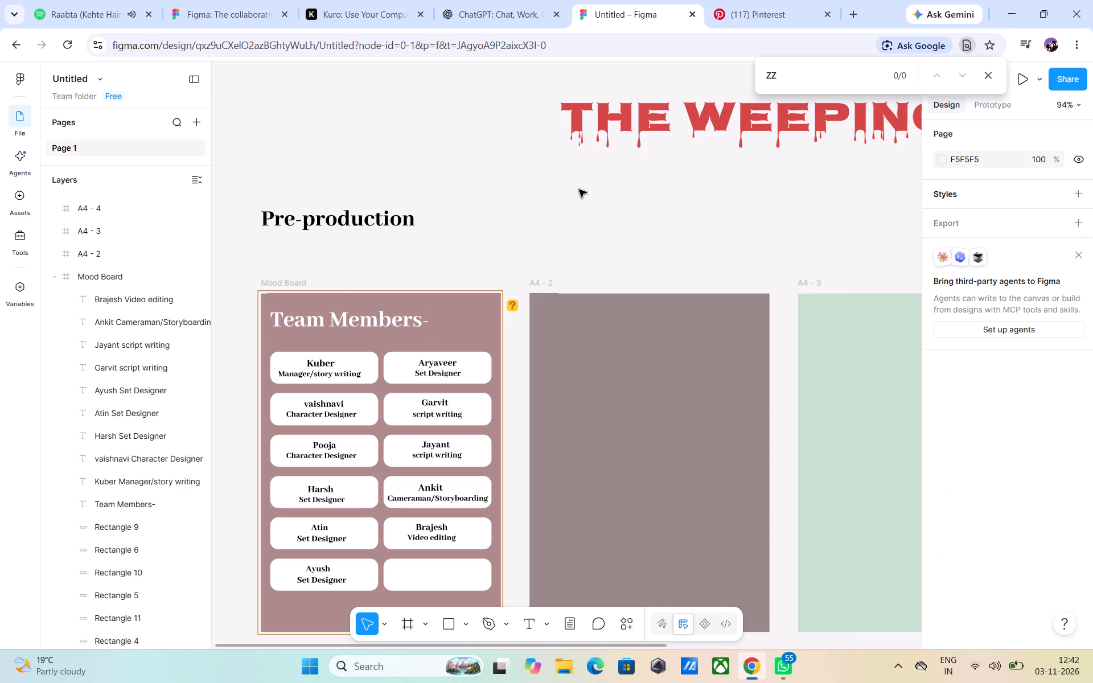
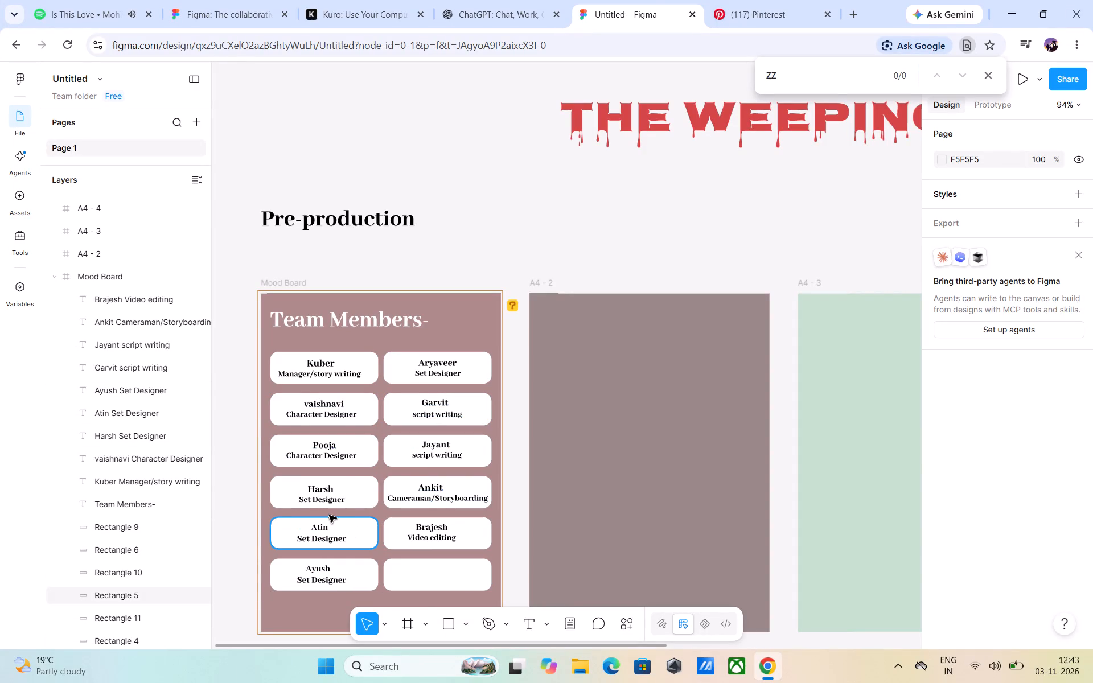
# Nudge the Harsh Set Designer label up within its card to Y 283.
pyautogui.click(322, 500)
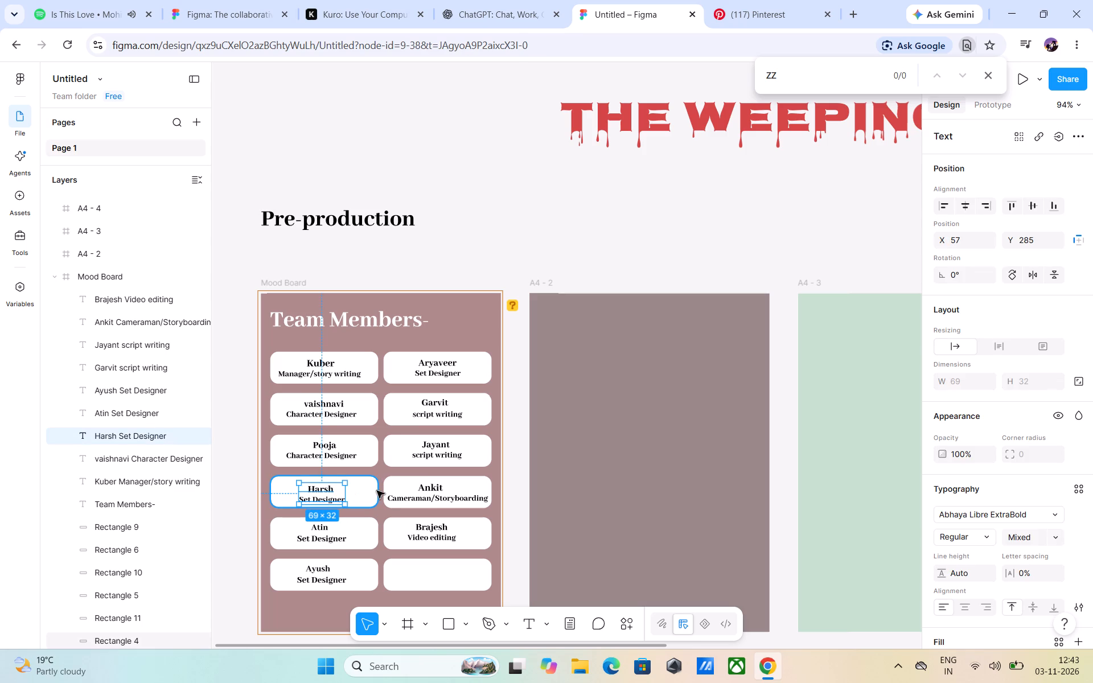
pyautogui.press('Up')
pyautogui.press('Up')
pyautogui.press('Up')
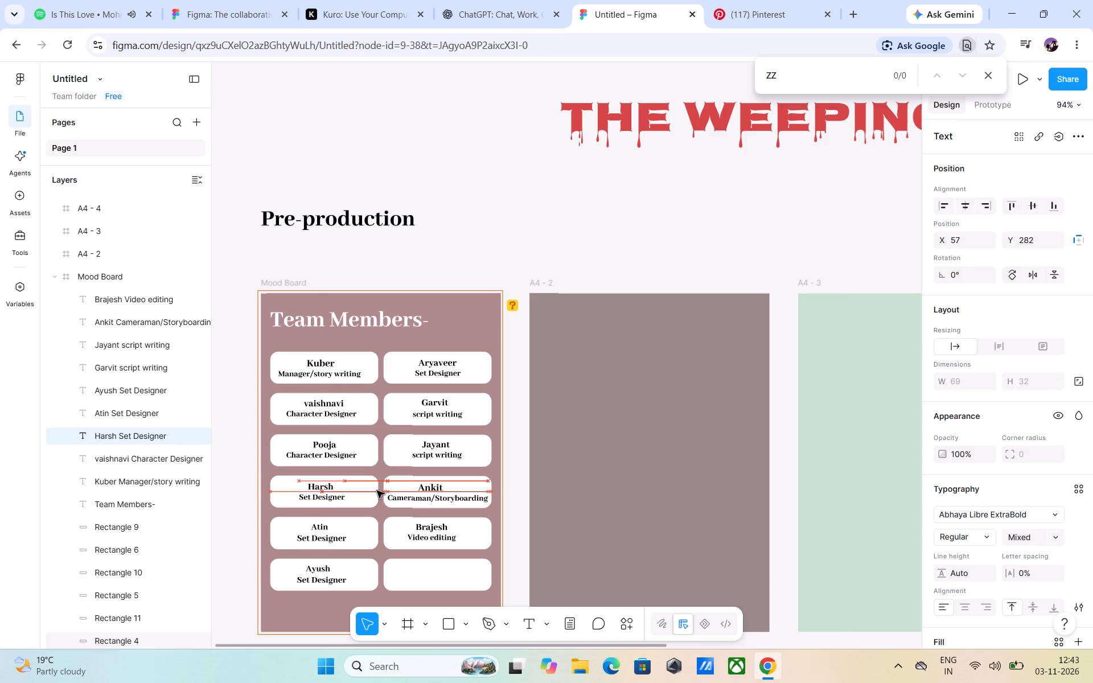
pyautogui.press('Down')
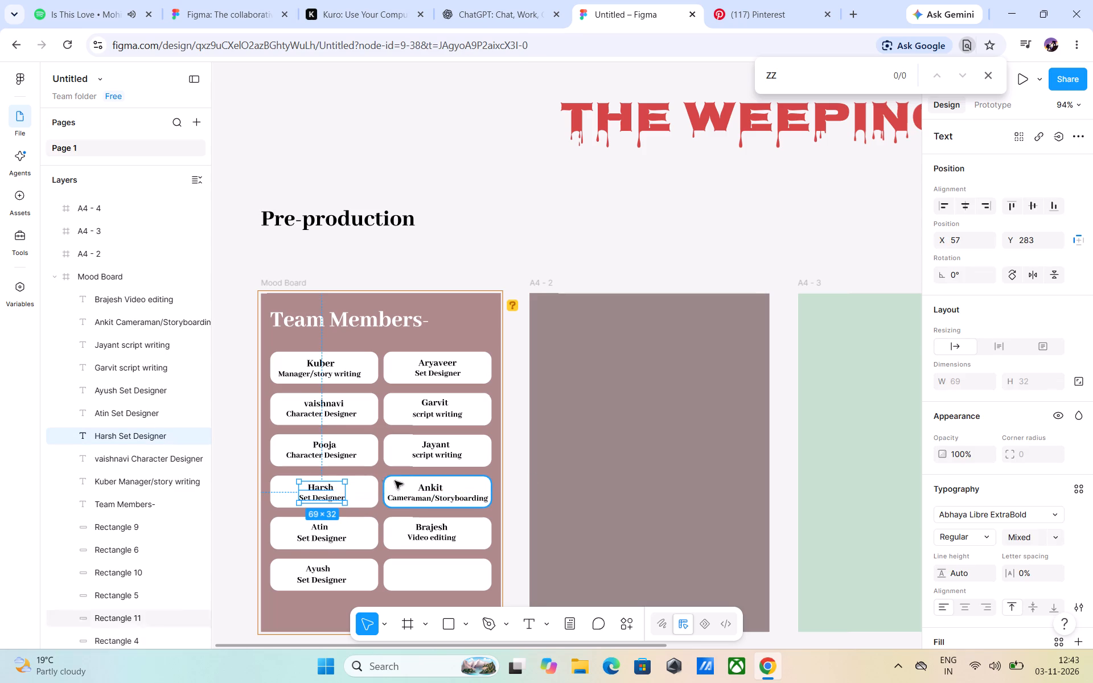
pyautogui.click(560, 182)
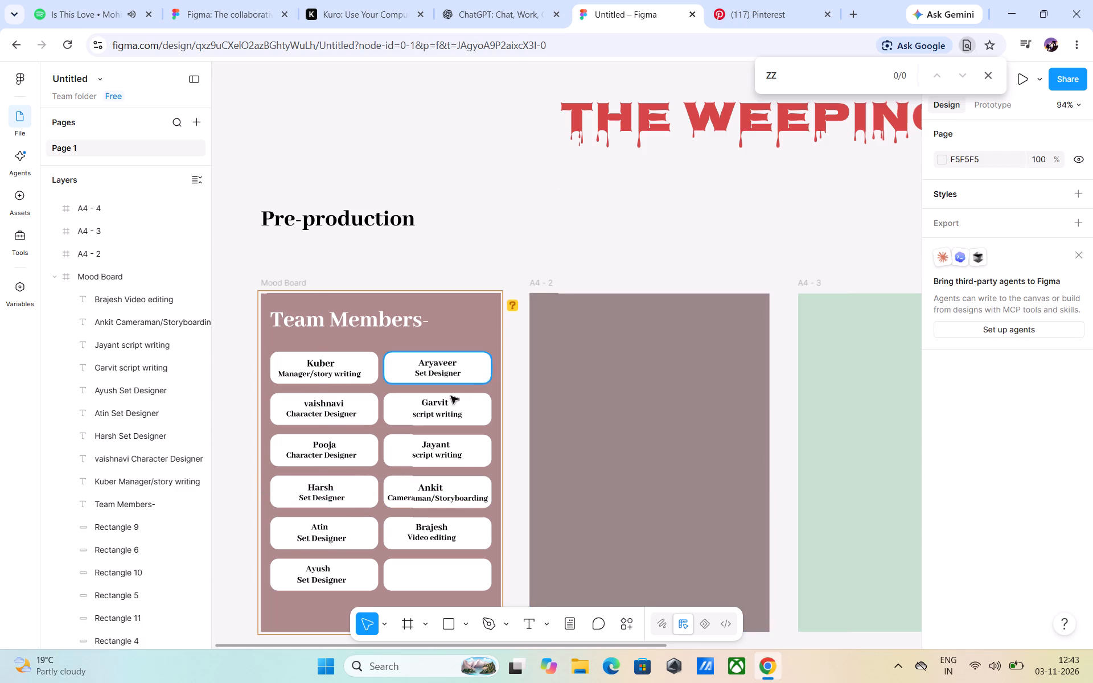
# Nudge the two script writing labels down within their cards, Jayant to Y 218 and Garvit to Y 157.
pyautogui.click(439, 447)
pyautogui.press('Down')
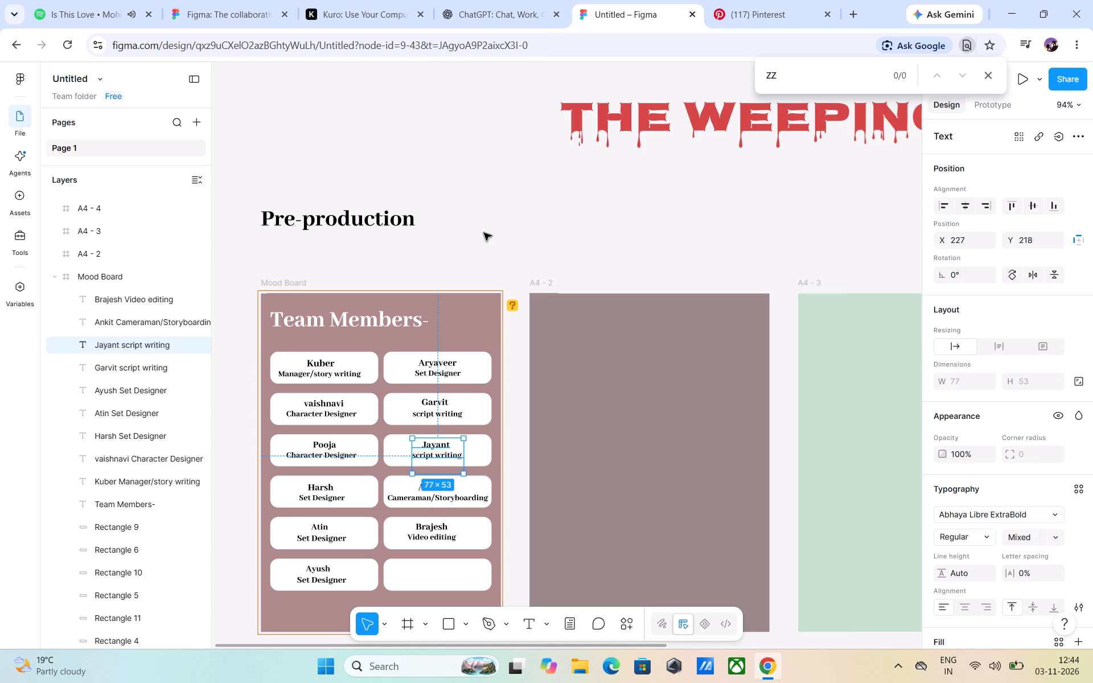
pyautogui.click(436, 413)
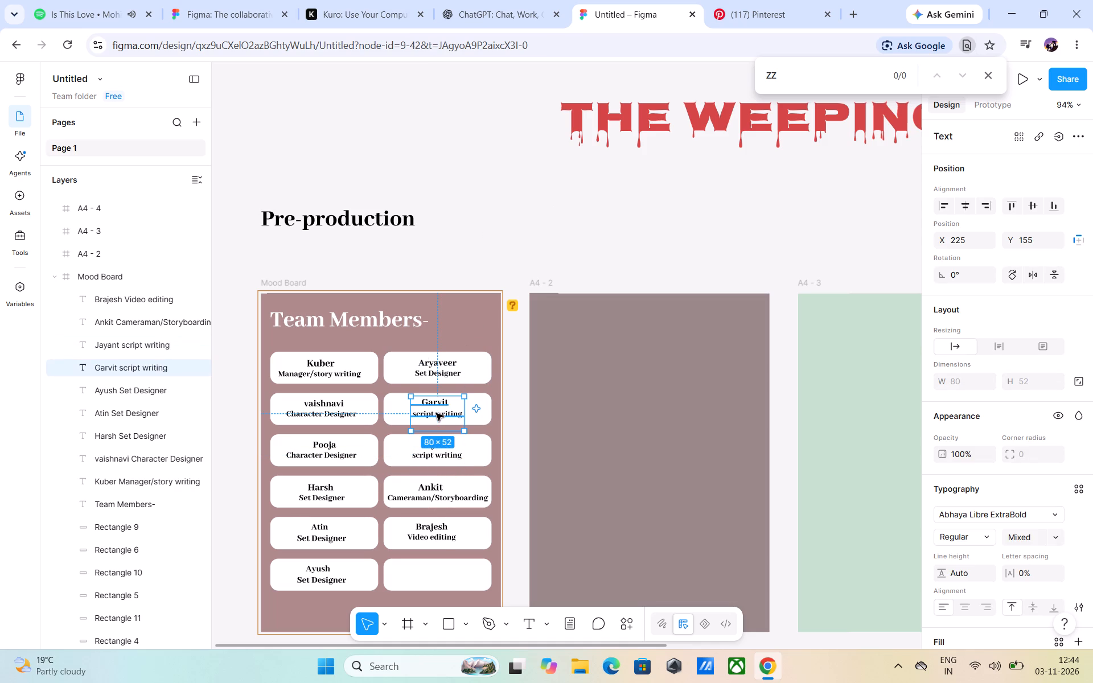
pyautogui.press('Down')
pyautogui.press('Down')
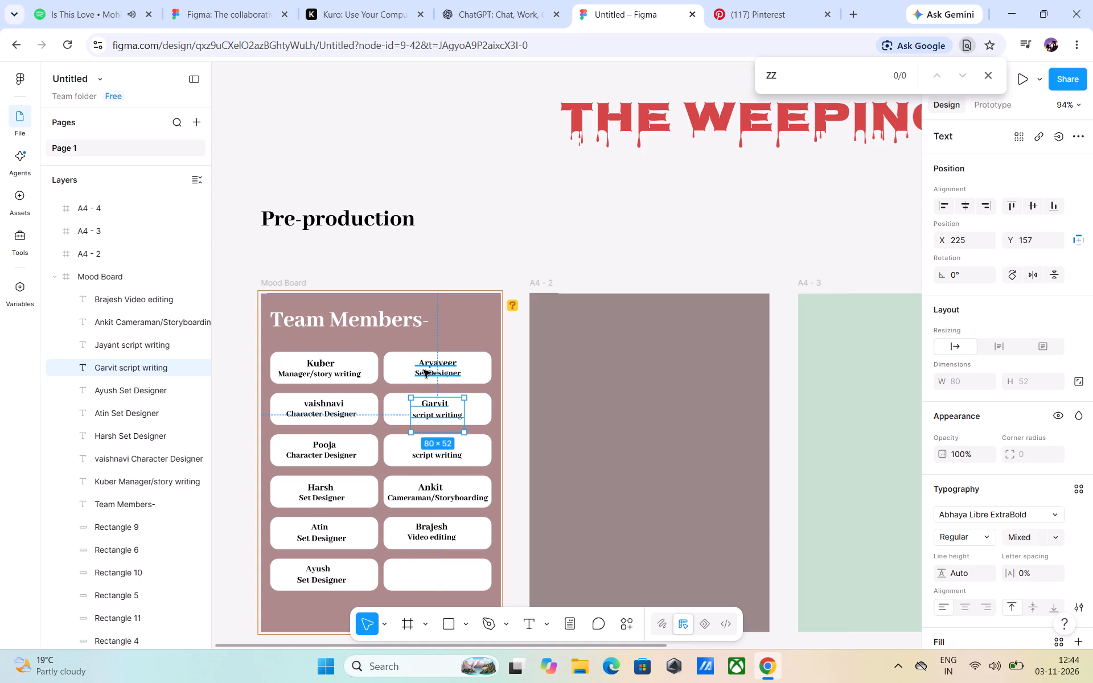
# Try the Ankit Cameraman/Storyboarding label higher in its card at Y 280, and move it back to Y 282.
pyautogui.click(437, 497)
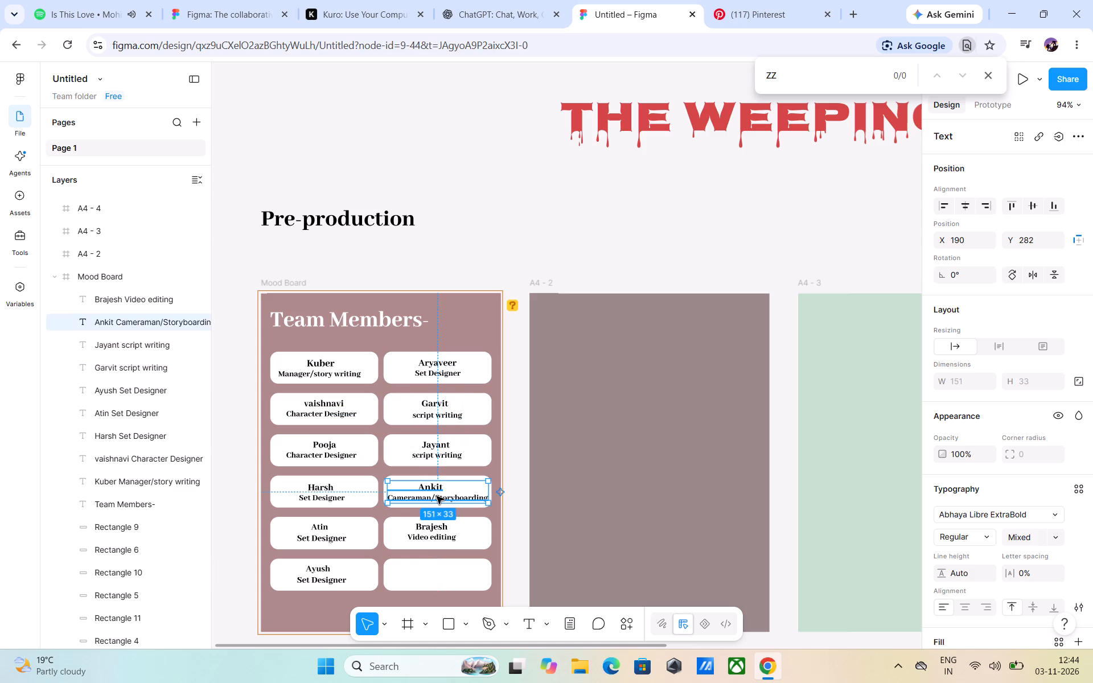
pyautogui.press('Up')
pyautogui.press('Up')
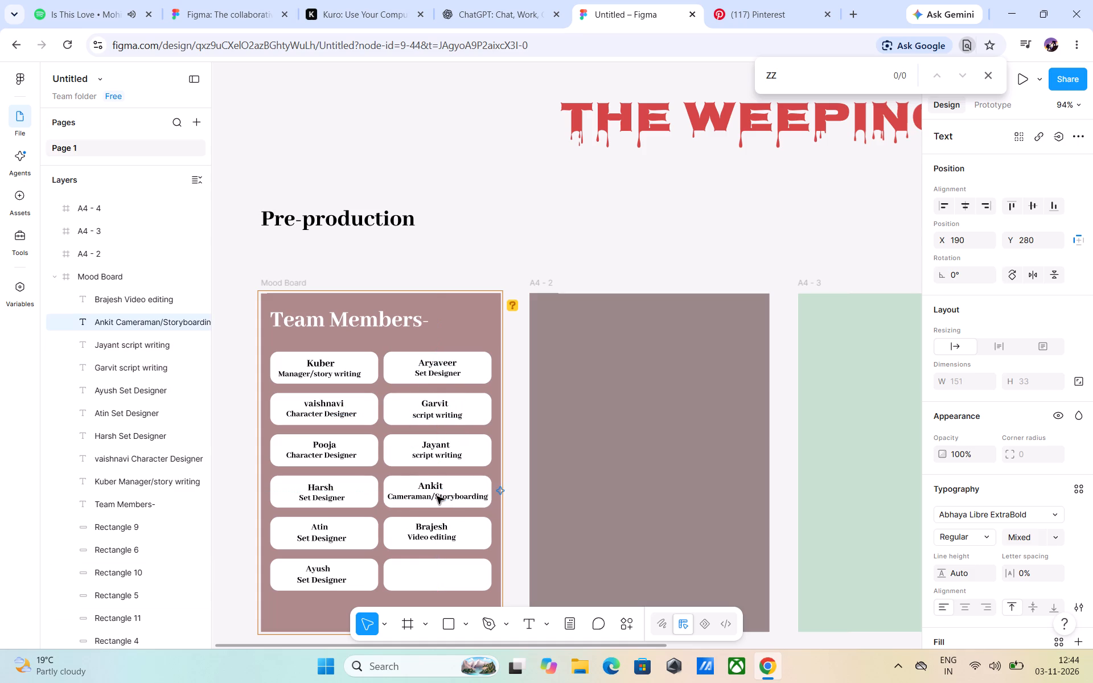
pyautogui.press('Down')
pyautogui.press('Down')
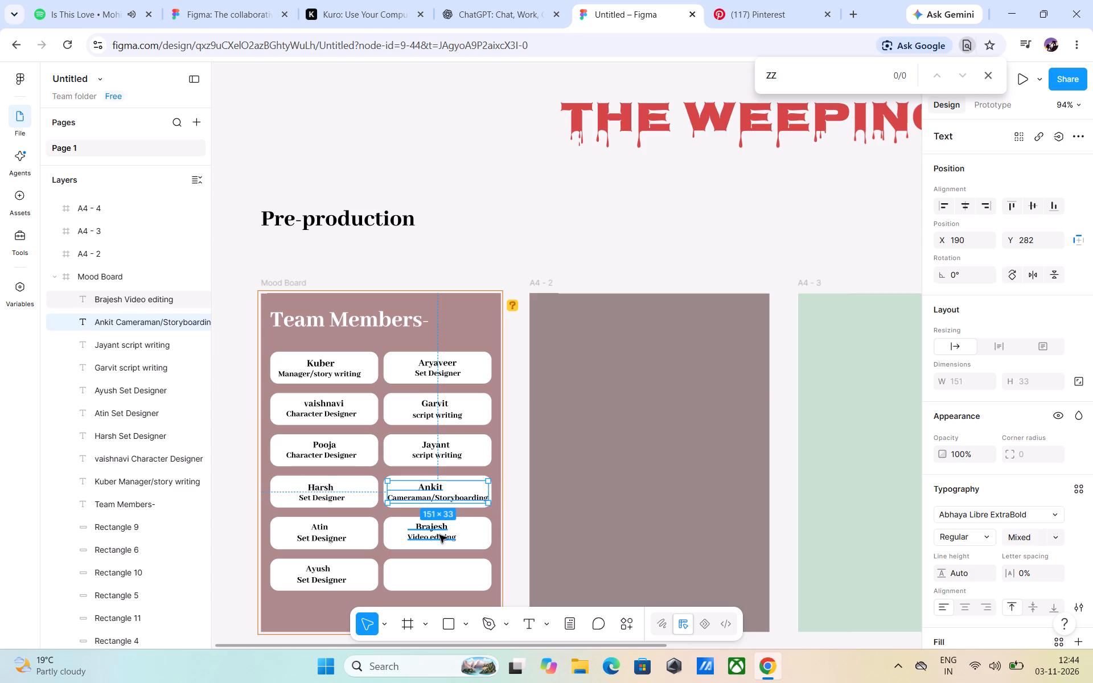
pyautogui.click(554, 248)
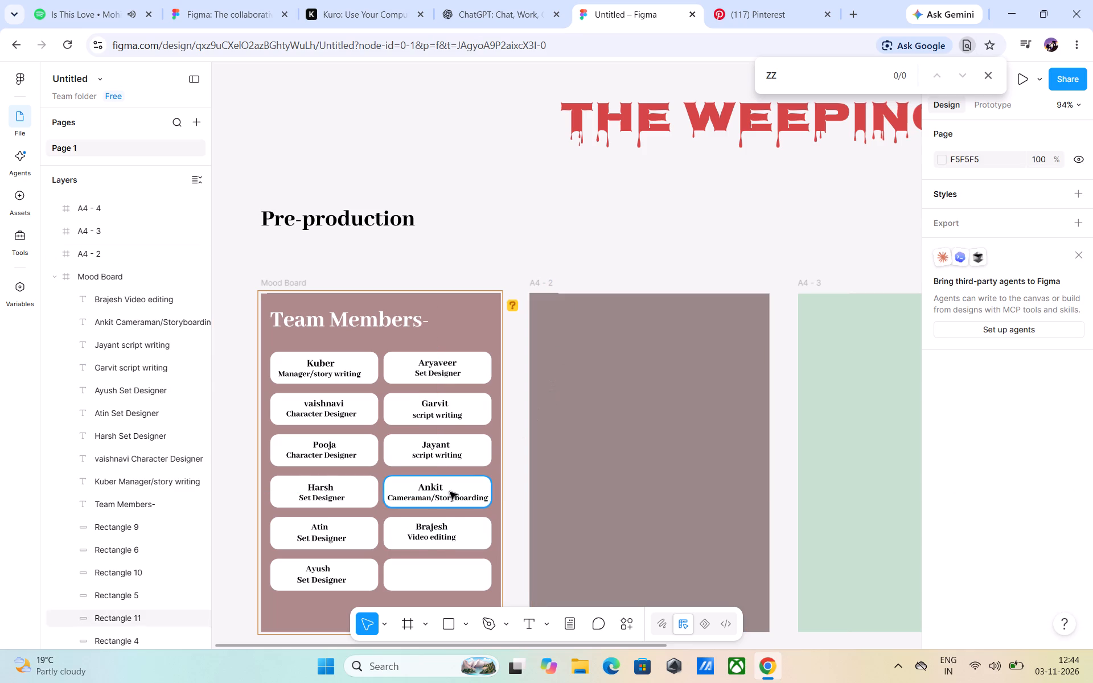
# Set the font size of only the name Atin in the Atin Set Designer label to 15.
pyautogui.doubleClick(320, 530)
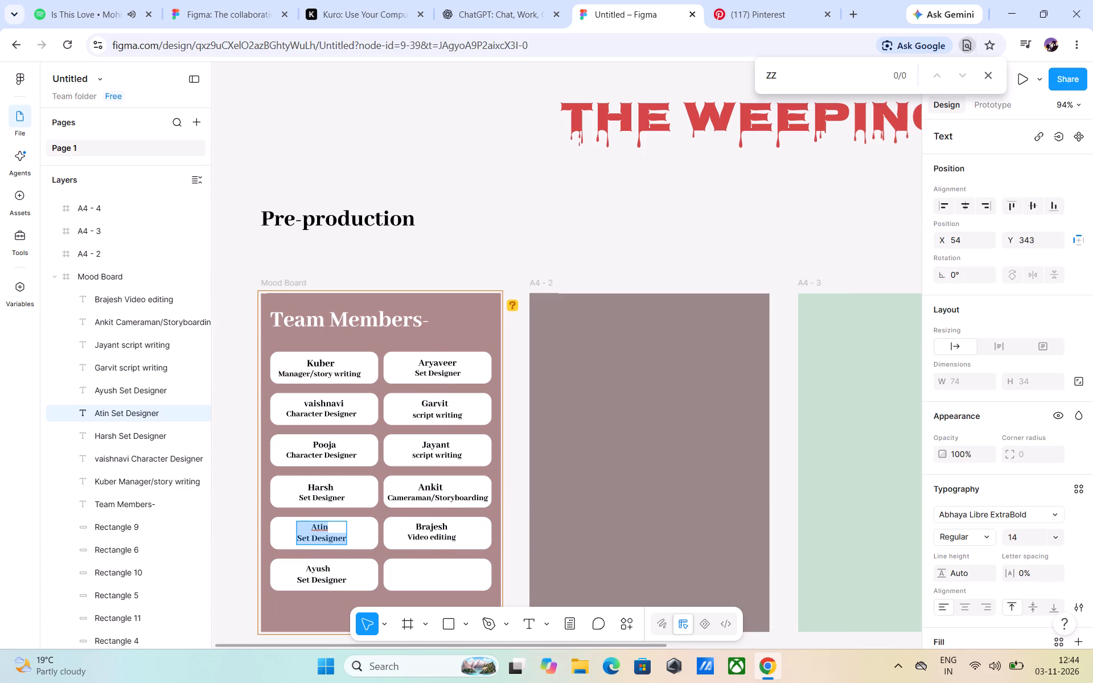
pyautogui.click(313, 524)
pyautogui.moveTo(313, 524); pyautogui.dragTo(325, 526)
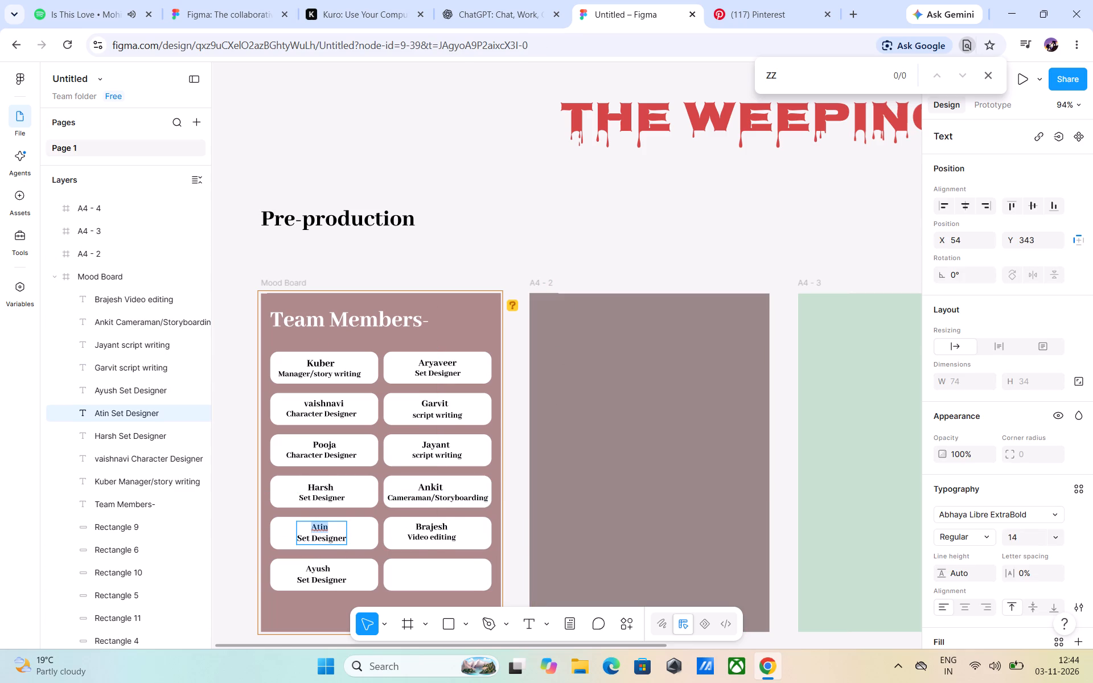
pyautogui.click(1058, 536)
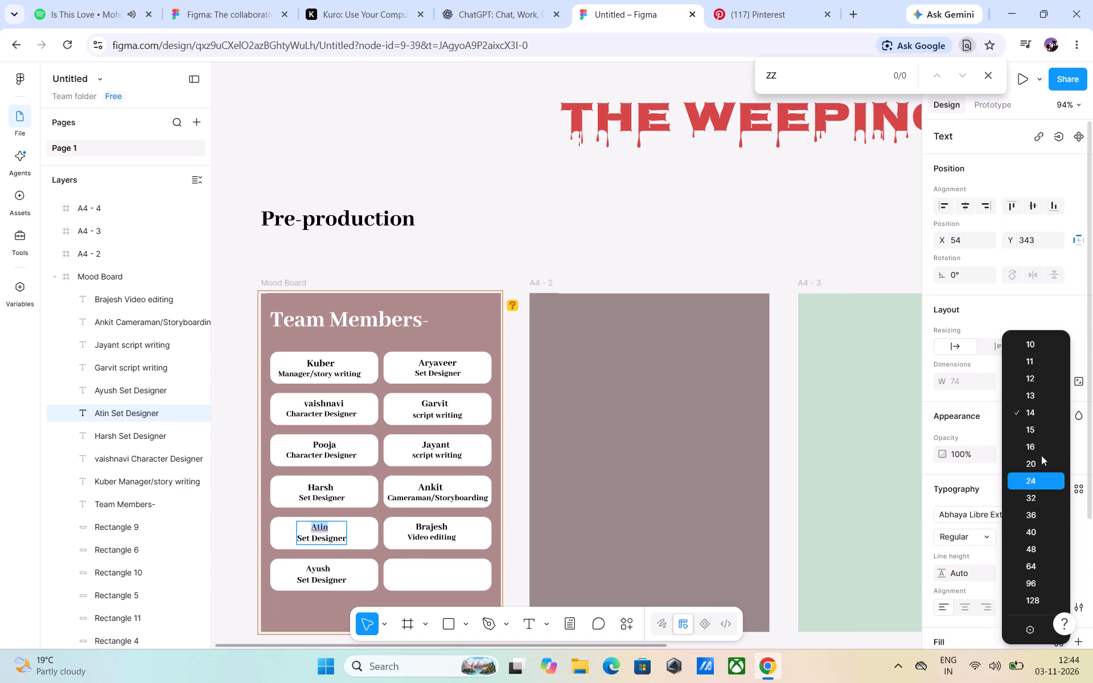
pyautogui.click(1036, 431)
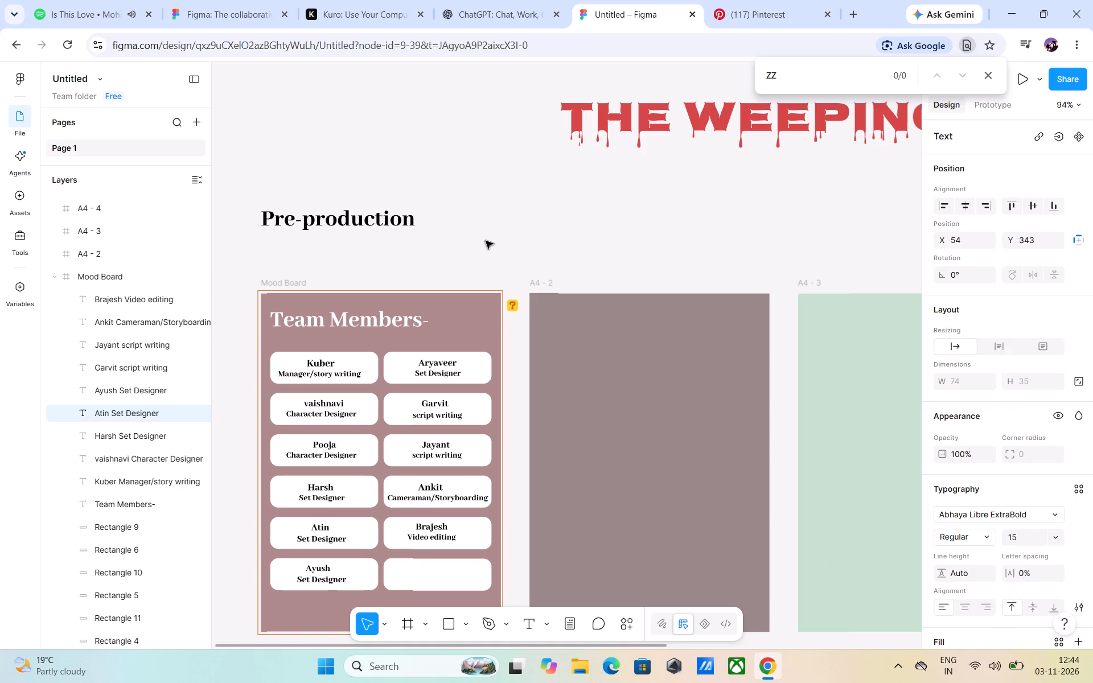
pyautogui.click(486, 241)
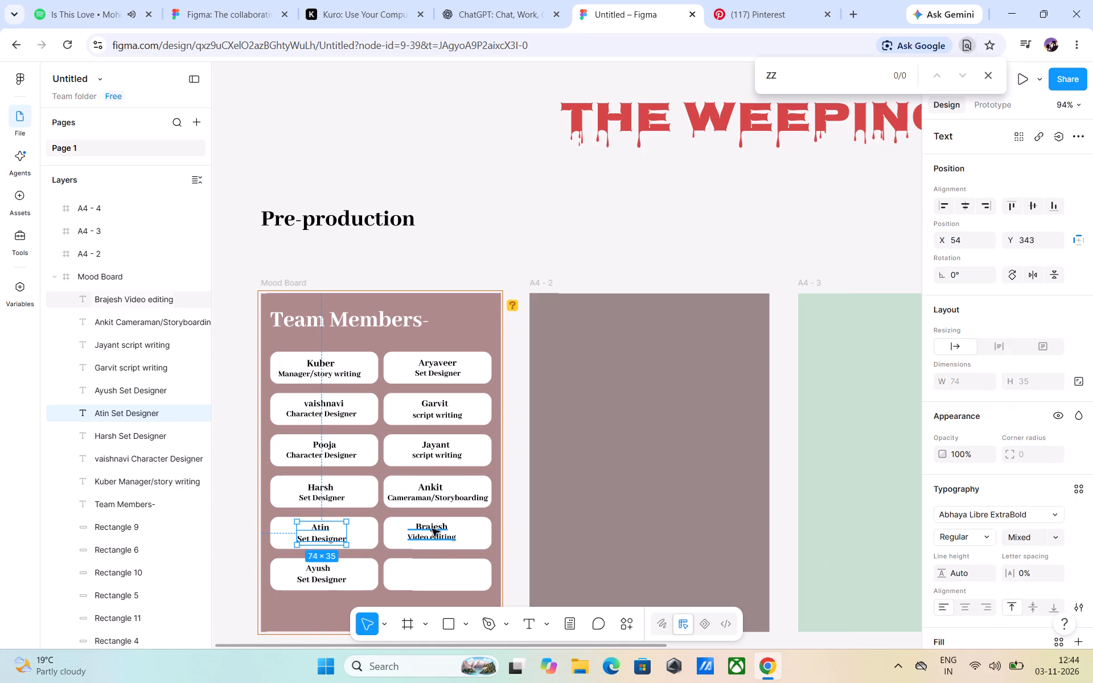
# Reposition the Brajesh Video editing label within its card to about X 217, Y 344.
pyautogui.click(435, 538)
pyautogui.click(434, 533)
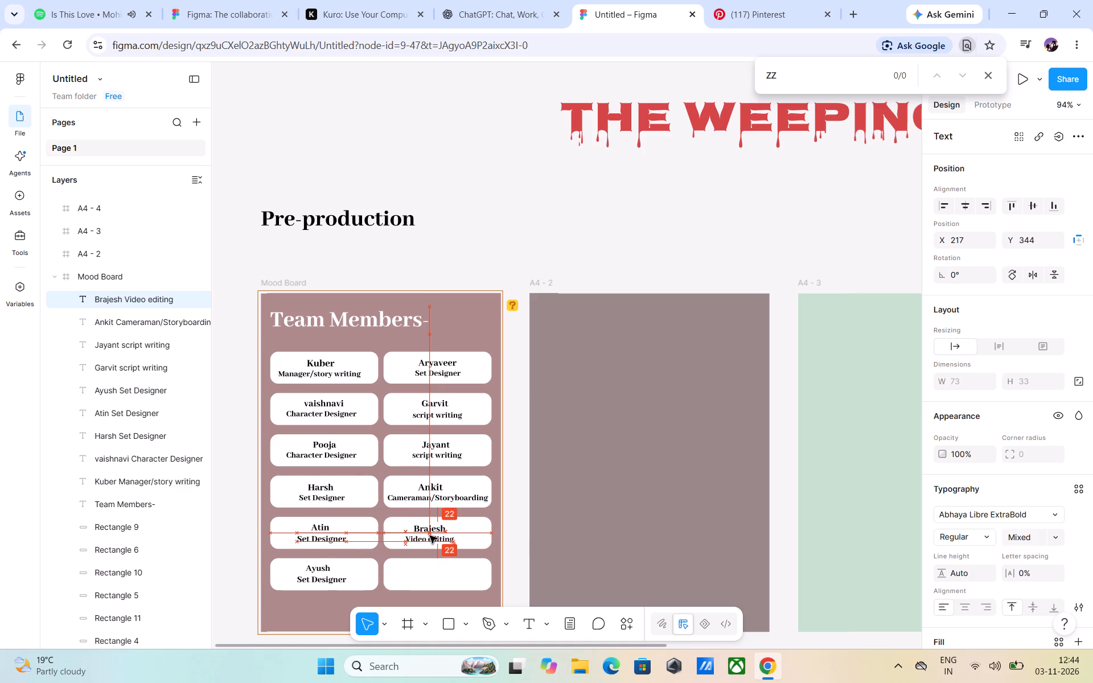
pyautogui.click(514, 231)
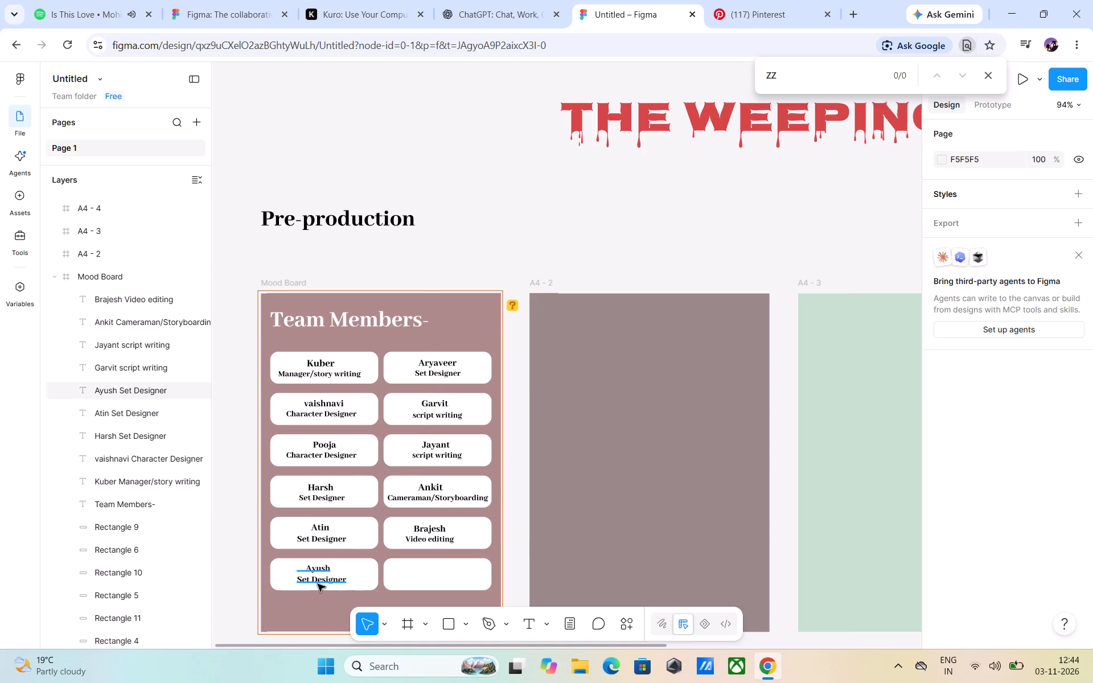
# Set the font size of only the name Ayush in the Ayush Set Designer label to 15.
pyautogui.doubleClick(315, 569)
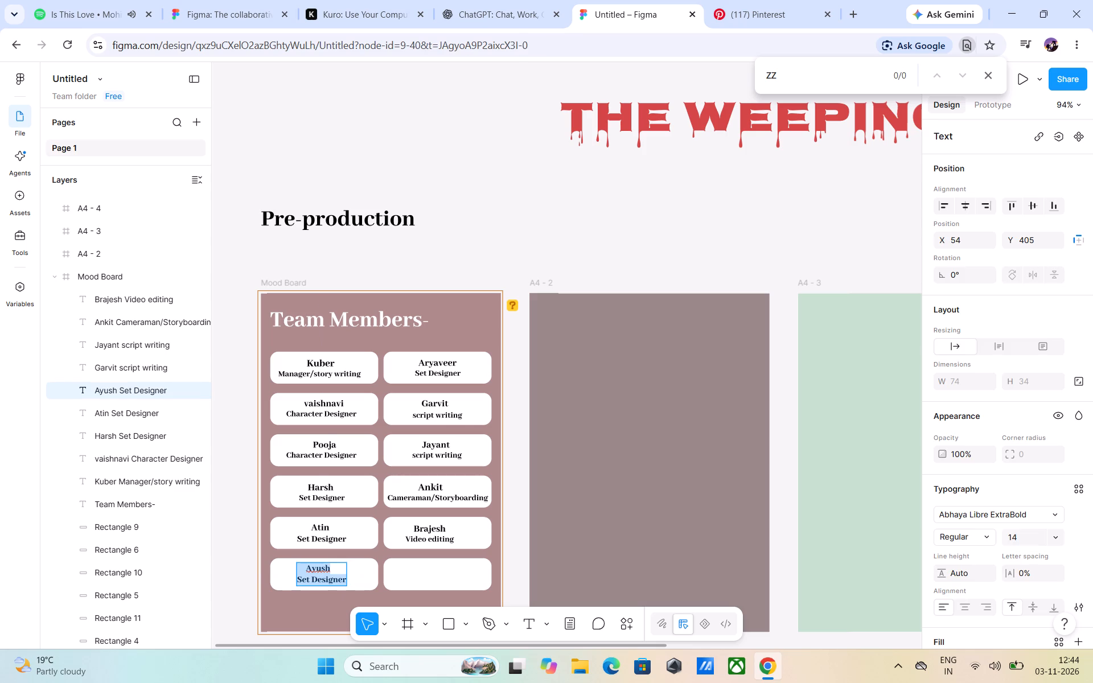
pyautogui.moveTo(306, 567); pyautogui.dragTo(330, 571)
pyautogui.click(1053, 540)
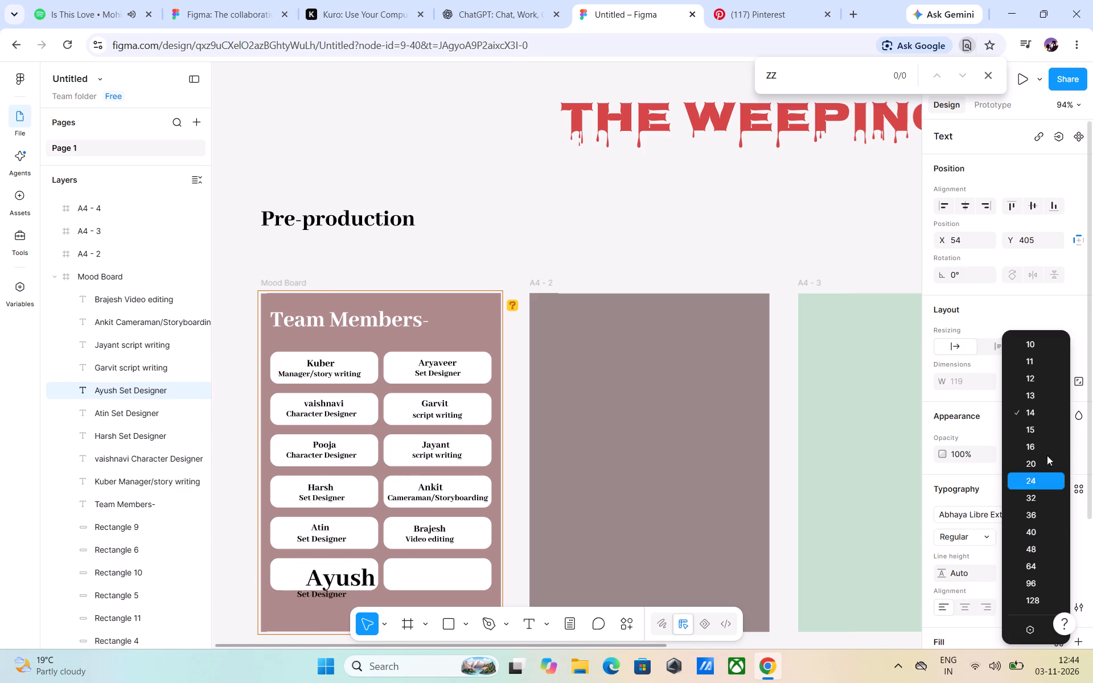
pyautogui.click(1045, 430)
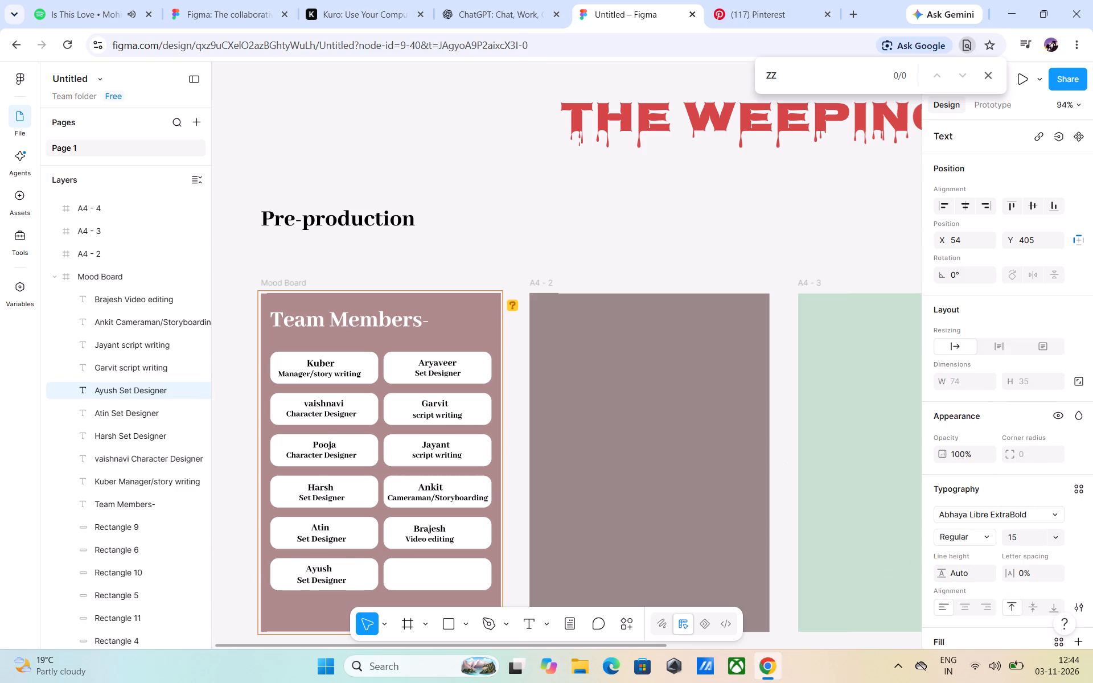
pyautogui.click(521, 246)
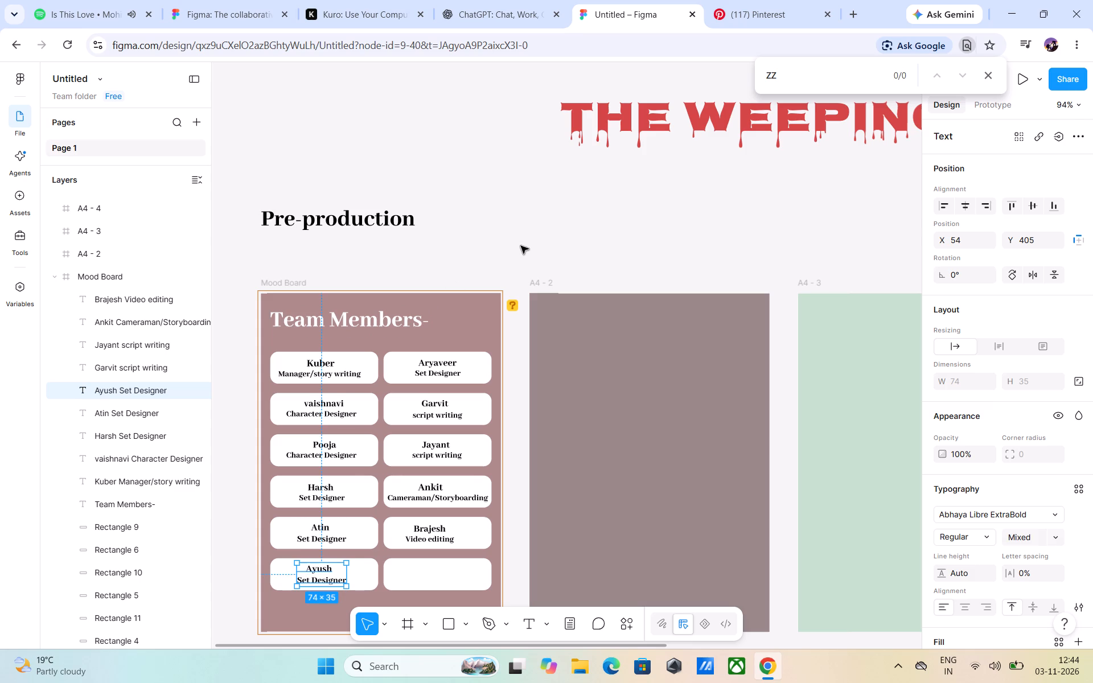
pyautogui.click(521, 246)
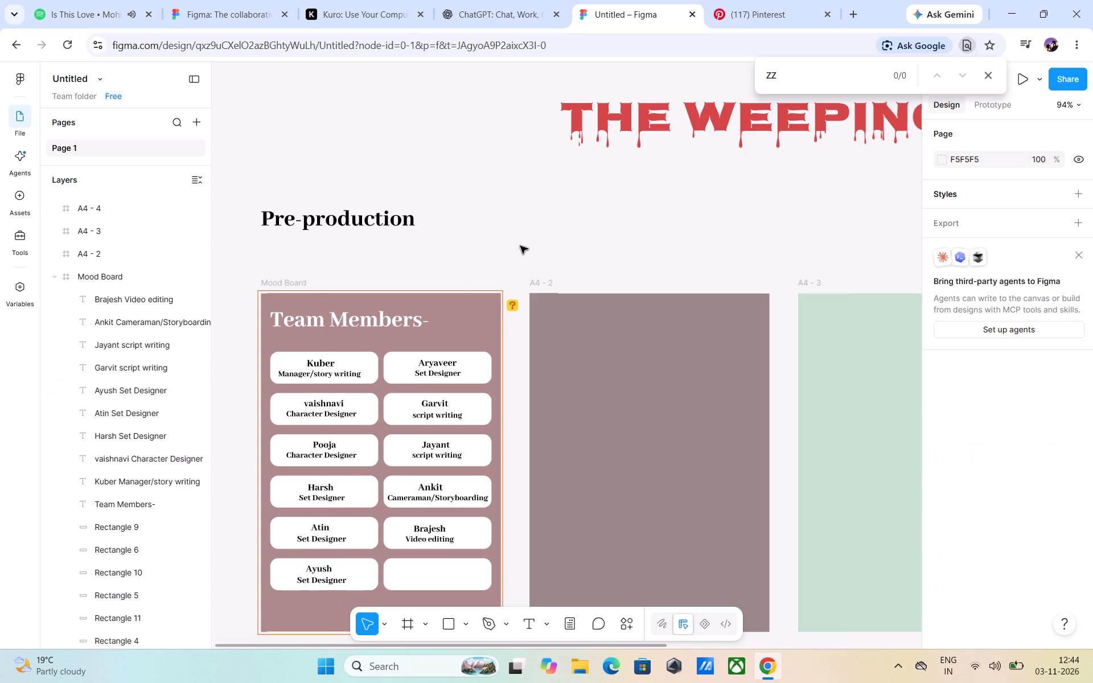
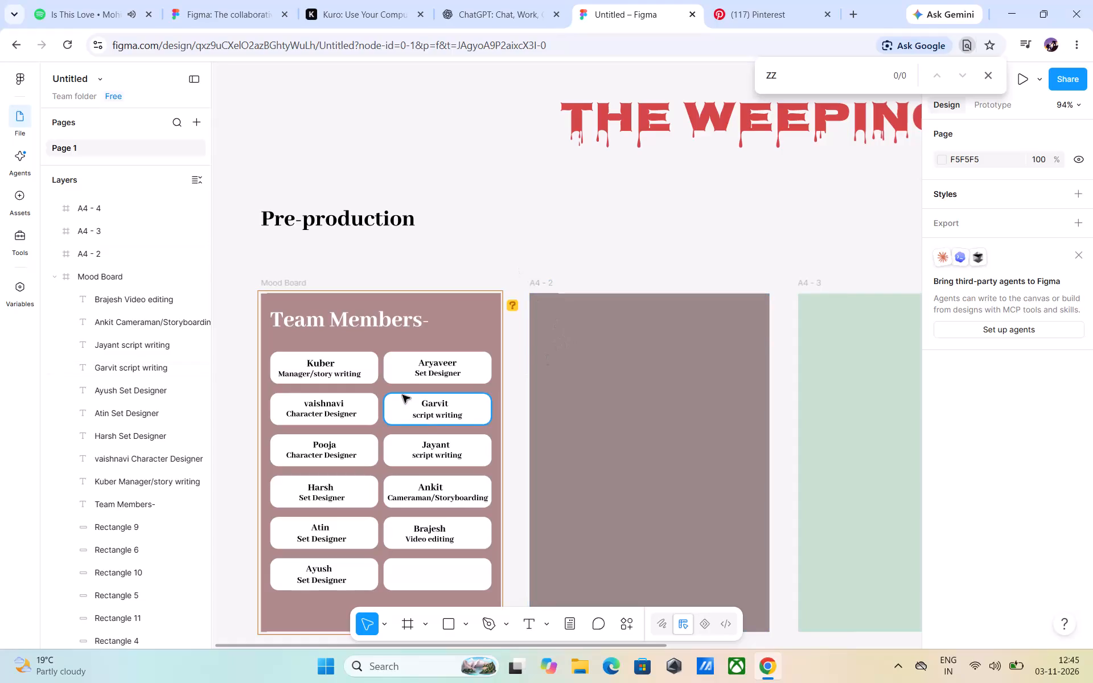
# Review the name and role labels on the Team Members cards of the Mood Board frame for consistent alignment and size.
pyautogui.scroll(-6, 402, 386)
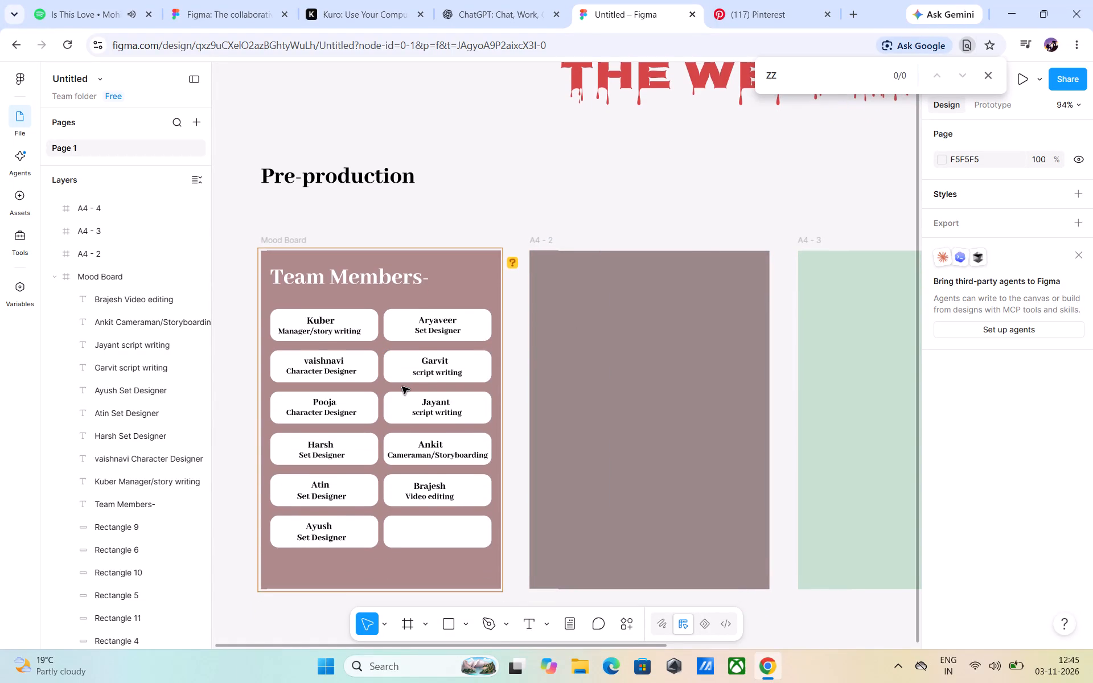
pyautogui.scroll(4, 402, 386)
pyautogui.scroll(-2, 402, 386)
pyautogui.scroll(1, 401, 386)
pyautogui.scroll(-4, 401, 386)
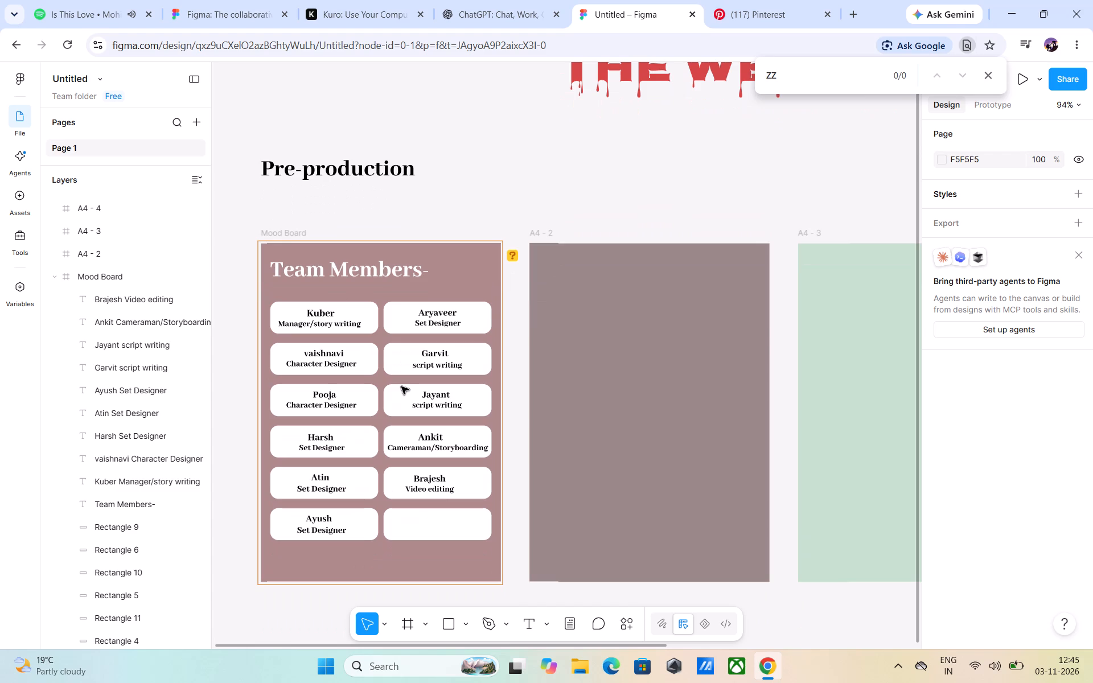
pyautogui.scroll(-2, 402, 386)
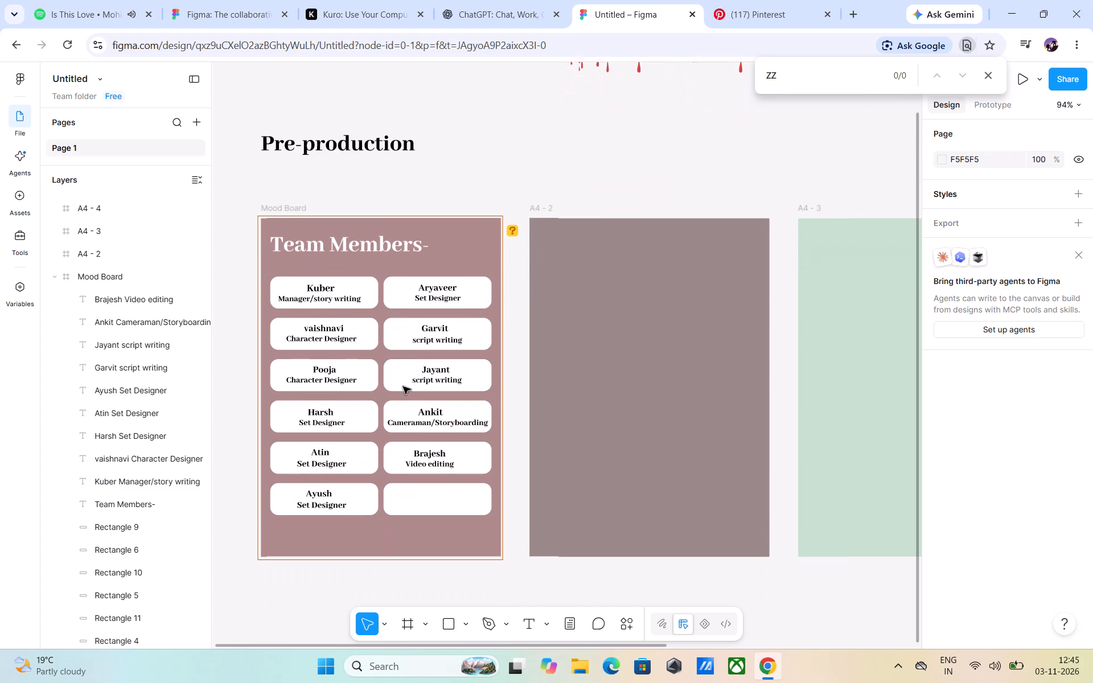
pyautogui.scroll(-1, 403, 386)
pyautogui.scroll(3, 405, 387)
pyautogui.scroll(-2, 443, 338)
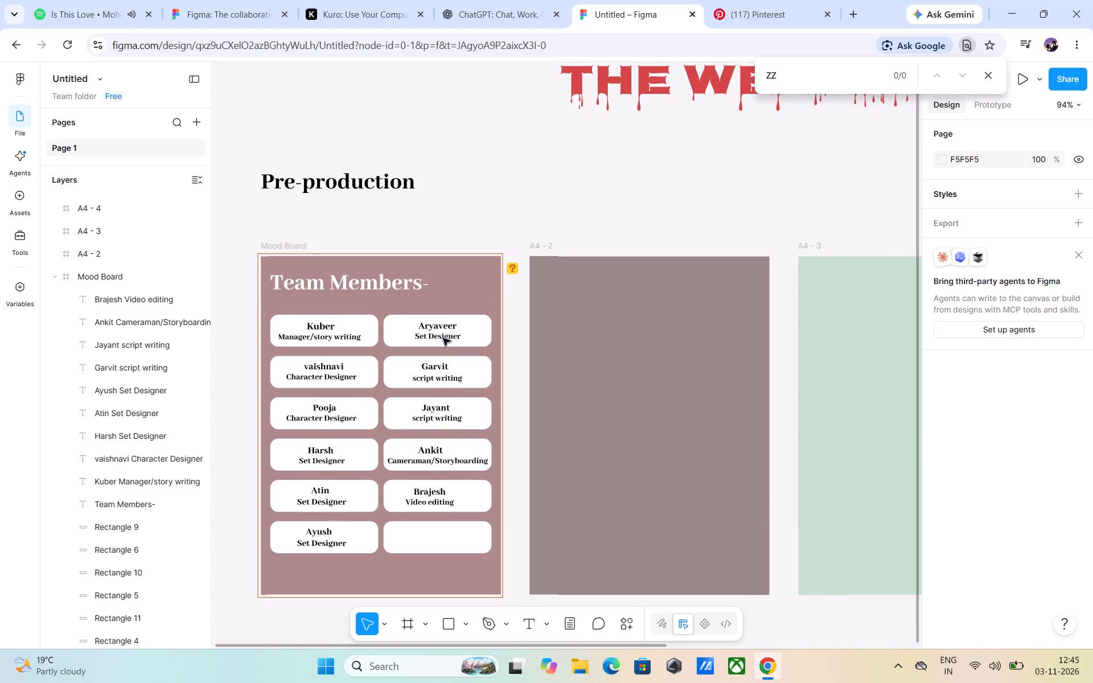
pyautogui.scroll(1, 443, 338)
pyautogui.scroll(-2, 442, 339)
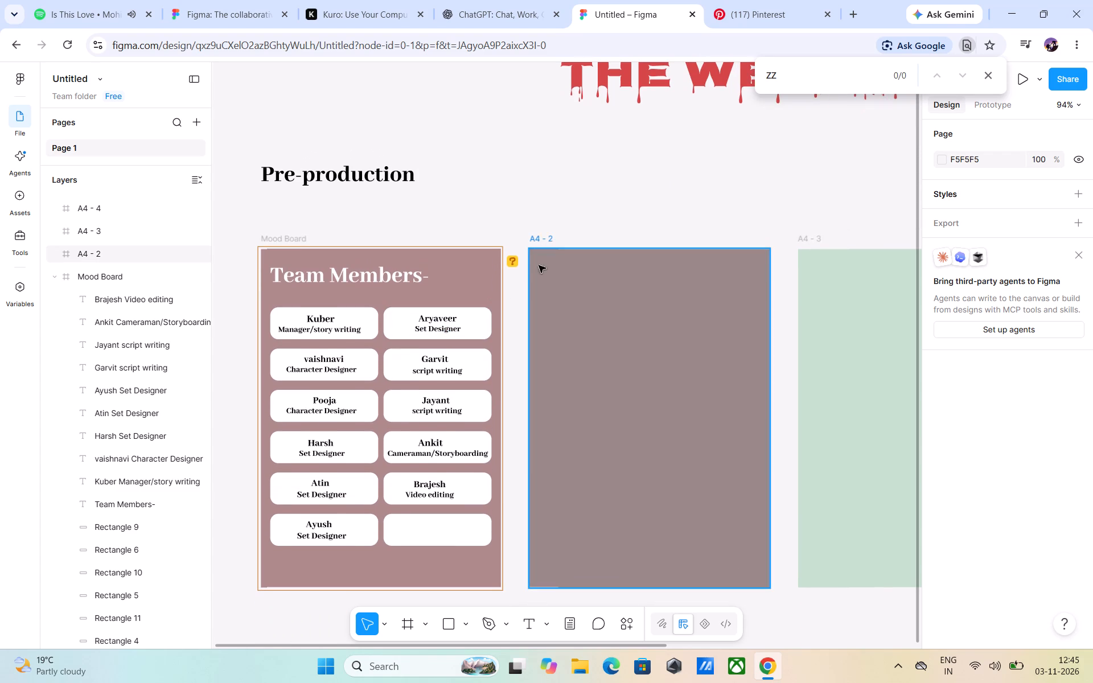
# Clear the name of the A4 - 2 frame beside the Mood Board frame.
pyautogui.doubleClick(551, 241)
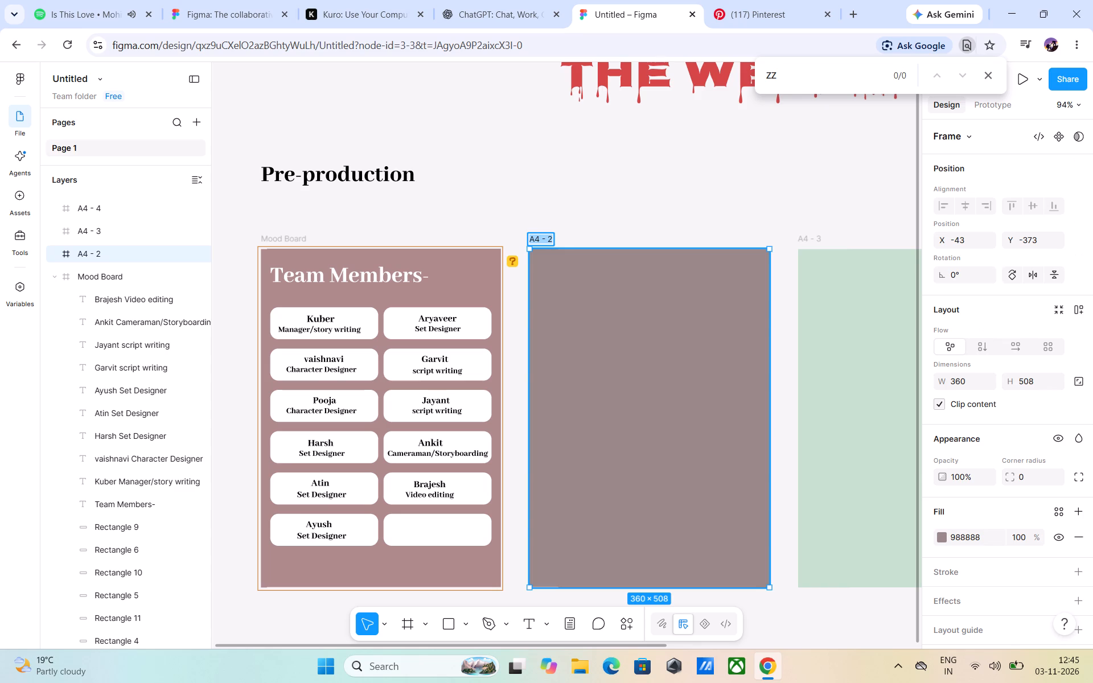
pyautogui.press('BackSpace')
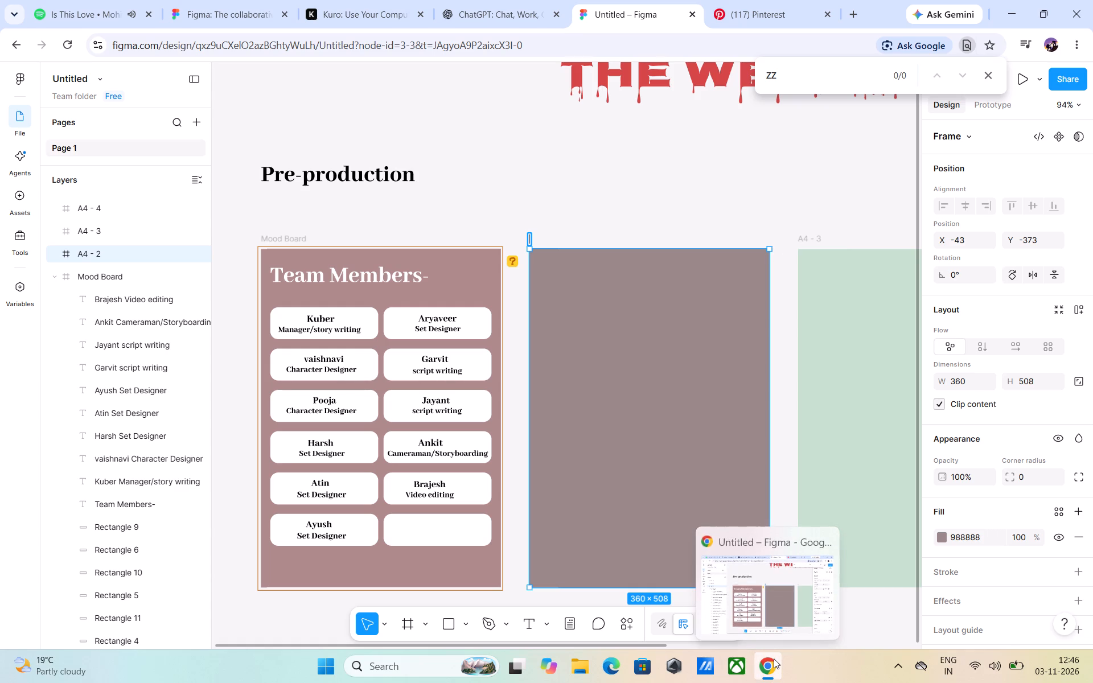
# Search the computer's installed apps for WhatsApp.
pyautogui.click(325, 661)
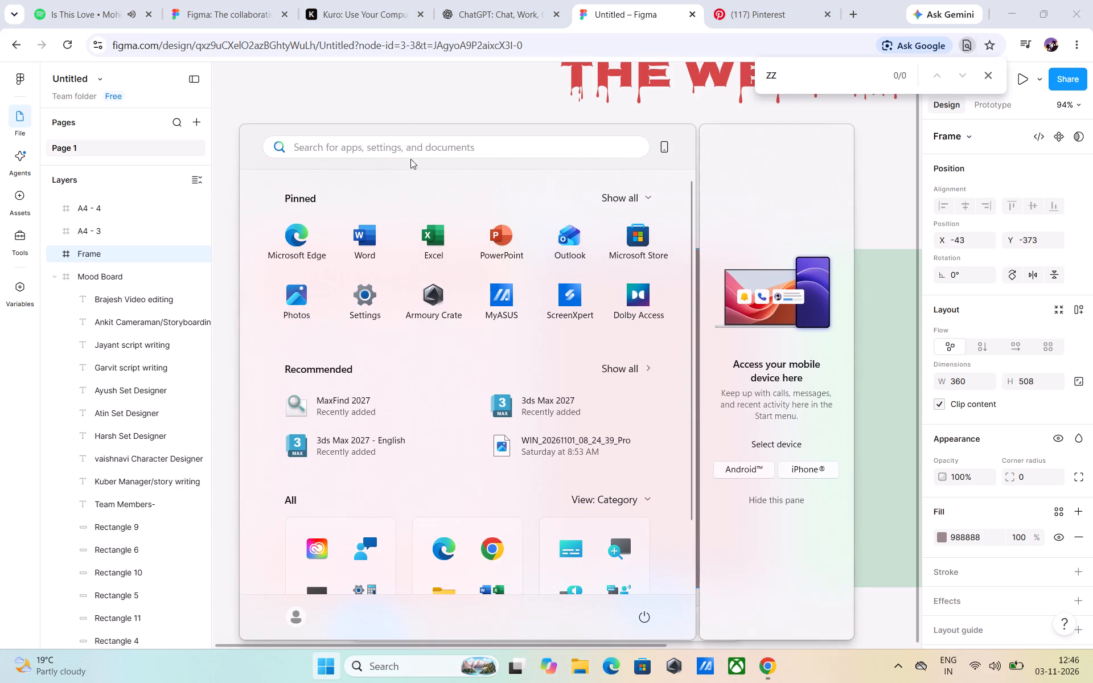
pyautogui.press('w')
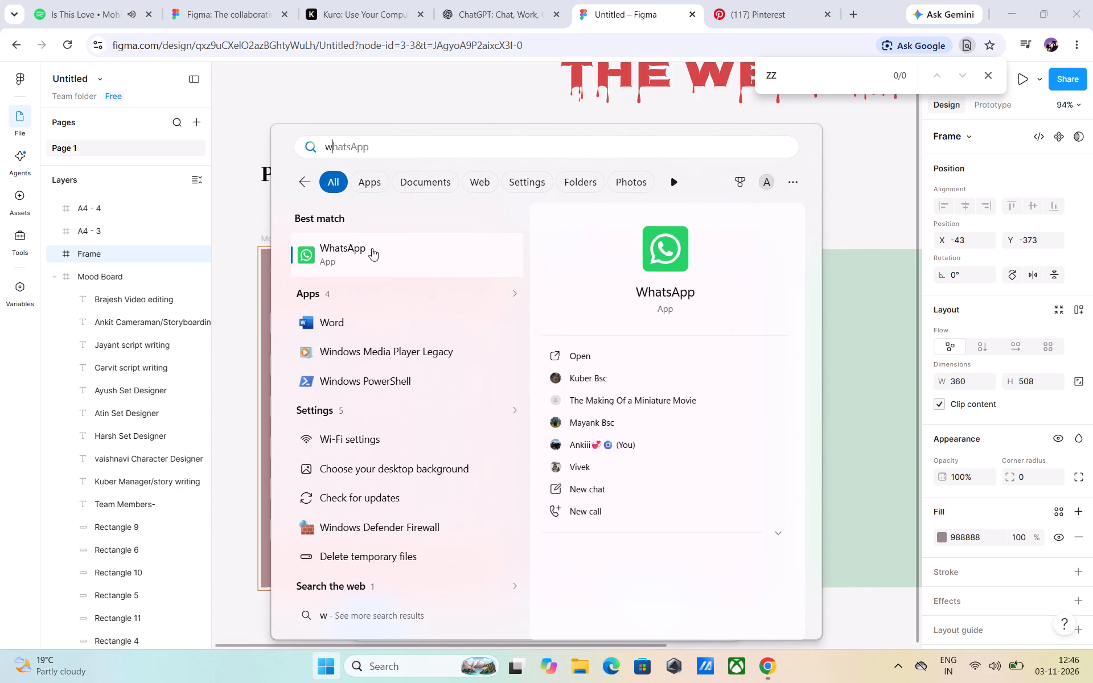
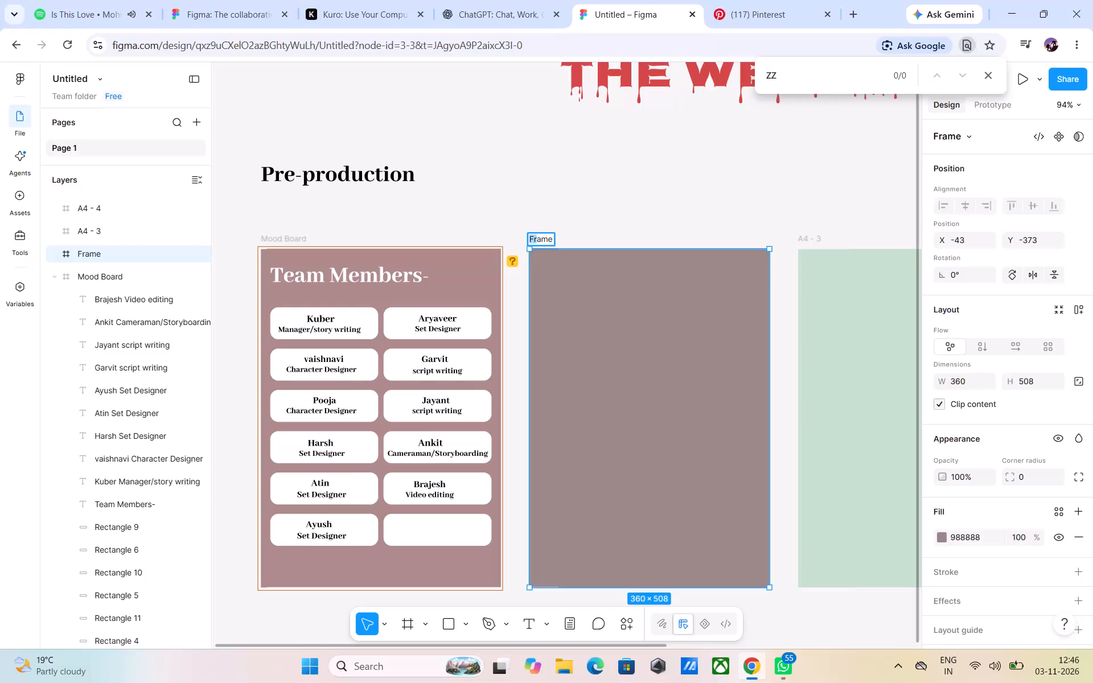
# Rename the empty frame beside the Mood Board frame as Script.
pyautogui.press('BackSpace')
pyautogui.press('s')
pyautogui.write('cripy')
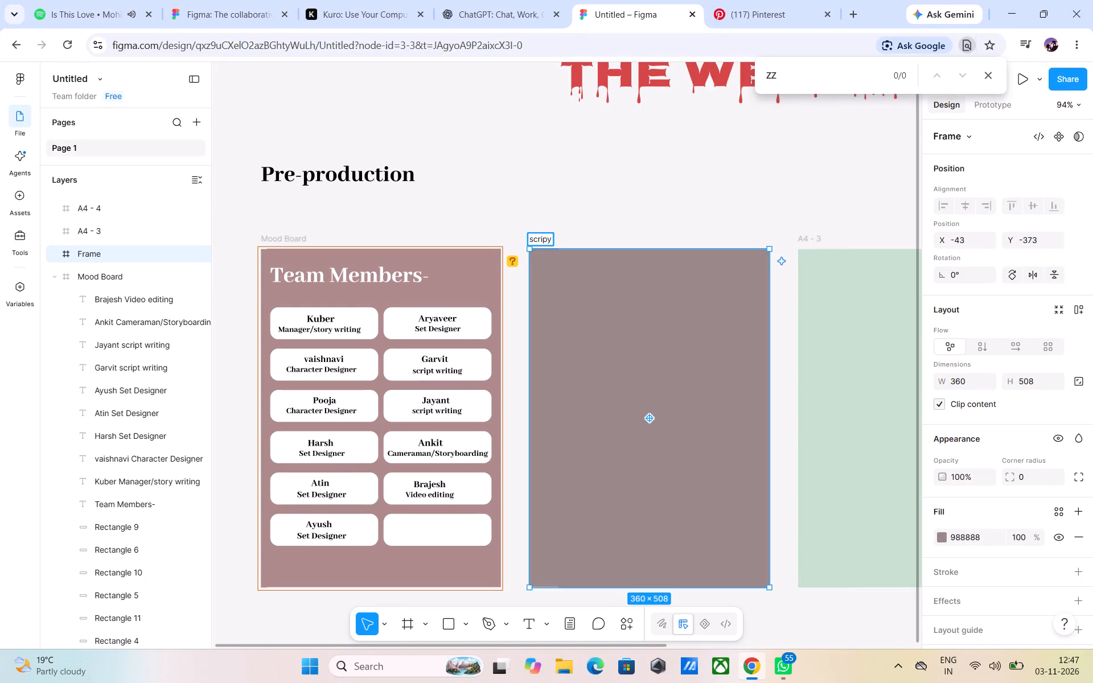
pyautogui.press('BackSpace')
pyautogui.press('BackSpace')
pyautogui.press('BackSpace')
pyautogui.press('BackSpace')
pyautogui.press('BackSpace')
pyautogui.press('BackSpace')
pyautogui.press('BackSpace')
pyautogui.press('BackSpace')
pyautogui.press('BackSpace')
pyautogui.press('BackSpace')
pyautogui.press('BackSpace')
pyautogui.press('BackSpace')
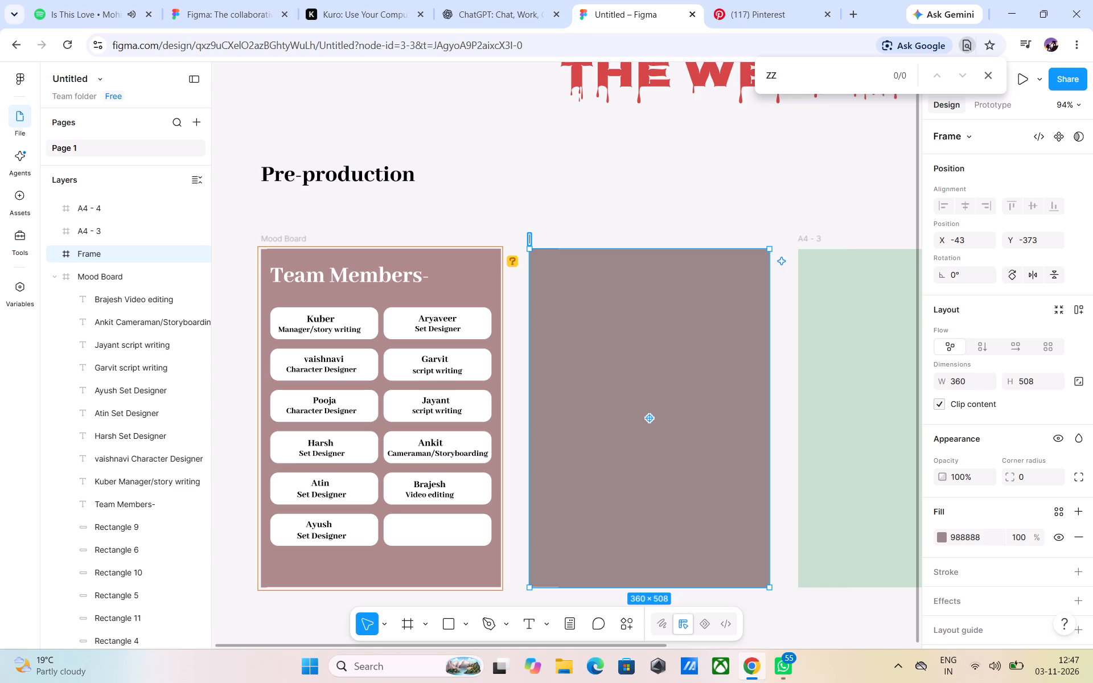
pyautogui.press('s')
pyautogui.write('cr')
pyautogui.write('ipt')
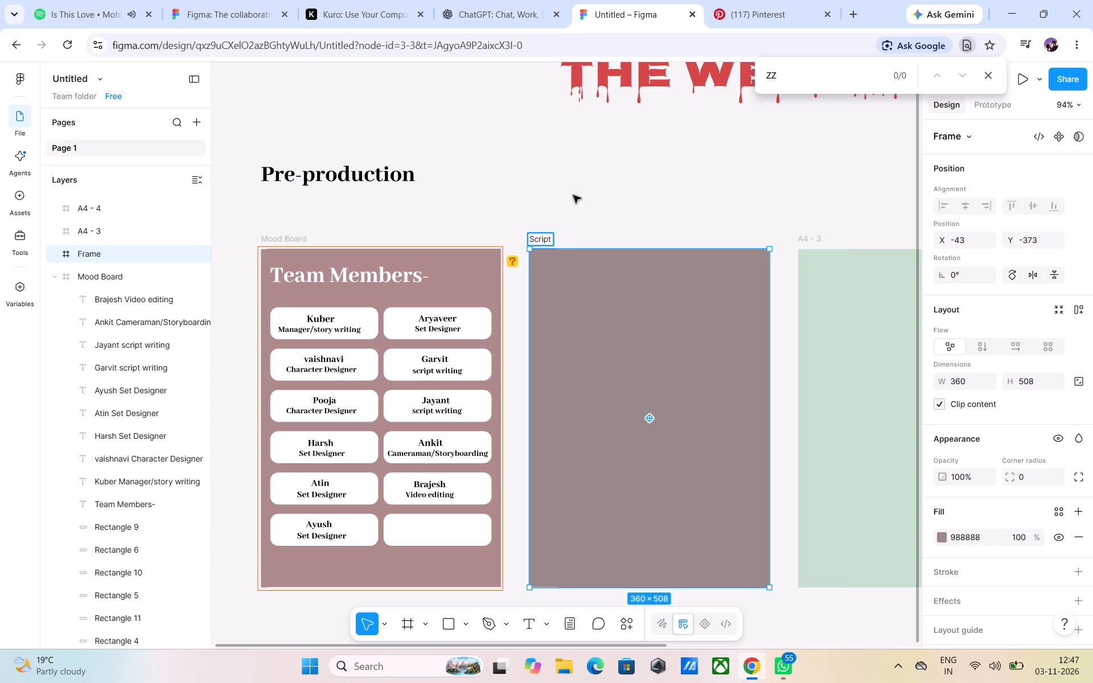
pyautogui.click(573, 195)
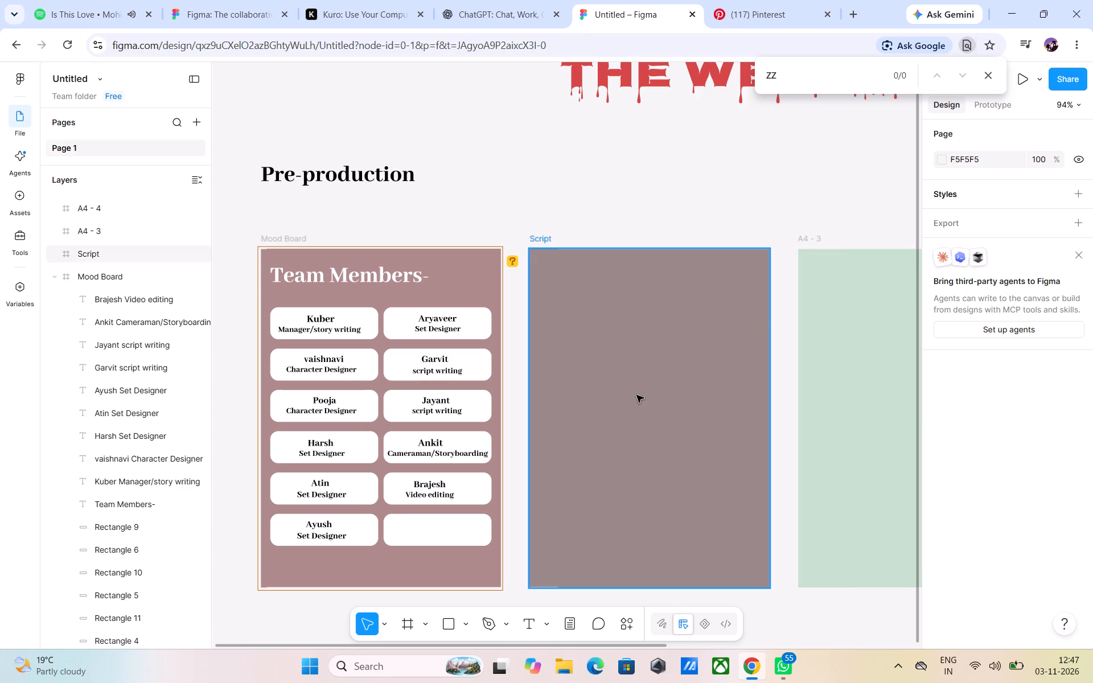